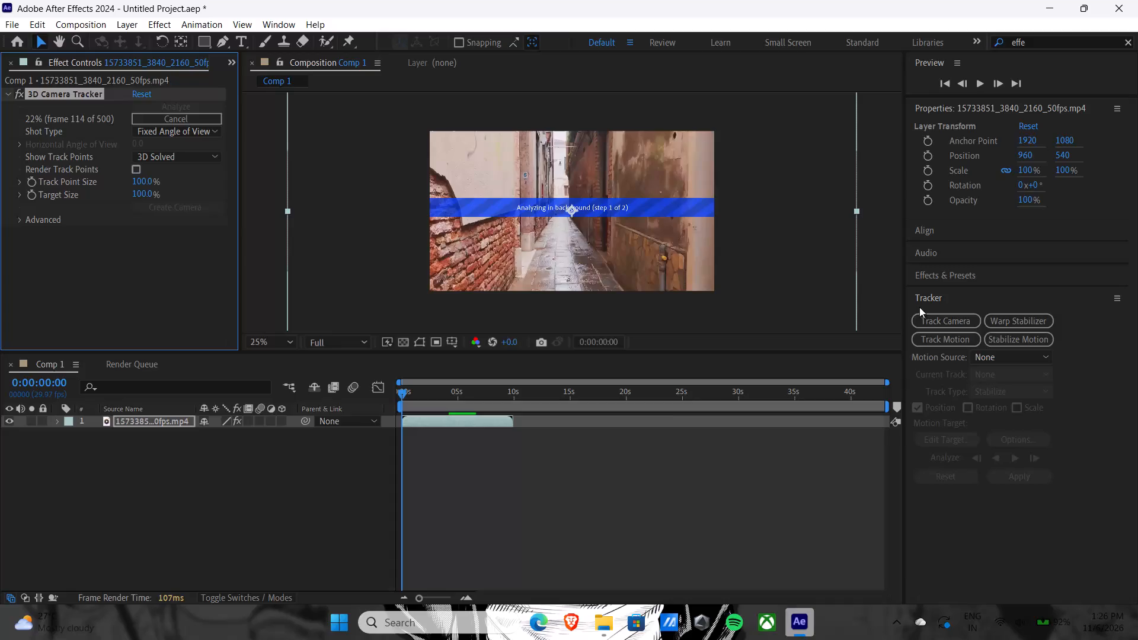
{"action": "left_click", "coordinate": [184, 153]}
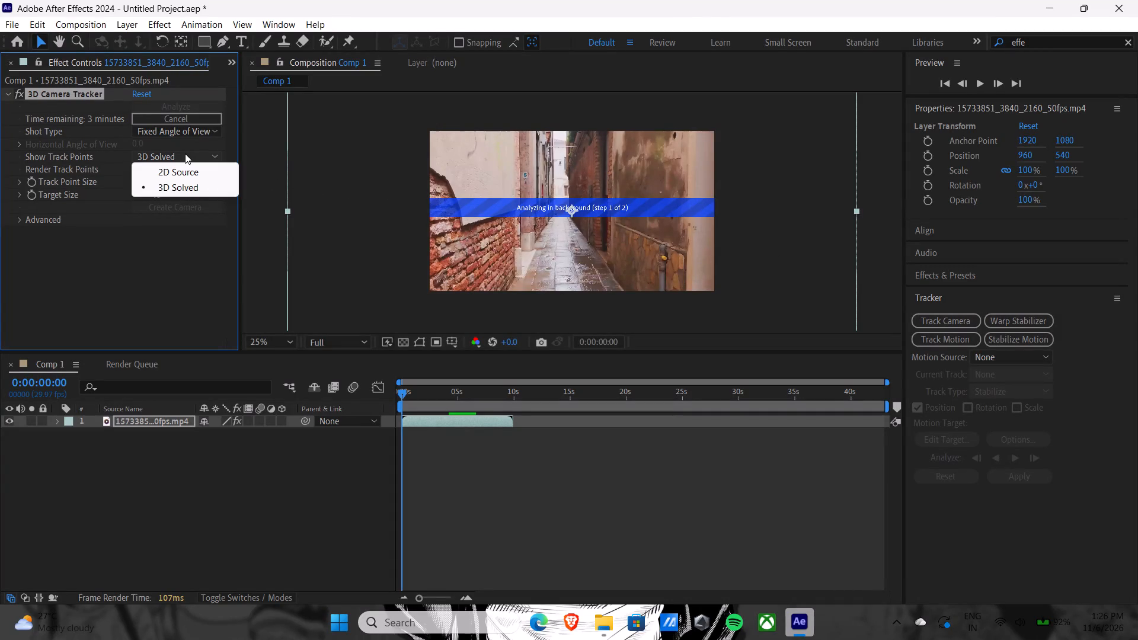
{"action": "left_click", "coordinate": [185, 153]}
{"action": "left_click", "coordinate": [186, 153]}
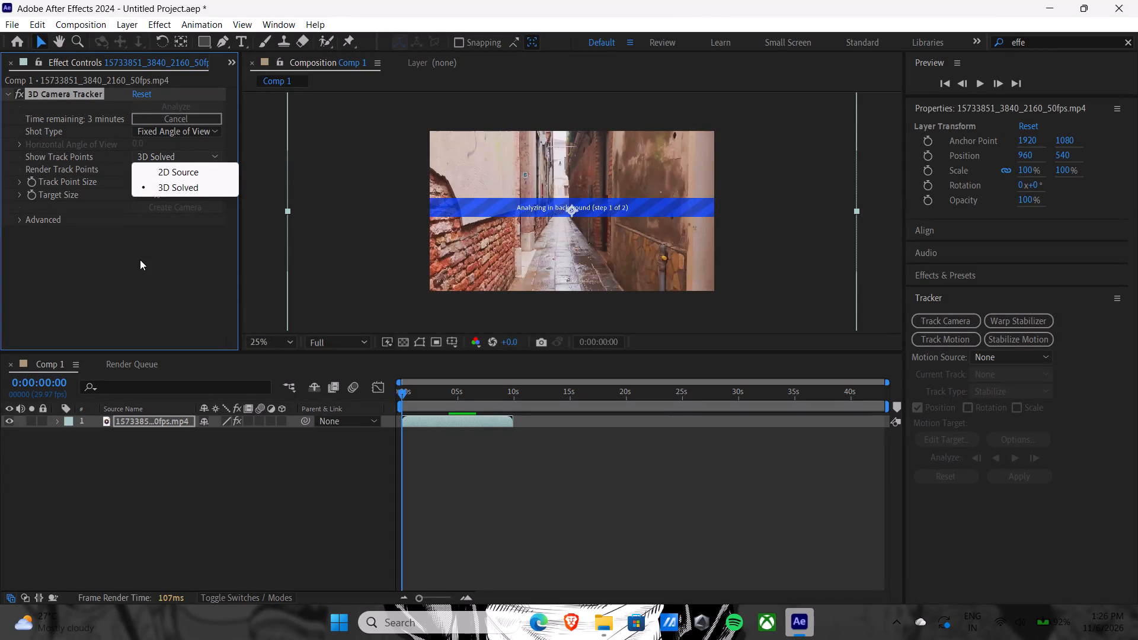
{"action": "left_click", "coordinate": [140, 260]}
Expand the Advanced settings of the 3D Camera Tracker effect.
{"action": "left_click", "coordinate": [122, 220]}
{"action": "left_click", "coordinate": [38, 223]}
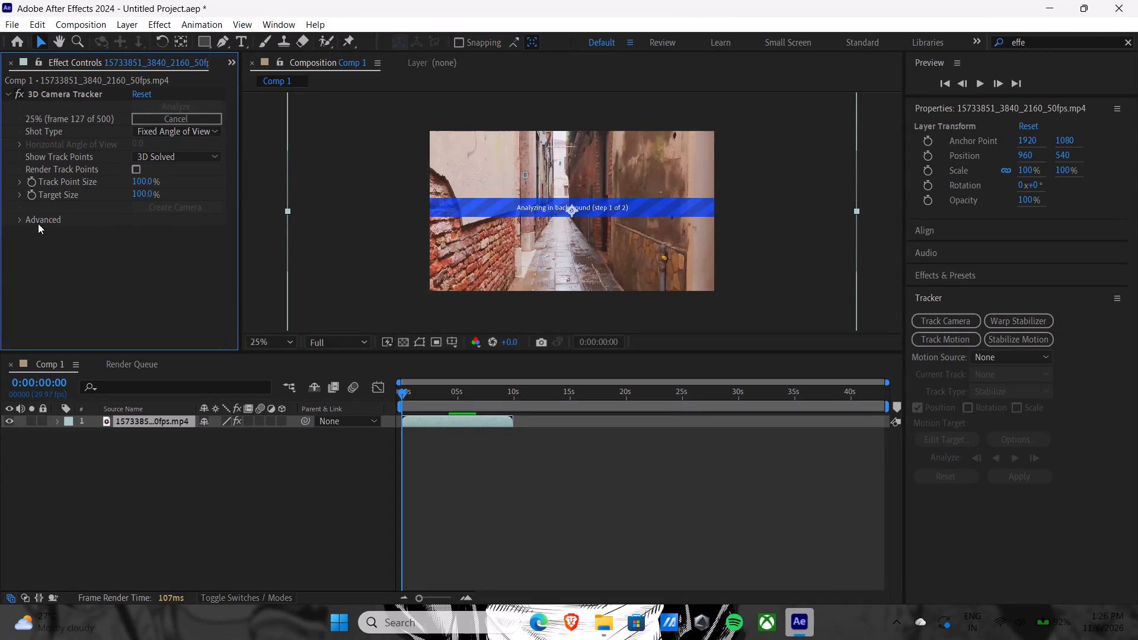
{"action": "left_click", "coordinate": [34, 219]}
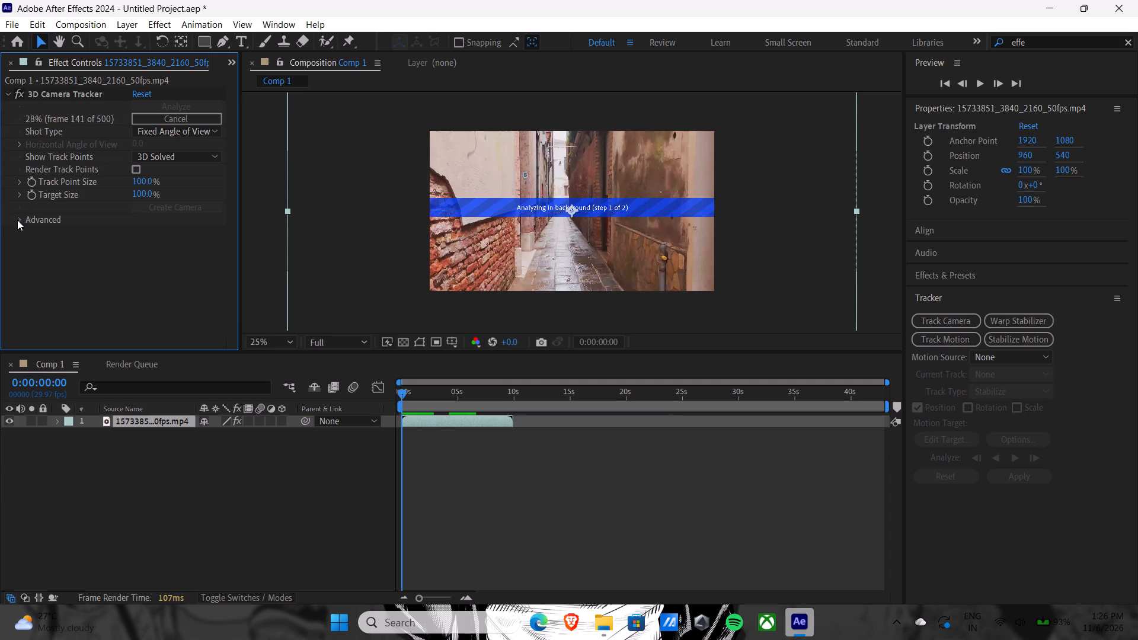
{"action": "left_click", "coordinate": [18, 220]}
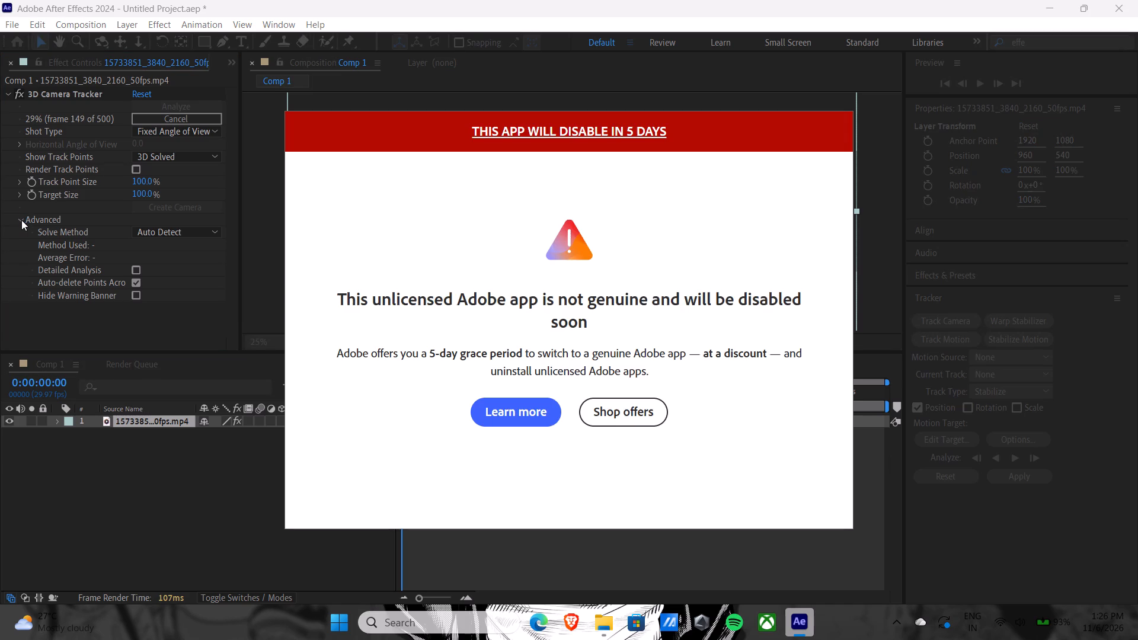
Clear the Adobe licence notice by following its headline link, and close the Edge window to return to After Effects.
{"action": "left_click", "coordinate": [21, 220]}
{"action": "left_click", "coordinate": [565, 126]}
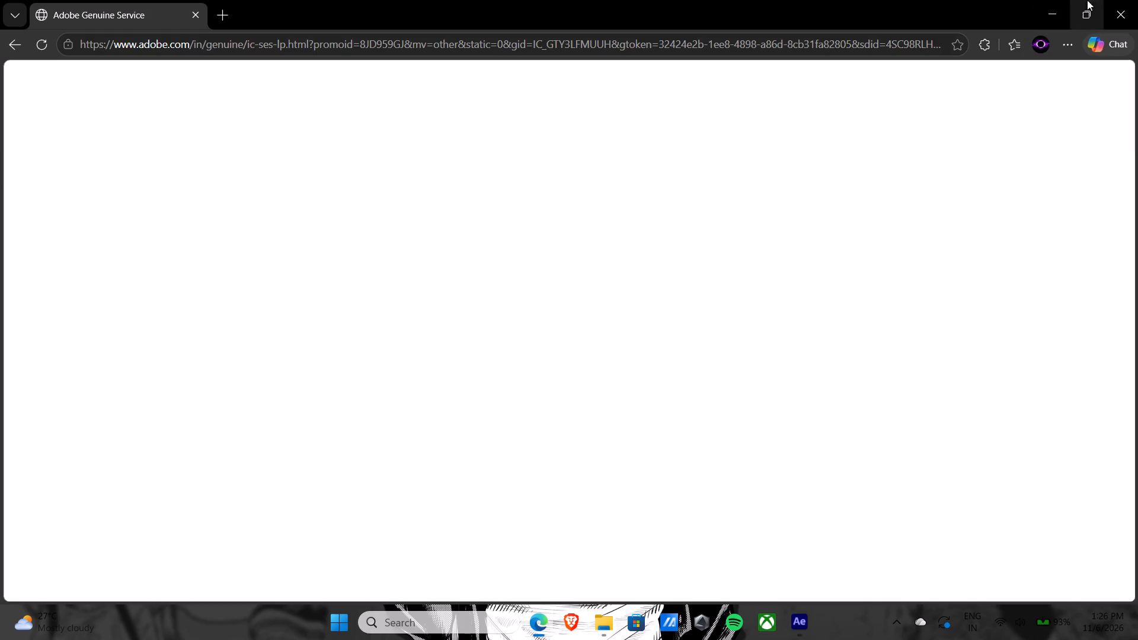
{"action": "left_click", "coordinate": [1134, 0]}
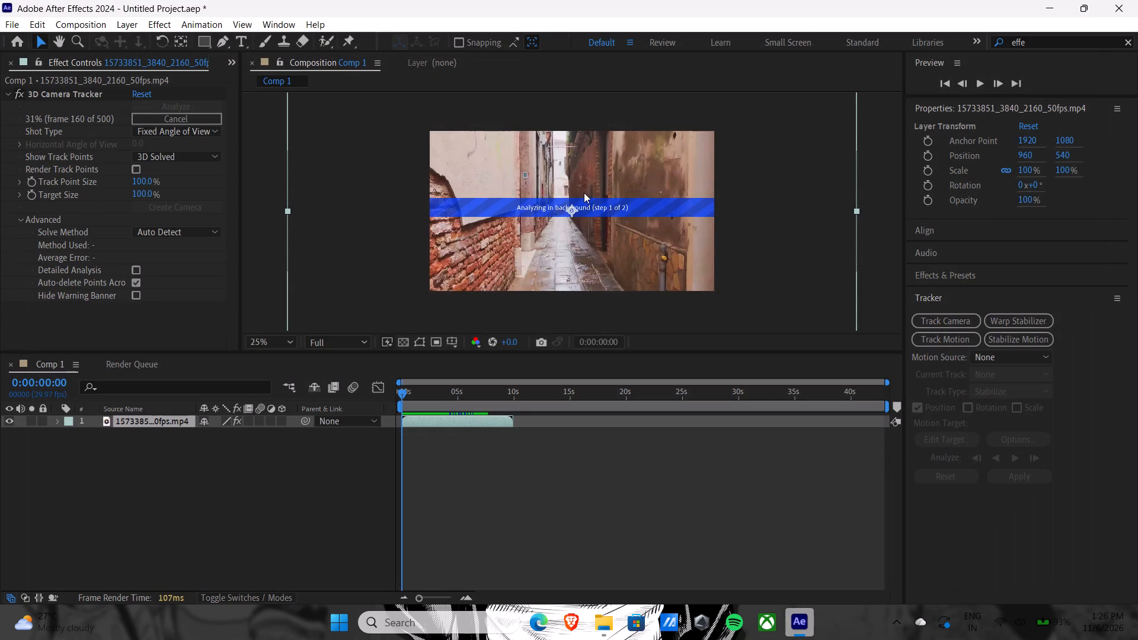
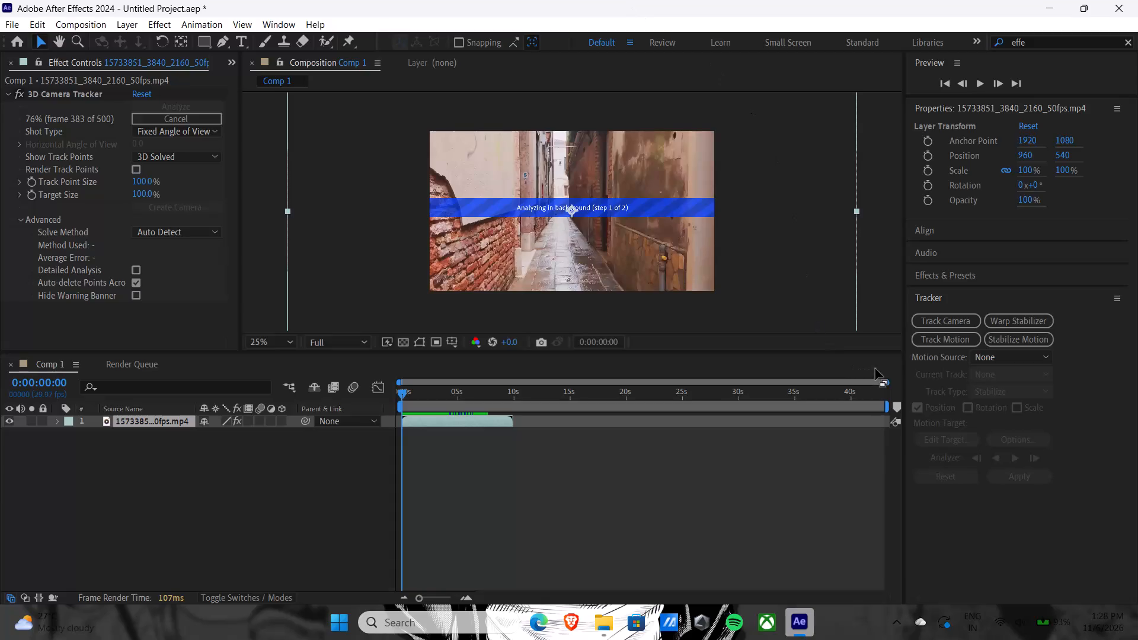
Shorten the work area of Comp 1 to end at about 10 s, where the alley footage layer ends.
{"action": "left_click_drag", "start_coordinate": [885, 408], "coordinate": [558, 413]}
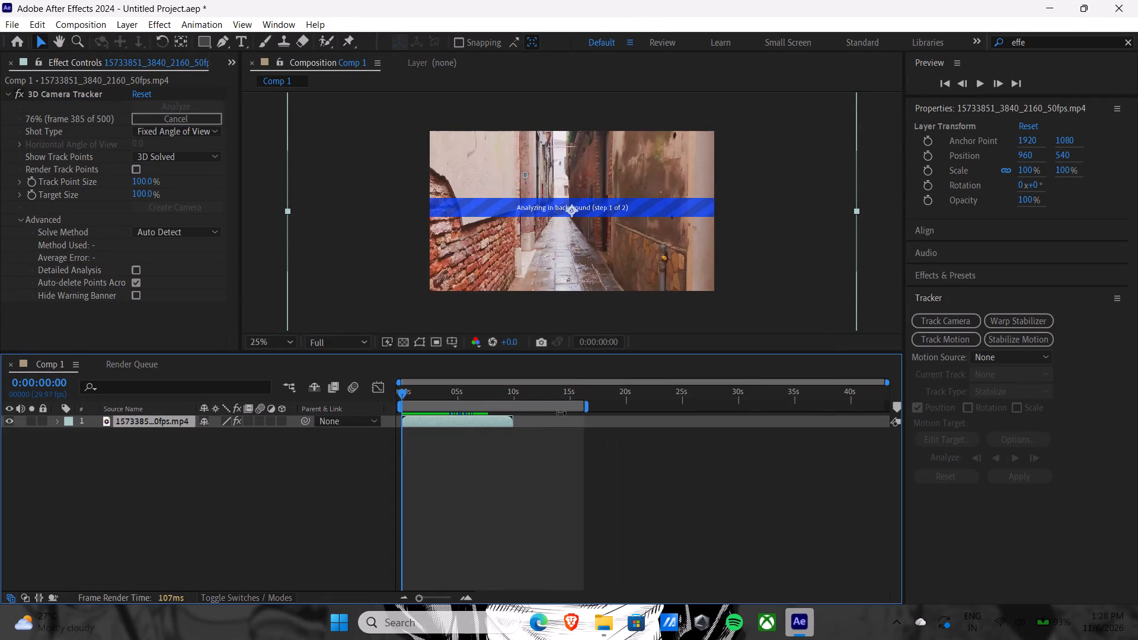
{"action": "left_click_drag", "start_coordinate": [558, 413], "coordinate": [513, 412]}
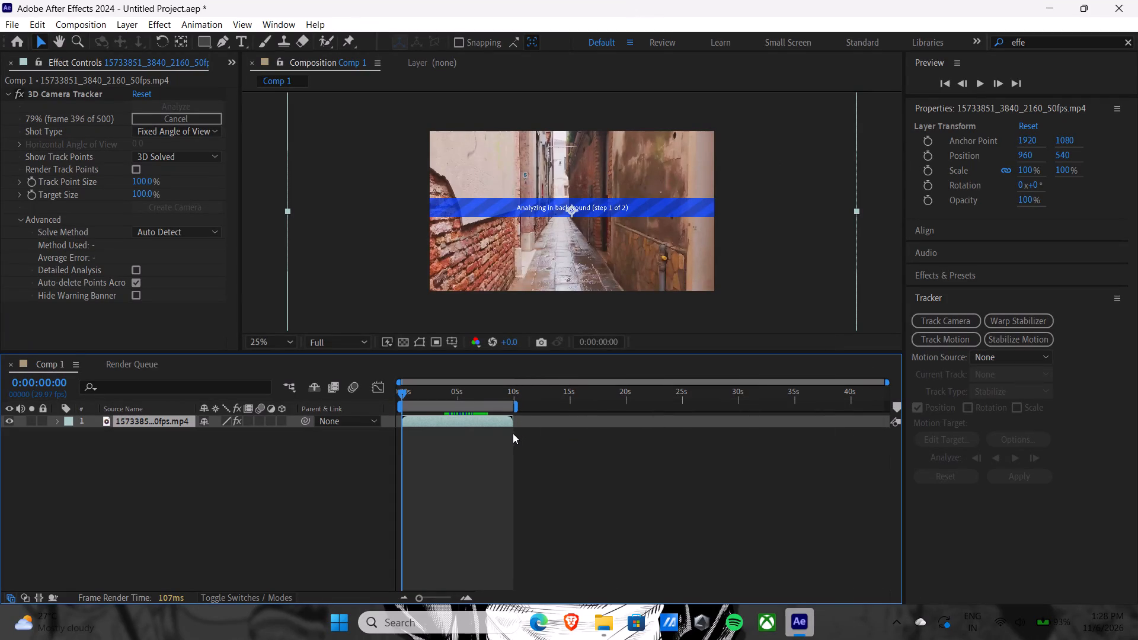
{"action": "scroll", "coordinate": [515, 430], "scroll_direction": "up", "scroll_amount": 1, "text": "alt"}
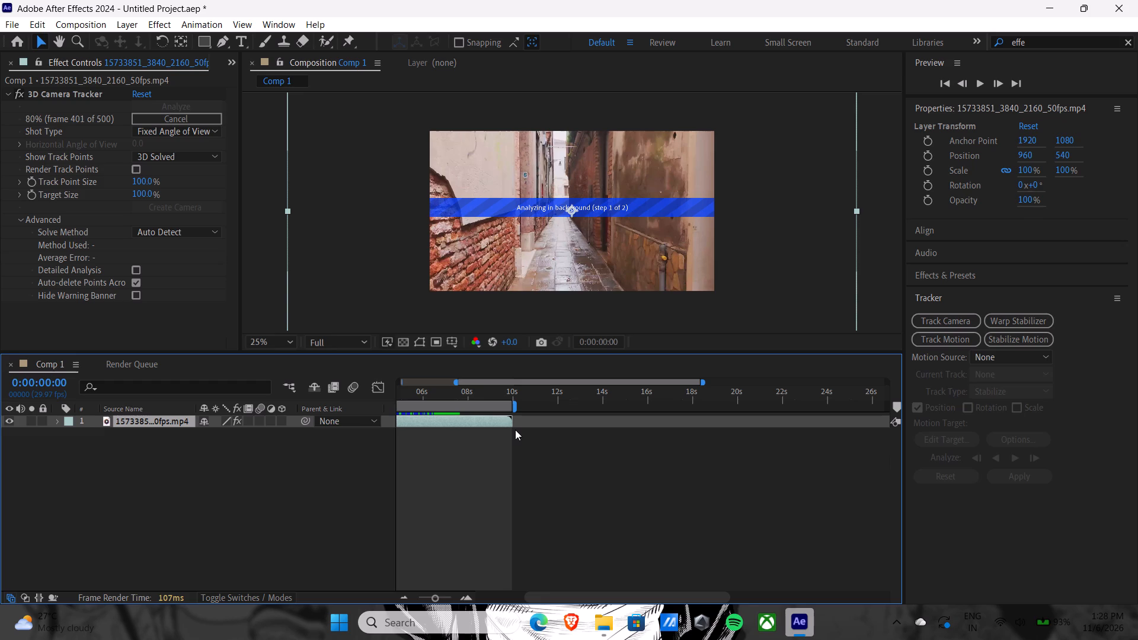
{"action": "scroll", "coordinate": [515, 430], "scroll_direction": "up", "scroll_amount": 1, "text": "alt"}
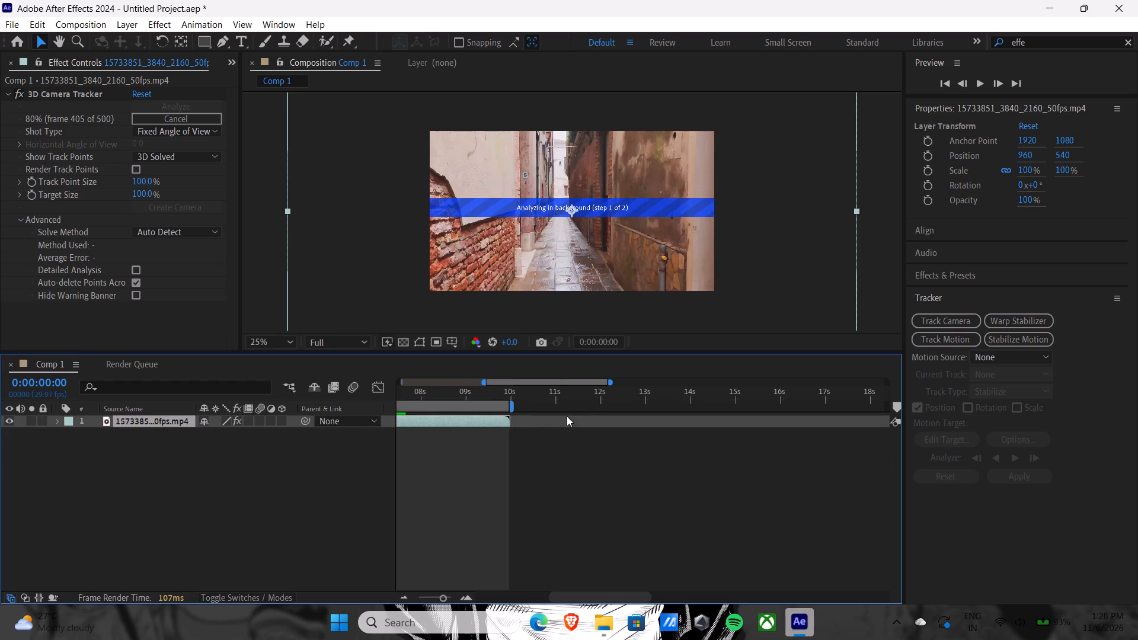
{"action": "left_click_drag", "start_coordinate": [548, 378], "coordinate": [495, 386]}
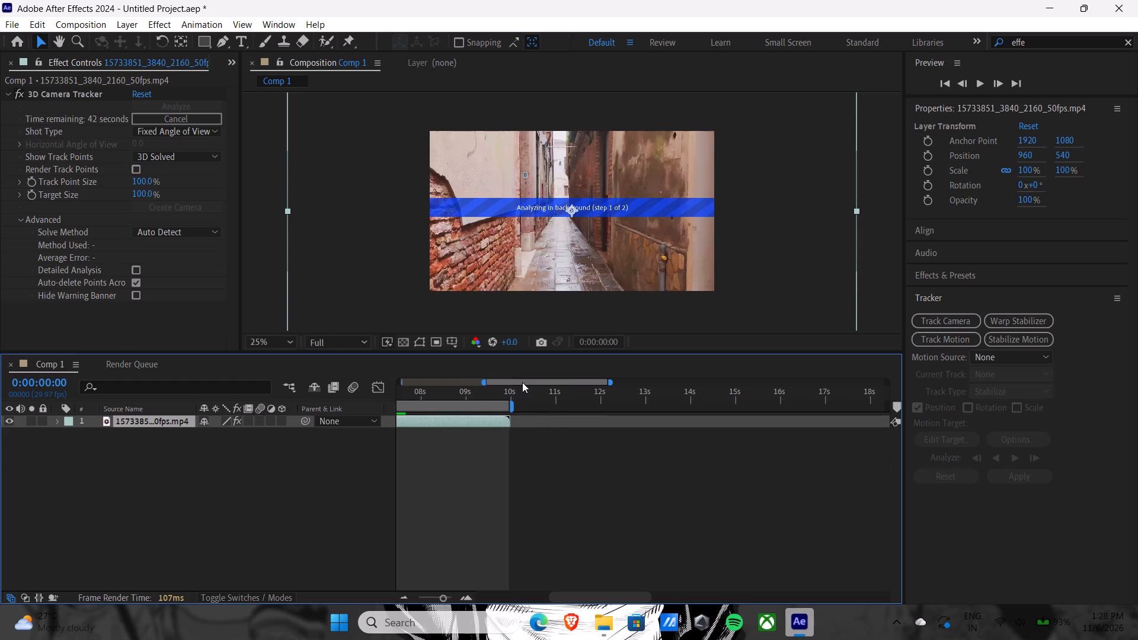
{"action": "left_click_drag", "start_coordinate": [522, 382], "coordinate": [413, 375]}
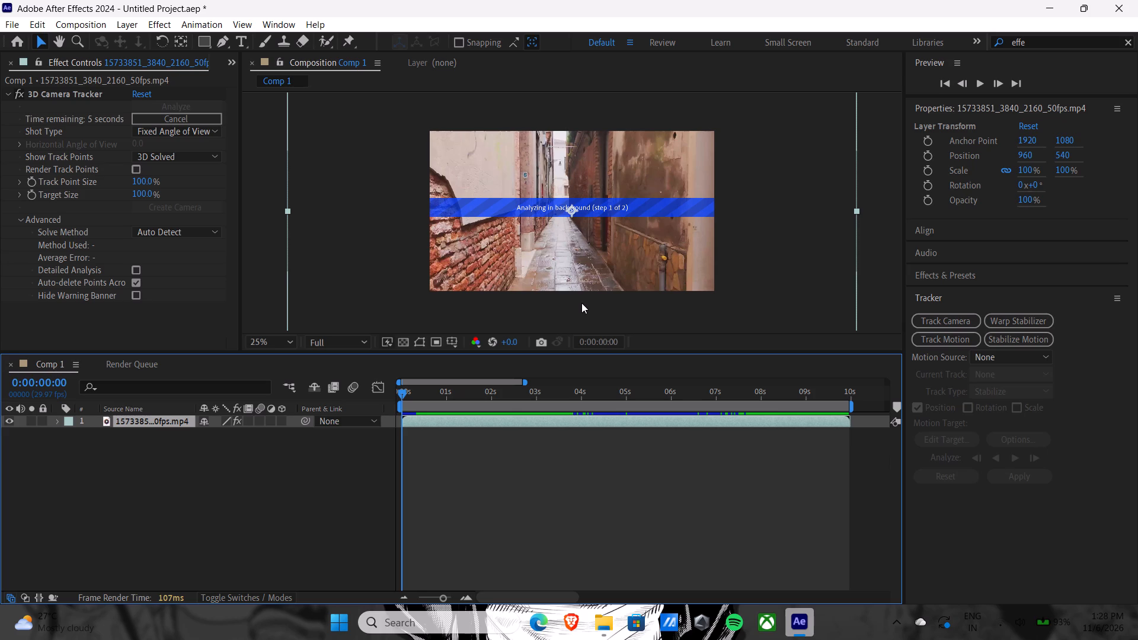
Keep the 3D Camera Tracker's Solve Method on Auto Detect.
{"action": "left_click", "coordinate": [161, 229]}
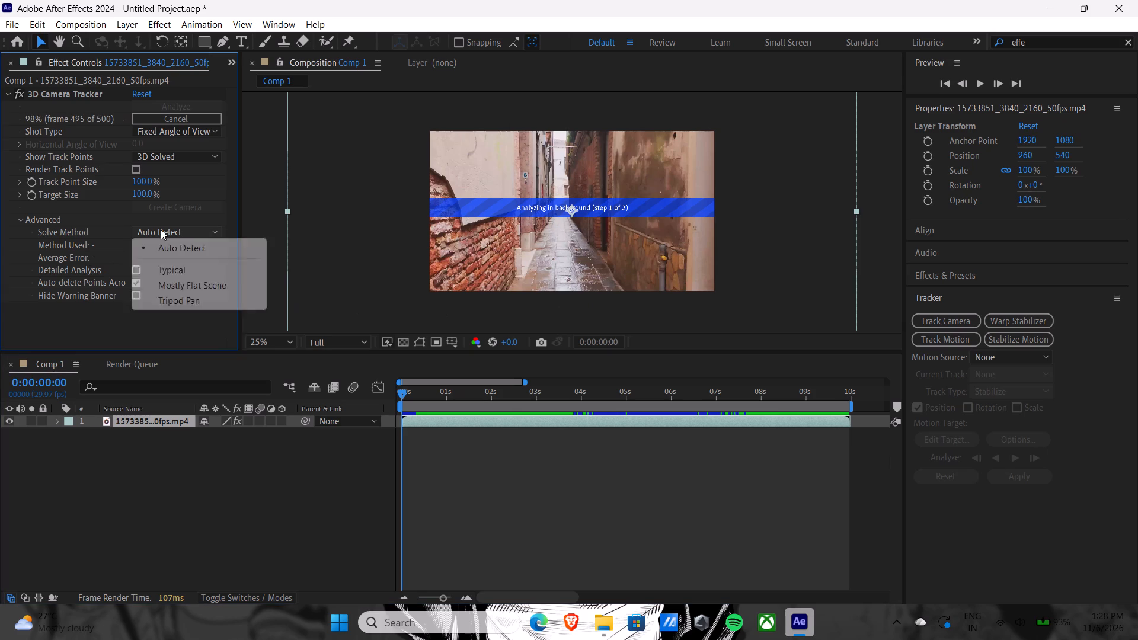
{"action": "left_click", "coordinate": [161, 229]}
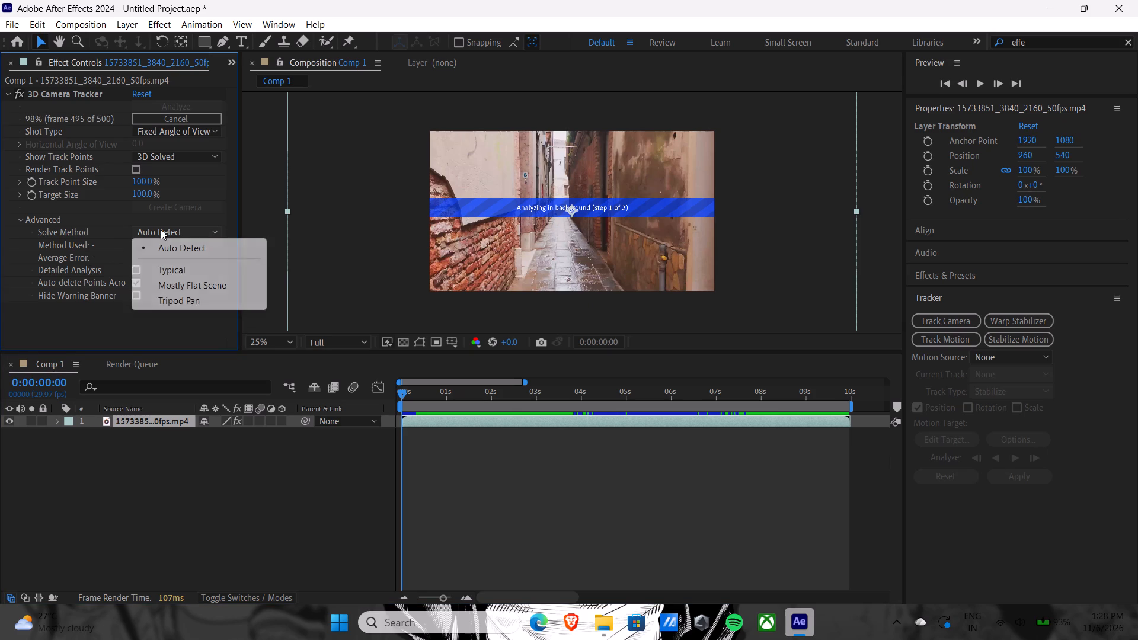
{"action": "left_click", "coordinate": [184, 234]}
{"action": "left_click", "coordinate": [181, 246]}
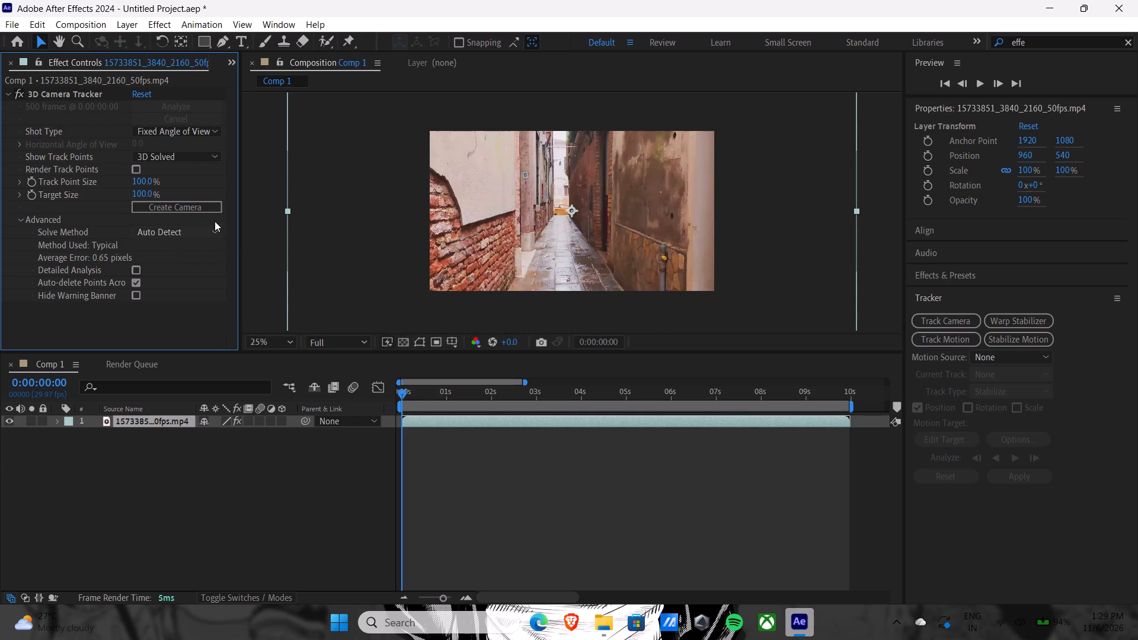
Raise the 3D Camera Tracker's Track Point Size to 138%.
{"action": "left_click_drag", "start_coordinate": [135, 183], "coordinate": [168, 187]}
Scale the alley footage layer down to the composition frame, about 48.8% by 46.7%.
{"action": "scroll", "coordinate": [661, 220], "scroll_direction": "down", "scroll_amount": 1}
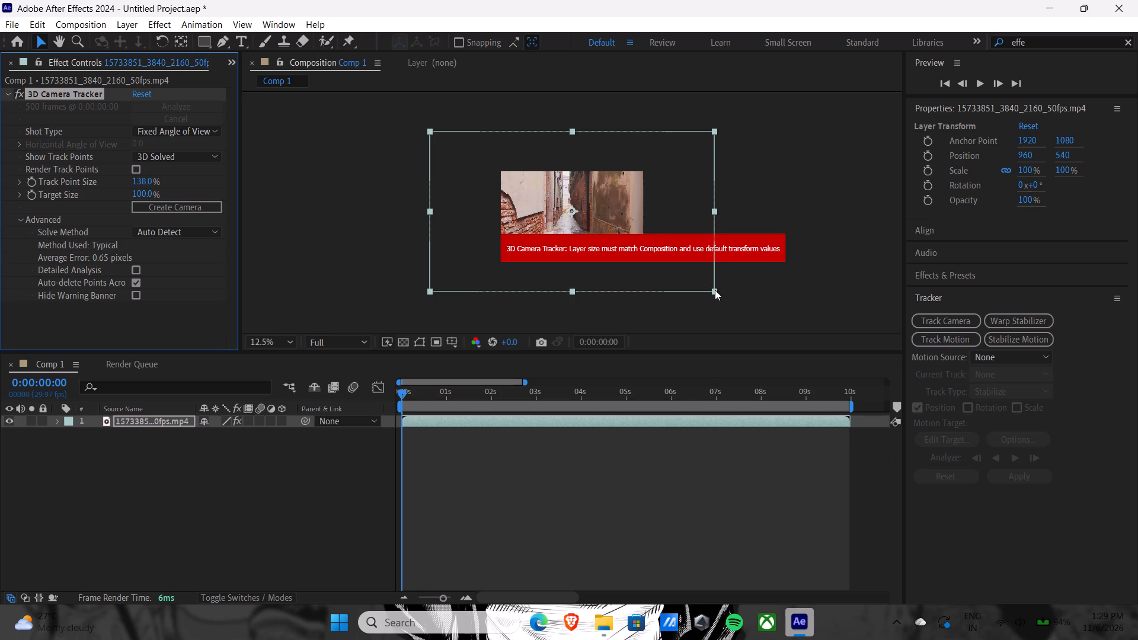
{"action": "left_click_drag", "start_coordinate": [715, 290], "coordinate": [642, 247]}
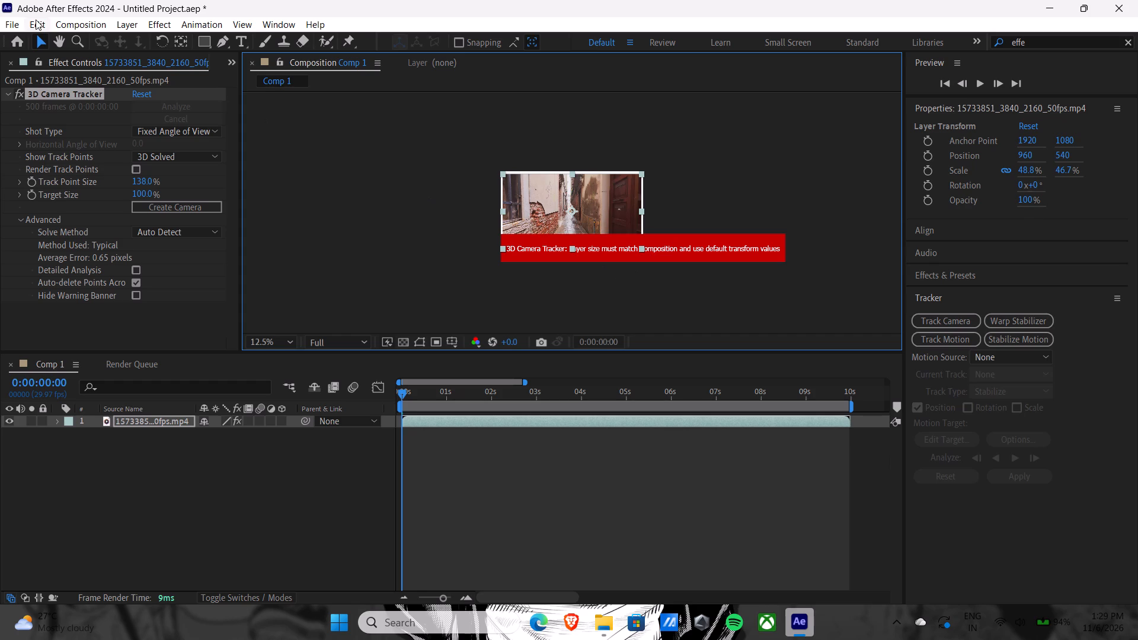
Start a new project without saving the current one.
{"action": "left_click", "coordinate": [13, 25]}
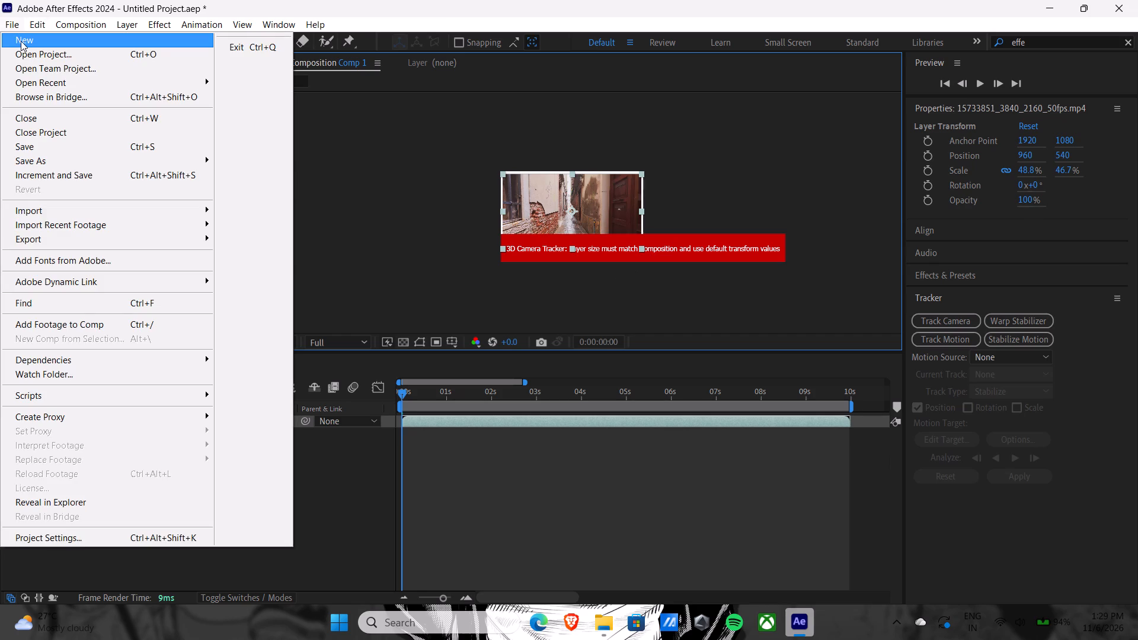
{"action": "left_click", "coordinate": [25, 42]}
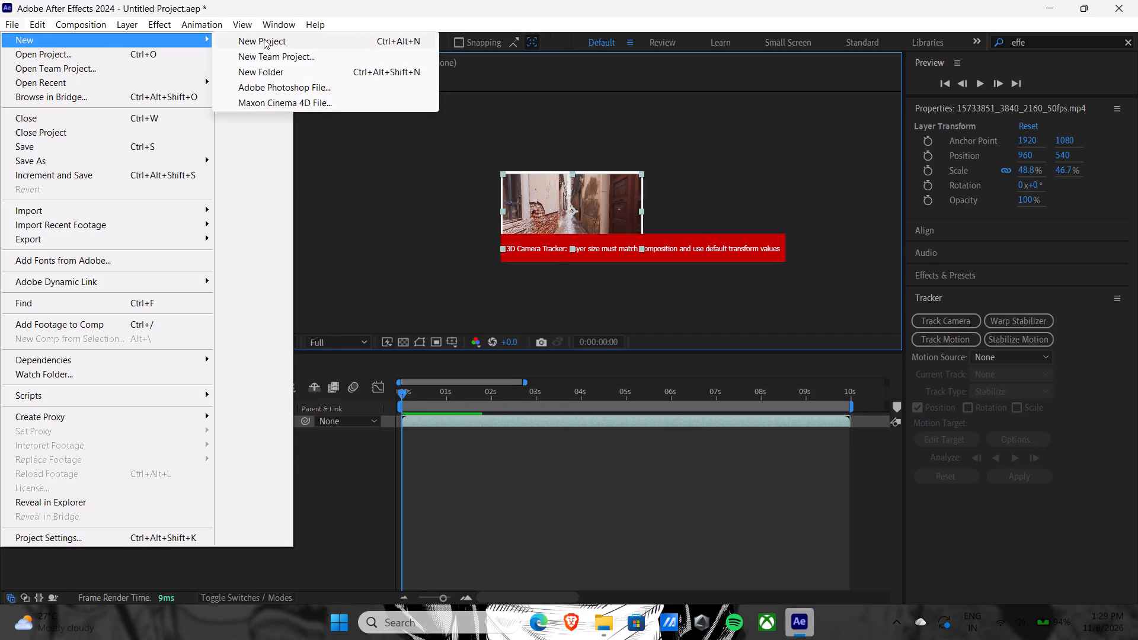
{"action": "left_click", "coordinate": [279, 39]}
{"action": "left_click", "coordinate": [599, 326]}
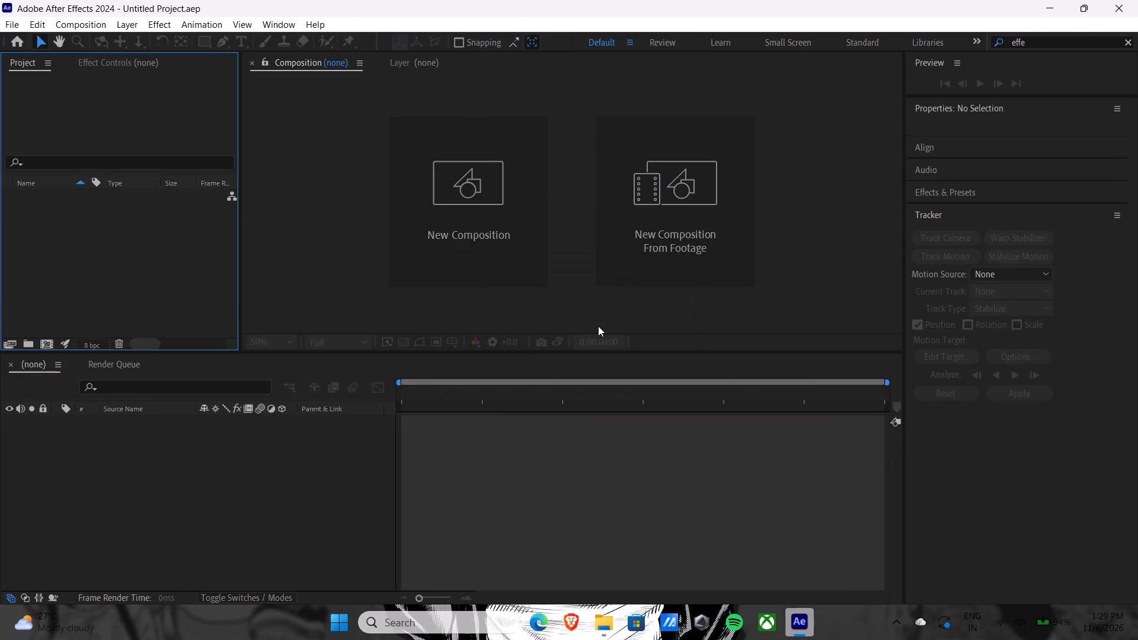
Create a composition from the footage 15733851_3840_2160_50fps in Documents, MOTION_GRAPHICS_EXAM, CAMERA TRACKING, ALLEY.
{"action": "left_click", "coordinate": [699, 224]}
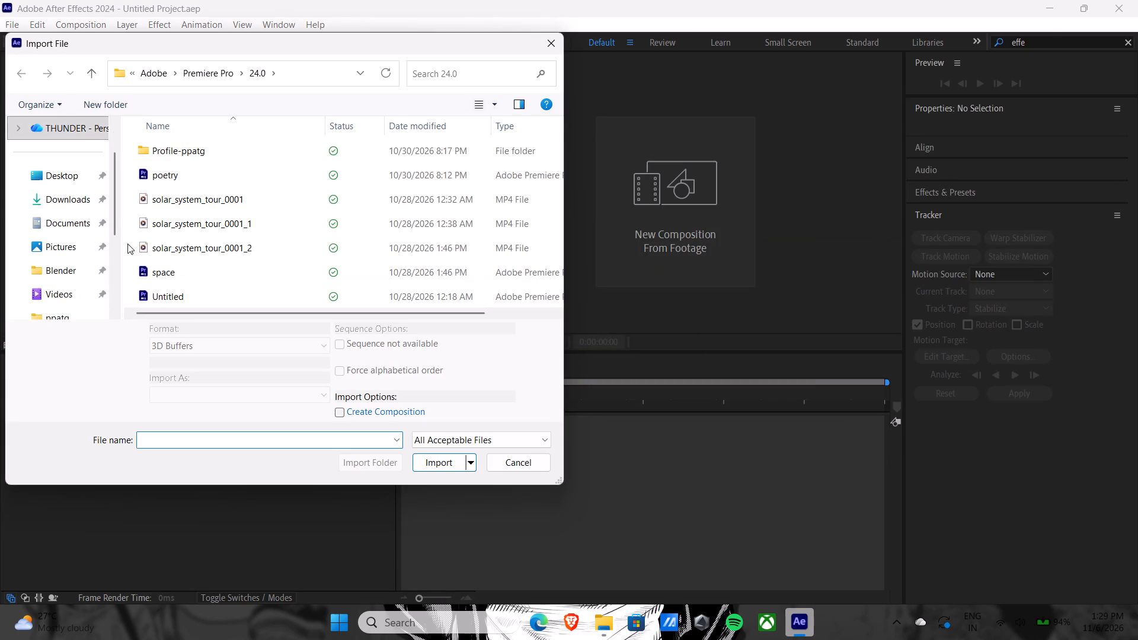
{"action": "left_click", "coordinate": [45, 223]}
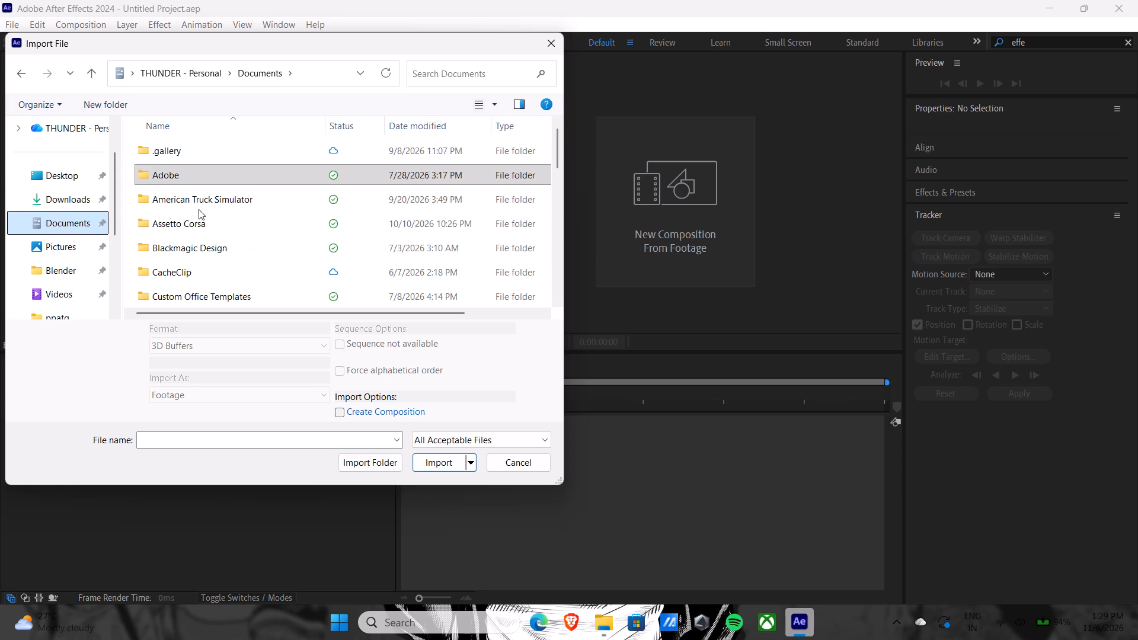
{"action": "scroll", "coordinate": [200, 210], "scroll_direction": "down", "scroll_amount": 3}
{"action": "left_click", "coordinate": [227, 245]}
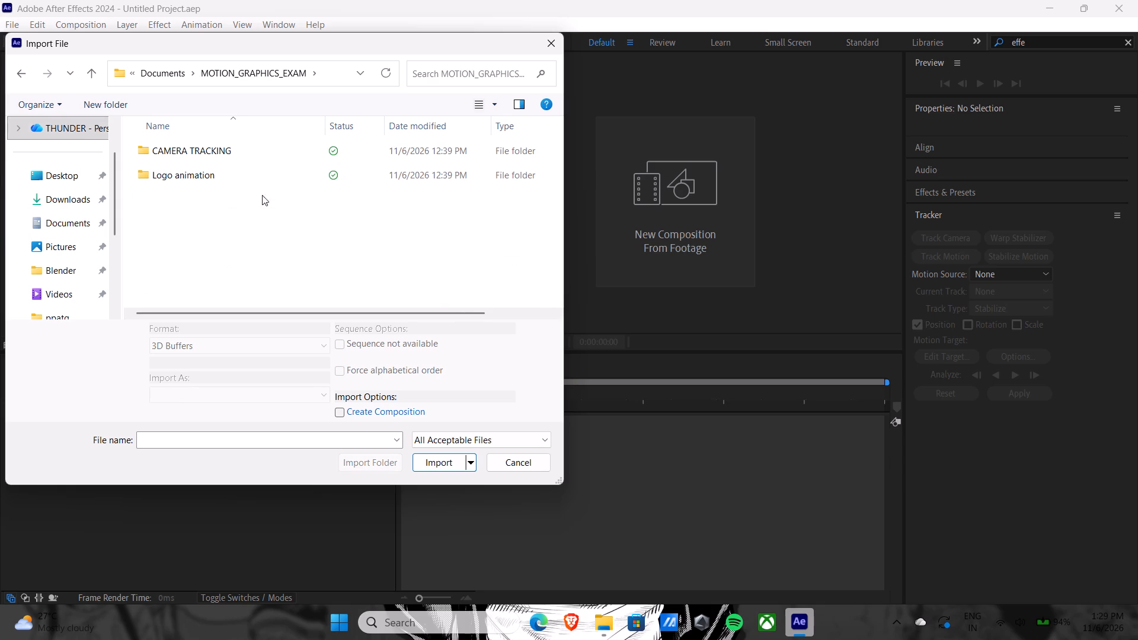
{"action": "left_click", "coordinate": [231, 155]}
{"action": "left_click", "coordinate": [239, 145]}
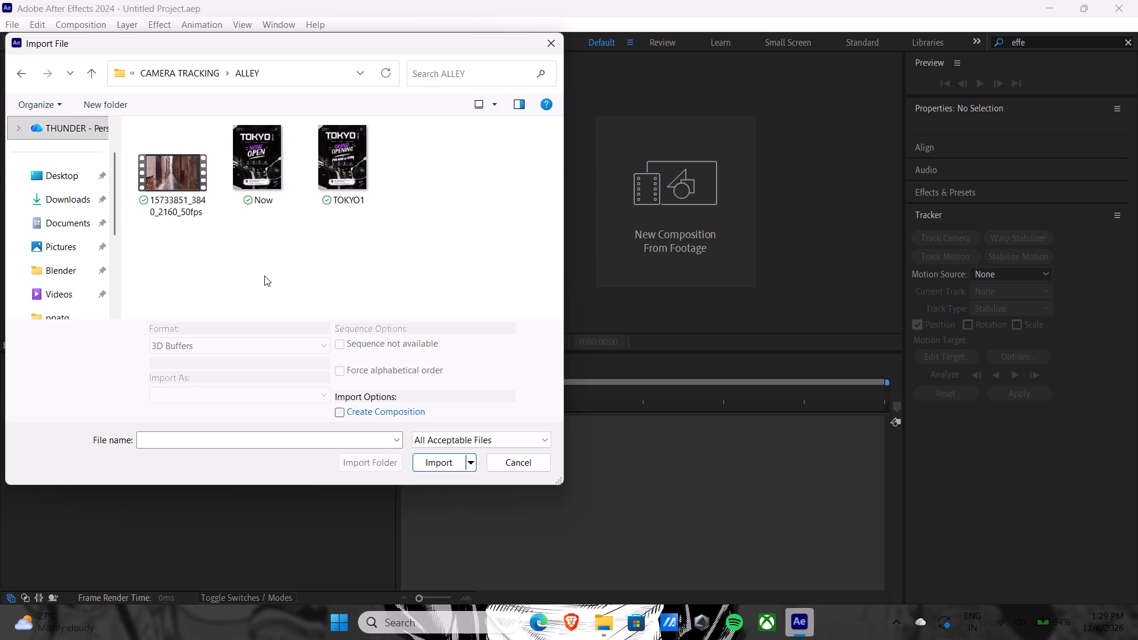
{"action": "left_click", "coordinate": [159, 192]}
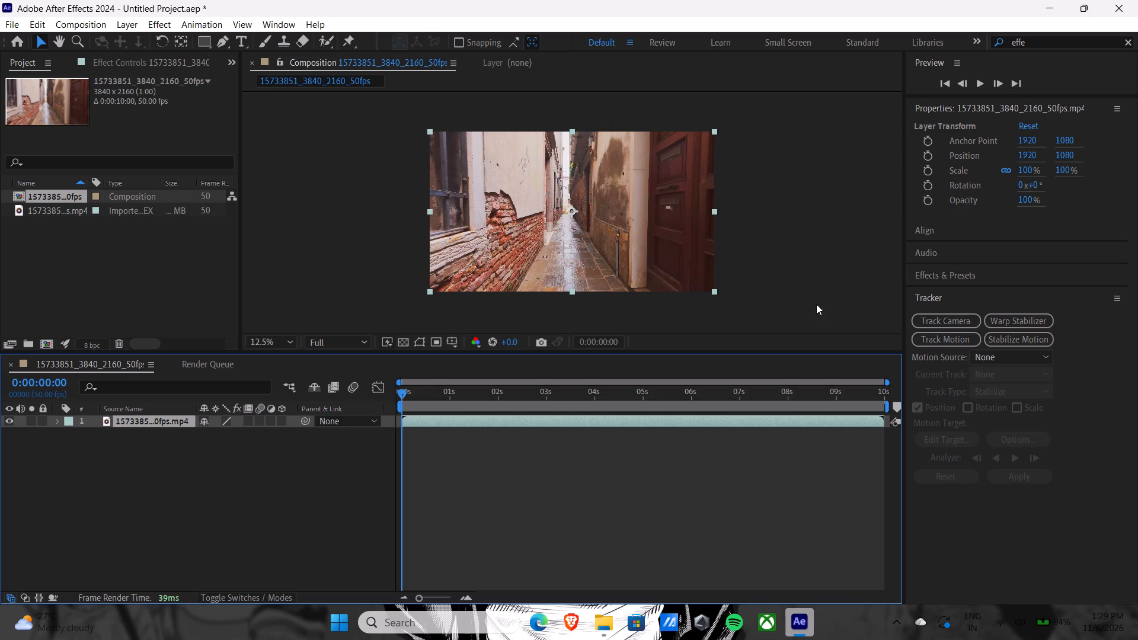
Apply the 3D Camera Tracker to the footage layer and cancel its automatic analysis.
{"action": "left_click", "coordinate": [940, 319]}
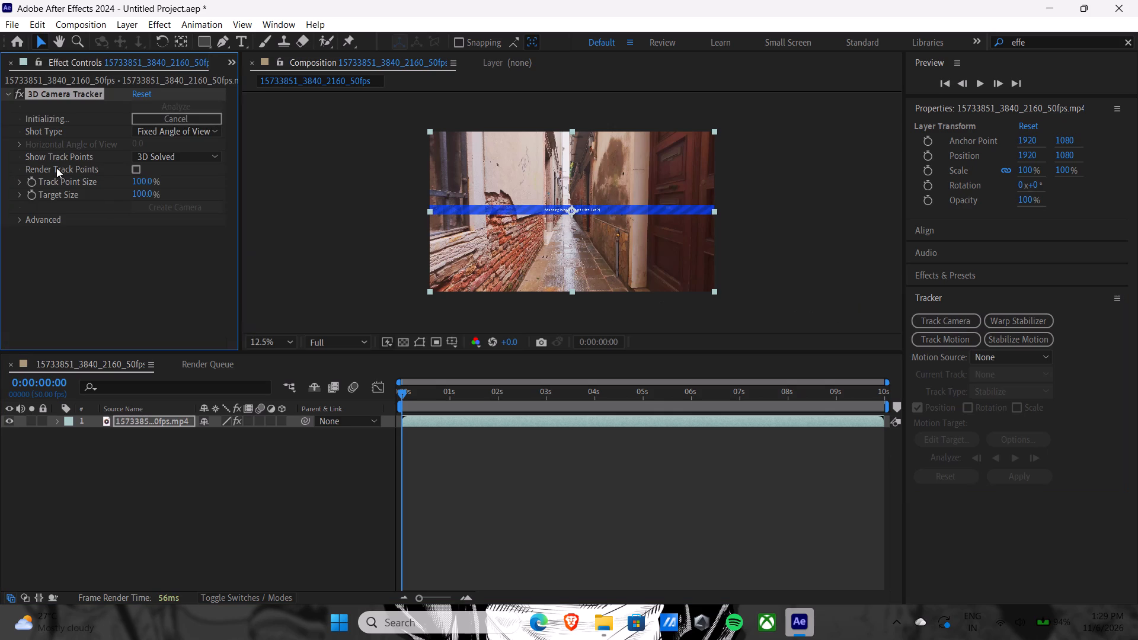
{"action": "left_click", "coordinate": [148, 117]}
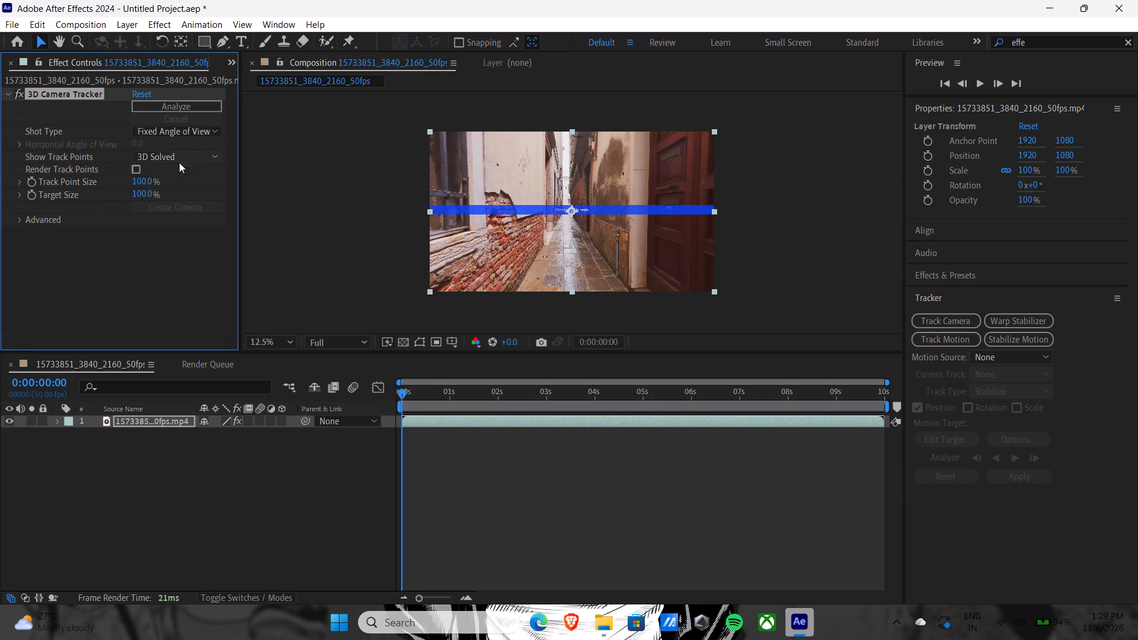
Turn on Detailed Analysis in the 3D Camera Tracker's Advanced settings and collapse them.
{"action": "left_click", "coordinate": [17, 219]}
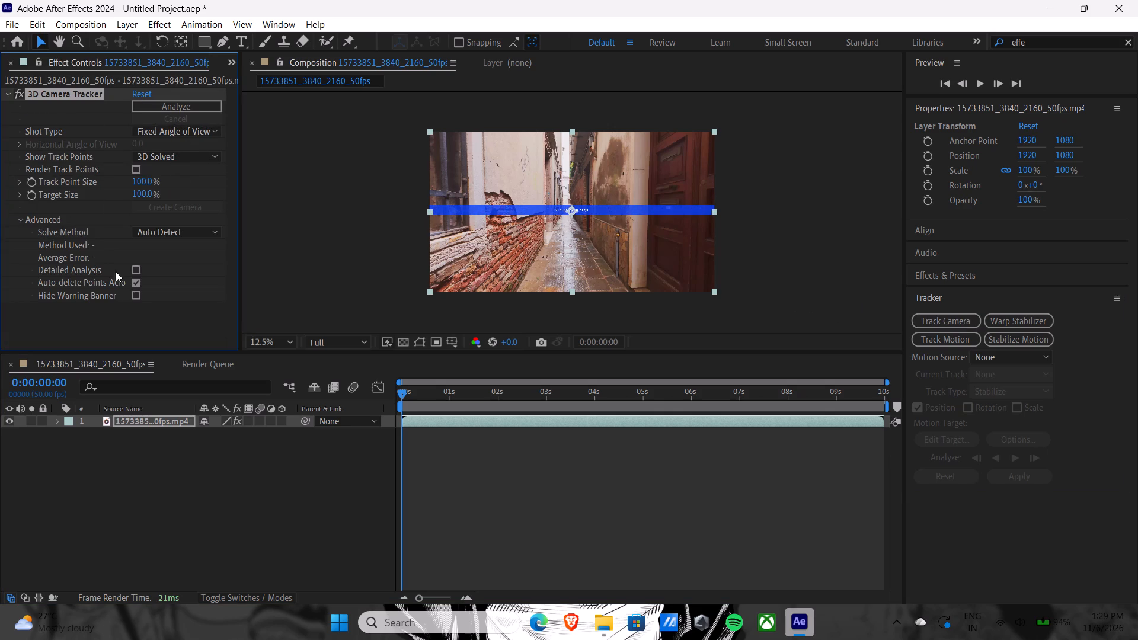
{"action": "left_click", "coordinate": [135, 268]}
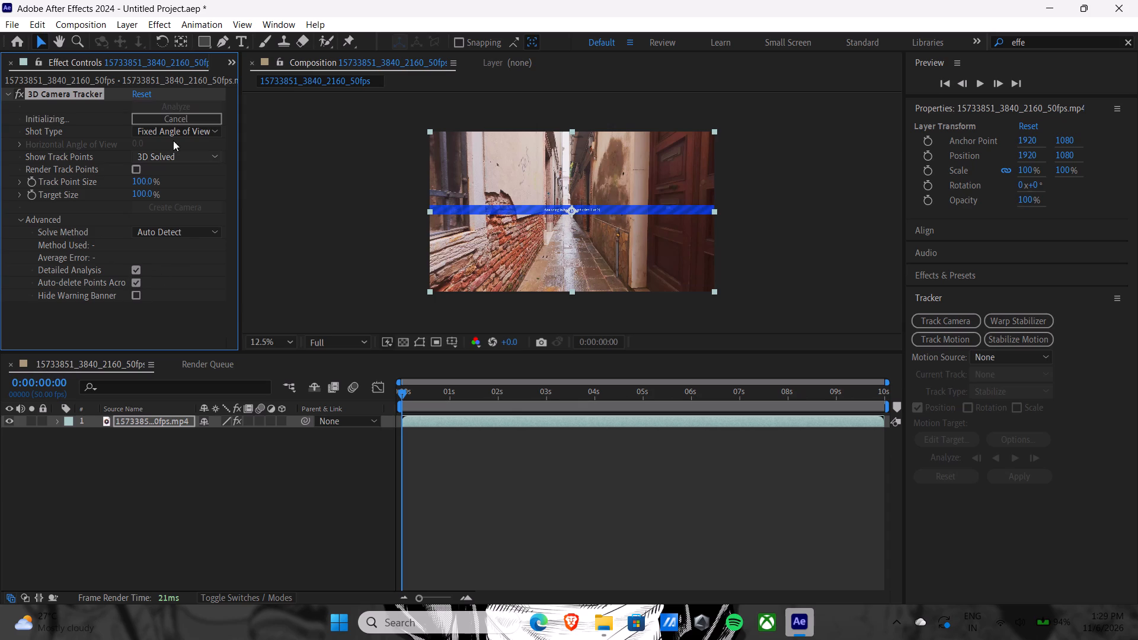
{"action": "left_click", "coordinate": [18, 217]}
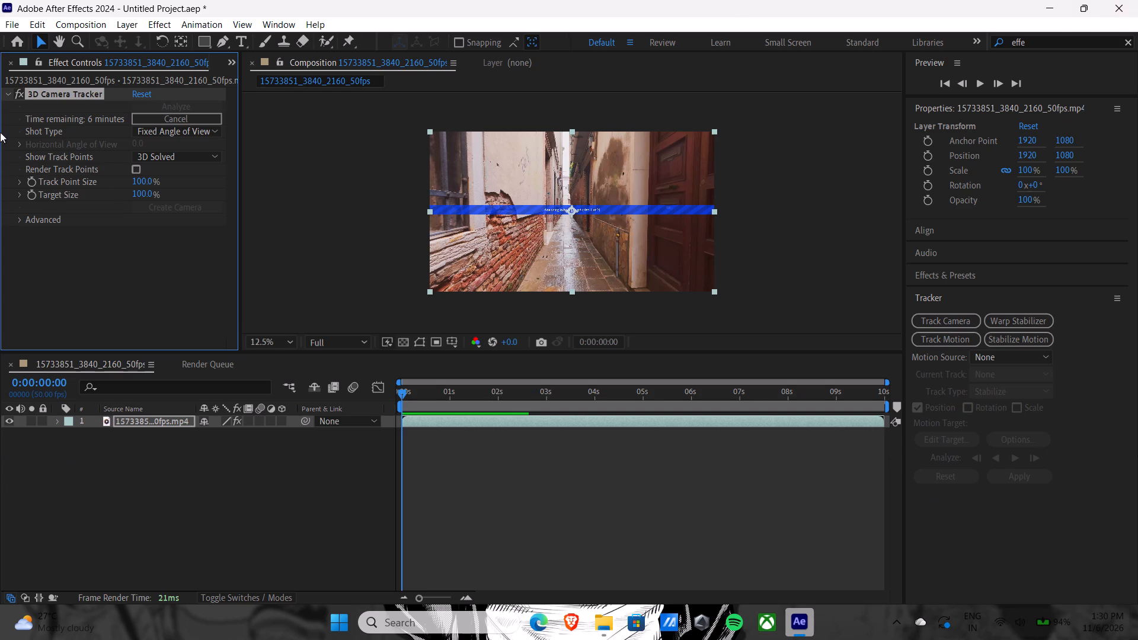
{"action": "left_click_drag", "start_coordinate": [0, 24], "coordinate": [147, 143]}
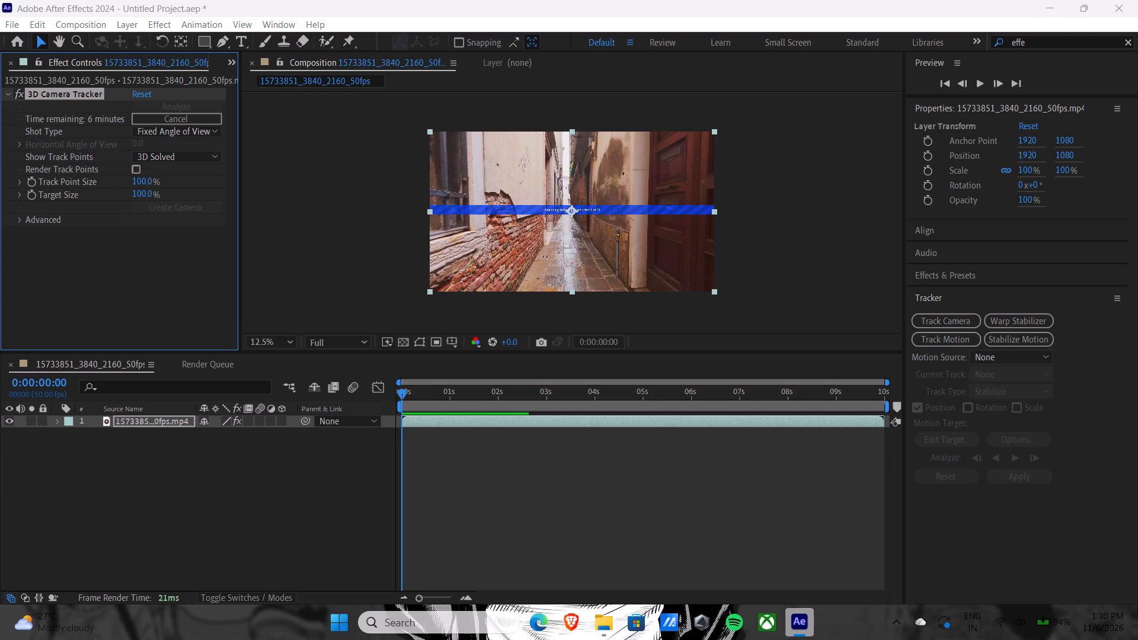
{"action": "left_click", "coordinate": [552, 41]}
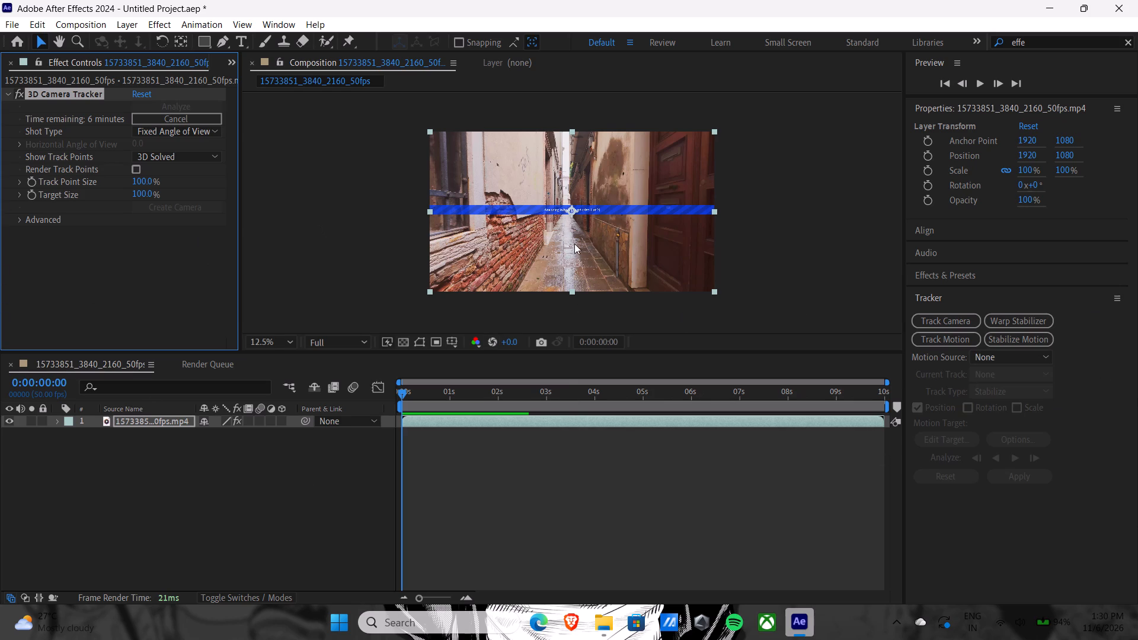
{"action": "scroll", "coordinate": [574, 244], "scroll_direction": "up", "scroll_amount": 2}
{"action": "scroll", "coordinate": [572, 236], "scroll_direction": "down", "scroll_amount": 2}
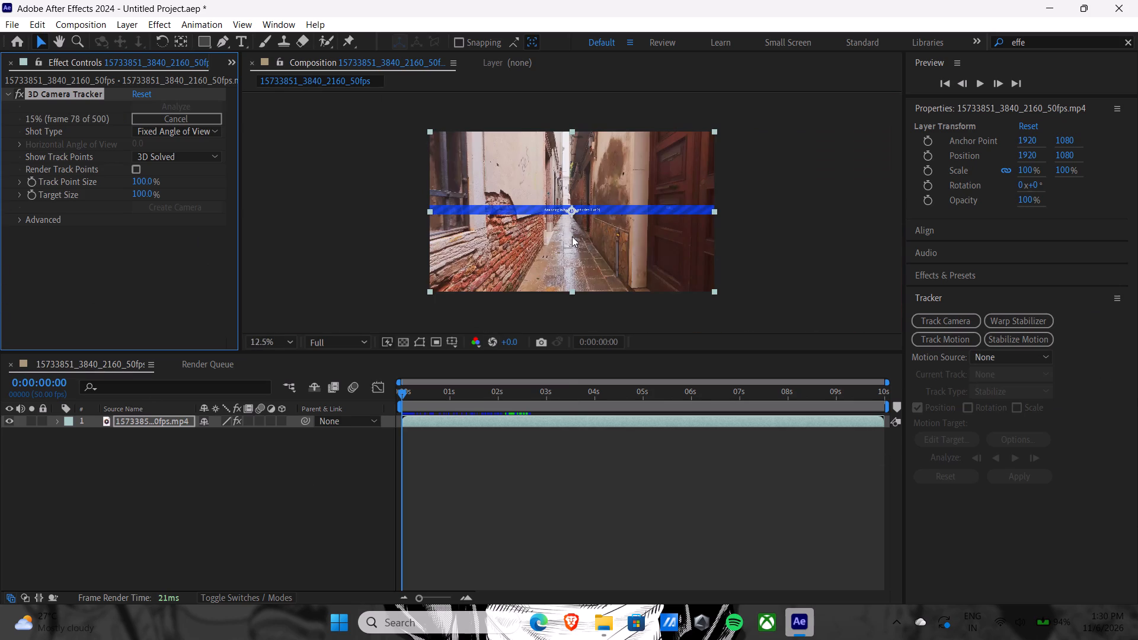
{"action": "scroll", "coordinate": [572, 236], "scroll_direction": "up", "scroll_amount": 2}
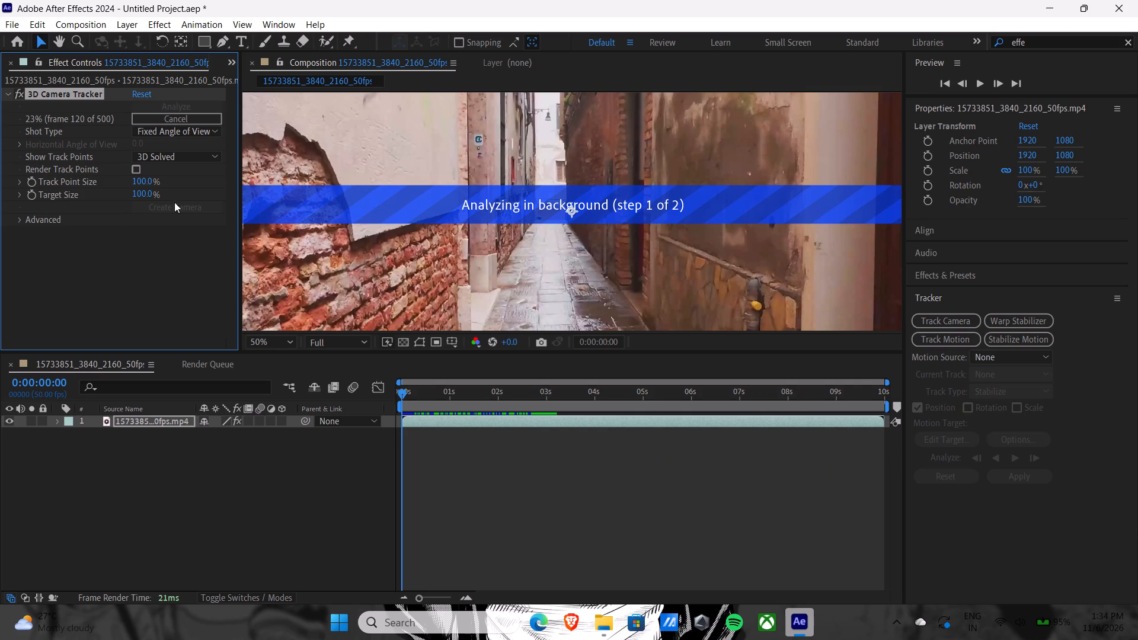
Turn off Detailed Analysis in the 3D Camera Tracker's Advanced settings and collapse them.
{"action": "left_click", "coordinate": [18, 223]}
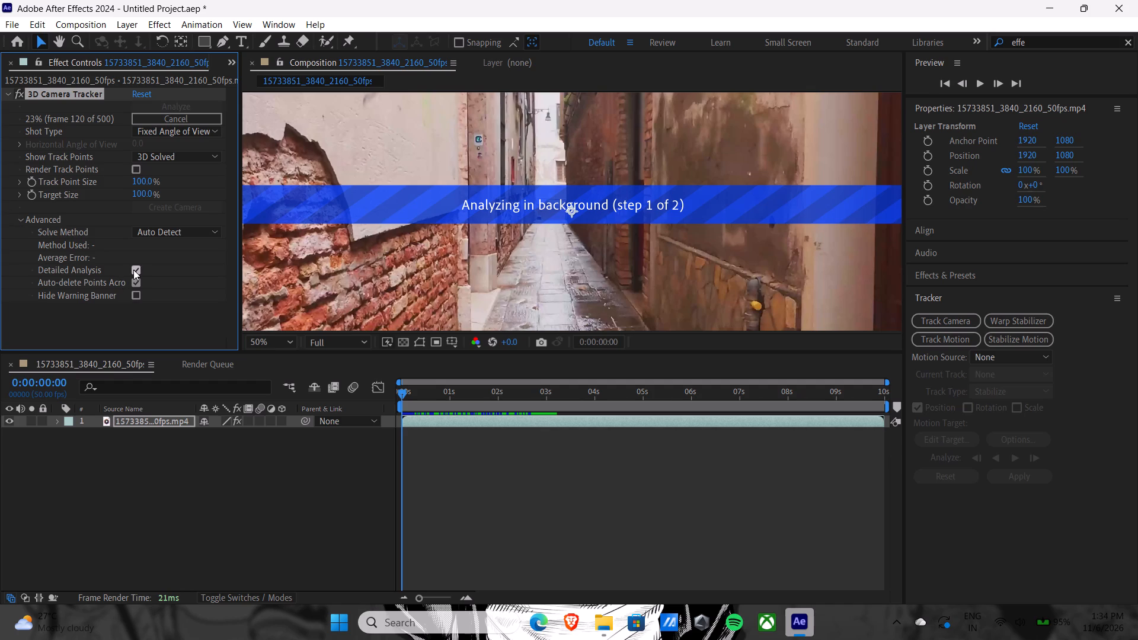
{"action": "left_click", "coordinate": [133, 270]}
{"action": "left_click", "coordinate": [23, 221]}
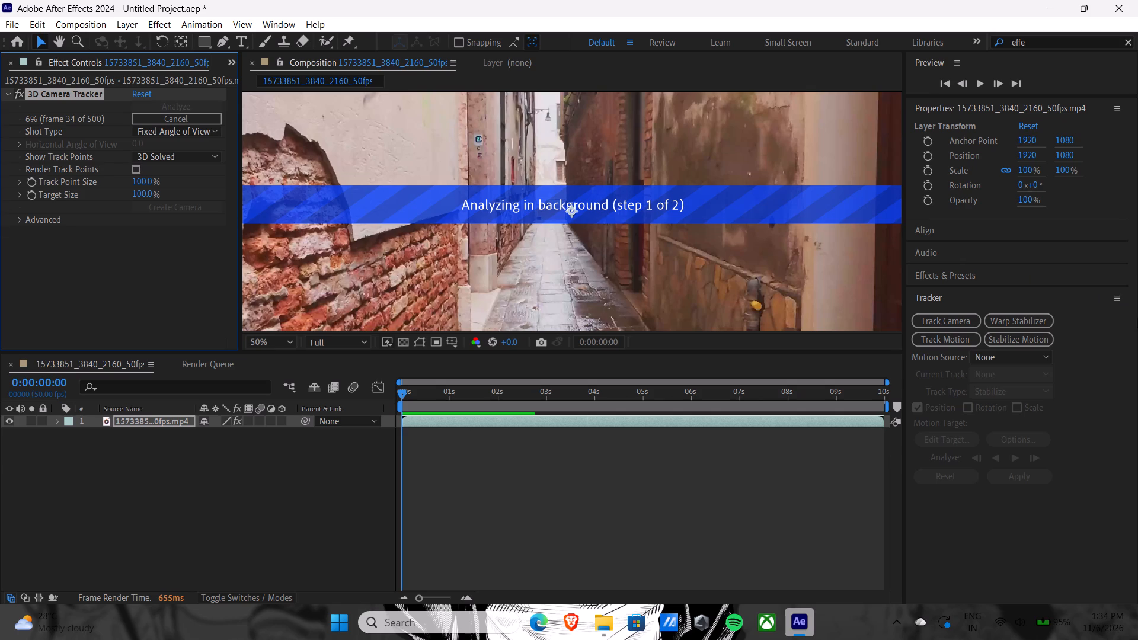
Set the composition preview resolution to Quarter.
{"action": "left_click", "coordinate": [330, 337]}
{"action": "left_click", "coordinate": [338, 422]}
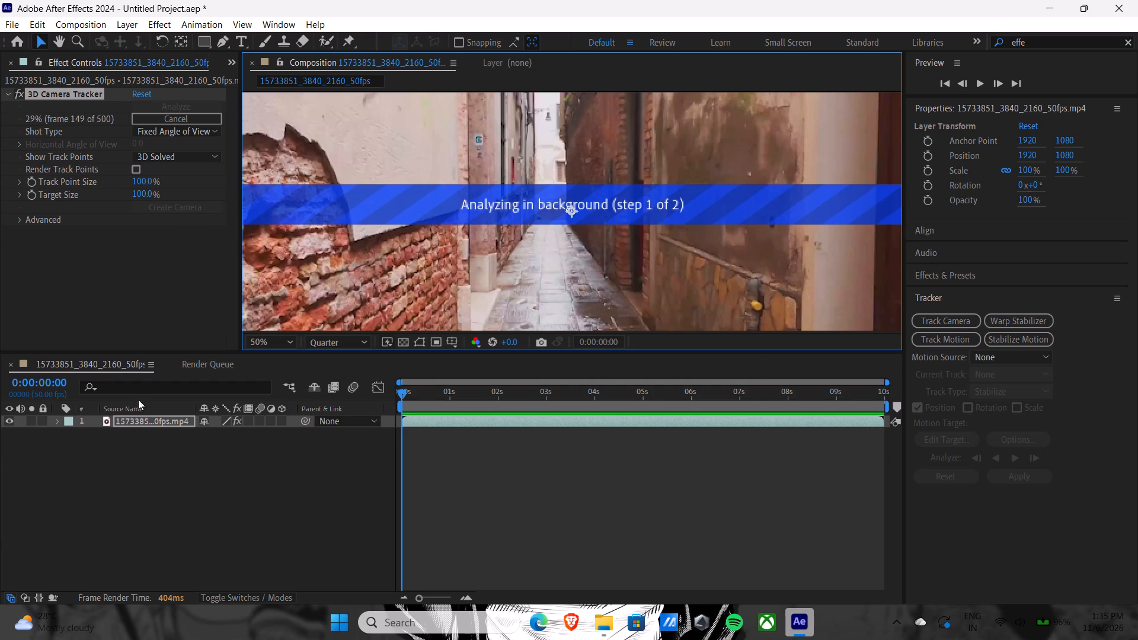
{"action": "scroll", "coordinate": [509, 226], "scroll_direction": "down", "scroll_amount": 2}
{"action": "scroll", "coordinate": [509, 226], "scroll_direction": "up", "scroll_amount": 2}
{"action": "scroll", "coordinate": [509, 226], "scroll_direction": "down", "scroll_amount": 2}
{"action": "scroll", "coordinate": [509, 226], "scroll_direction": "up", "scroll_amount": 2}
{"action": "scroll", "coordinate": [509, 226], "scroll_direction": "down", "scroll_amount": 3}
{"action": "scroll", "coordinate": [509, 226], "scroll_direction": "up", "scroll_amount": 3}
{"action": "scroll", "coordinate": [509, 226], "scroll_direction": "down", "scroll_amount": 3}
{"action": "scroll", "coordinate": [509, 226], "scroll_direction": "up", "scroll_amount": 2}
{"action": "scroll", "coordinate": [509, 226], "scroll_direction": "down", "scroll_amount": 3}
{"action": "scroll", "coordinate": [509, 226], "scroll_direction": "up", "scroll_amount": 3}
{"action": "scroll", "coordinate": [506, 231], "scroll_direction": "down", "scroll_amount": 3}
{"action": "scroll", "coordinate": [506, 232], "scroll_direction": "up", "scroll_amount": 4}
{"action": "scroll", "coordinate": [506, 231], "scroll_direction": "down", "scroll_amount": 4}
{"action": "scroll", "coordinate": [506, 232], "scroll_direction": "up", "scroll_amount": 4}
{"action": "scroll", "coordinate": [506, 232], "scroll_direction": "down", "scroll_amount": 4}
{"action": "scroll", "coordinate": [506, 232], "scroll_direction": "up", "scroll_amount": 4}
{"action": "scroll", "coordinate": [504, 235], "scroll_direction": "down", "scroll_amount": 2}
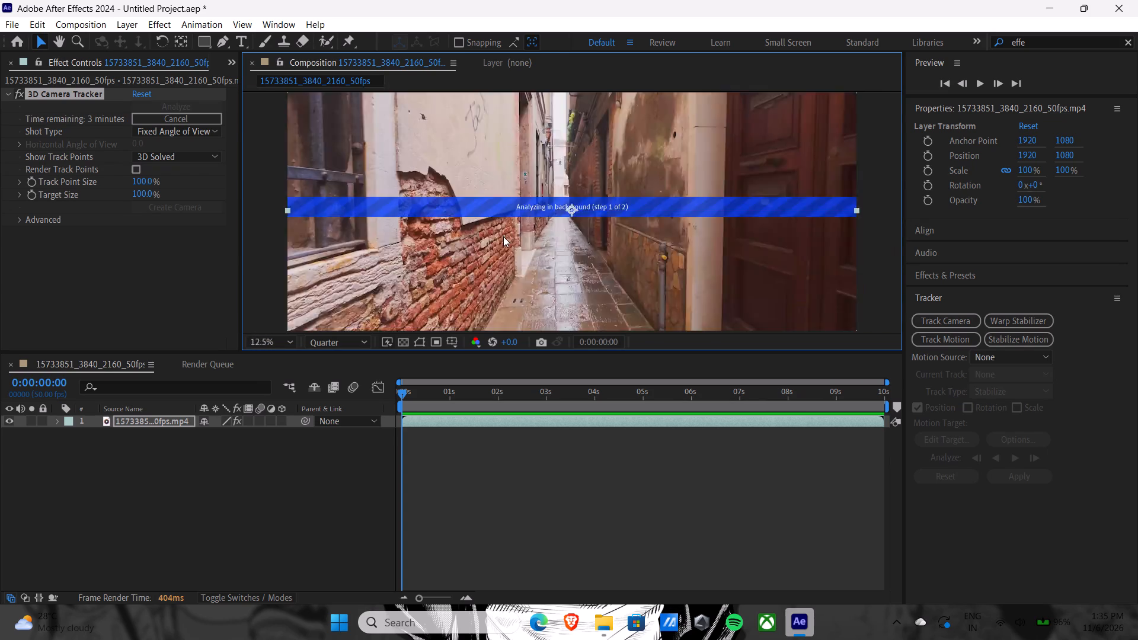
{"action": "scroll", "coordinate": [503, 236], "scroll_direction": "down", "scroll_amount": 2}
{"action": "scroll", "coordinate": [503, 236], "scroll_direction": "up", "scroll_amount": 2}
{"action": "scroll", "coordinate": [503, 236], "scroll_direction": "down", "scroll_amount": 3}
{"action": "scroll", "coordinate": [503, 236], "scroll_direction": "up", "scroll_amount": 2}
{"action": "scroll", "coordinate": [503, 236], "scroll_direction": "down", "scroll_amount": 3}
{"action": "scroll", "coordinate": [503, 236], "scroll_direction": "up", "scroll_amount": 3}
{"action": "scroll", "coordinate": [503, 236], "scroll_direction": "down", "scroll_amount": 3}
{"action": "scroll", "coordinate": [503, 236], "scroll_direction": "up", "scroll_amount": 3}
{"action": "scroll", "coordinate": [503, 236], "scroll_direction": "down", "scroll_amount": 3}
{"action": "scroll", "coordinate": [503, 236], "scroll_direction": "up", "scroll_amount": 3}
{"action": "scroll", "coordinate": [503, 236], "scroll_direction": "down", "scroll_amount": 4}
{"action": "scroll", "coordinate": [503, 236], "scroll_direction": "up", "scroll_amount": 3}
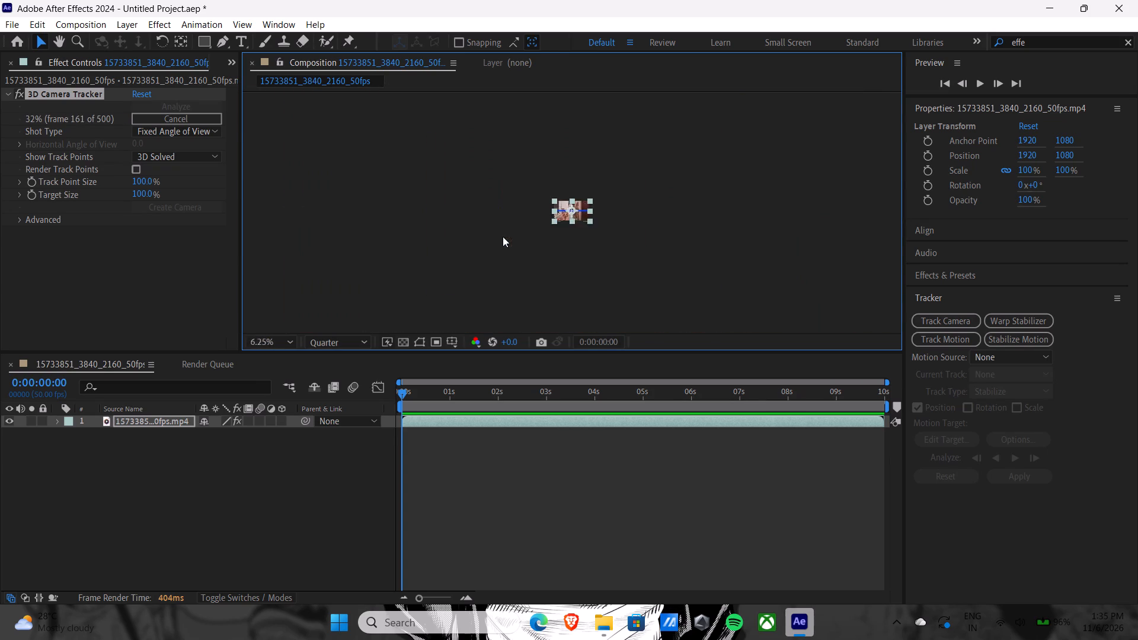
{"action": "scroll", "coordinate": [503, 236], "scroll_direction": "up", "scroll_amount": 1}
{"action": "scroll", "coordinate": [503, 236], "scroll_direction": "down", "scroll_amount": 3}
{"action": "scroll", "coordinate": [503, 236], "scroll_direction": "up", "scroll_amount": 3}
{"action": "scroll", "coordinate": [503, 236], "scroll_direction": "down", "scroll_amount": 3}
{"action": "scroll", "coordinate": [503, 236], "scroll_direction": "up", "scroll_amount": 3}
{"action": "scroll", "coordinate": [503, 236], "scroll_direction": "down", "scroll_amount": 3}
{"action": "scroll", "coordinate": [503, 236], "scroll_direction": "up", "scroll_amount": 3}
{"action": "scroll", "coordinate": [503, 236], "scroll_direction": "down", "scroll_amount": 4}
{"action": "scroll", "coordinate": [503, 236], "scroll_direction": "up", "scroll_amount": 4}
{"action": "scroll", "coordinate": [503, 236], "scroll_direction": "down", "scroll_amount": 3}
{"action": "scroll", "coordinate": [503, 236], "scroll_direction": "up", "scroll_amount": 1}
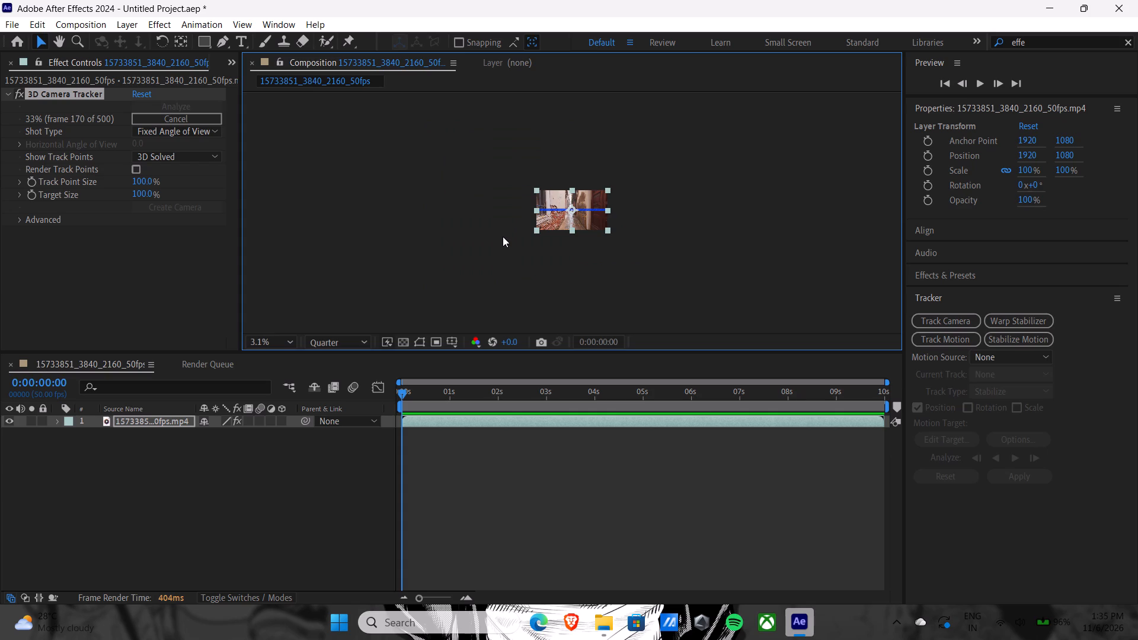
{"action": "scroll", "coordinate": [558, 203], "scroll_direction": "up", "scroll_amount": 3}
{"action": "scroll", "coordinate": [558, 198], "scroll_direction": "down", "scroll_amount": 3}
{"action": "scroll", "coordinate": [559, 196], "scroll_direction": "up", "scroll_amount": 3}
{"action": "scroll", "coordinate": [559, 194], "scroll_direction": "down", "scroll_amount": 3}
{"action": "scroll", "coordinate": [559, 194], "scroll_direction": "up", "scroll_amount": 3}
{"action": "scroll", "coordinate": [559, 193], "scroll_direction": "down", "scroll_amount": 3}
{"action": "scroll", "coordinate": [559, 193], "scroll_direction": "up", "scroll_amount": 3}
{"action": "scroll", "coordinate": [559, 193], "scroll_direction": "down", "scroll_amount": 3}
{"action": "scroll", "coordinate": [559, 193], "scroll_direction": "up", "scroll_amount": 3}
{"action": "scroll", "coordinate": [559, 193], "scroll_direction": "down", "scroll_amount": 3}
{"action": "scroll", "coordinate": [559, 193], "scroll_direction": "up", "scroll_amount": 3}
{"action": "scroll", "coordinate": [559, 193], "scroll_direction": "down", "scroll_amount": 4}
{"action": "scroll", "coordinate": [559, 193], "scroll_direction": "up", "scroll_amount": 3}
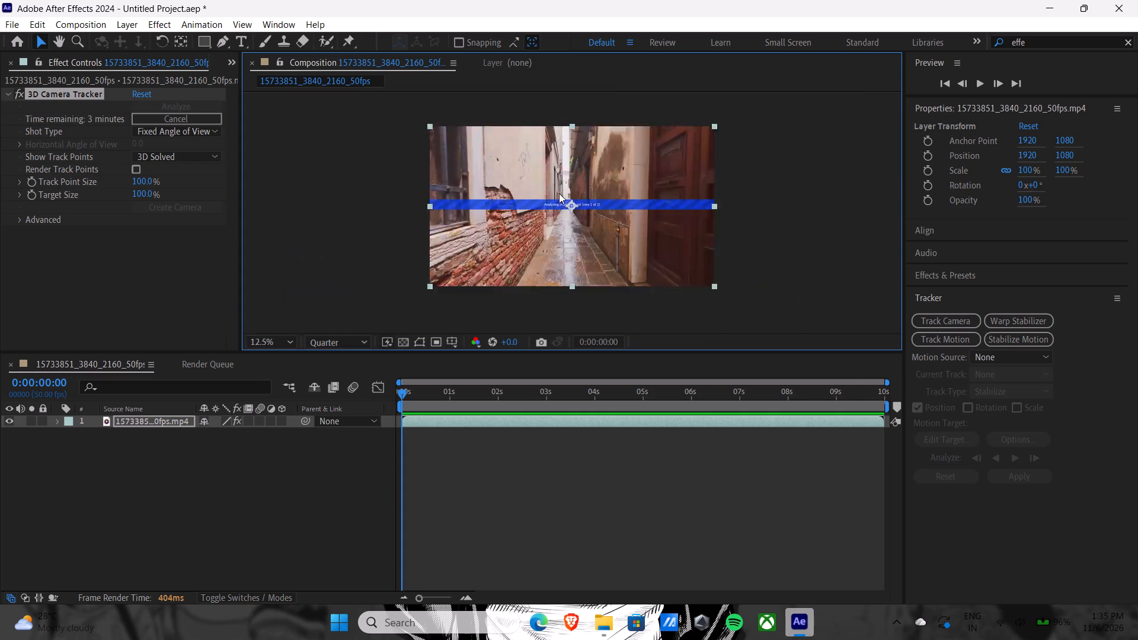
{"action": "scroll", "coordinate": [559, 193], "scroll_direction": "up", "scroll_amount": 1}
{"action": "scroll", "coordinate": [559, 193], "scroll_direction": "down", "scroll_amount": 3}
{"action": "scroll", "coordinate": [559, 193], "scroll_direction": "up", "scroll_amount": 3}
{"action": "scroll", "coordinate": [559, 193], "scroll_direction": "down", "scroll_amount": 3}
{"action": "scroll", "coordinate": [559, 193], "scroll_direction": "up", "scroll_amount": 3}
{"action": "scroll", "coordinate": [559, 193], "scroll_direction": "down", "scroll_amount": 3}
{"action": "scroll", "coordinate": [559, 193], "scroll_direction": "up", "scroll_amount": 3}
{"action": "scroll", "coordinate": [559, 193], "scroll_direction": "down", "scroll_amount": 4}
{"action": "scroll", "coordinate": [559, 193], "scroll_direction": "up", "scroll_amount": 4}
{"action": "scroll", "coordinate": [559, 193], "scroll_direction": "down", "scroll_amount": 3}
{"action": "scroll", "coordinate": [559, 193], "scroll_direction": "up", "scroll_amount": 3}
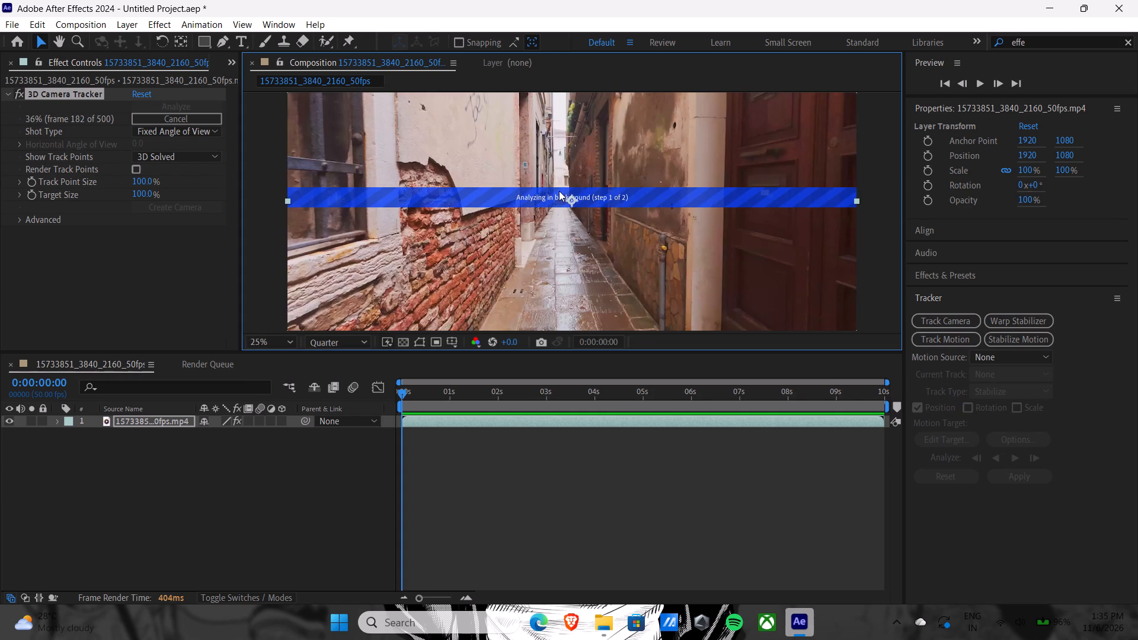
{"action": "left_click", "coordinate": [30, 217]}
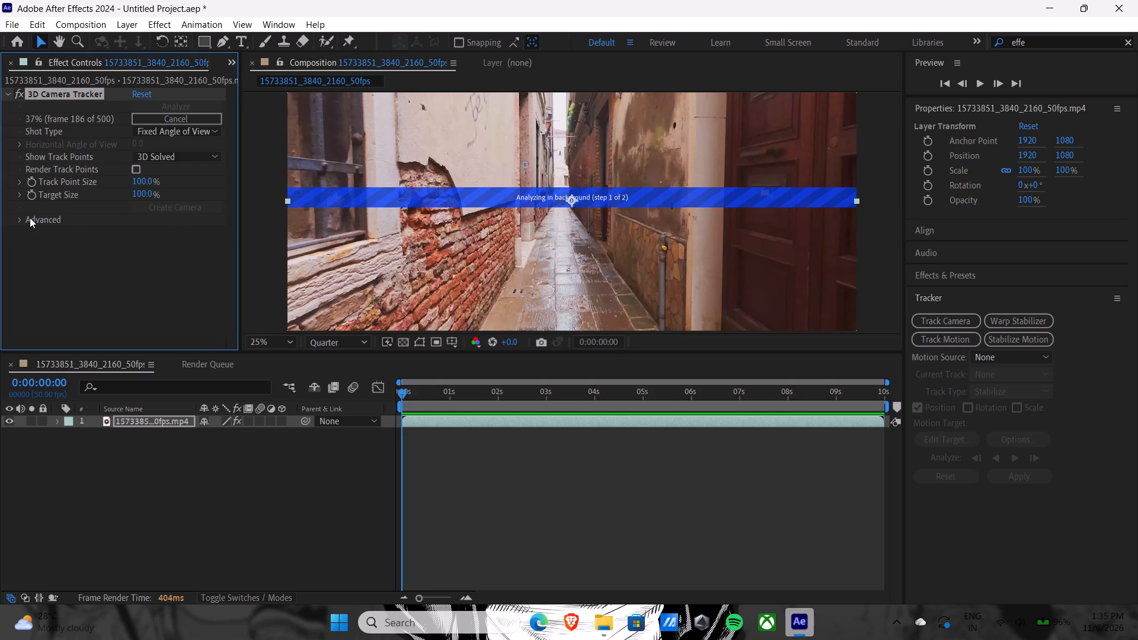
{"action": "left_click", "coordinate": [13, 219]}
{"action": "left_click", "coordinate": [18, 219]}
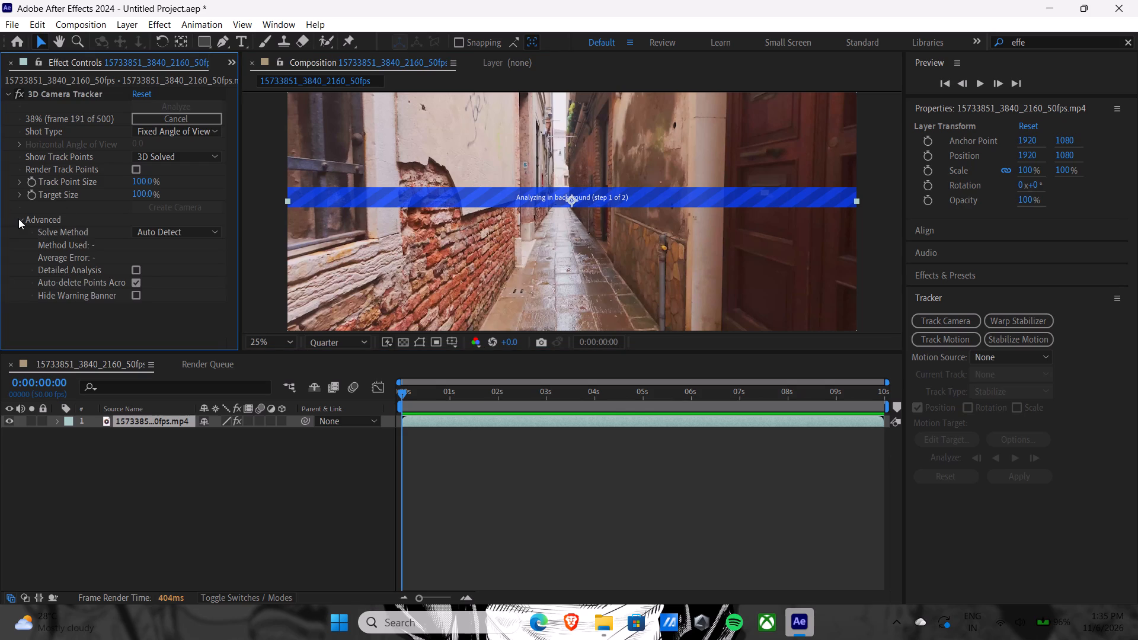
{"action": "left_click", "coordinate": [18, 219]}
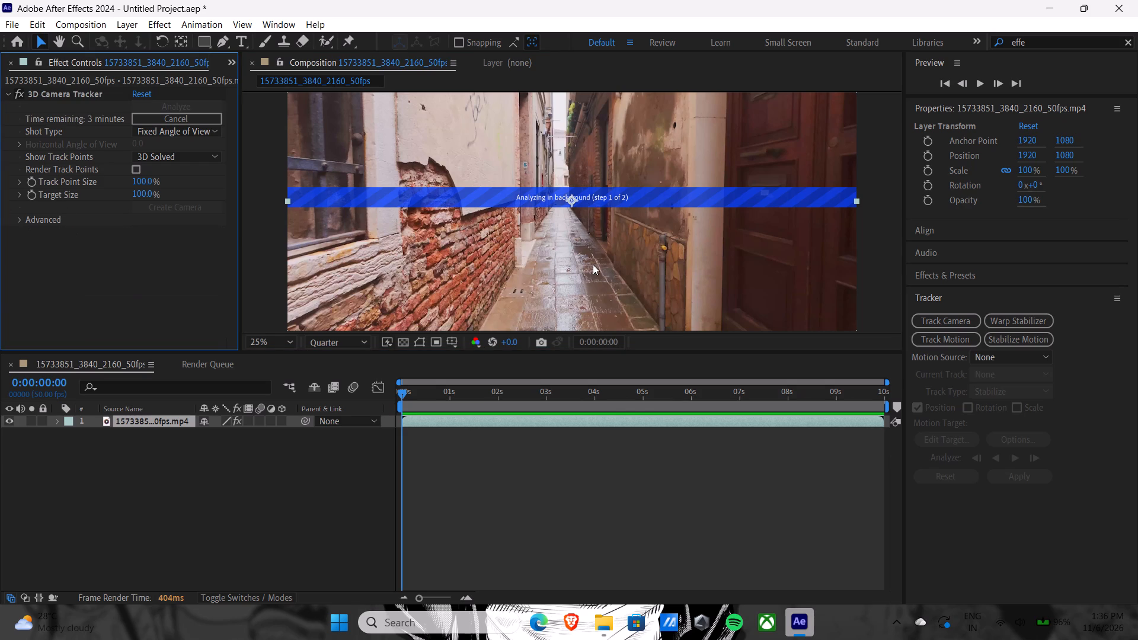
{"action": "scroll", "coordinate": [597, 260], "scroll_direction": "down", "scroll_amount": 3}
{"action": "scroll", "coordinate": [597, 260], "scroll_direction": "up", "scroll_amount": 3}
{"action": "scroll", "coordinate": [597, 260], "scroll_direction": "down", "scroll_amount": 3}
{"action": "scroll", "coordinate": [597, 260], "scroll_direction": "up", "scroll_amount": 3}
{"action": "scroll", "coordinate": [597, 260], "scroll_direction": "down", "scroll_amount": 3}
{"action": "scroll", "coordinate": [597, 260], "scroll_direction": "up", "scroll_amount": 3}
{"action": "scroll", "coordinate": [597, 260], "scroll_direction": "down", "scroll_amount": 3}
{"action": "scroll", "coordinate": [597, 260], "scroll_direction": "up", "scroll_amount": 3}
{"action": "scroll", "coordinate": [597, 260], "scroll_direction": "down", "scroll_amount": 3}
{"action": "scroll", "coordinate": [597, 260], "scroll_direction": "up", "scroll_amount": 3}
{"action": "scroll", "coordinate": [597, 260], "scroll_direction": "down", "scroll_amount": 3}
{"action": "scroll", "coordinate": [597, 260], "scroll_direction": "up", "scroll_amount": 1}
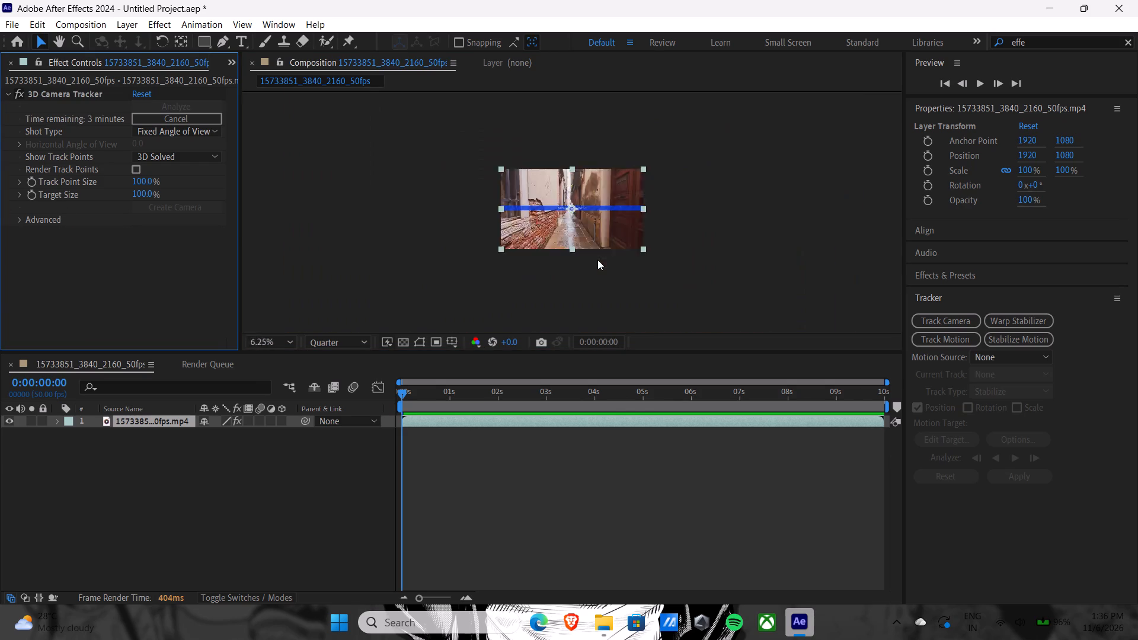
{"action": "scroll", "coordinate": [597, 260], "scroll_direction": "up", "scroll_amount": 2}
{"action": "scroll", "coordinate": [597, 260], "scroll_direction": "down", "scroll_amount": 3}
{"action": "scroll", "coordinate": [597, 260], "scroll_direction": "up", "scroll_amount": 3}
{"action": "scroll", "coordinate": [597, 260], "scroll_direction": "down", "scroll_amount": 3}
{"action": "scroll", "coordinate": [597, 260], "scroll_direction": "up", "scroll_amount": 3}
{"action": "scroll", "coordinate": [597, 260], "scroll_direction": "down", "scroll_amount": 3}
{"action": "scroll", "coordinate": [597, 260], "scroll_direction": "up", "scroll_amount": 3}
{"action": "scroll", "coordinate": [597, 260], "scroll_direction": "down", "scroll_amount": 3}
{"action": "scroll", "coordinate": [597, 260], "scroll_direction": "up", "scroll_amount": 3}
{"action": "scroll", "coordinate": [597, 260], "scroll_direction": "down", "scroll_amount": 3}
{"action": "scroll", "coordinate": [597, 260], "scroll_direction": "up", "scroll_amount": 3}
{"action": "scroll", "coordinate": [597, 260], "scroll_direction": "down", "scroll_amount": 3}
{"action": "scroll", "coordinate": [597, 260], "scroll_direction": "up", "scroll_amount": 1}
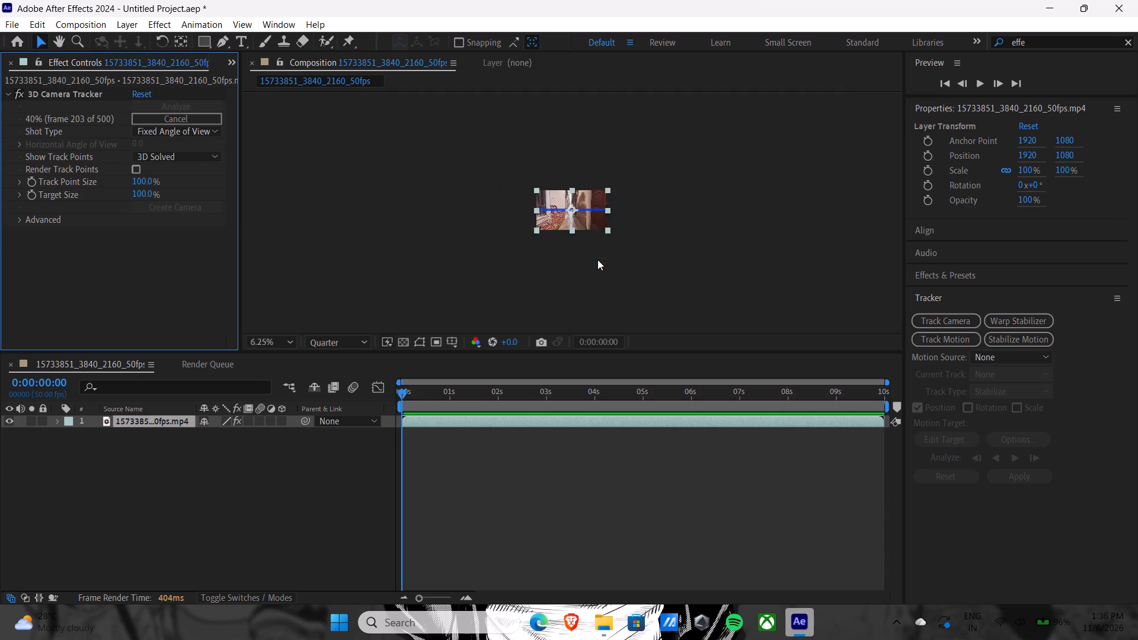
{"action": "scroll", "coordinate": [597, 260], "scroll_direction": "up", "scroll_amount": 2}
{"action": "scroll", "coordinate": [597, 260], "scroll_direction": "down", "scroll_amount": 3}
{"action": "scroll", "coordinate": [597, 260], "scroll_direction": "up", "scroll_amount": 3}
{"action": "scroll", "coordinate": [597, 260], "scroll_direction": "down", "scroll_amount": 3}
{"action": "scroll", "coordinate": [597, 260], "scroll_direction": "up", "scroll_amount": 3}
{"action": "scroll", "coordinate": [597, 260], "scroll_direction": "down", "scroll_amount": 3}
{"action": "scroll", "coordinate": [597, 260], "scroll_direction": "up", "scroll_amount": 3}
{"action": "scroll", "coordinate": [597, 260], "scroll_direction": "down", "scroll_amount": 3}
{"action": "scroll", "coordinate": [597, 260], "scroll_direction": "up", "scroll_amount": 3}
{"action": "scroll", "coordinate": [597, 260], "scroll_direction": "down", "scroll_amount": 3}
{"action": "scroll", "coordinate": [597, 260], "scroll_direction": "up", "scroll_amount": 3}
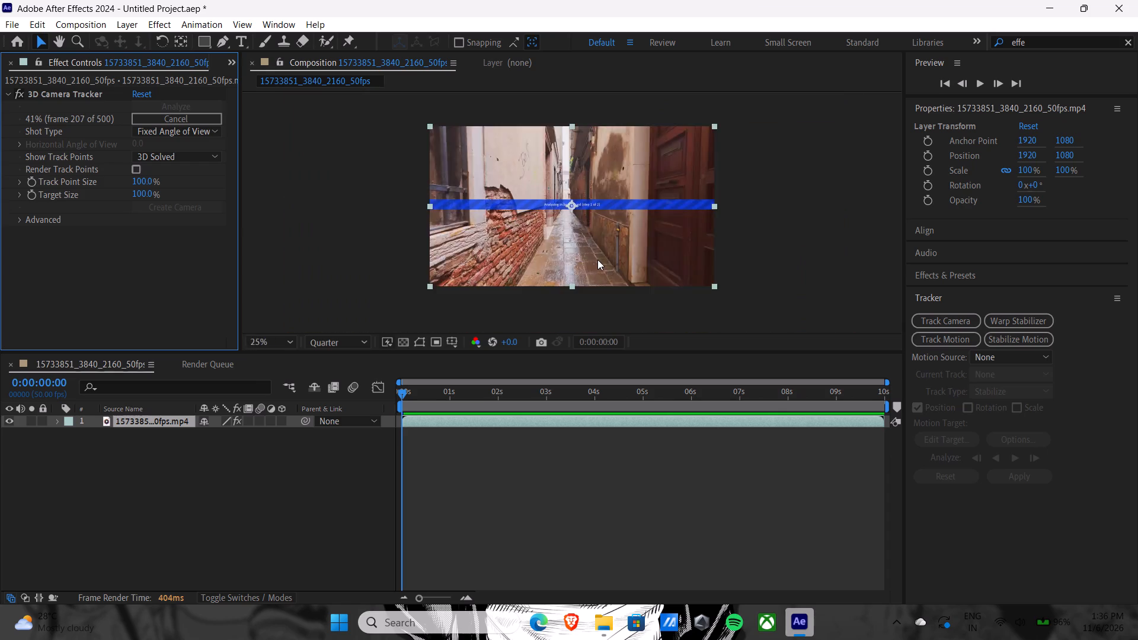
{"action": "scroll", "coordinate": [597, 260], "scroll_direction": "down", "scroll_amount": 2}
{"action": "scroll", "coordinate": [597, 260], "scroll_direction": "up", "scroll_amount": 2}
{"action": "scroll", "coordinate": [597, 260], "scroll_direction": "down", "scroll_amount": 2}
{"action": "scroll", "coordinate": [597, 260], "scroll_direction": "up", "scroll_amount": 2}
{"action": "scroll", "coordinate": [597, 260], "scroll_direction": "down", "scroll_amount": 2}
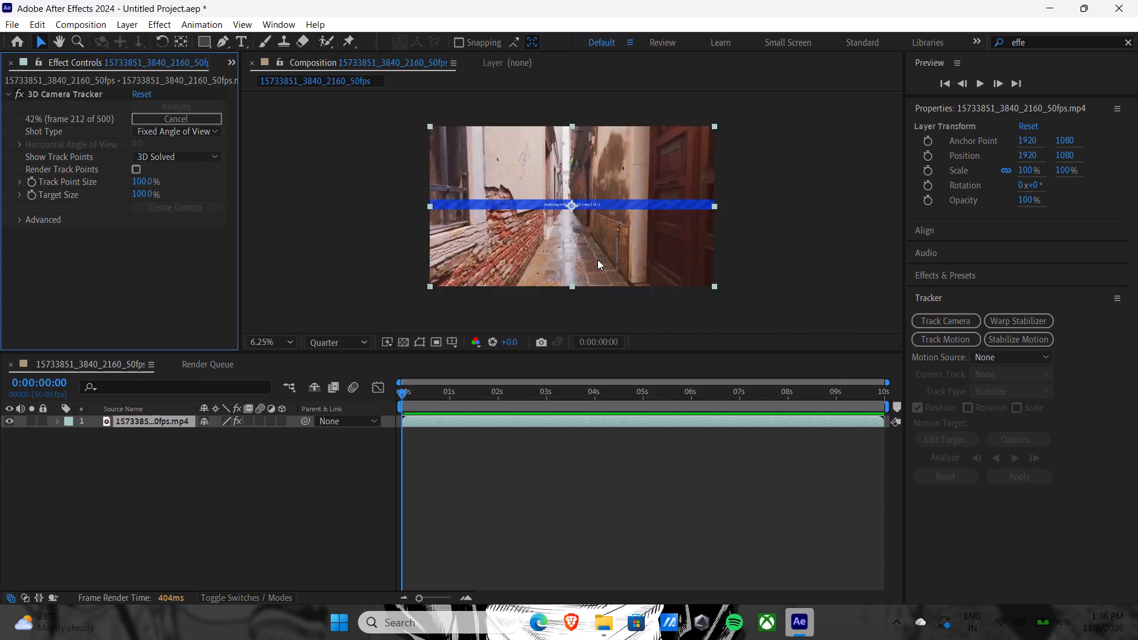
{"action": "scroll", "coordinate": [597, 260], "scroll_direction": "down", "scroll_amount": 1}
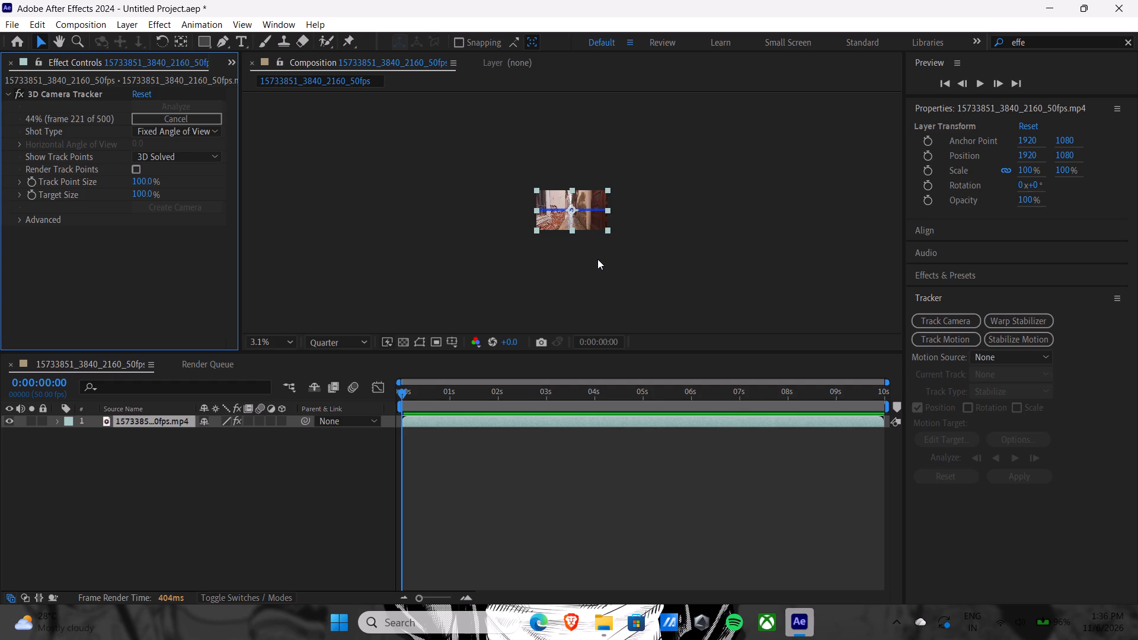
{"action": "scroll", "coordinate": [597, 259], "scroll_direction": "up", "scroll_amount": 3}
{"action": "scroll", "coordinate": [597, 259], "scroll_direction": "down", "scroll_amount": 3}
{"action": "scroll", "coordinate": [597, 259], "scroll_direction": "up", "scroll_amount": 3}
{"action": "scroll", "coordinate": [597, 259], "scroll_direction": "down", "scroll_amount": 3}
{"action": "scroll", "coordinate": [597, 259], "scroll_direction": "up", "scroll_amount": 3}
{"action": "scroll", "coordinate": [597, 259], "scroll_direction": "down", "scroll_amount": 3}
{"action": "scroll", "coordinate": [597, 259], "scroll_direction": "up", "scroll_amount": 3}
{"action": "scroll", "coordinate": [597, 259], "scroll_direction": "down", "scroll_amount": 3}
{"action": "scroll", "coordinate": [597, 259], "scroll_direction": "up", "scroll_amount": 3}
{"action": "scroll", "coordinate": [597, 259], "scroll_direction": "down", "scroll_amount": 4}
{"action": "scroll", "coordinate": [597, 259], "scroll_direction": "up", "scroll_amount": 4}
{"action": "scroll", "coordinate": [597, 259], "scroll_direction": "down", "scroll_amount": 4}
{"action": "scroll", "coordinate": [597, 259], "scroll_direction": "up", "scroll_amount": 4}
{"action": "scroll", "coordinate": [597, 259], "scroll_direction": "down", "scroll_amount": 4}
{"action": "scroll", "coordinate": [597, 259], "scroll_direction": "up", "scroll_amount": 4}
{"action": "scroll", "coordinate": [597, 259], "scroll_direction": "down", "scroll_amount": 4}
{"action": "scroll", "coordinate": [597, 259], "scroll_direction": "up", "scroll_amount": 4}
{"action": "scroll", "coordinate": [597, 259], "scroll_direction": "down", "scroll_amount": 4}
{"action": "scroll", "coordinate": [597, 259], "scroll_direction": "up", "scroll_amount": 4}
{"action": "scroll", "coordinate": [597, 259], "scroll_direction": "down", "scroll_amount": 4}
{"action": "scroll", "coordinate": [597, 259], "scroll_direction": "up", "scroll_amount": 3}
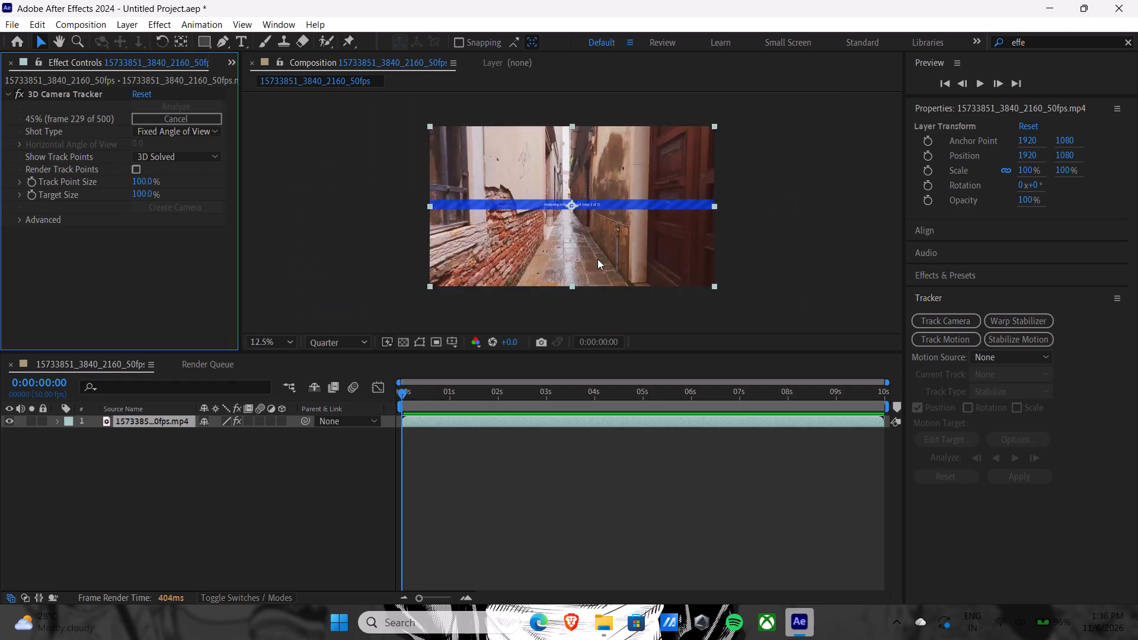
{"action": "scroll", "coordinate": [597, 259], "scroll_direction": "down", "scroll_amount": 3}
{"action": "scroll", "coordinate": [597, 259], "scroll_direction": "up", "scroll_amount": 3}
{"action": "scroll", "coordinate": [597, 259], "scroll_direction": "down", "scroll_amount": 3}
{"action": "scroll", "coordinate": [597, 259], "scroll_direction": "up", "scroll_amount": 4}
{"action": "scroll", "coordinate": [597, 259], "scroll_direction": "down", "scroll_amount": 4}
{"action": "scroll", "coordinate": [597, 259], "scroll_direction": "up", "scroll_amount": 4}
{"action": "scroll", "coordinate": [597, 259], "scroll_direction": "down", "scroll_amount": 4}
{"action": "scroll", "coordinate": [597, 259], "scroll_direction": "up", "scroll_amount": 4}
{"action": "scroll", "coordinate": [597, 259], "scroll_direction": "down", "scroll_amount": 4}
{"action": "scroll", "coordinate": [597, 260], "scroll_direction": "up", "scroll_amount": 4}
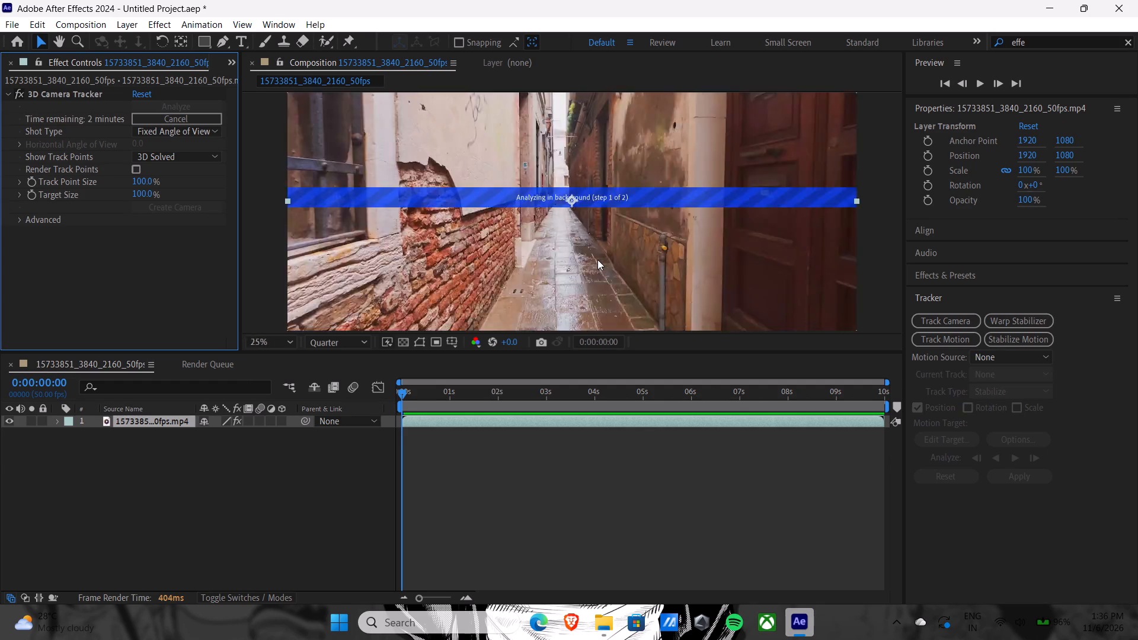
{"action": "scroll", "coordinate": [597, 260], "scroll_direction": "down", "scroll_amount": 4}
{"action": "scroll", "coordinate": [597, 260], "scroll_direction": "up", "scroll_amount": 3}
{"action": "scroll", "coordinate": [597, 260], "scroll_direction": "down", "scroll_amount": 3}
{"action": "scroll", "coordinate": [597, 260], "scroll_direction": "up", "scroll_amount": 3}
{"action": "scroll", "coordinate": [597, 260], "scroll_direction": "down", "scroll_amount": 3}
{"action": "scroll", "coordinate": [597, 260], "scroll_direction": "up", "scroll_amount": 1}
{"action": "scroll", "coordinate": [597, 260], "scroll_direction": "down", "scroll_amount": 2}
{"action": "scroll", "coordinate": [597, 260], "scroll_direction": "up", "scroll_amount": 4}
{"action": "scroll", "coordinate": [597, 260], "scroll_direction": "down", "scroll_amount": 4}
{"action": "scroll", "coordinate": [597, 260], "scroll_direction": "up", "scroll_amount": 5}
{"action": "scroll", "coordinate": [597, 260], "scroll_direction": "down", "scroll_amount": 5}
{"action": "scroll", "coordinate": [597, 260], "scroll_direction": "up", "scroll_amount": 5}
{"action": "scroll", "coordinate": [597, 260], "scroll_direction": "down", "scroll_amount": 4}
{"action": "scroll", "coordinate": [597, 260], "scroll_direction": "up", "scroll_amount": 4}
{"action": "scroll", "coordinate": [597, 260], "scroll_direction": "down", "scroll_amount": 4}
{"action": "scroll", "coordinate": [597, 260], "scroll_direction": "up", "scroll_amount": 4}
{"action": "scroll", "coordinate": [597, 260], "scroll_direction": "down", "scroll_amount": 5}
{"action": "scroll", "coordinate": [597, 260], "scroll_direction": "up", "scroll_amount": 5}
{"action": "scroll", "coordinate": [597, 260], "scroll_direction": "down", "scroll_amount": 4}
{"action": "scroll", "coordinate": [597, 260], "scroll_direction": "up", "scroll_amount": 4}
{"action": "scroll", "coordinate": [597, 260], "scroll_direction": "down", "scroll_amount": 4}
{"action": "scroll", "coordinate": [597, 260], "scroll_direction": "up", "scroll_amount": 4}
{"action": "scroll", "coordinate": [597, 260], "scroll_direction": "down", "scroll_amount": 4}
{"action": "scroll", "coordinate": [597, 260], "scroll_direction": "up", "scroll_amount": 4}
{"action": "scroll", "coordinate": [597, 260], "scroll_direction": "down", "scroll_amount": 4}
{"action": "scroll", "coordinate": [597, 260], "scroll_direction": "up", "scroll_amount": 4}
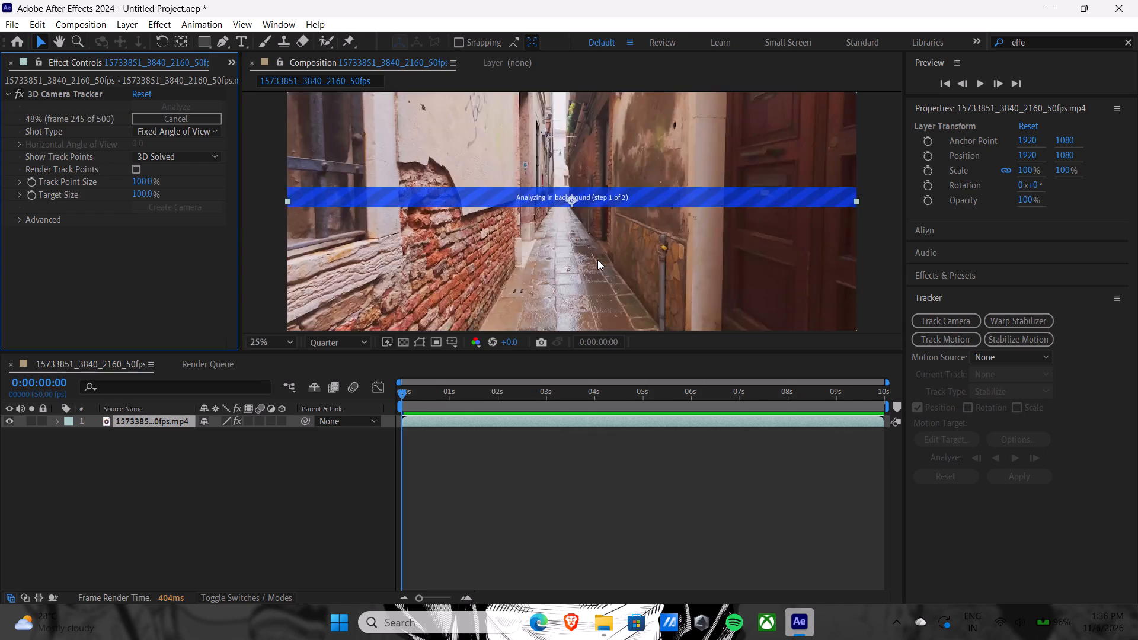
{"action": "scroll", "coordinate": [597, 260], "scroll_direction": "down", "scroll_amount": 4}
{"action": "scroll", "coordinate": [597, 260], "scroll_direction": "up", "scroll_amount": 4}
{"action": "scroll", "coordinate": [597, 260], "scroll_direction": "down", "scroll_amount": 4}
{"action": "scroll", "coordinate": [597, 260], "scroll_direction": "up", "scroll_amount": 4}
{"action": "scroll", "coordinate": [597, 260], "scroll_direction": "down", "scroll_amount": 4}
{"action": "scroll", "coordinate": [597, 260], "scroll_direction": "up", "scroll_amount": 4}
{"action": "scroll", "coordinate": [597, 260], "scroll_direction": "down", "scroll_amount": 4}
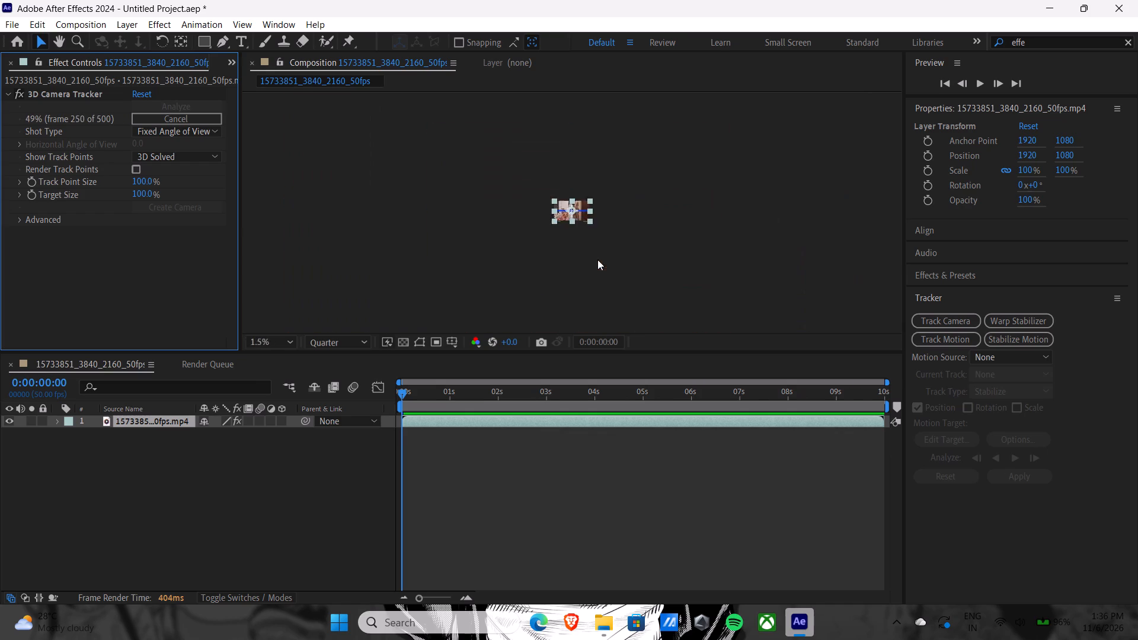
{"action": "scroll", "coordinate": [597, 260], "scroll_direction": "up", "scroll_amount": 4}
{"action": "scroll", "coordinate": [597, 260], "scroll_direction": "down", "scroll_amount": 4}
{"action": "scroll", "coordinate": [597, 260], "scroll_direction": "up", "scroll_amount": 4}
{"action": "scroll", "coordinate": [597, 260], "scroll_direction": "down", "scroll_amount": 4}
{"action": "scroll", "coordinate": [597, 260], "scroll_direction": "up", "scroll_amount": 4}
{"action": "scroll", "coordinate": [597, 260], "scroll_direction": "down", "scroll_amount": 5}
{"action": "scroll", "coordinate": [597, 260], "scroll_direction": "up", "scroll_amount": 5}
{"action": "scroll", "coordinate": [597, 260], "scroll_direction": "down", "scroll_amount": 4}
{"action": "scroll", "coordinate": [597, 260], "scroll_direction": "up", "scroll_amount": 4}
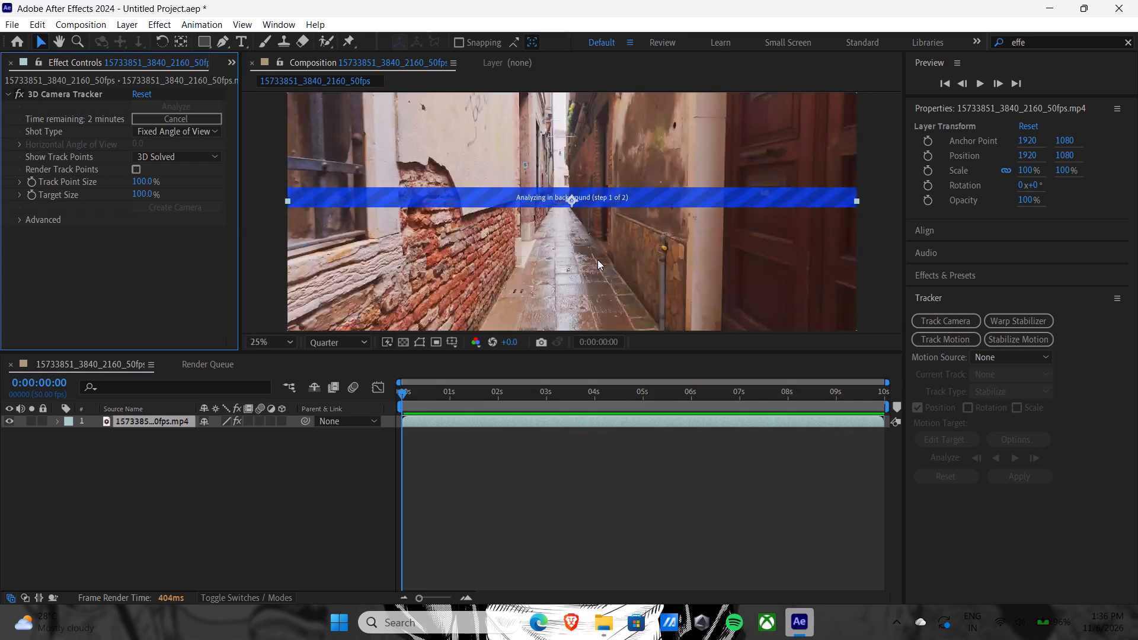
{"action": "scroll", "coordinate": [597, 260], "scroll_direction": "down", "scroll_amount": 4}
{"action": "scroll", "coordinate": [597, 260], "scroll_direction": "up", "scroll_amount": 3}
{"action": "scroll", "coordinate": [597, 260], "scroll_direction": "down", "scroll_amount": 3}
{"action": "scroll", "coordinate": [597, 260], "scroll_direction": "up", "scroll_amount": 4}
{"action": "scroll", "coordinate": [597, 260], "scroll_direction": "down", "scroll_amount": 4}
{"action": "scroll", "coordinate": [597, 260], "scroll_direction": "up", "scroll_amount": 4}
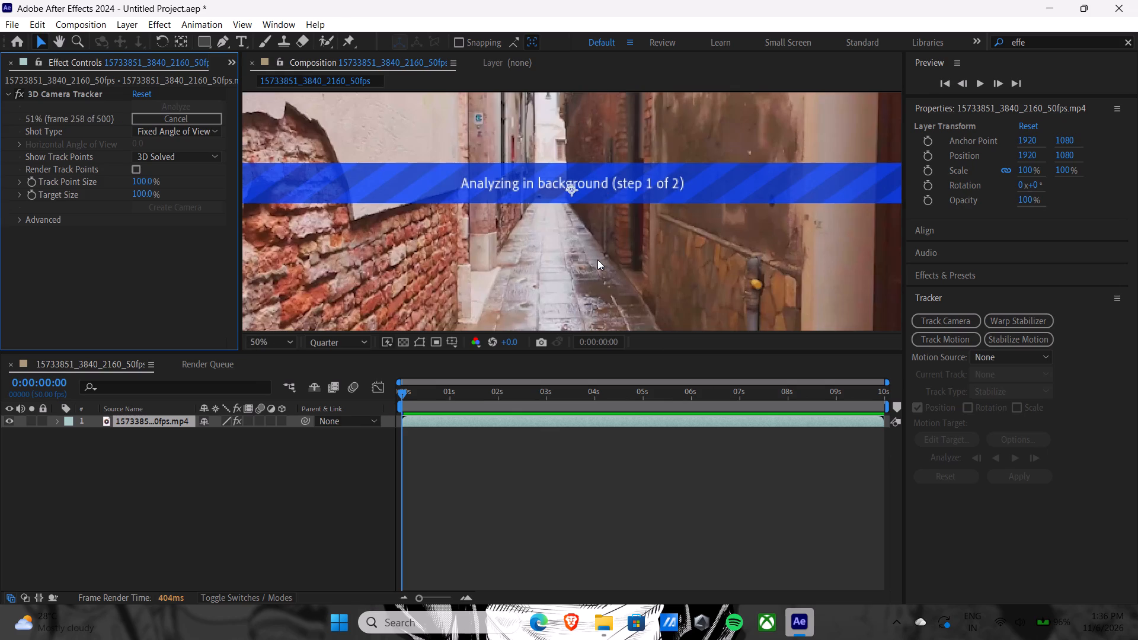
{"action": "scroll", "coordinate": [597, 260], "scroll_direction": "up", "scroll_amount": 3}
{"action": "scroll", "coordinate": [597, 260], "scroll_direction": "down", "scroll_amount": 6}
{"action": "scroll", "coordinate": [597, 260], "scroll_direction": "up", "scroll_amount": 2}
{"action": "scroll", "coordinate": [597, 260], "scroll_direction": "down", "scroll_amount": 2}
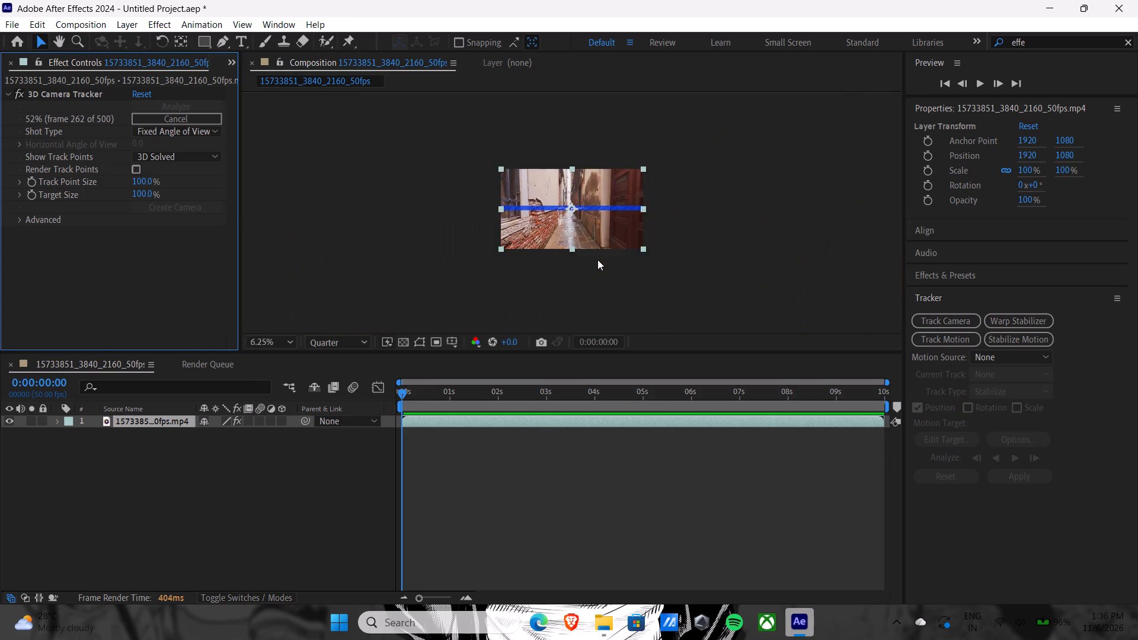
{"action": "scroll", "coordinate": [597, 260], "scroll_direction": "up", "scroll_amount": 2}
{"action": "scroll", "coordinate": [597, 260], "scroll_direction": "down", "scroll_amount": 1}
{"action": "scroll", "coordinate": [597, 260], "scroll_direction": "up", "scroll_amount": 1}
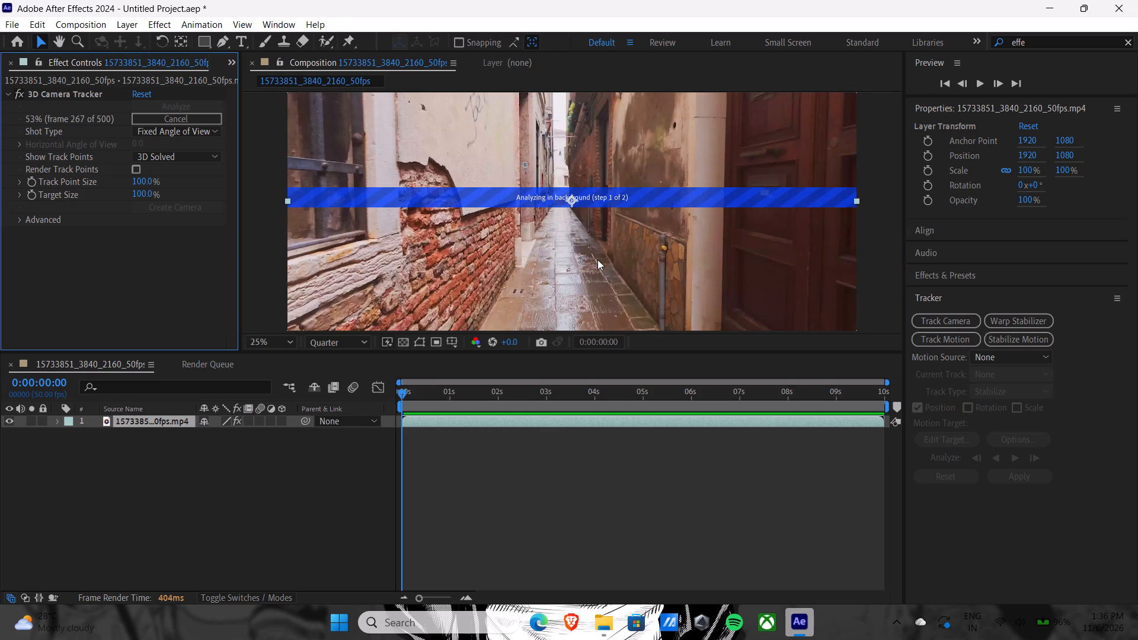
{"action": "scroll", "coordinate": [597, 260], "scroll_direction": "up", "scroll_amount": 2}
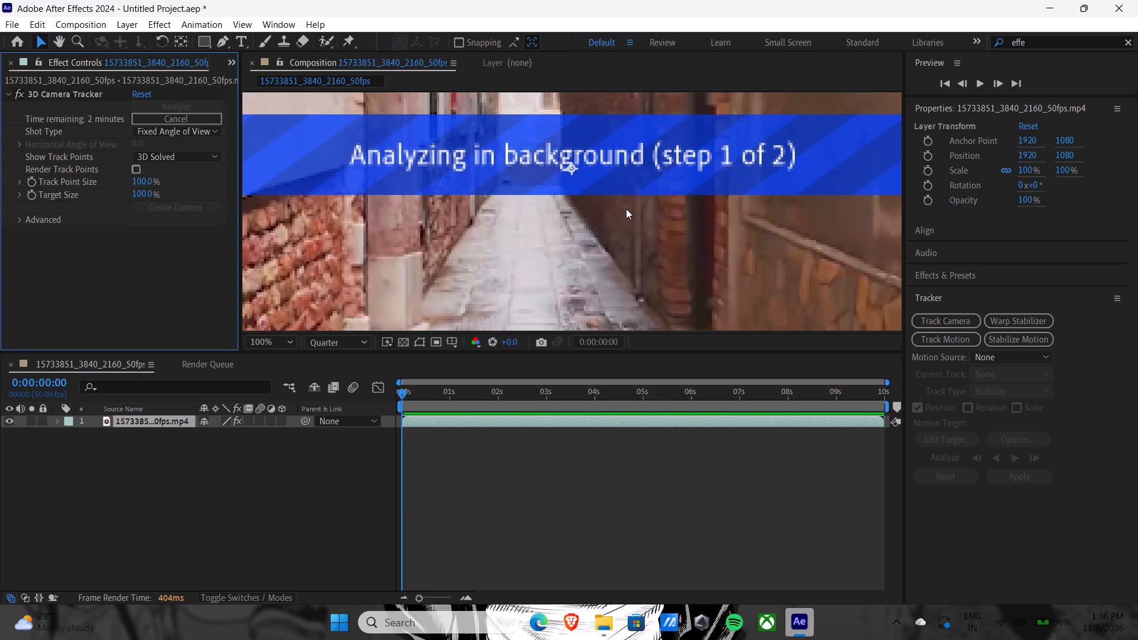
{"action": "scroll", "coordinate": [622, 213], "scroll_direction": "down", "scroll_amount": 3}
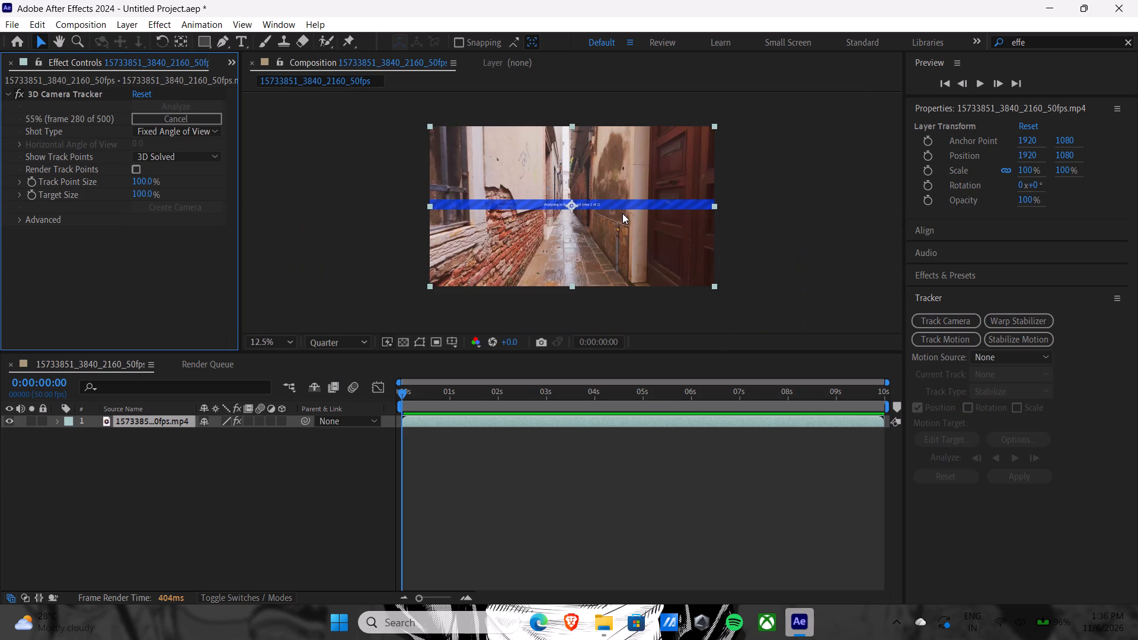
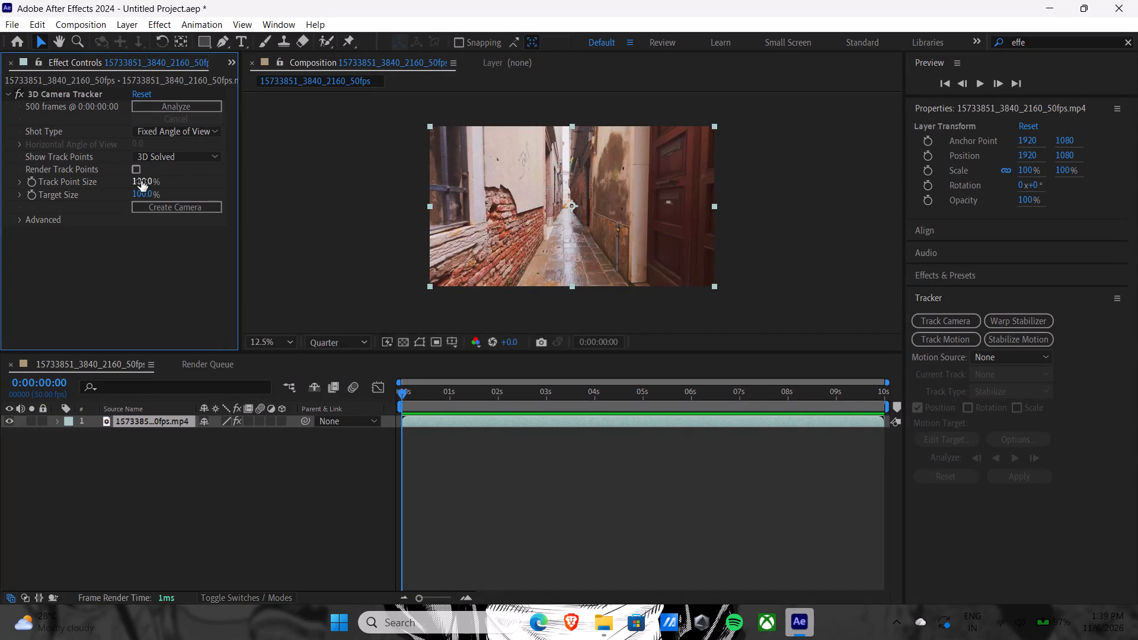
Increase the 3D Camera Tracker's Track Point Size to 540%.
{"action": "left_click_drag", "start_coordinate": [141, 181], "coordinate": [258, 176]}
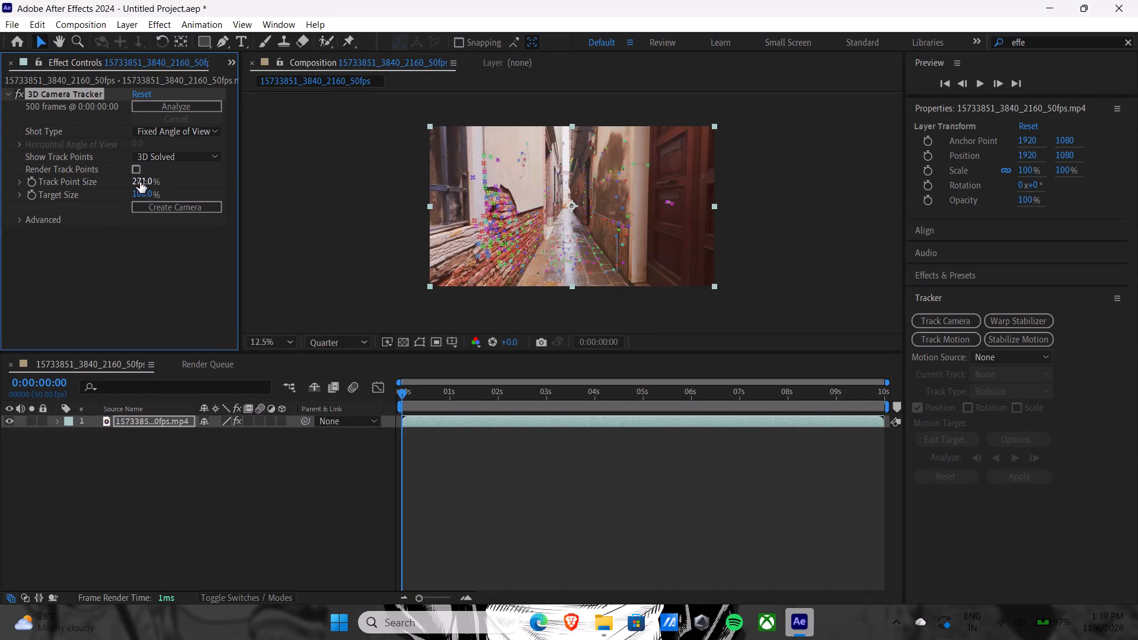
{"action": "left_click_drag", "start_coordinate": [138, 182], "coordinate": [803, 189]}
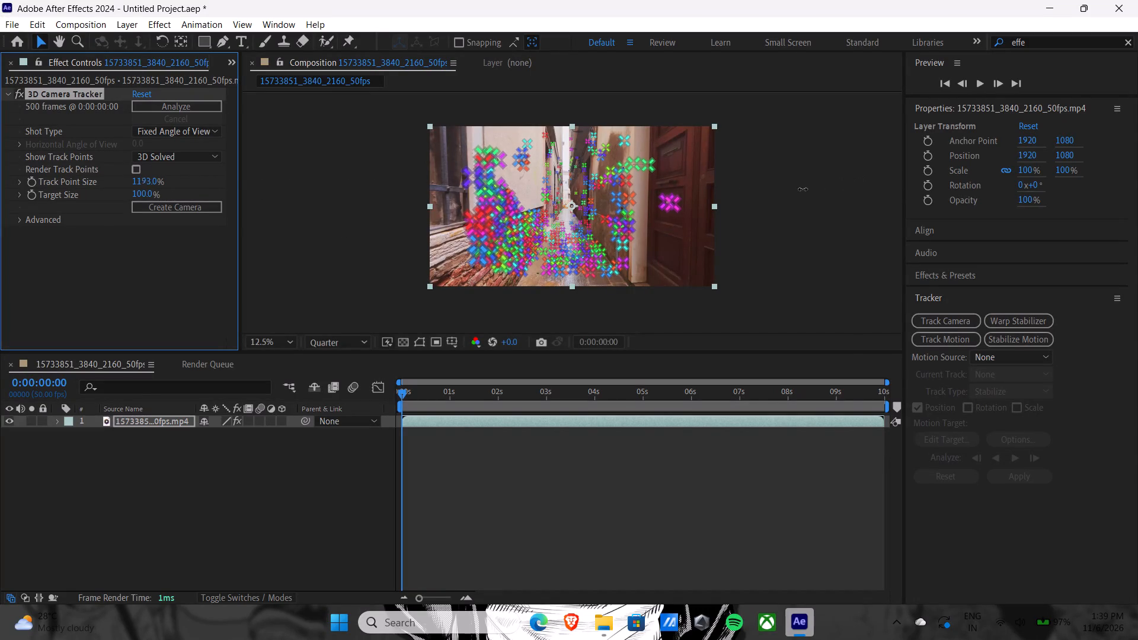
{"action": "left_click_drag", "start_coordinate": [803, 189], "coordinate": [305, 184]}
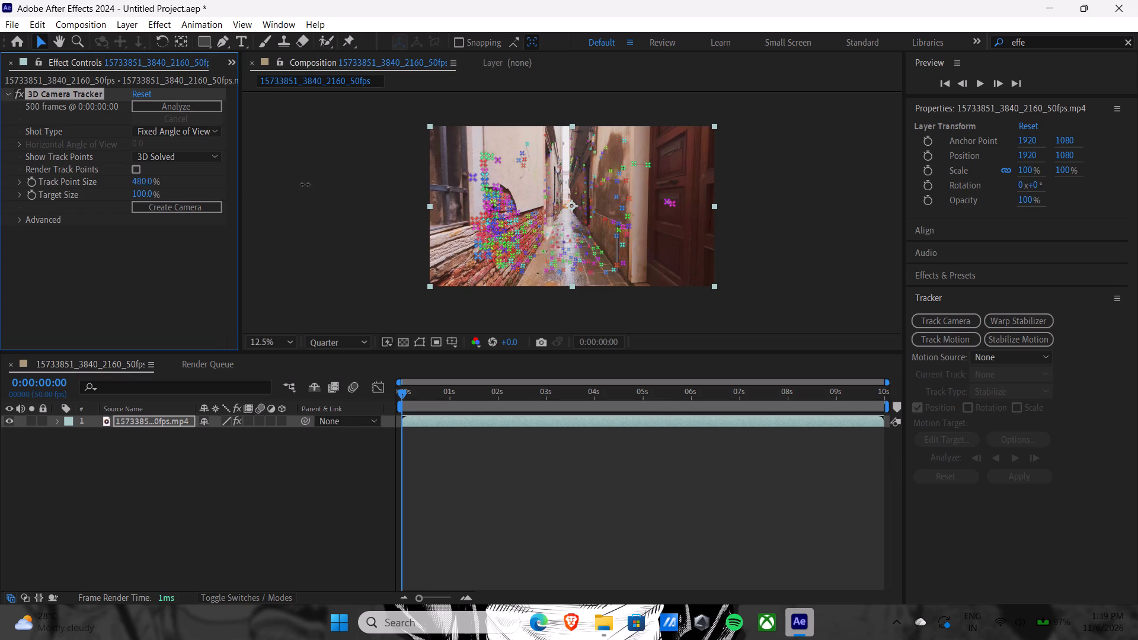
{"action": "left_click_drag", "start_coordinate": [305, 184], "coordinate": [338, 183]}
Turn on Detailed Analysis in the 3D Camera Tracker's Advanced settings to re-analyze the footage, and collapse them.
{"action": "left_click", "coordinate": [30, 219]}
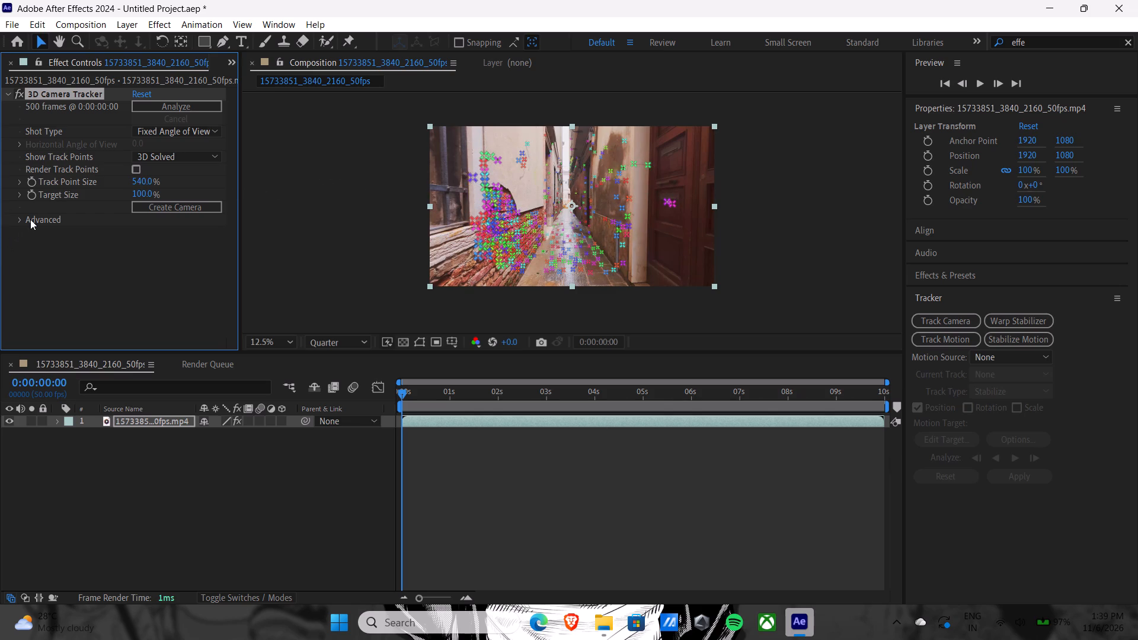
{"action": "left_click", "coordinate": [17, 220]}
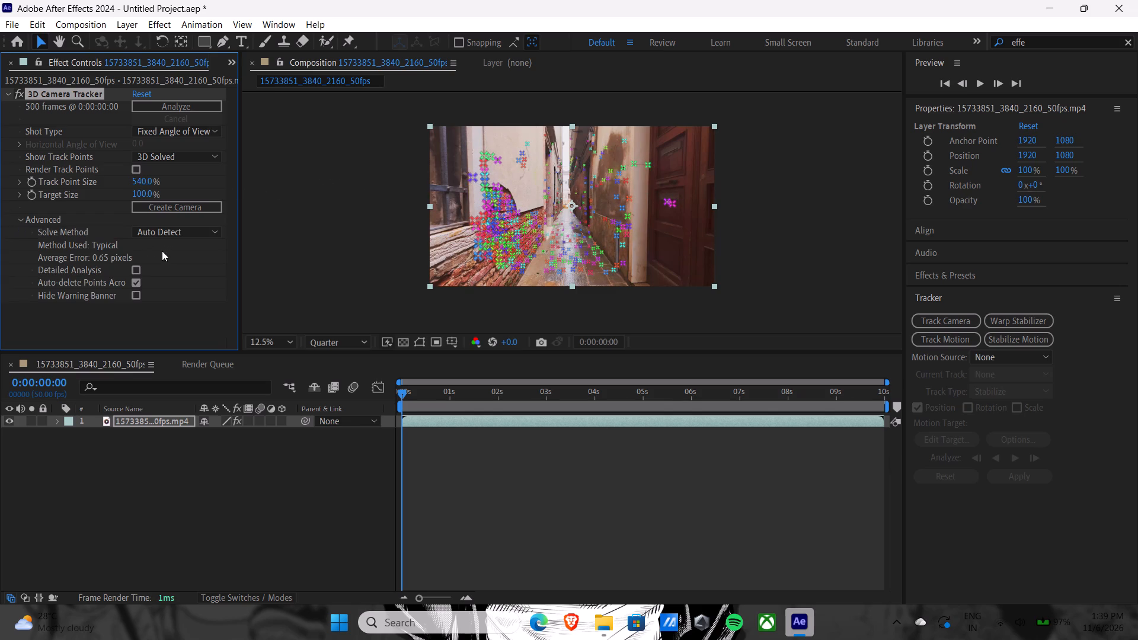
{"action": "left_click", "coordinate": [137, 270]}
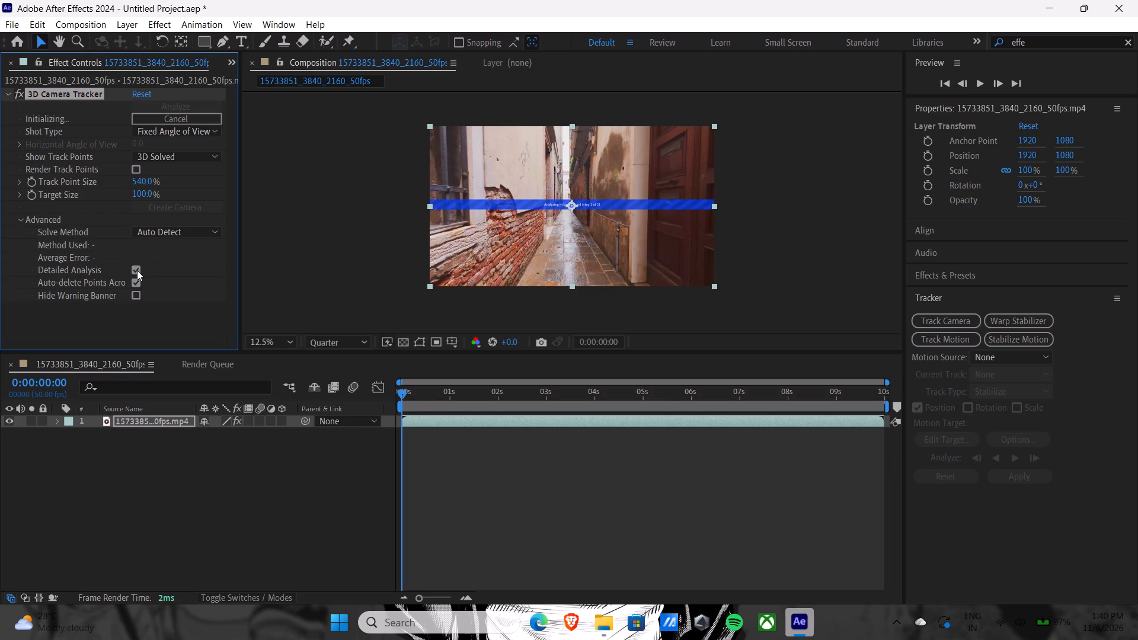
{"action": "left_click", "coordinate": [26, 222]}
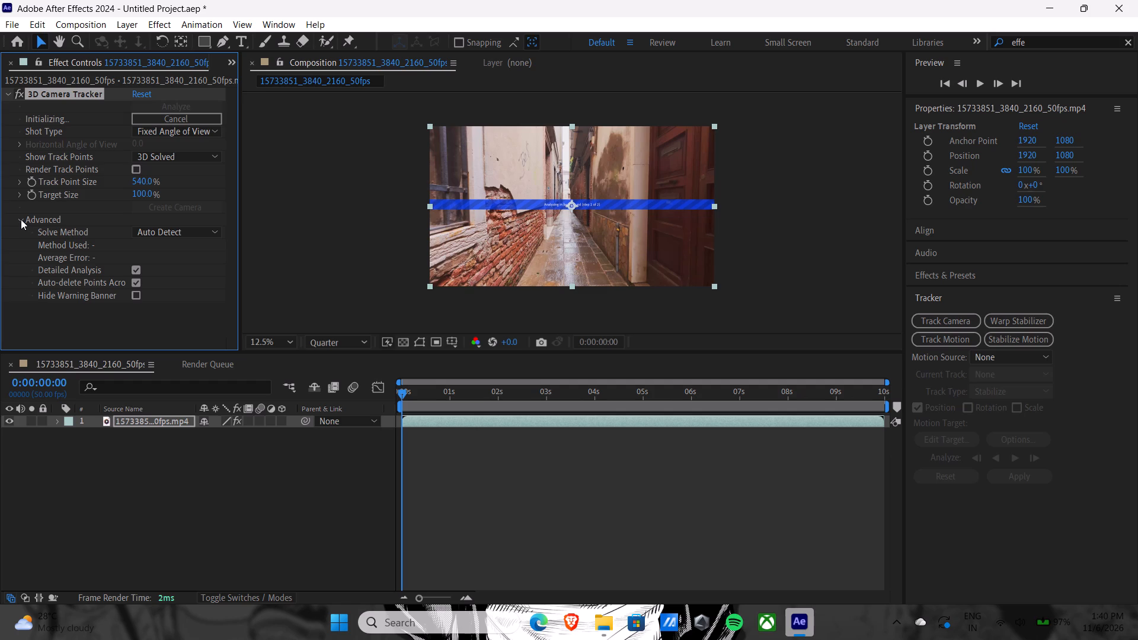
{"action": "left_click", "coordinate": [21, 219]}
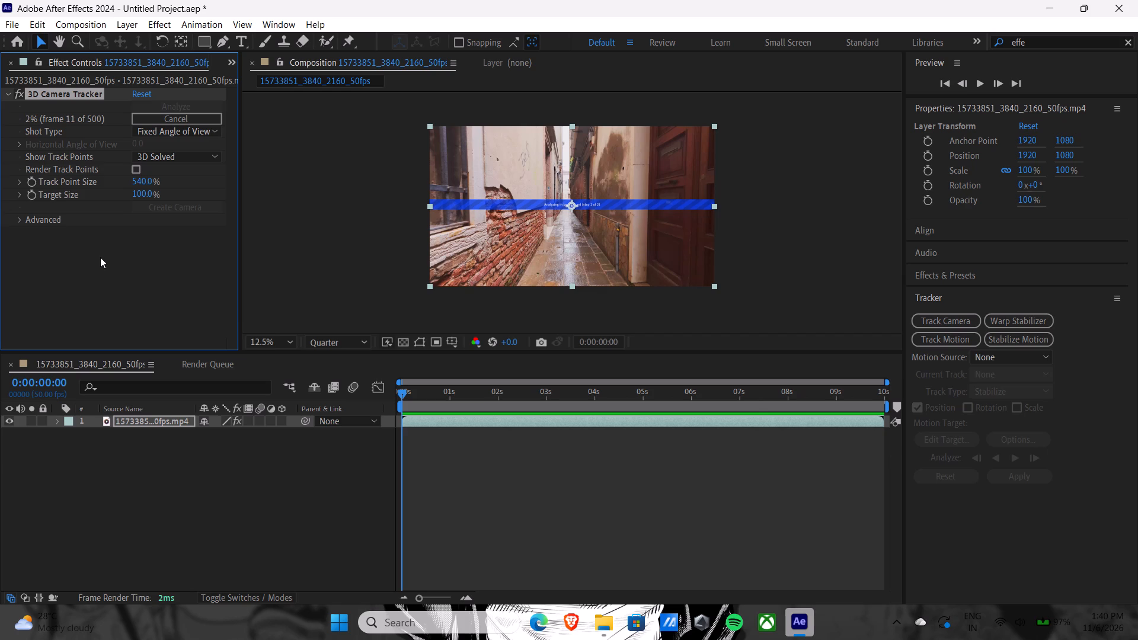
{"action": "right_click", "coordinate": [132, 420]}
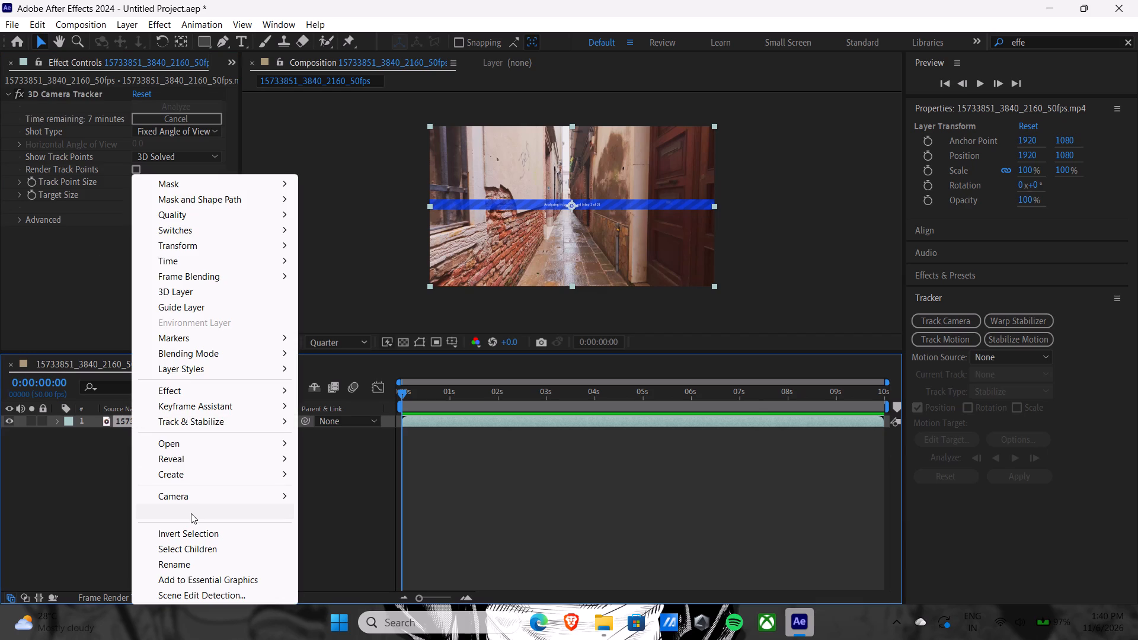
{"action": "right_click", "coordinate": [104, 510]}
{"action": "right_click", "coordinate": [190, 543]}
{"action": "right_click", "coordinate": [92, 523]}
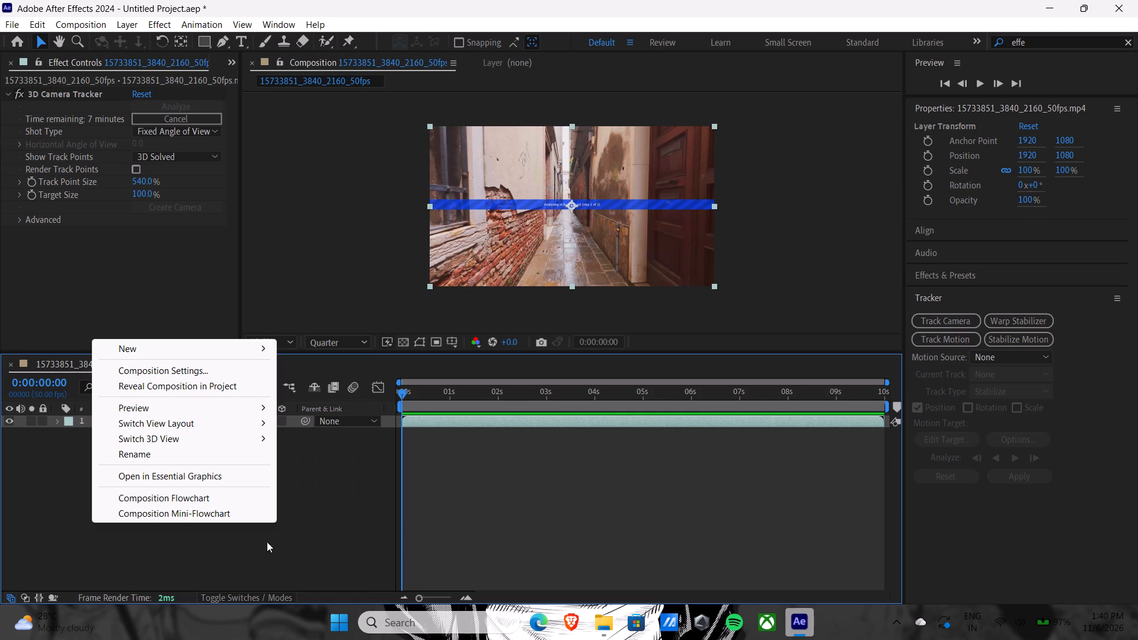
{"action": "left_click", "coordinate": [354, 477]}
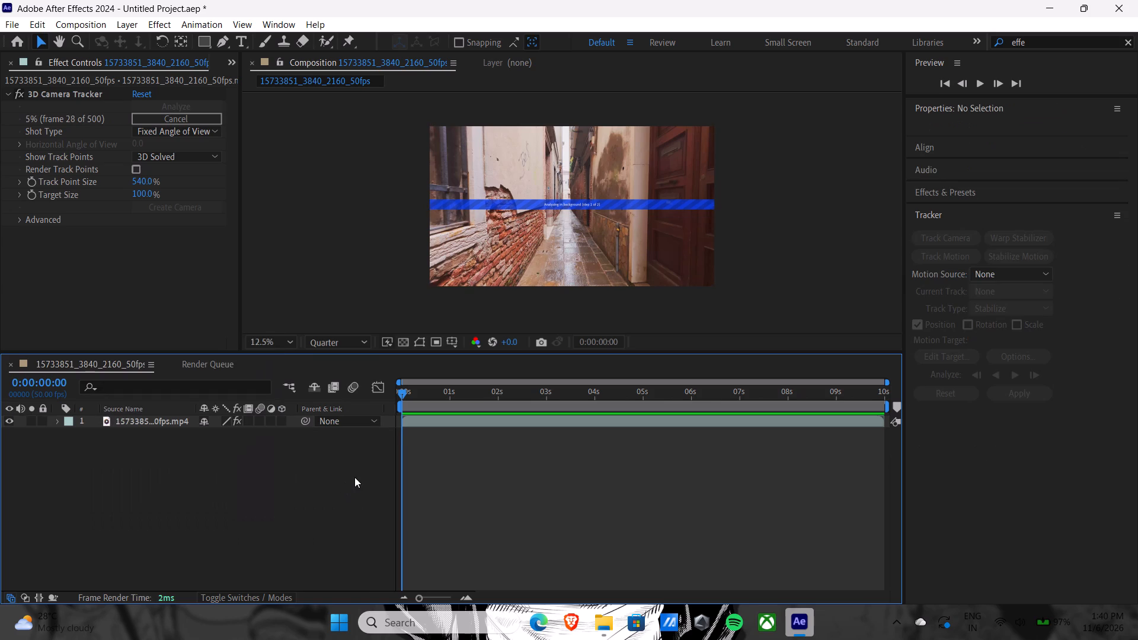
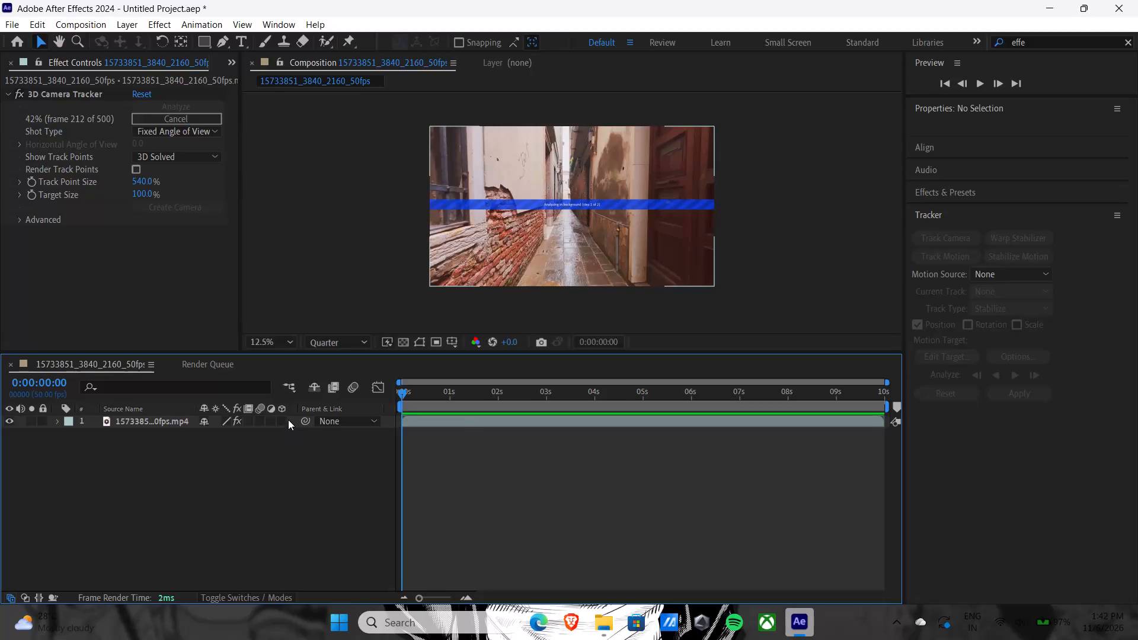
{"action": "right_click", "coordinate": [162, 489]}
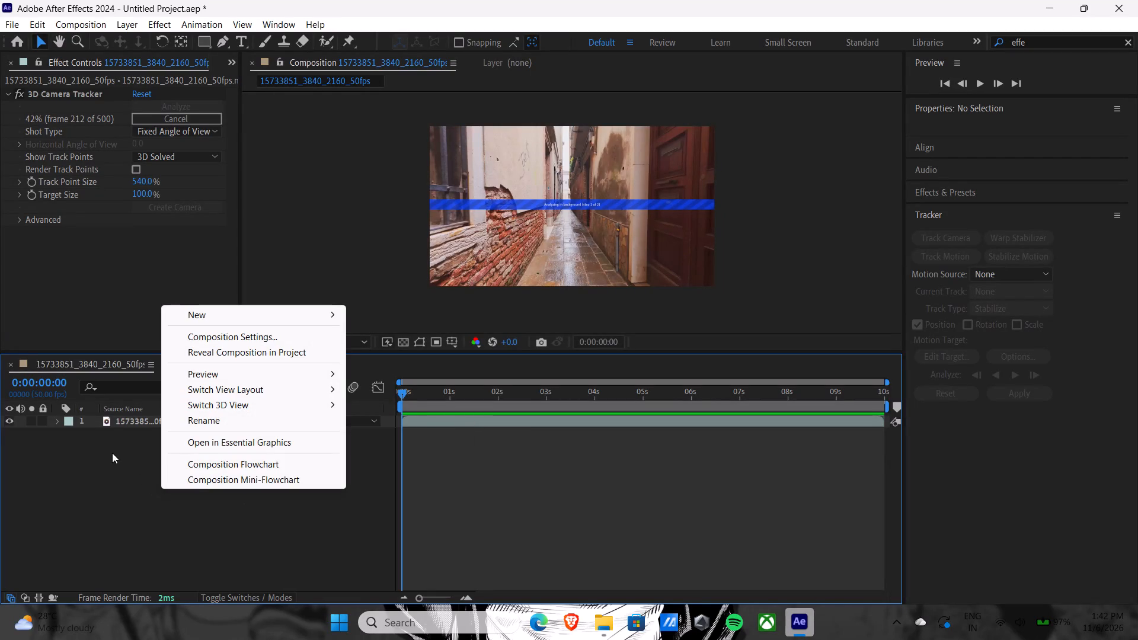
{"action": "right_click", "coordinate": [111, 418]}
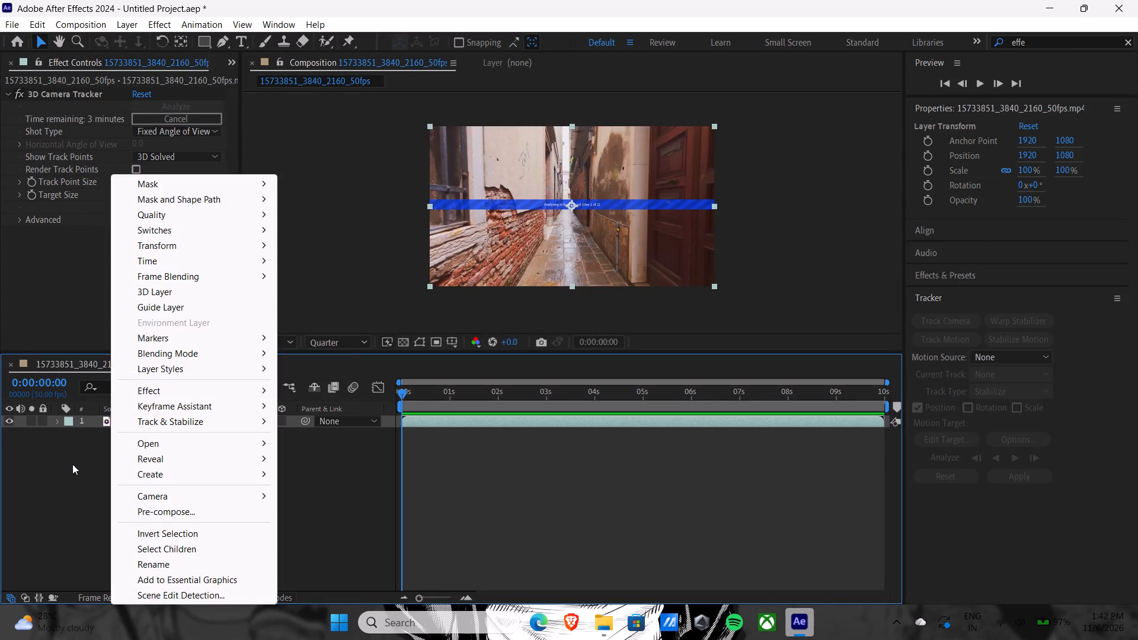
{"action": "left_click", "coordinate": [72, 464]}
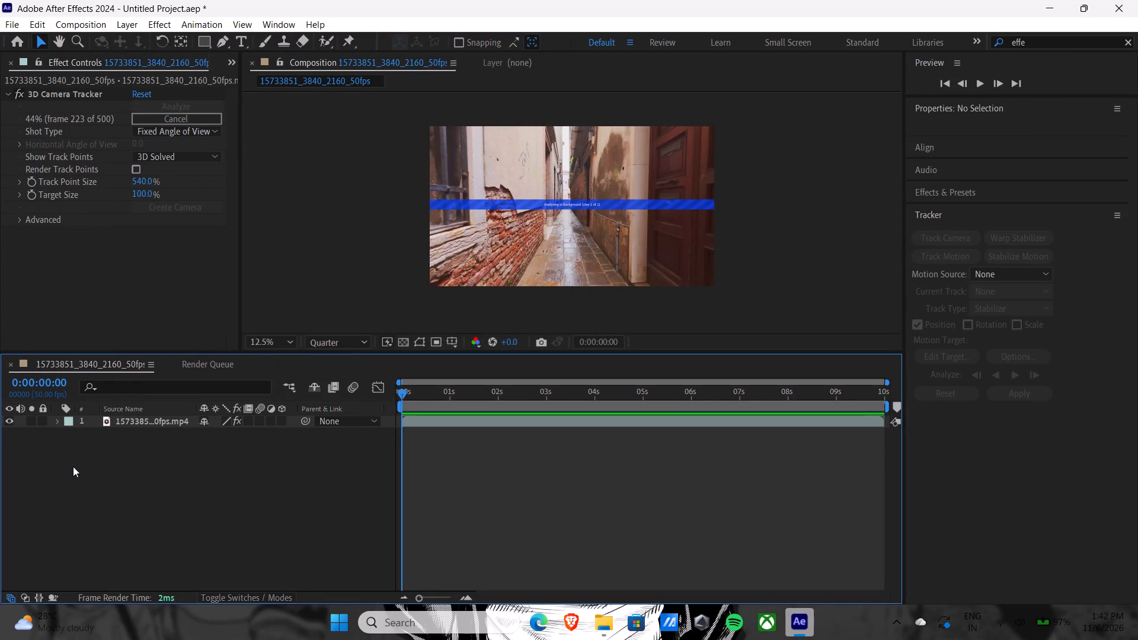
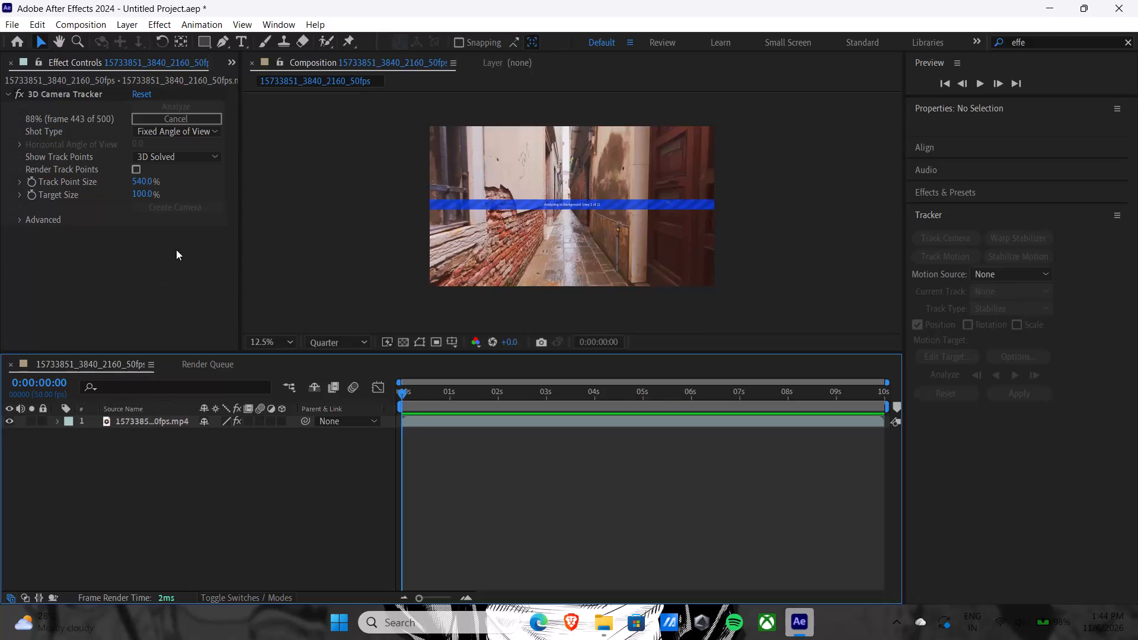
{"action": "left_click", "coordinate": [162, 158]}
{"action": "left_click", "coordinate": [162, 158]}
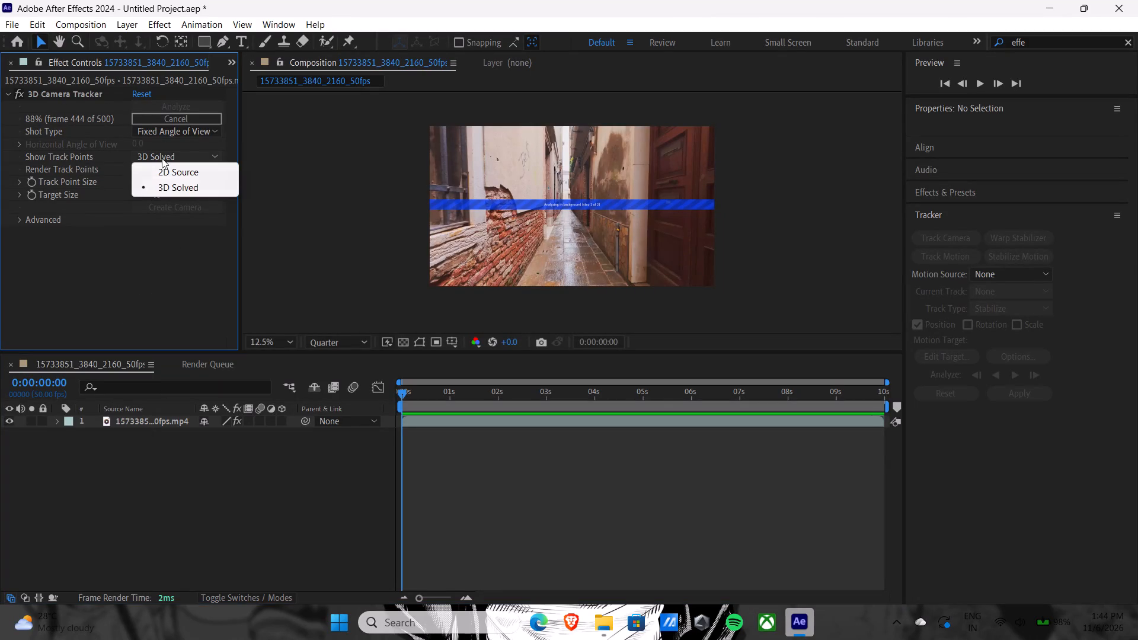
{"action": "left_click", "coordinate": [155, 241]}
Expand the 3D Camera Tracker's Advanced settings to check the solve method and analysis options.
{"action": "left_click", "coordinate": [35, 223]}
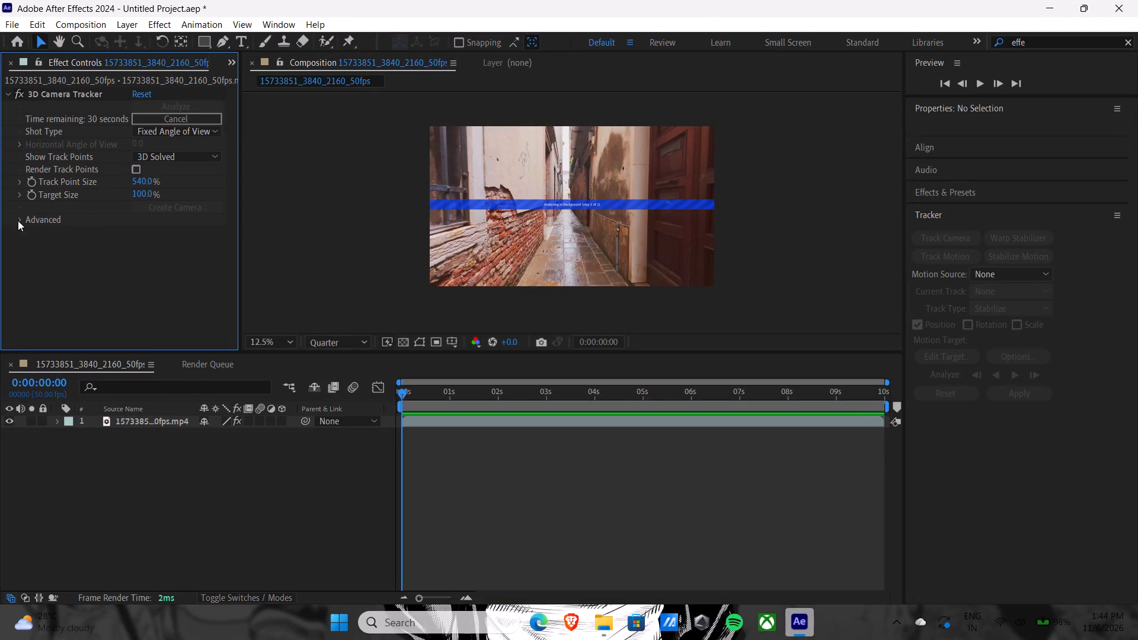
{"action": "left_click", "coordinate": [31, 219]}
{"action": "left_click", "coordinate": [20, 217]}
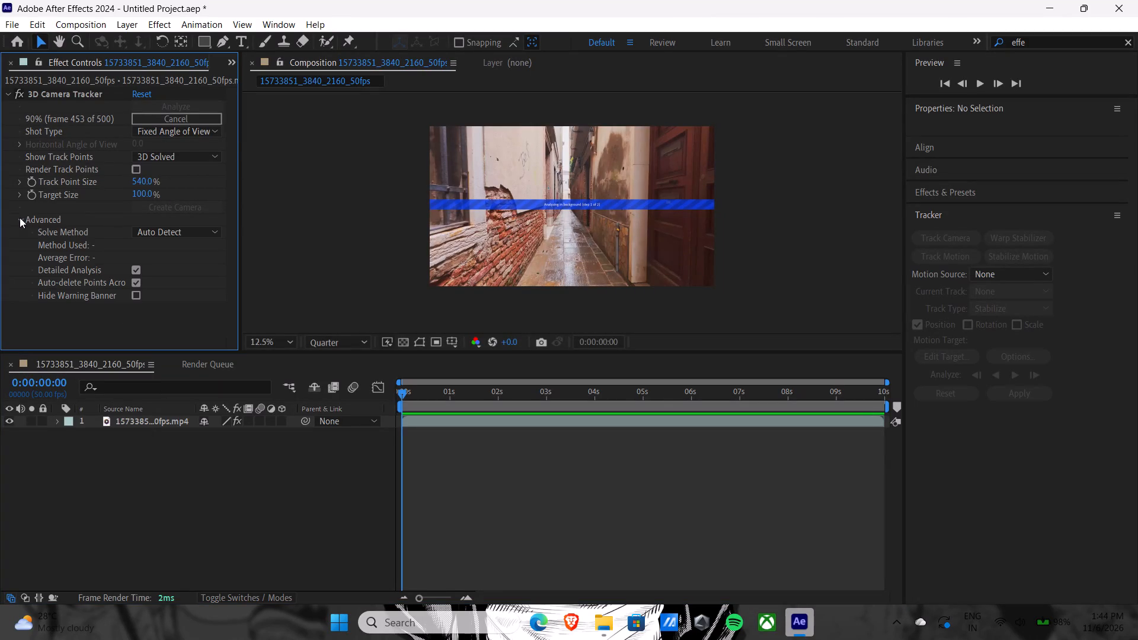
{"action": "left_click", "coordinate": [23, 217]}
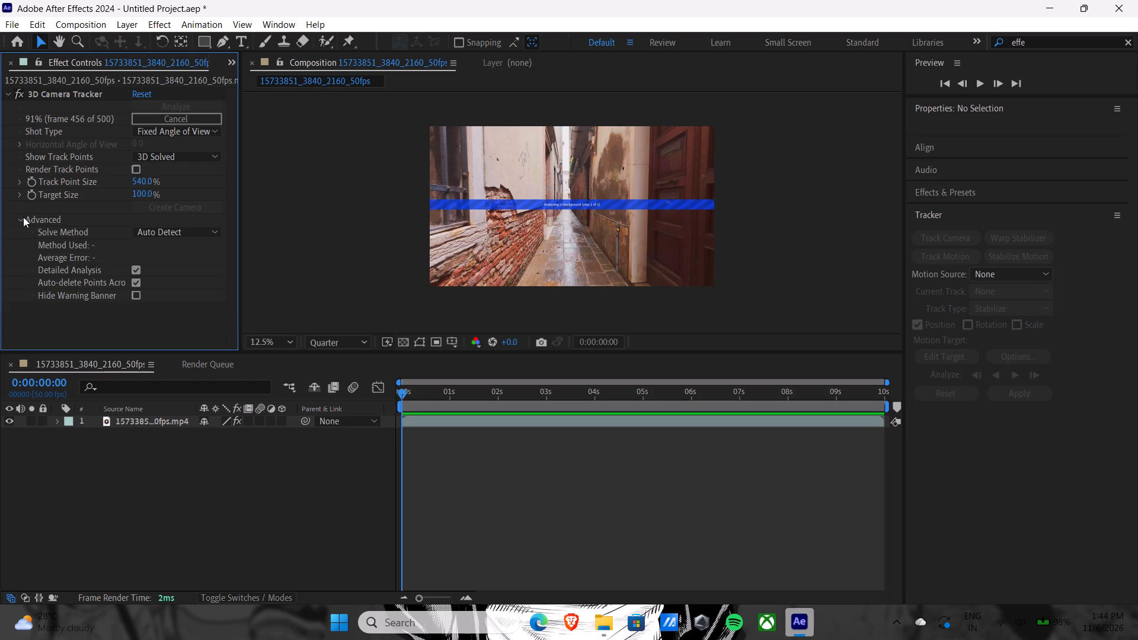
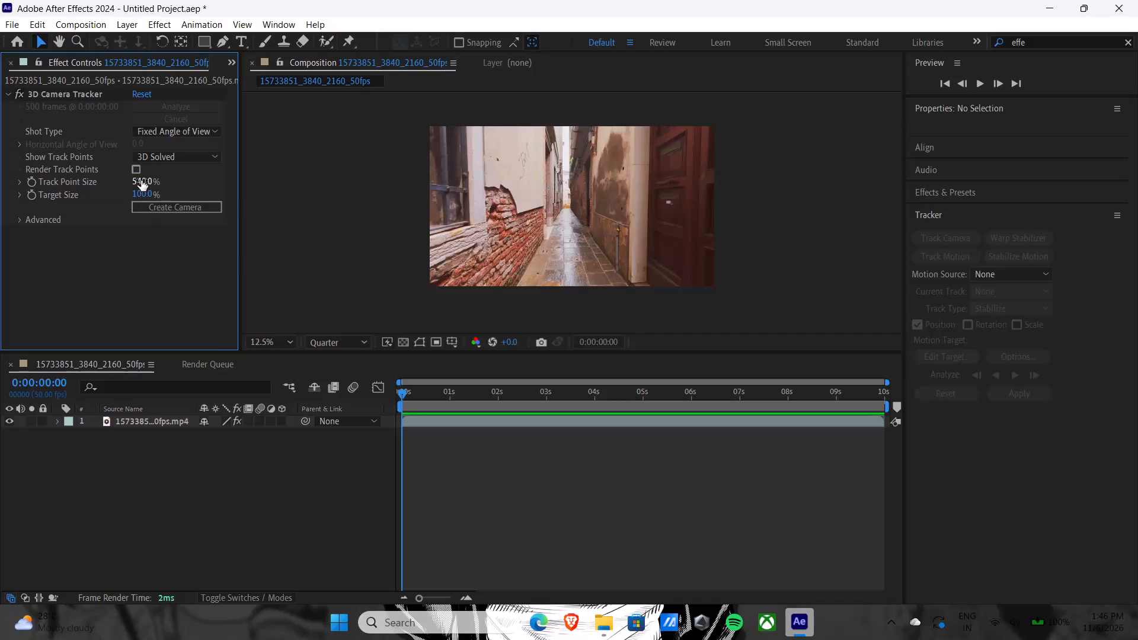
Set the 3D Camera Tracker's Track Point Size to 330%.
{"action": "left_click_drag", "start_coordinate": [136, 180], "coordinate": [126, 204]}
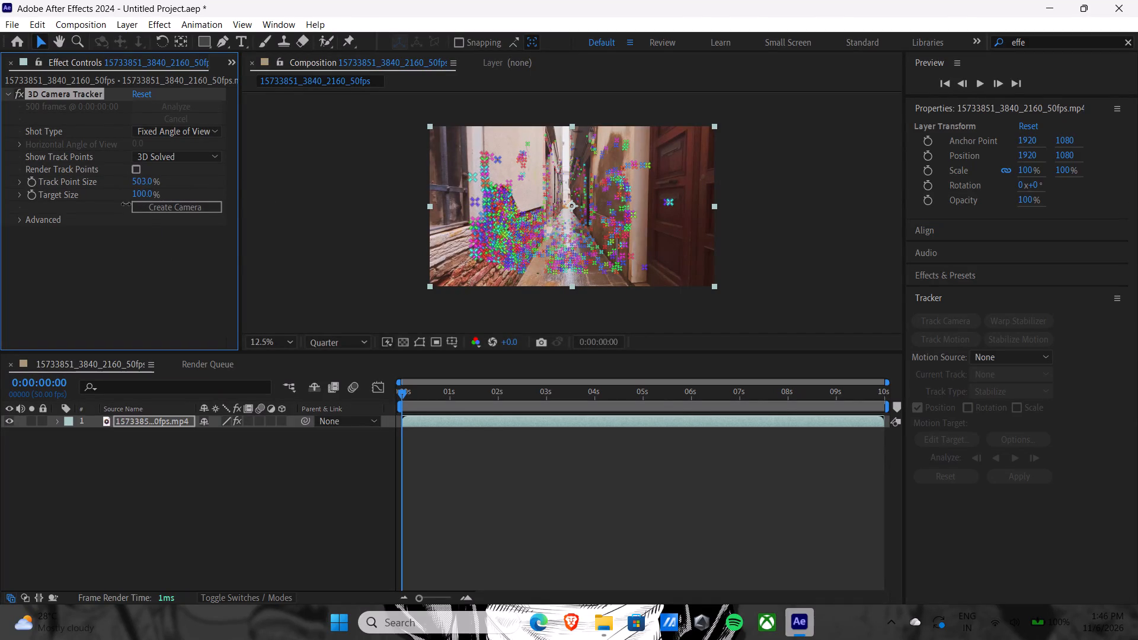
{"action": "left_click_drag", "start_coordinate": [126, 204], "coordinate": [0, 206]}
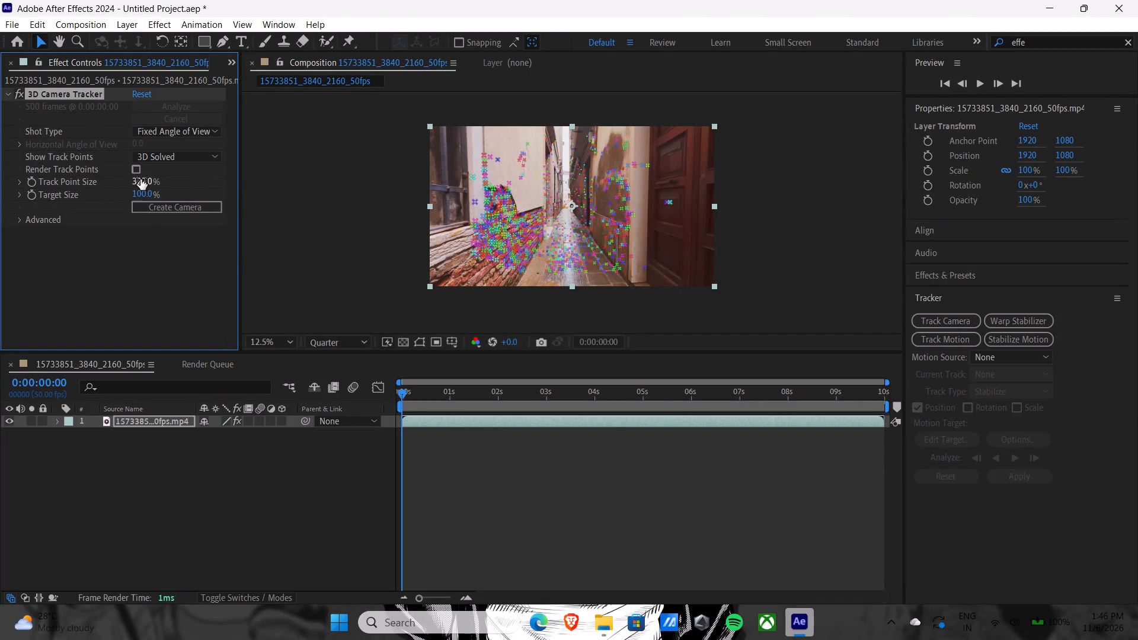
{"action": "left_click_drag", "start_coordinate": [141, 178], "coordinate": [233, 196]}
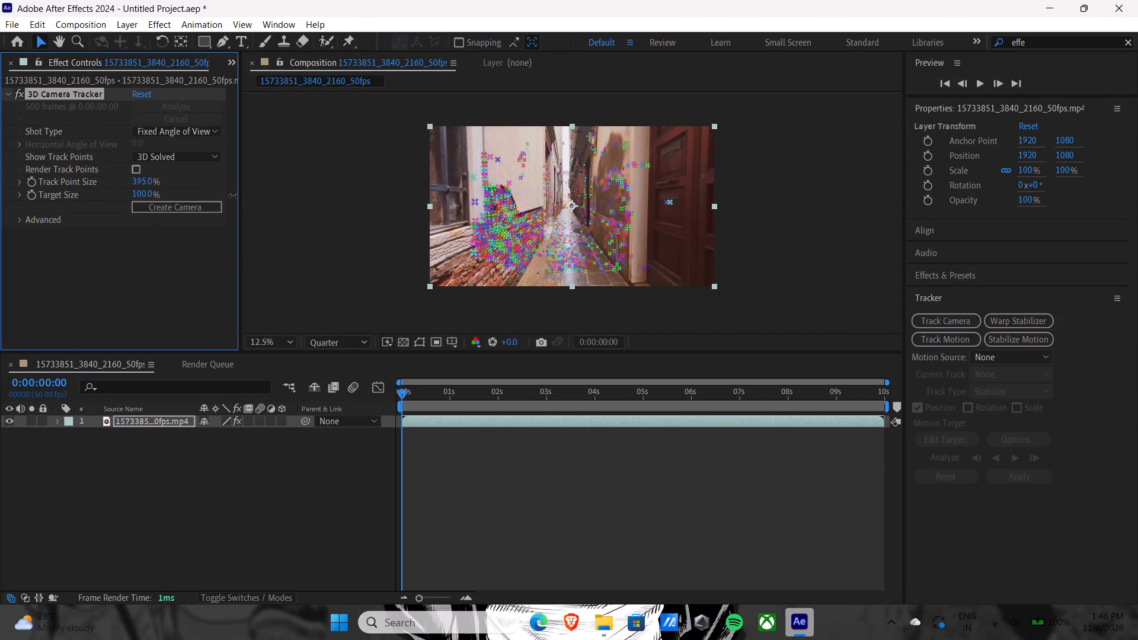
{"action": "left_click_drag", "start_coordinate": [233, 196], "coordinate": [147, 201]}
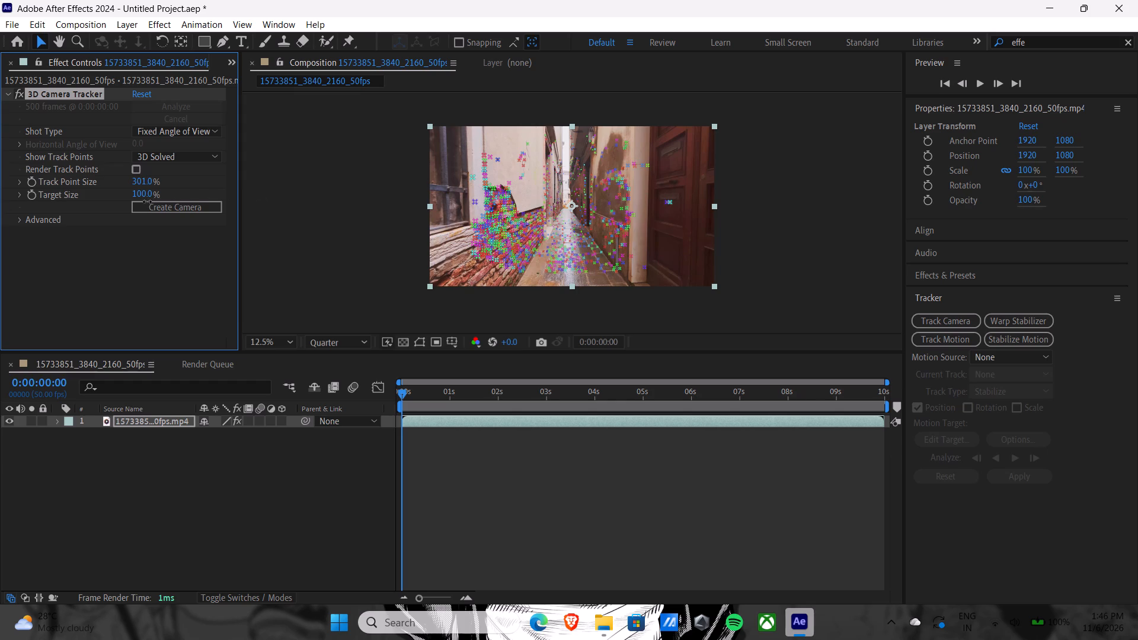
{"action": "left_click_drag", "start_coordinate": [147, 201], "coordinate": [168, 200]}
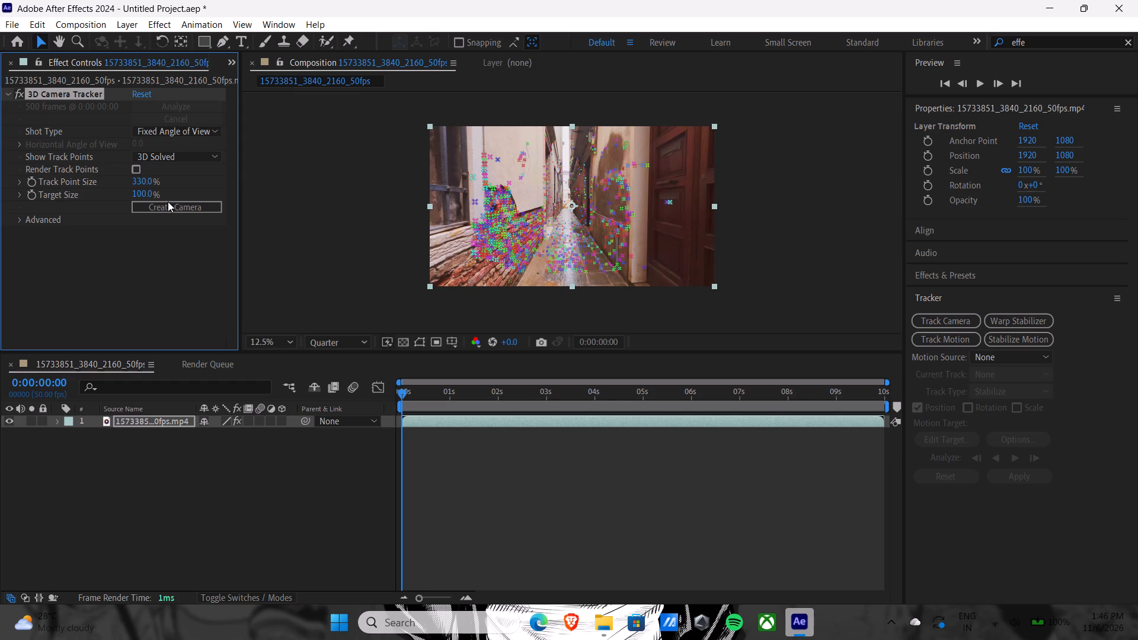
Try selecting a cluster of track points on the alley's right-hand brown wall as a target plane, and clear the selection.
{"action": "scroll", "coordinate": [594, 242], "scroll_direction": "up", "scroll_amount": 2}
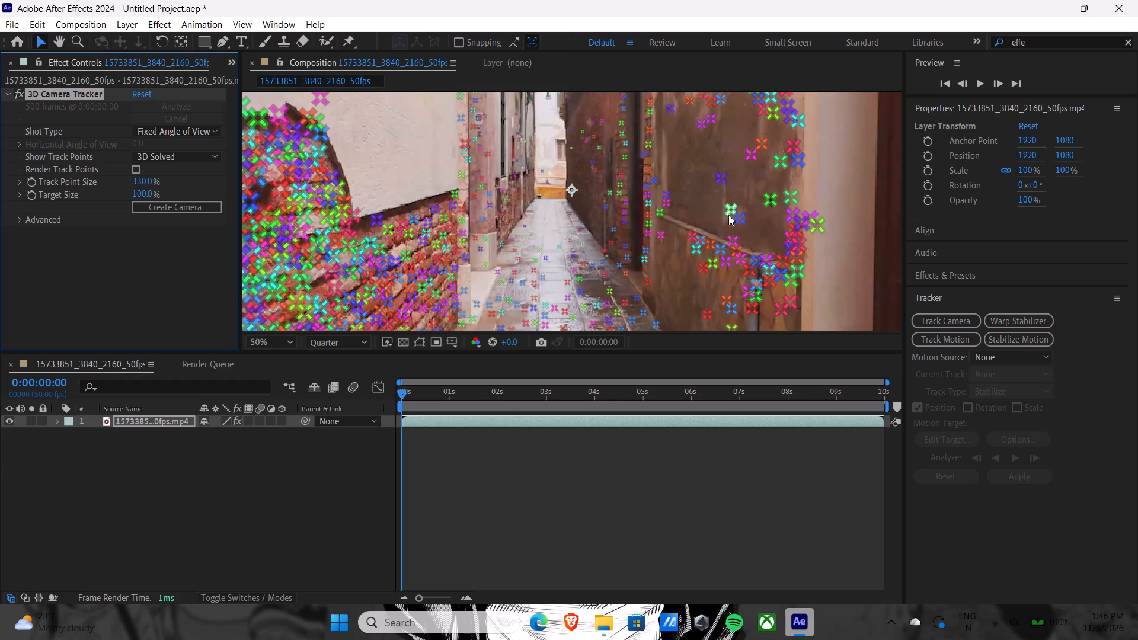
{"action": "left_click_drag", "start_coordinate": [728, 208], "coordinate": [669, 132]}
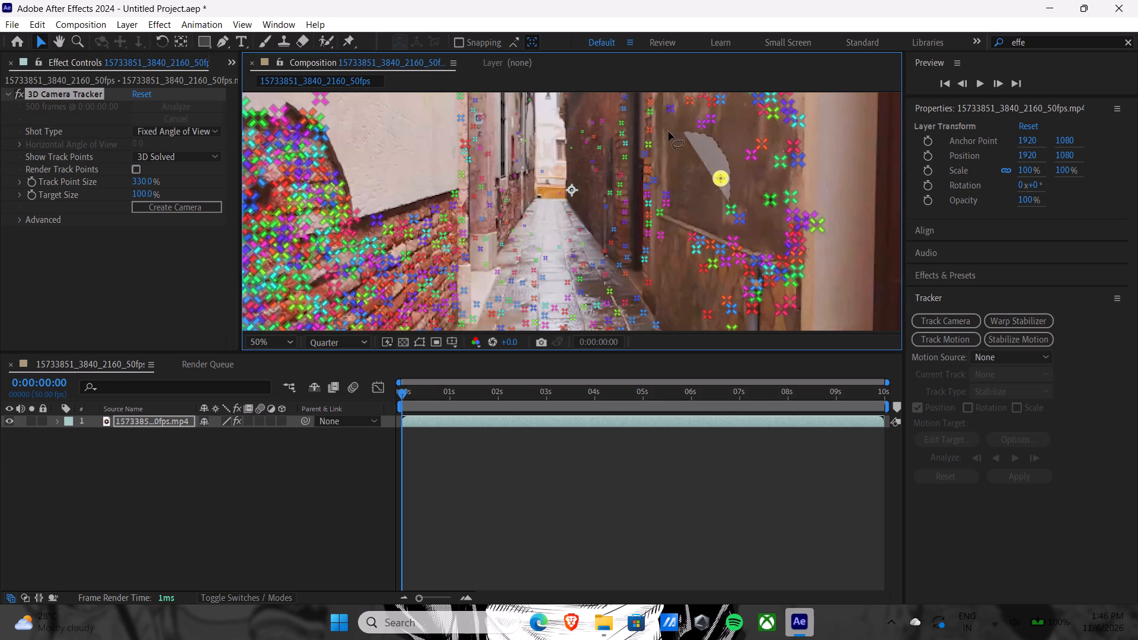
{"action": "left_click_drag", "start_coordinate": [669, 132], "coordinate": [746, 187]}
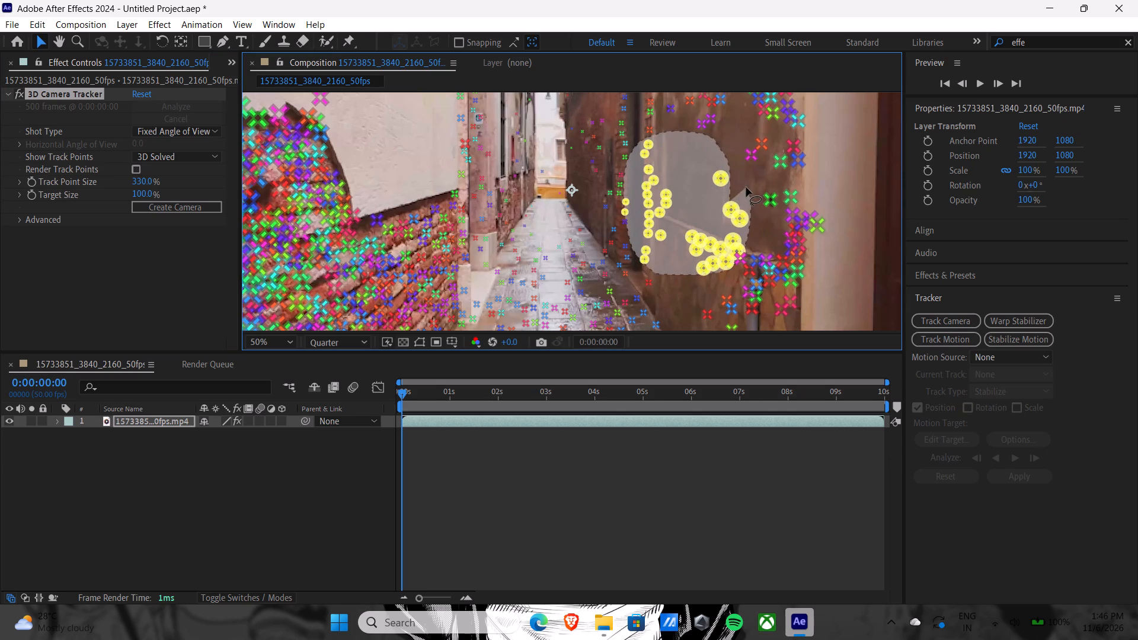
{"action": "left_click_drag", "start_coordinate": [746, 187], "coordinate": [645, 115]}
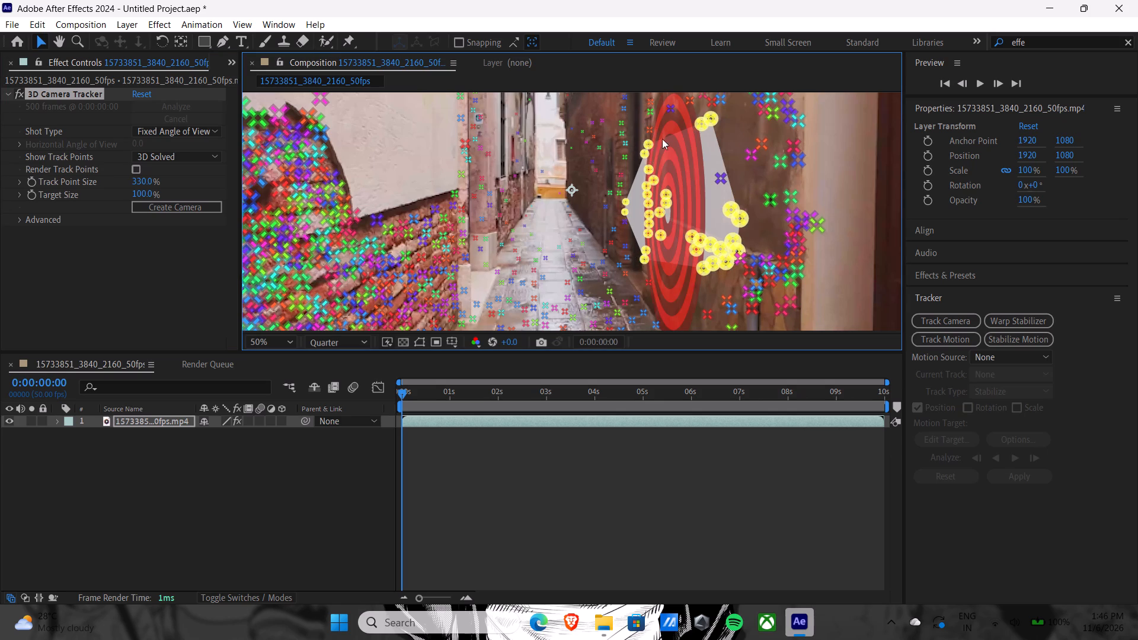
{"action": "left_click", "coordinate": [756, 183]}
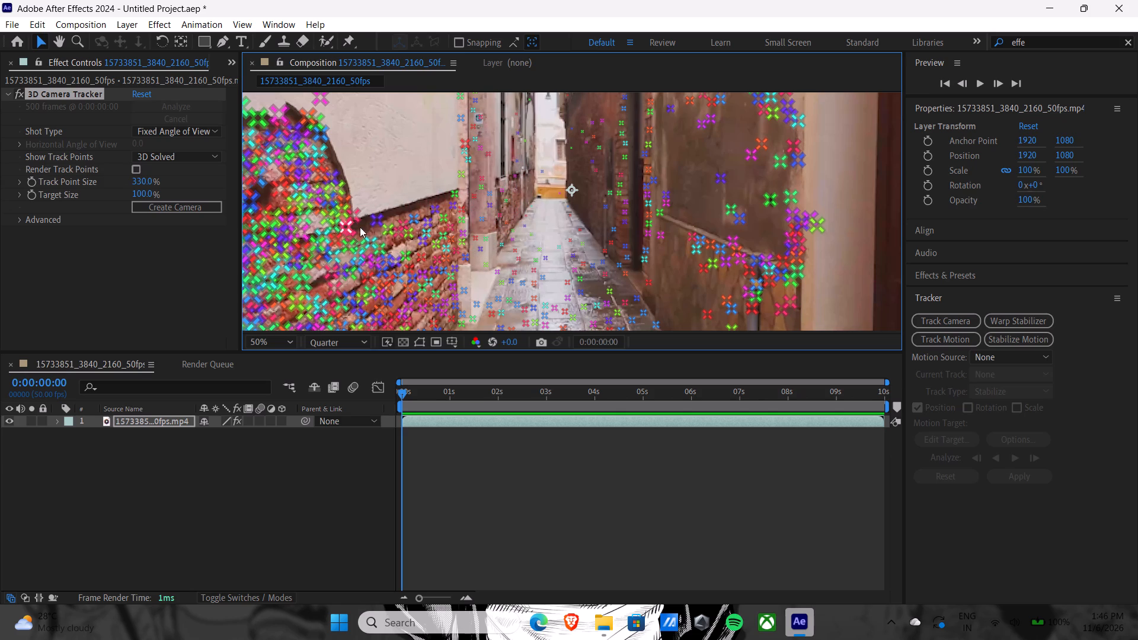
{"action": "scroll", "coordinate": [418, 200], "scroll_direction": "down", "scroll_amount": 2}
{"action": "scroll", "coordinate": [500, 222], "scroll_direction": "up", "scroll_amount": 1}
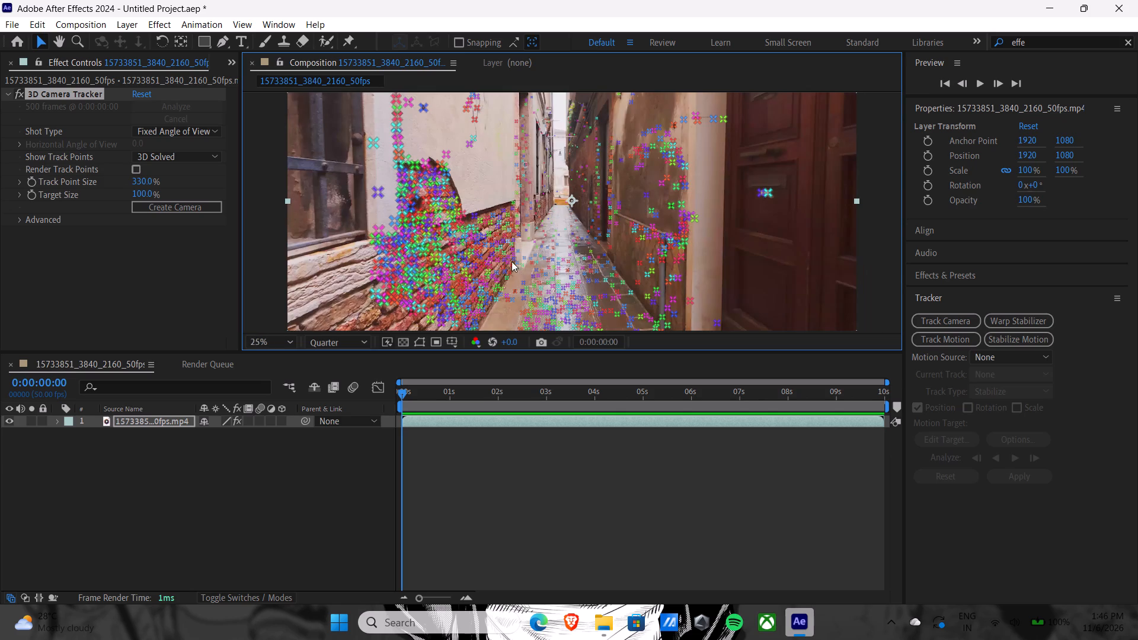
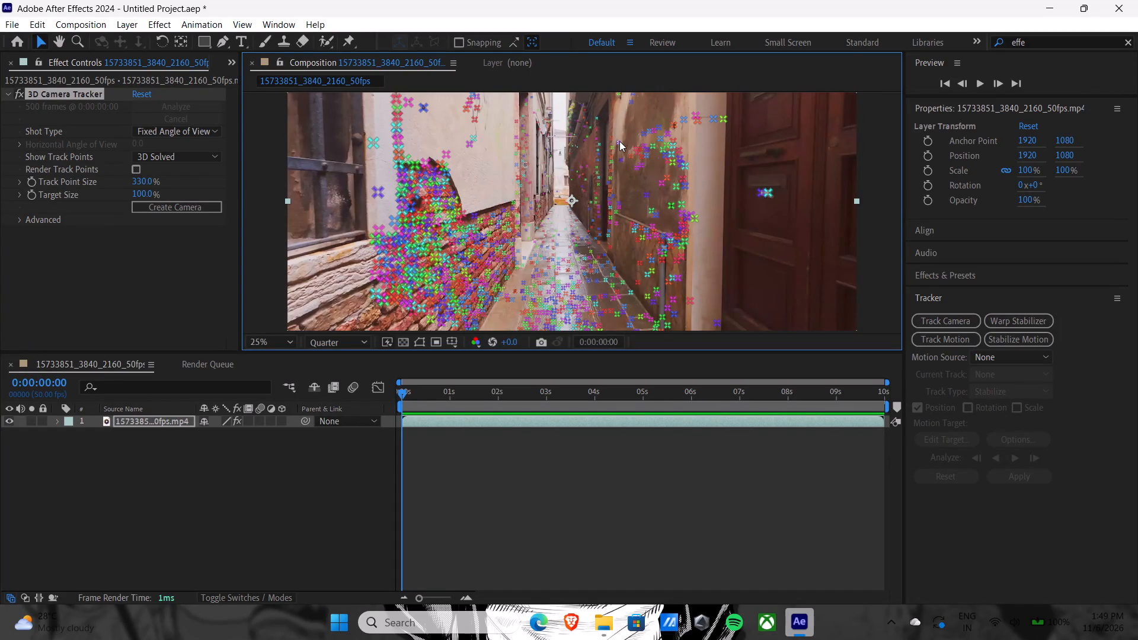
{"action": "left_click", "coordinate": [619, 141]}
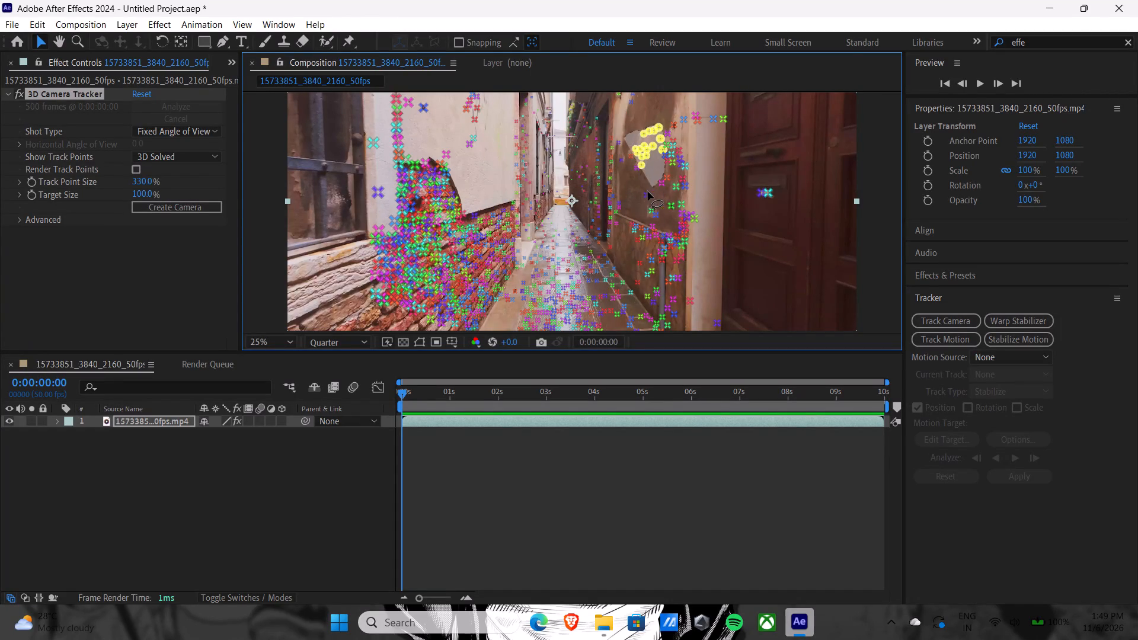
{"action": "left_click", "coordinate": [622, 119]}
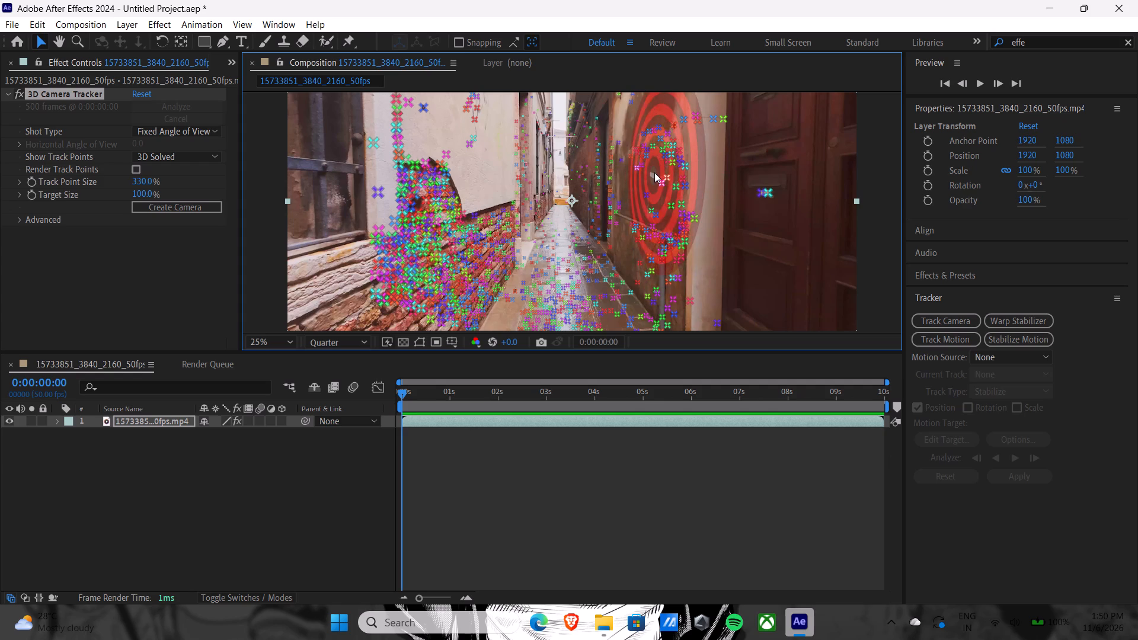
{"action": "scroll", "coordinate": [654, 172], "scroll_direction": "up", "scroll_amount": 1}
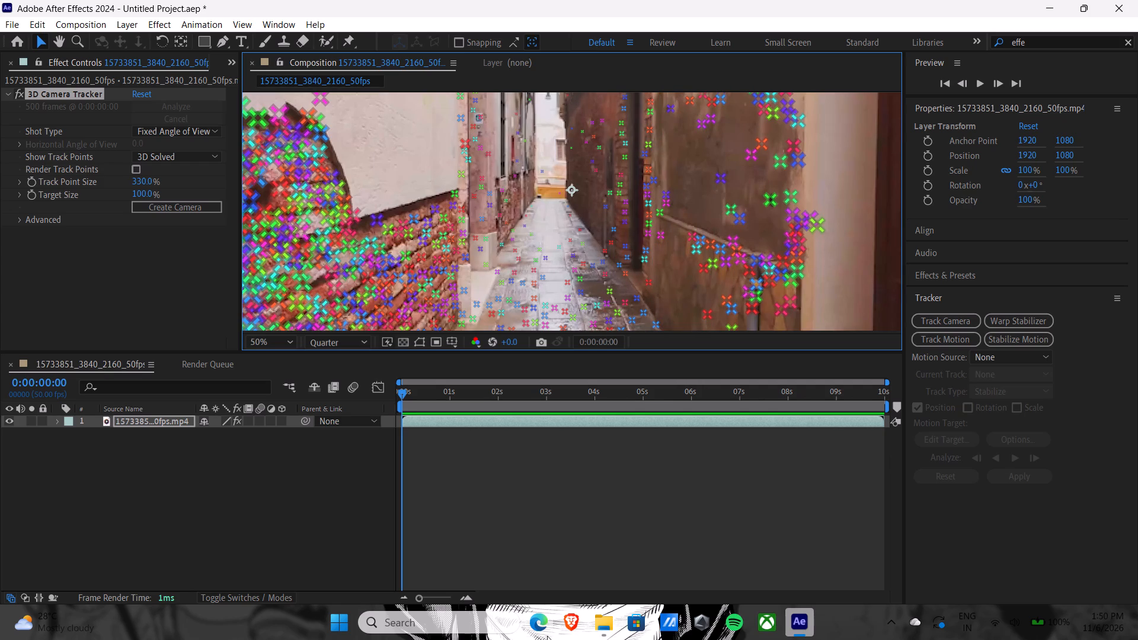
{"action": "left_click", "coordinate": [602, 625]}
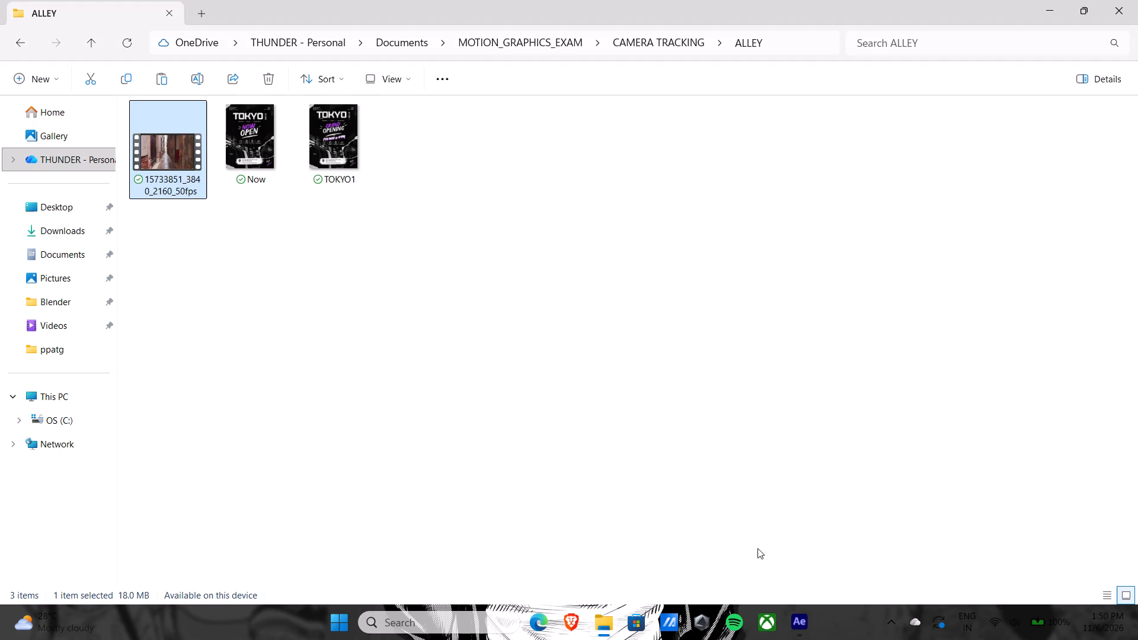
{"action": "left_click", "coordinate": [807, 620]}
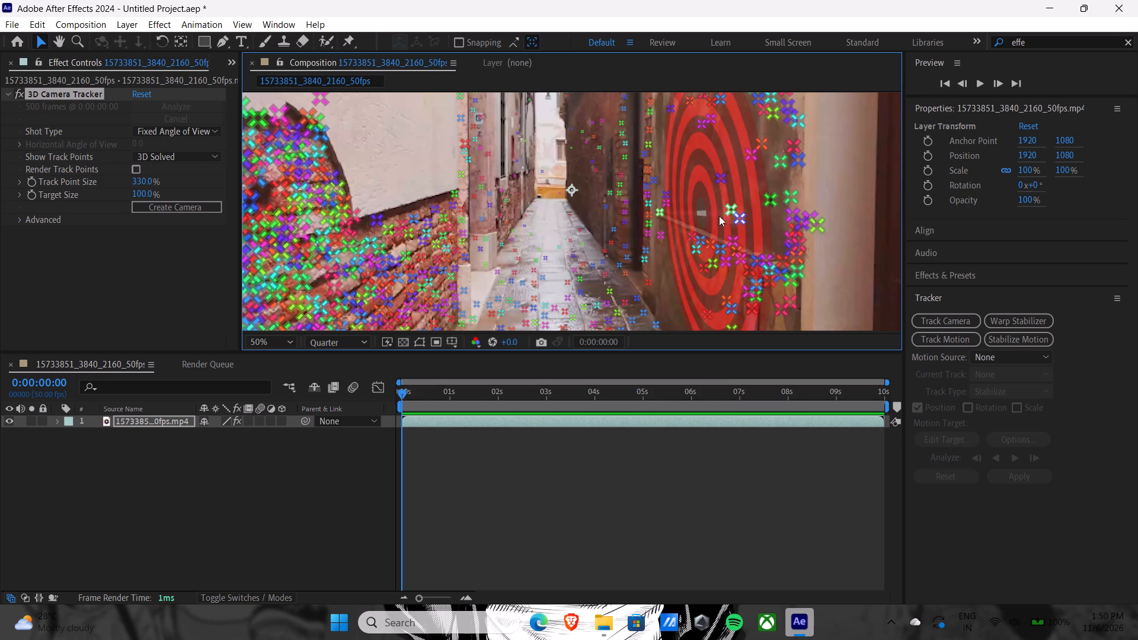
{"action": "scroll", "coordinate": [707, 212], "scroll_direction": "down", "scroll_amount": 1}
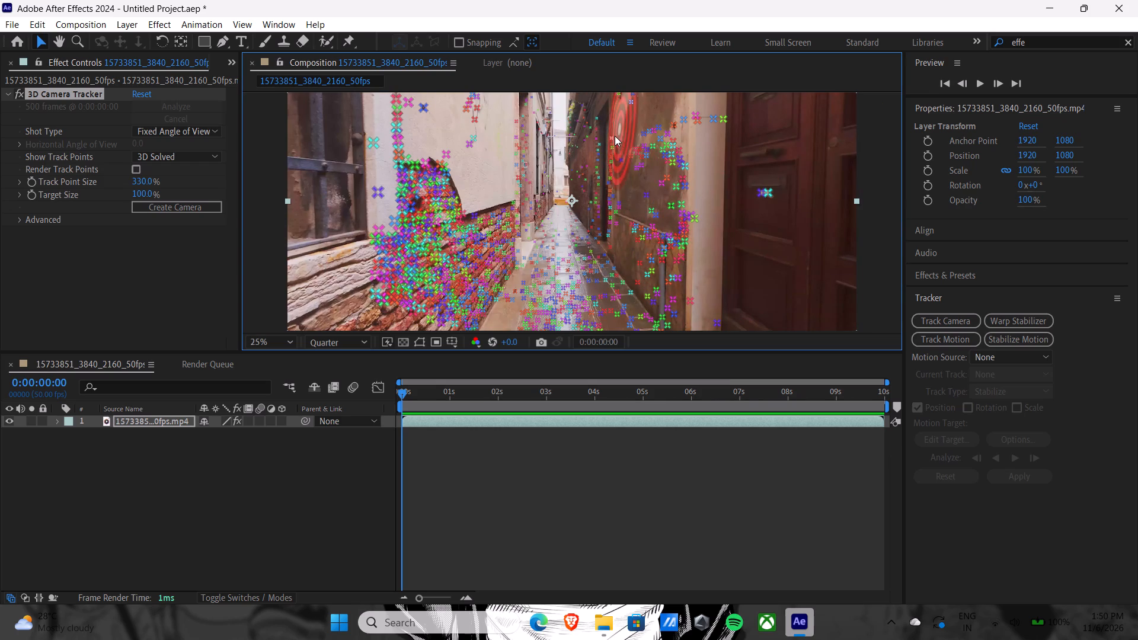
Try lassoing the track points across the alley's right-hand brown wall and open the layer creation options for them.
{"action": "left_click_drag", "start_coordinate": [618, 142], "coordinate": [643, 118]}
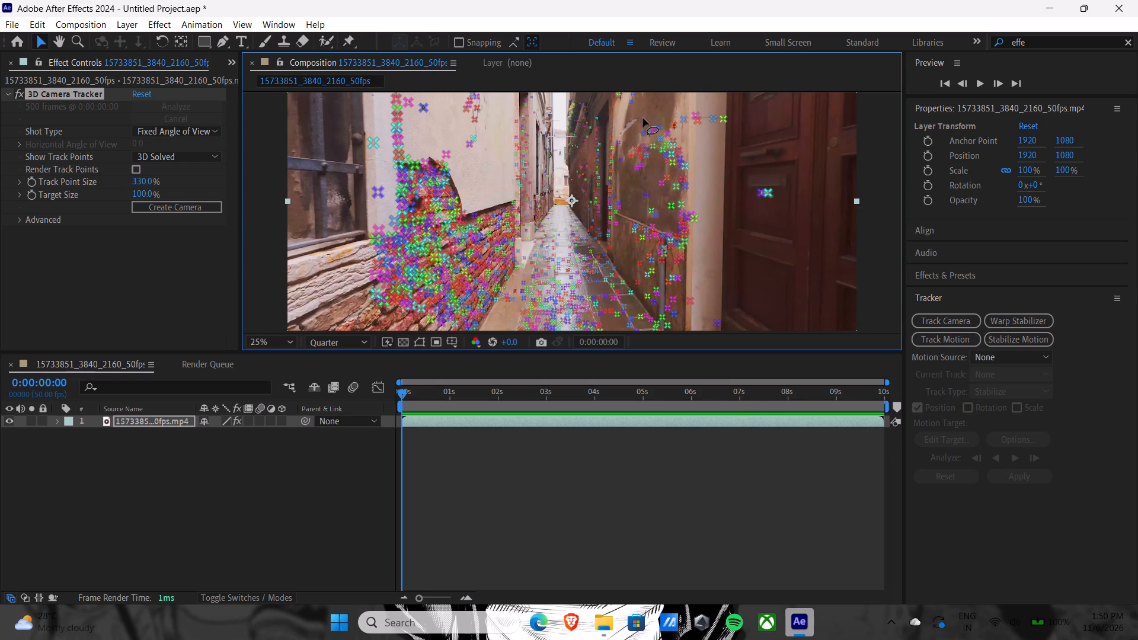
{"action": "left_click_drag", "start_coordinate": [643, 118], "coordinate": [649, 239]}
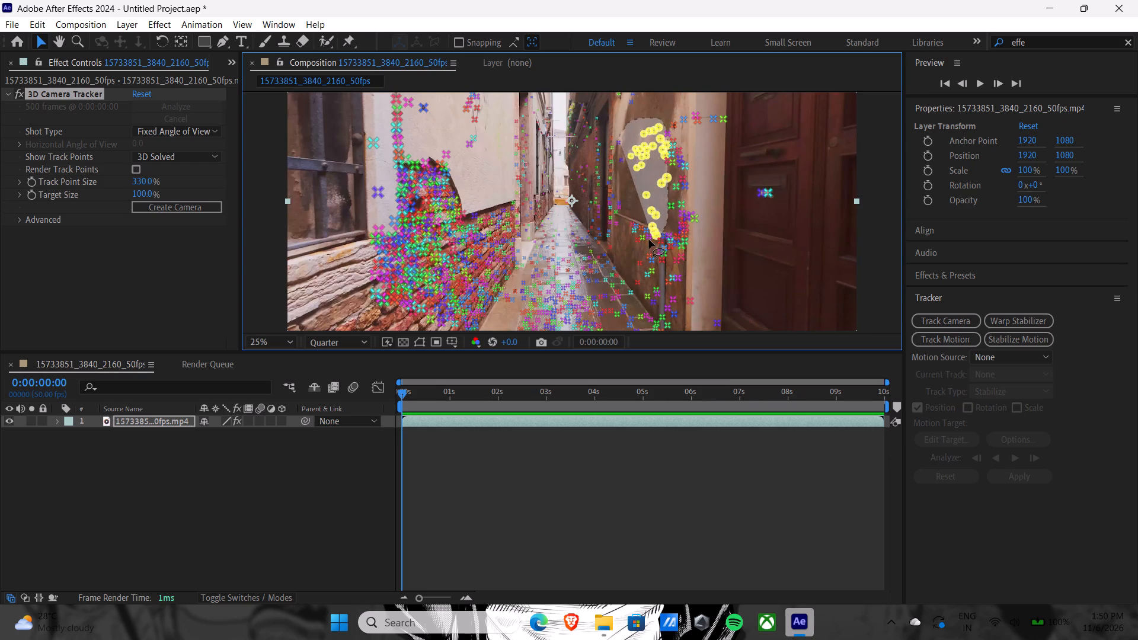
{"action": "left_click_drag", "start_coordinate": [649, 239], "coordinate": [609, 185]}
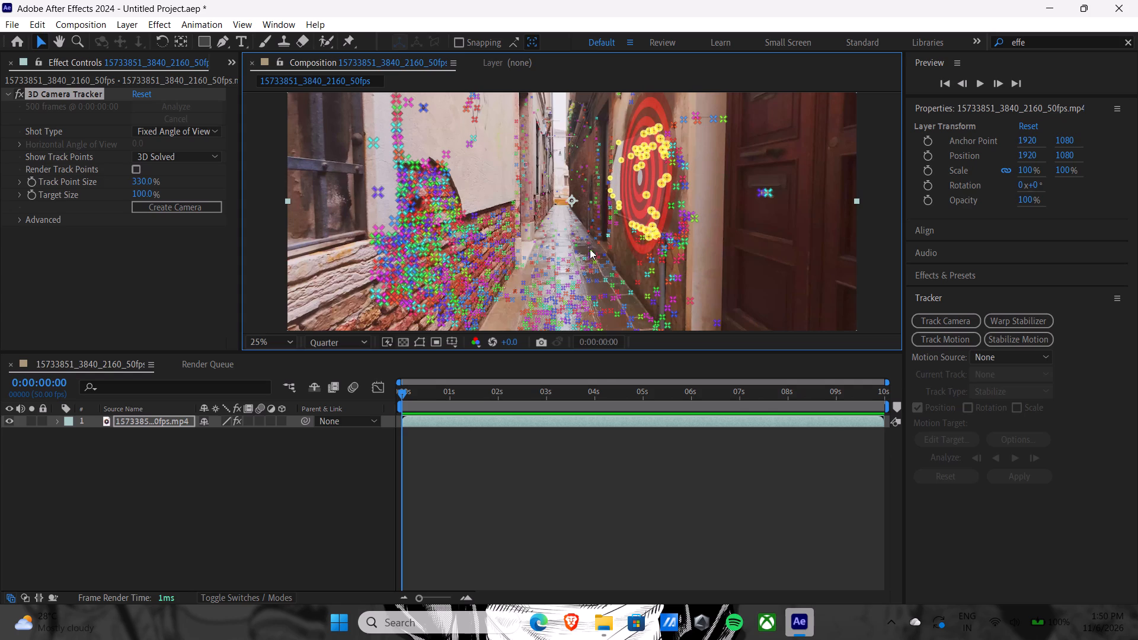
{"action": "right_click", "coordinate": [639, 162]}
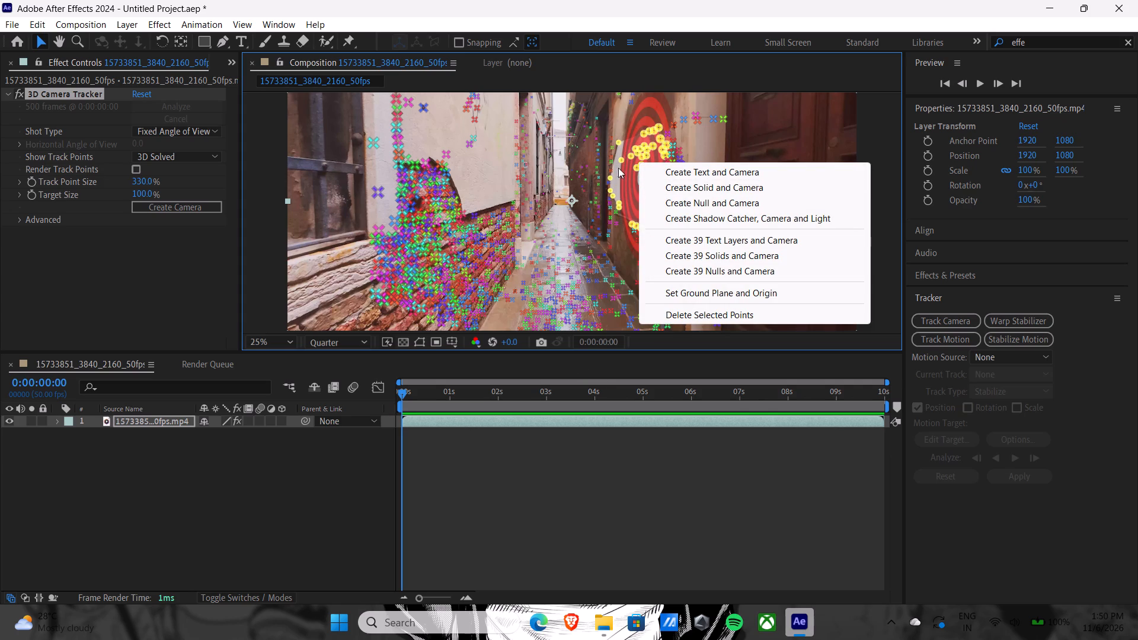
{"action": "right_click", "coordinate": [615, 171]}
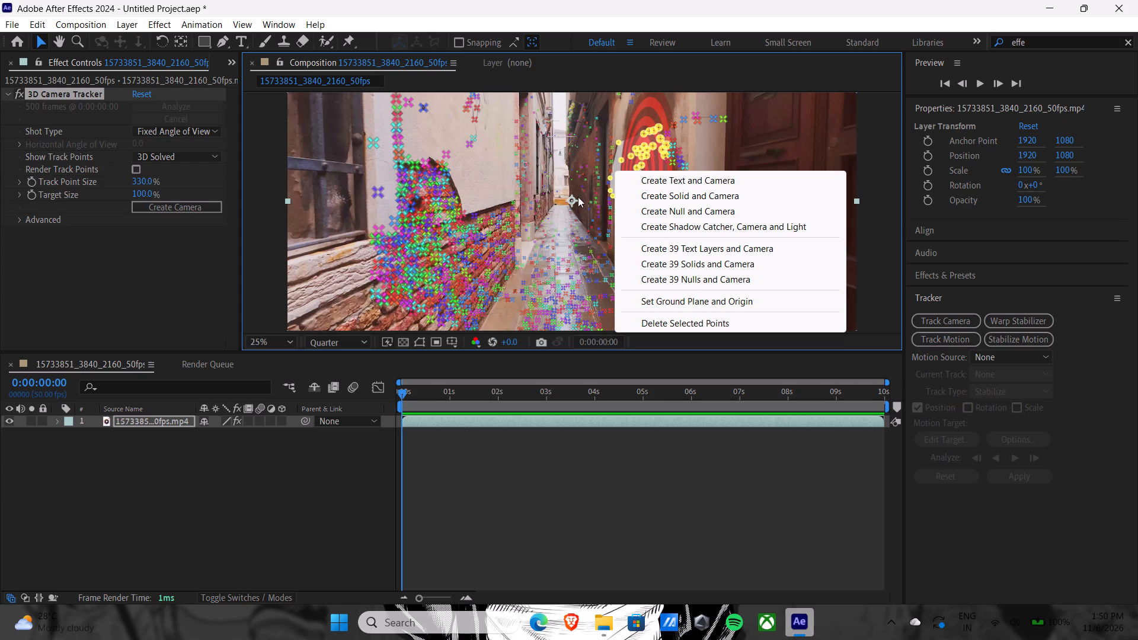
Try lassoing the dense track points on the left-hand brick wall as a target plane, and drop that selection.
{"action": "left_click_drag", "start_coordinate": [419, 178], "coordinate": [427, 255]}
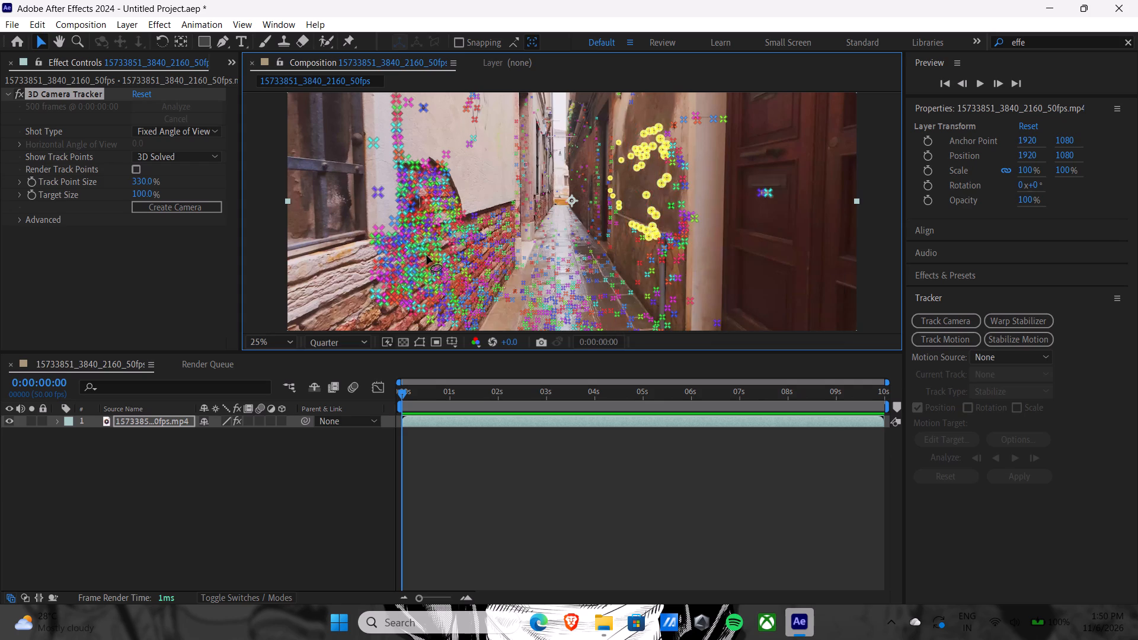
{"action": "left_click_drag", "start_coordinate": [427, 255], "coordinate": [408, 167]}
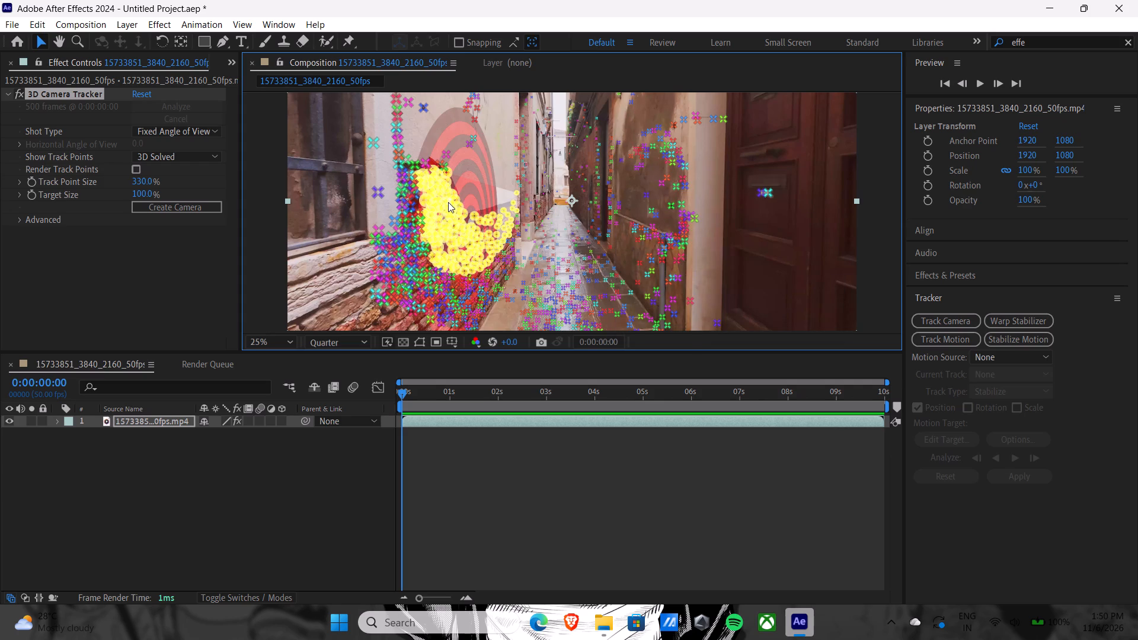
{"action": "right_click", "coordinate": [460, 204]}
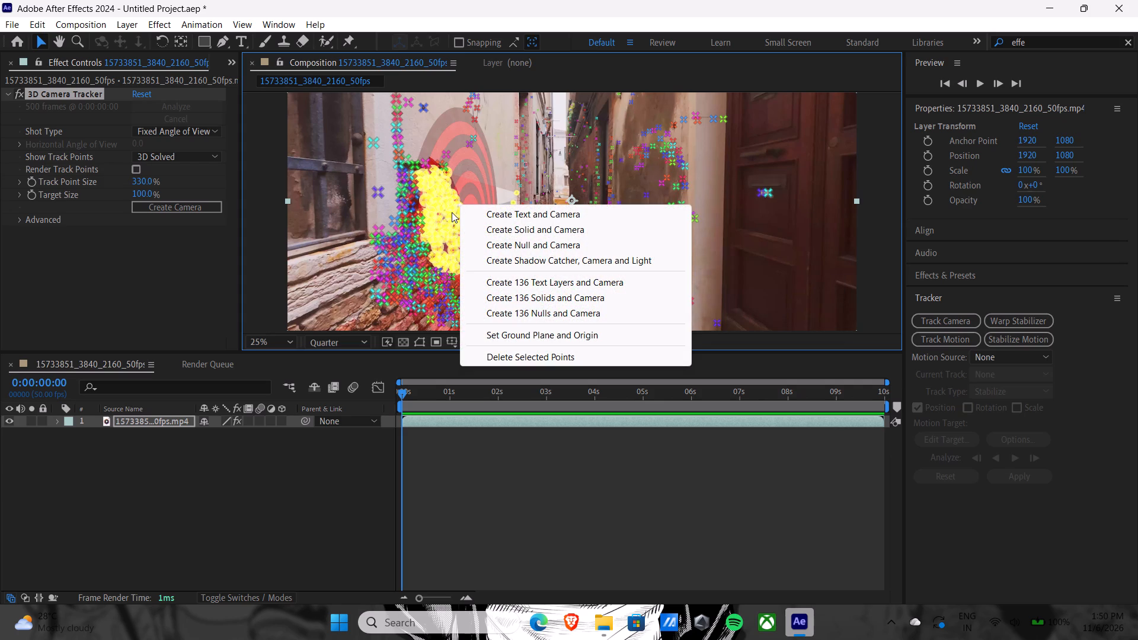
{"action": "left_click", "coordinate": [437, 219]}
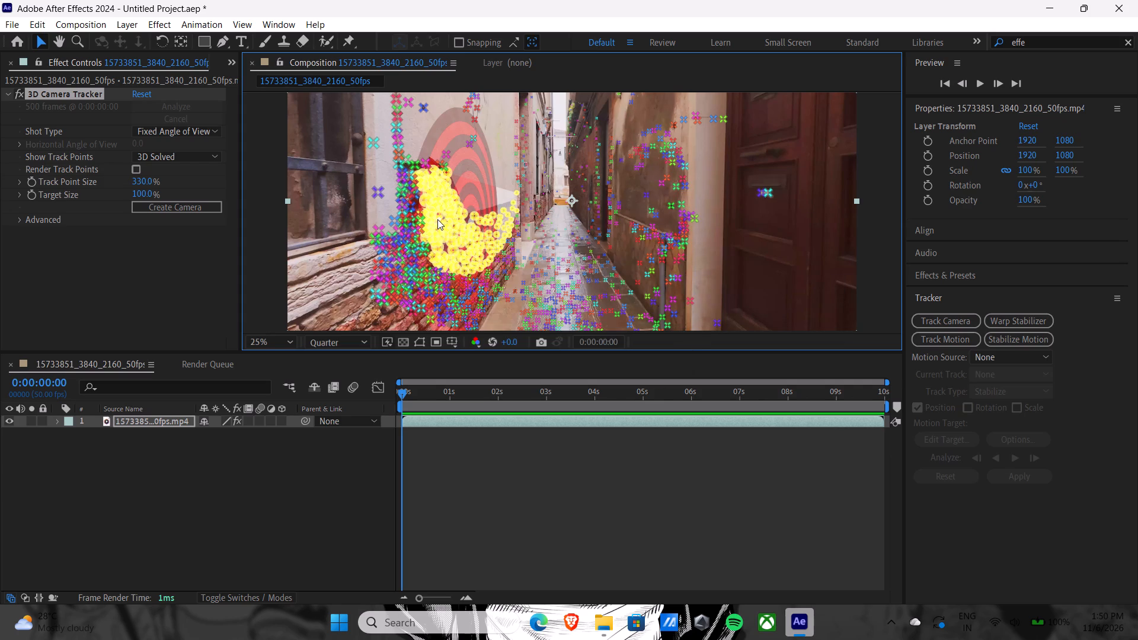
Lasso the track points on the right-hand brown wall and create a solid and camera from them.
{"action": "left_click_drag", "start_coordinate": [613, 133], "coordinate": [616, 140]}
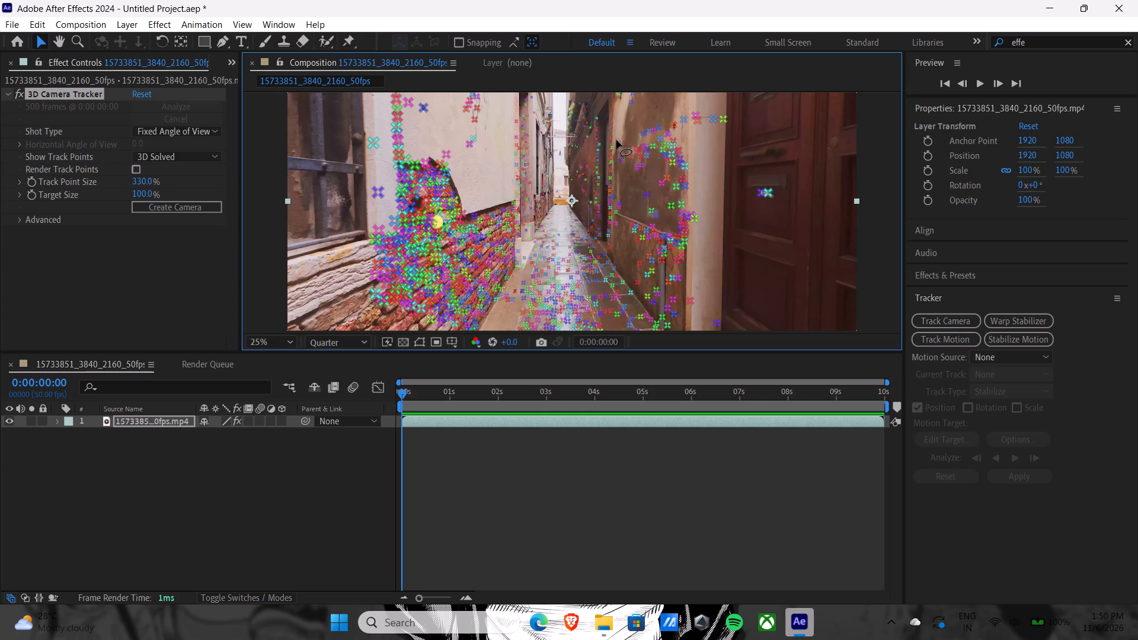
{"action": "left_click_drag", "start_coordinate": [616, 140], "coordinate": [668, 166]}
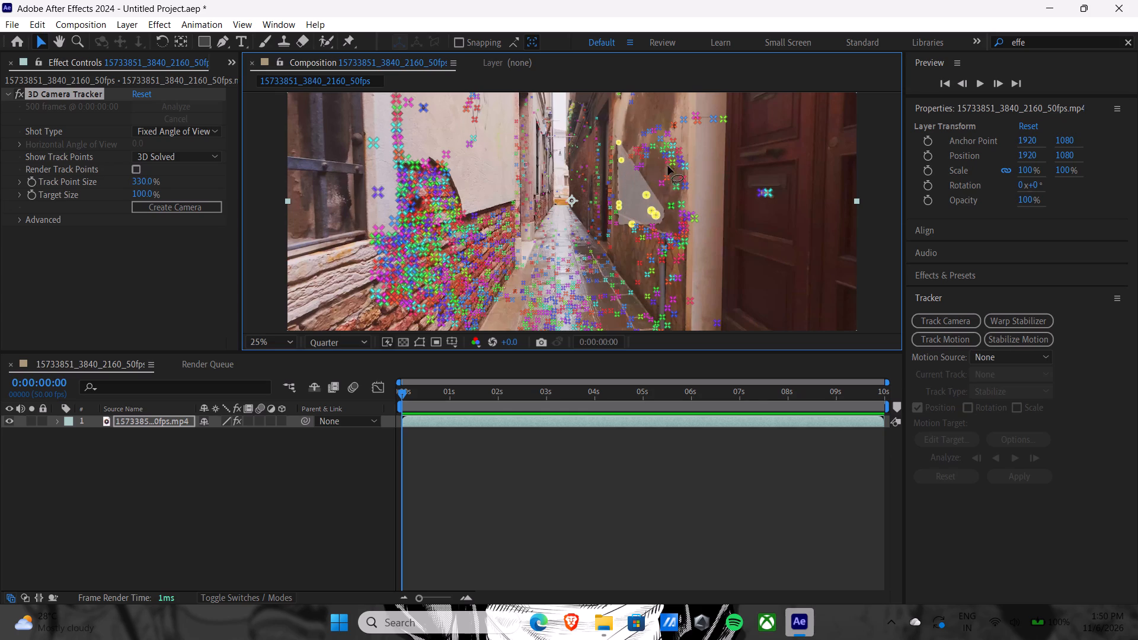
{"action": "left_click_drag", "start_coordinate": [668, 166], "coordinate": [665, 114]}
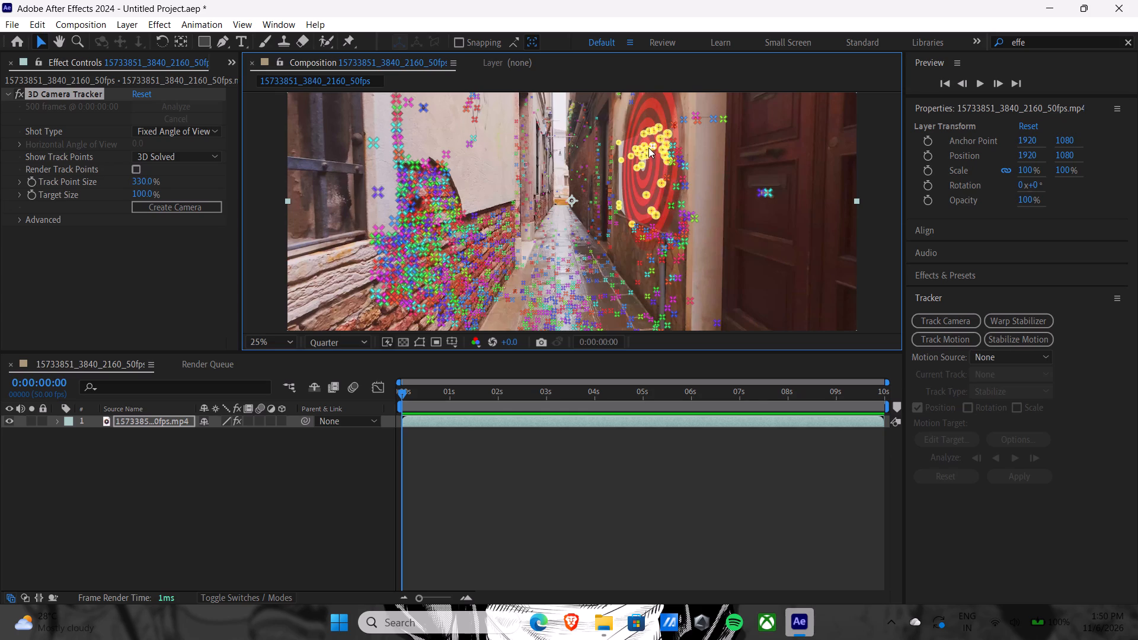
{"action": "right_click", "coordinate": [647, 148]}
{"action": "left_click", "coordinate": [688, 174]}
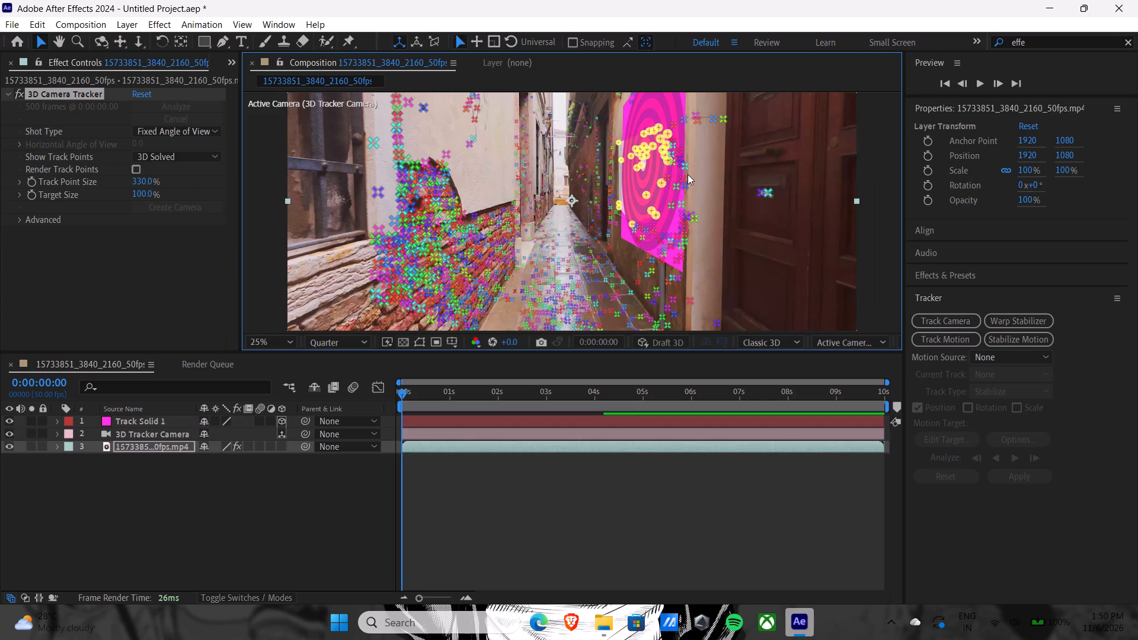
Open the Track Solid 1 layer in its own layer view.
{"action": "left_click", "coordinate": [143, 417]}
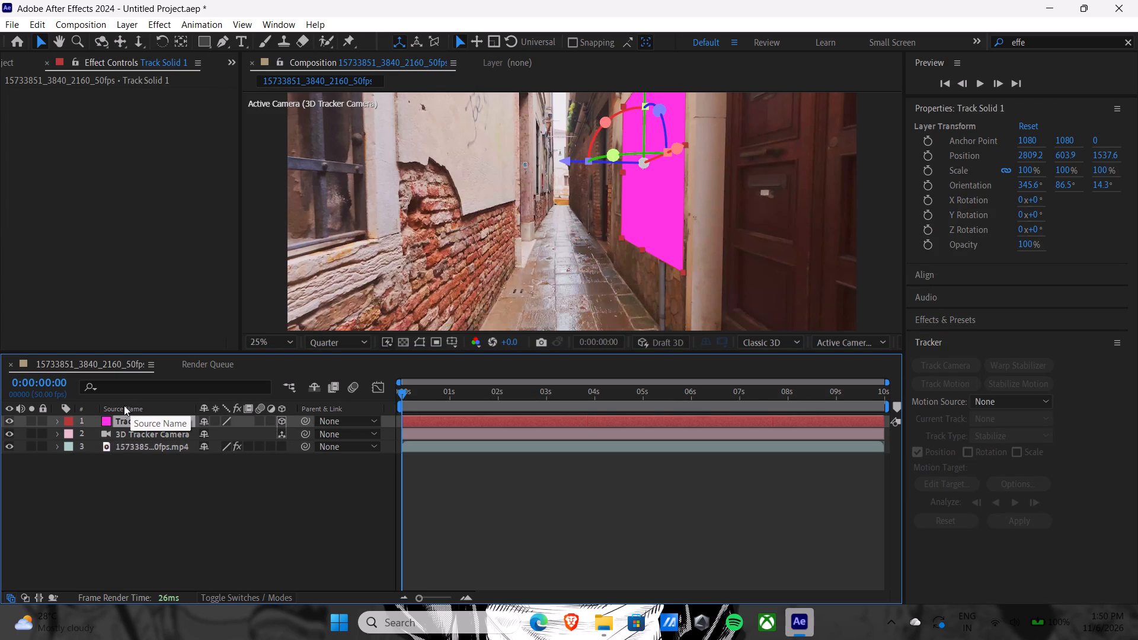
{"action": "double_click", "coordinate": [145, 419]}
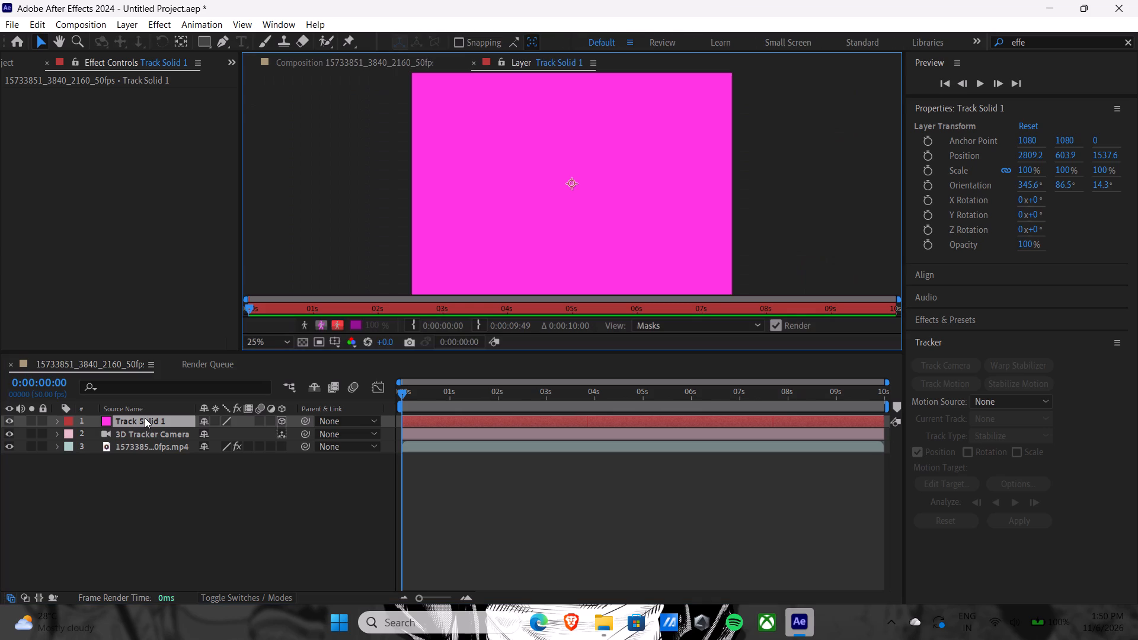
{"action": "double_click", "coordinate": [145, 418]}
{"action": "scroll", "coordinate": [525, 184], "scroll_direction": "down", "scroll_amount": 1}
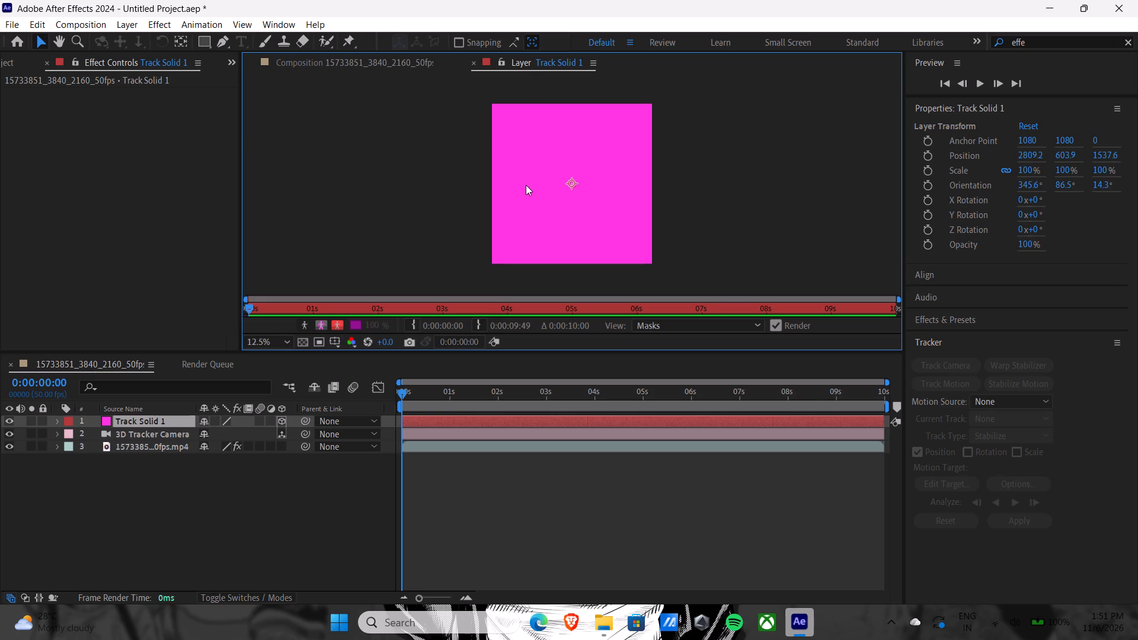
Import the TOKYO1 poster image from the ALLEY folder in File Explorer into the After Effects project.
{"action": "left_click", "coordinate": [603, 627]}
{"action": "left_click_drag", "start_coordinate": [331, 139], "coordinate": [807, 626]}
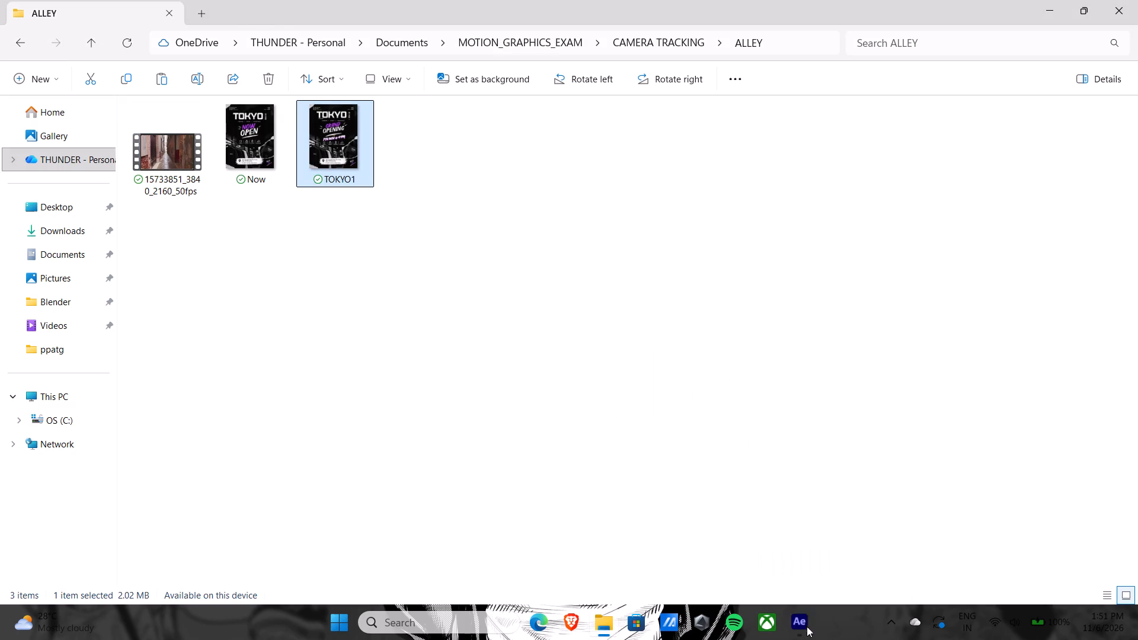
{"action": "left_click_drag", "start_coordinate": [807, 626], "coordinate": [85, 175]}
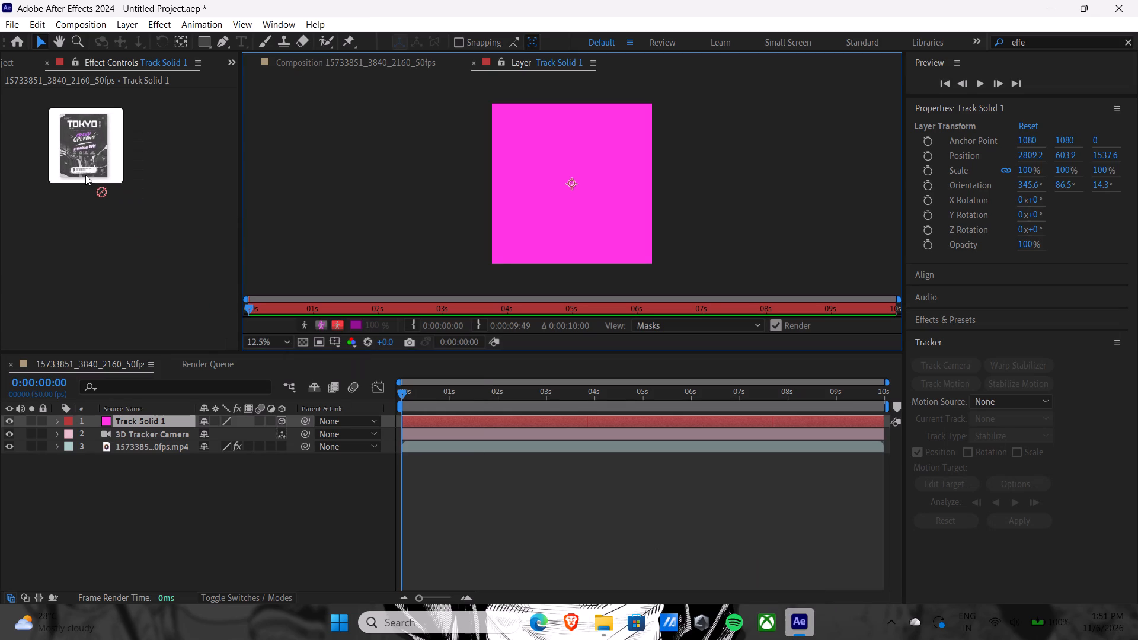
{"action": "left_click_drag", "start_coordinate": [85, 175], "coordinate": [566, 222]}
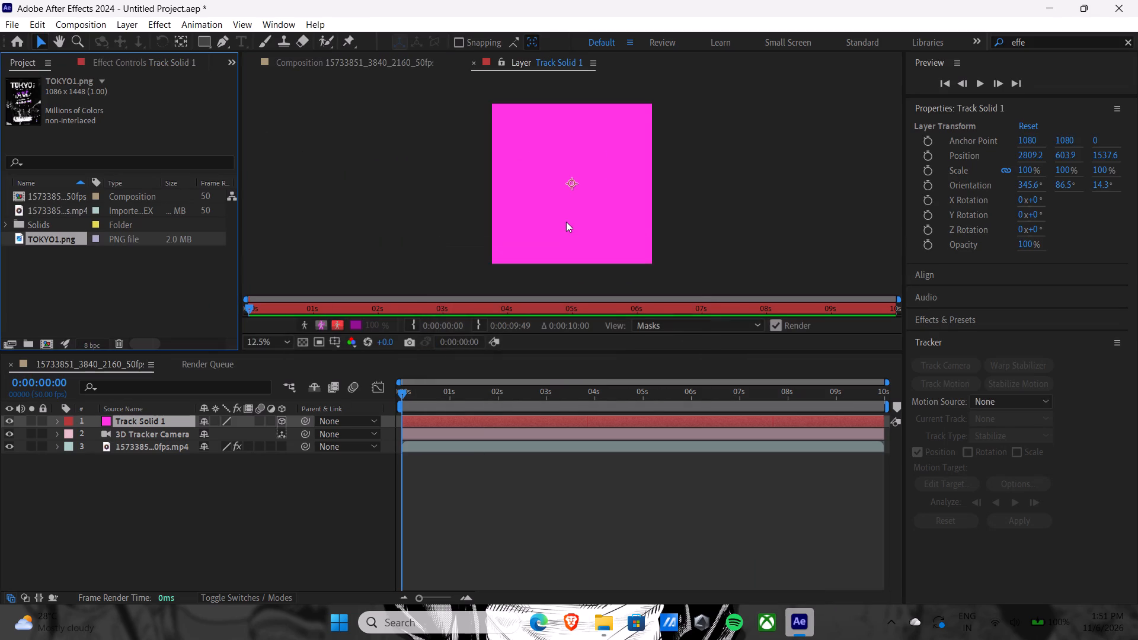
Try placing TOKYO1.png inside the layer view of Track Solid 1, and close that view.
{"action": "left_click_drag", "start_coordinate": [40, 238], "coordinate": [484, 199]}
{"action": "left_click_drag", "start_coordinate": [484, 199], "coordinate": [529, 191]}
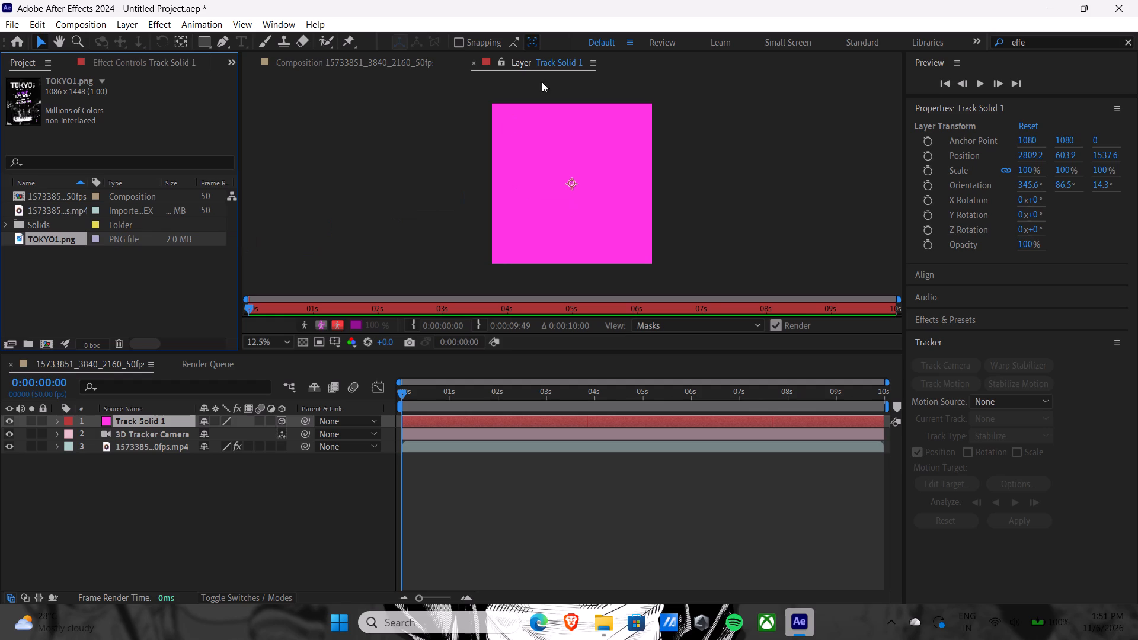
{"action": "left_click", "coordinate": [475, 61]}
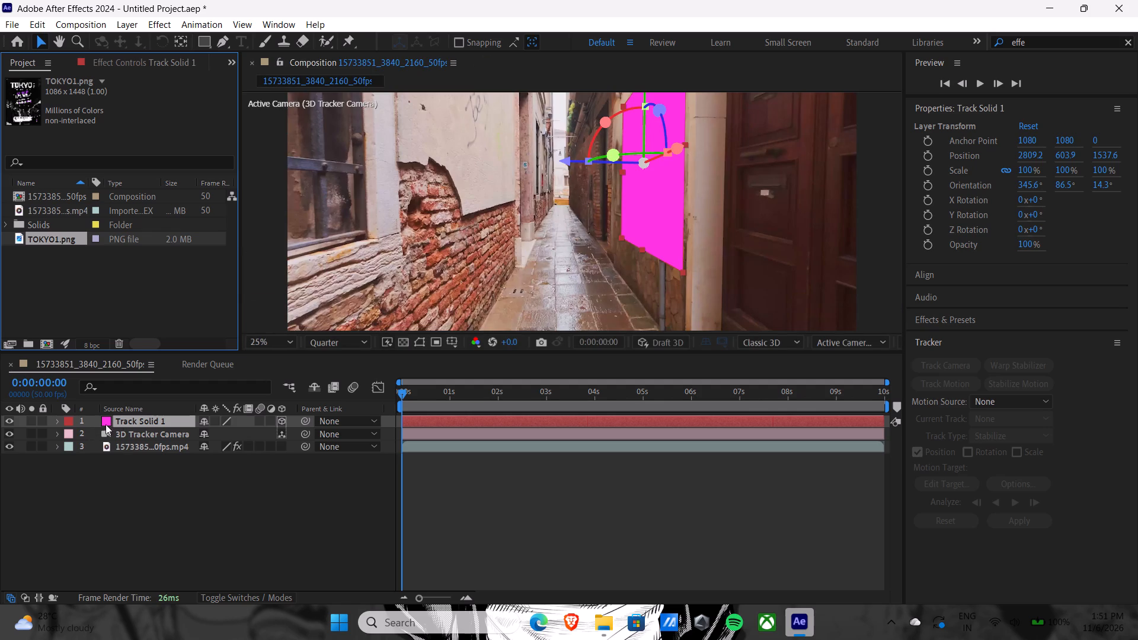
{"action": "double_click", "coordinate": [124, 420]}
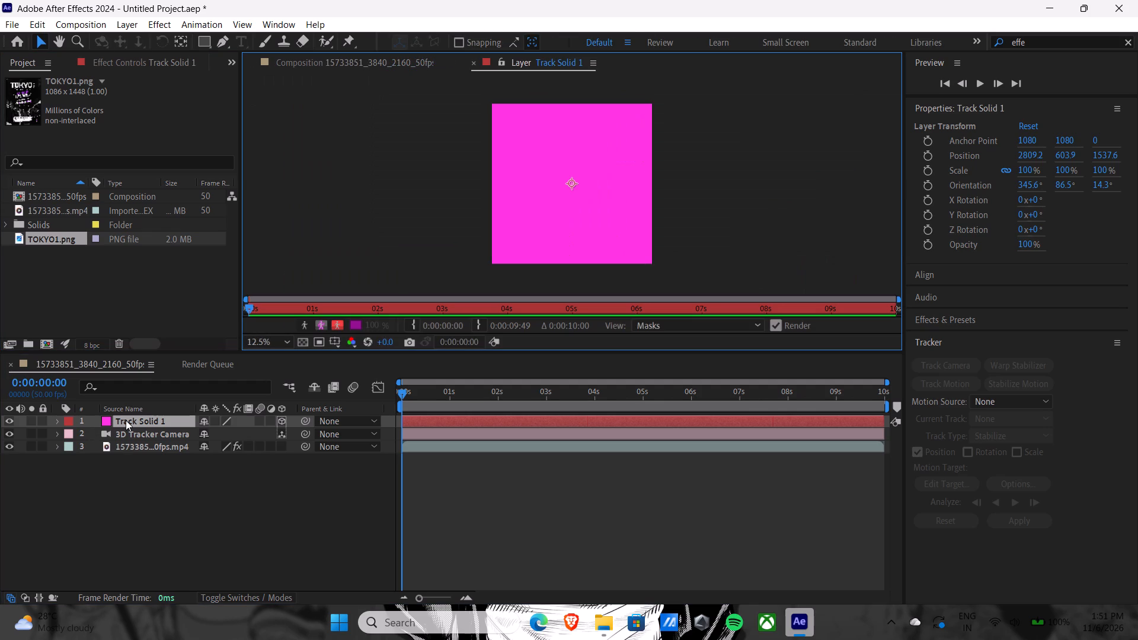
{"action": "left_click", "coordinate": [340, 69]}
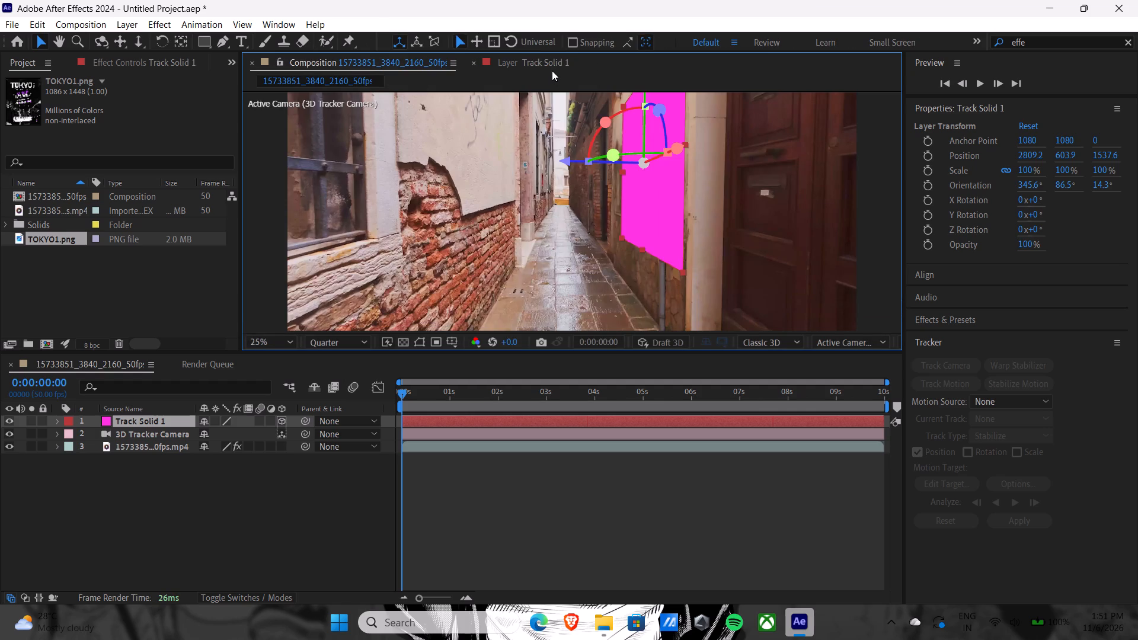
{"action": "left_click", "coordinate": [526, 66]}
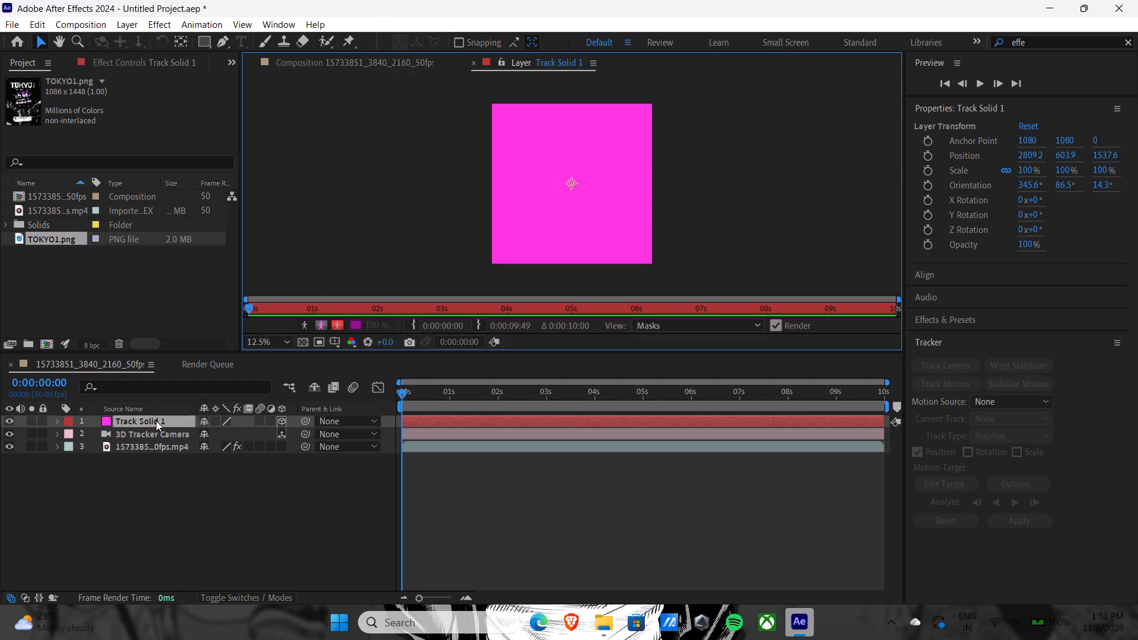
Pre-compose Track Solid 1 as Track Solid 1 Comp 1, leaving all attributes in the 15733851_3840_2160_50fps composition.
{"action": "right_click", "coordinate": [156, 421]}
{"action": "left_click", "coordinate": [203, 514]}
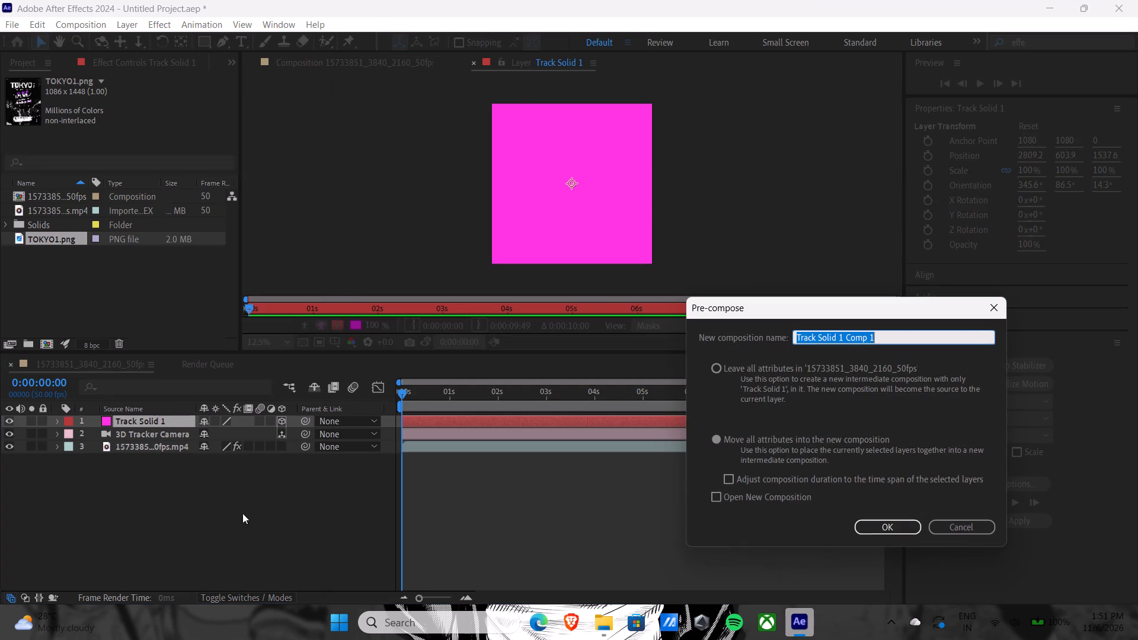
{"action": "left_click", "coordinate": [721, 369]}
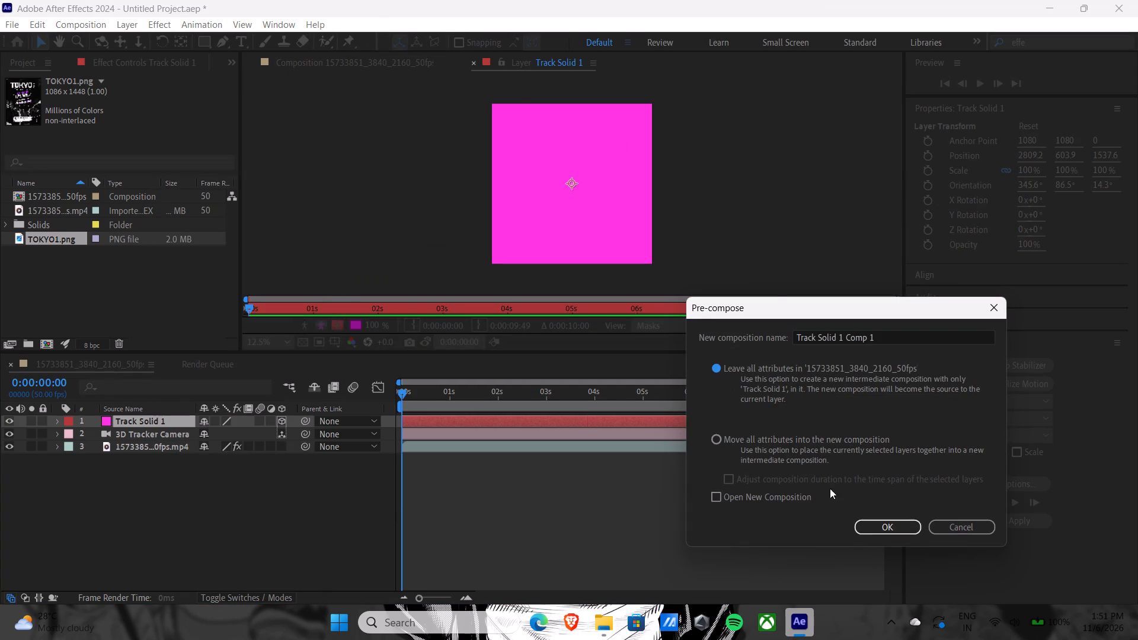
{"action": "left_click", "coordinate": [883, 523]}
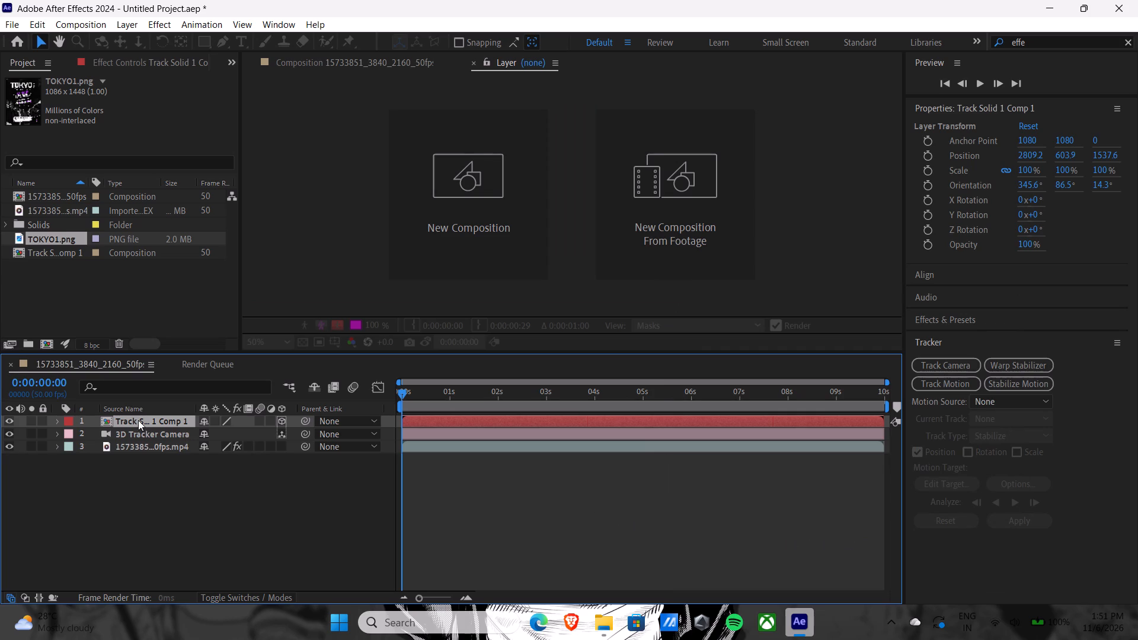
Open Track Solid 1 Comp 1 and place the TOKYO1 poster from the ALLEY folder in File Explorer over its pink solid.
{"action": "double_click", "coordinate": [116, 420]}
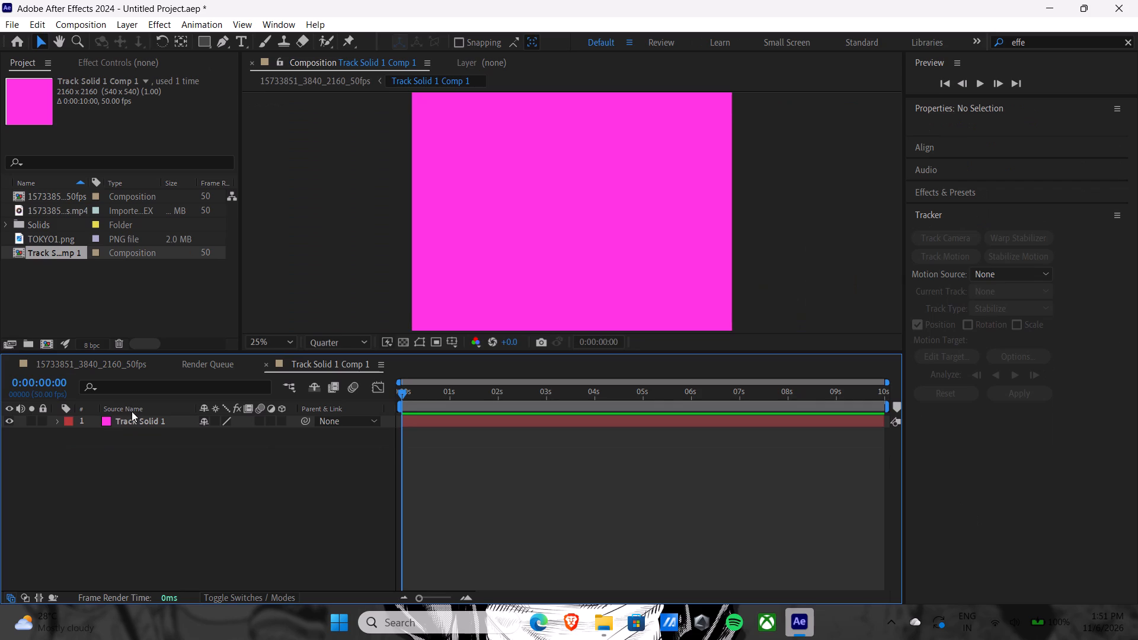
{"action": "scroll", "coordinate": [519, 206], "scroll_direction": "down", "scroll_amount": 2}
{"action": "scroll", "coordinate": [515, 210], "scroll_direction": "up", "scroll_amount": 1}
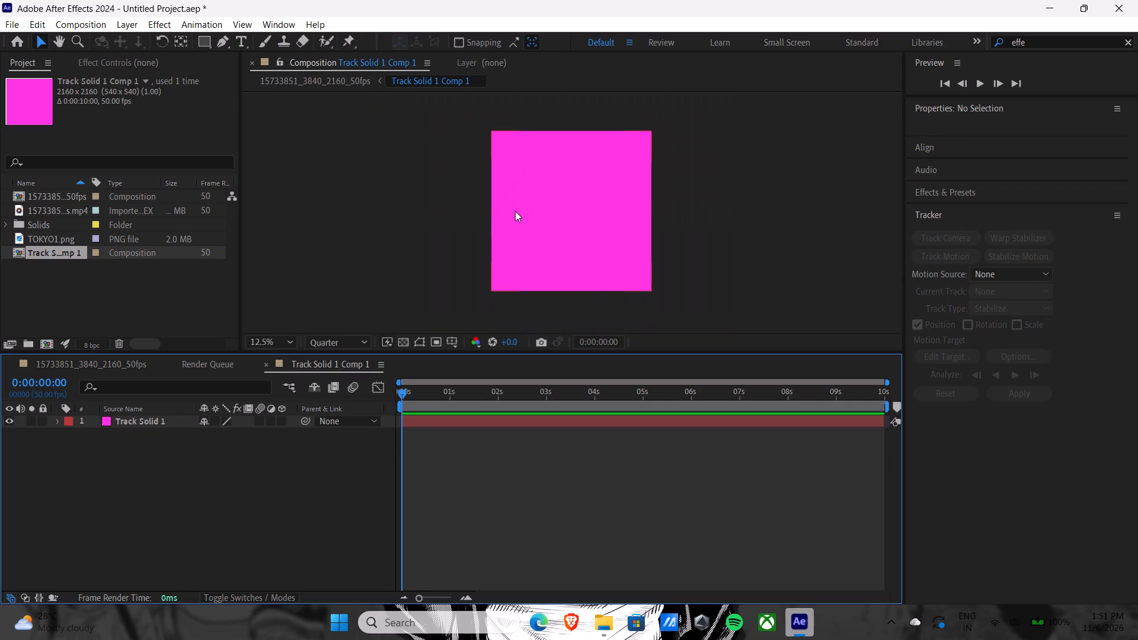
{"action": "left_click", "coordinate": [609, 624]}
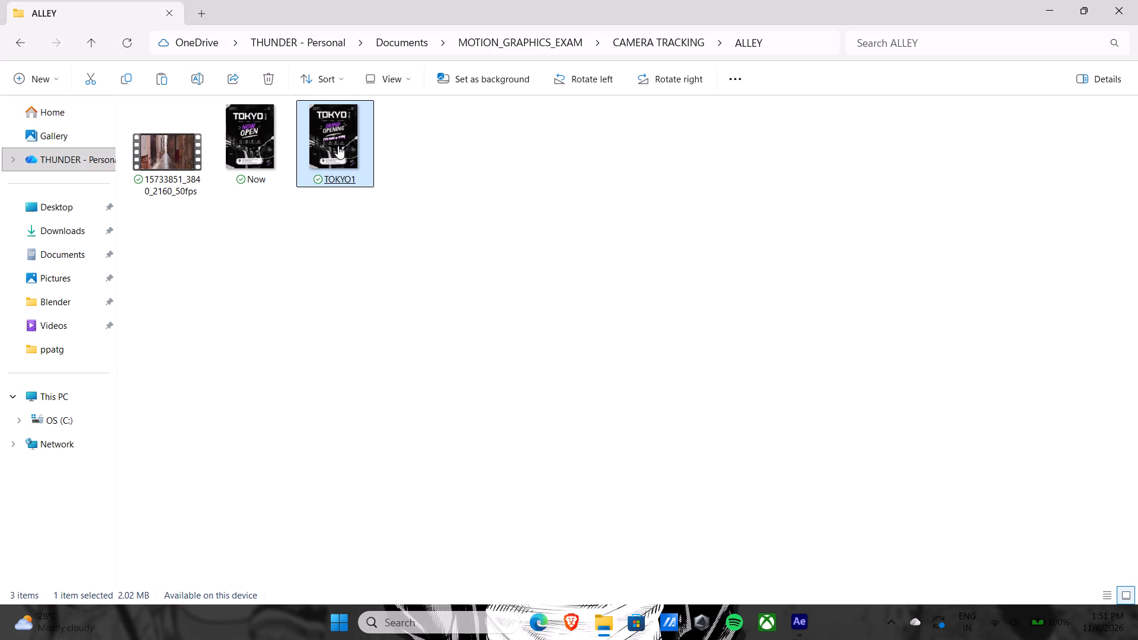
{"action": "left_click_drag", "start_coordinate": [338, 145], "coordinate": [582, 314]}
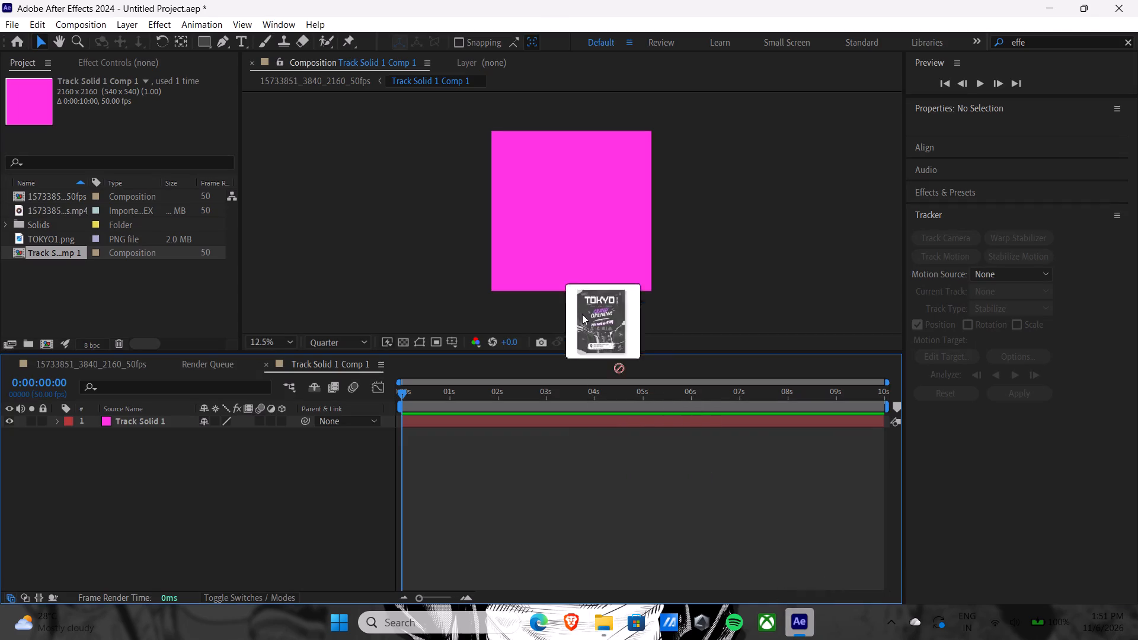
{"action": "left_click_drag", "start_coordinate": [582, 314], "coordinate": [564, 235]}
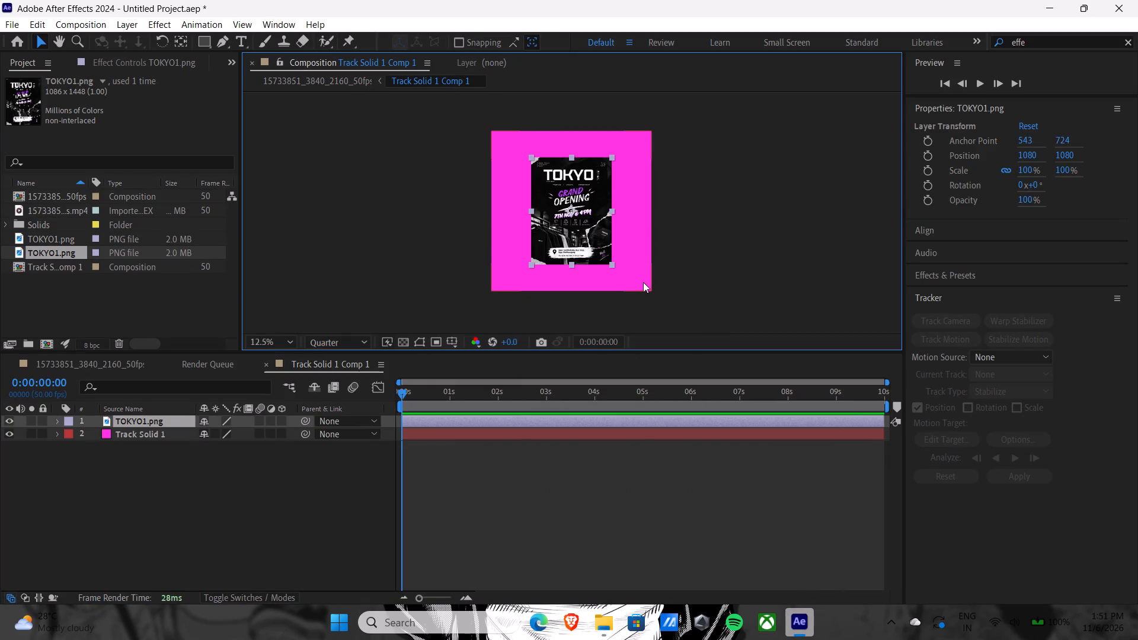
Enlarge the TOKYO1.png poster to a scale of about 122.1% by 132%, keeping it centred on the solid.
{"action": "left_click_drag", "start_coordinate": [613, 264], "coordinate": [622, 270]}
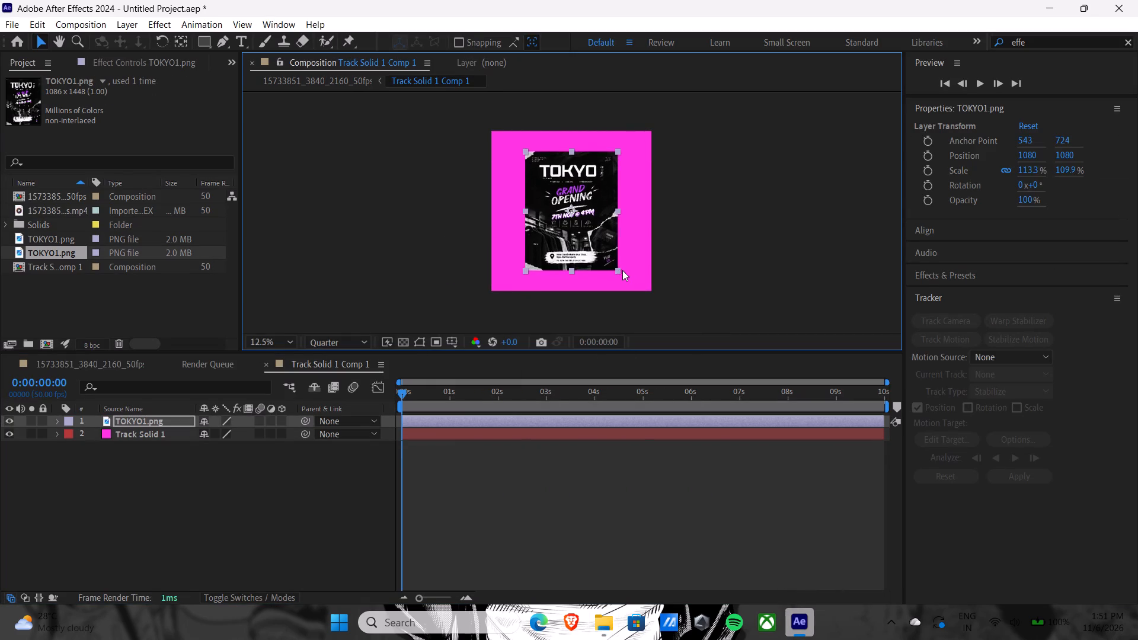
{"action": "left_click_drag", "start_coordinate": [622, 270], "coordinate": [622, 281]}
Hide the Track Solid 1 layer and close Track Solid 1 Comp 1, returning to the 15733851_3840_2160_50fps composition.
{"action": "left_click", "coordinate": [7, 430]}
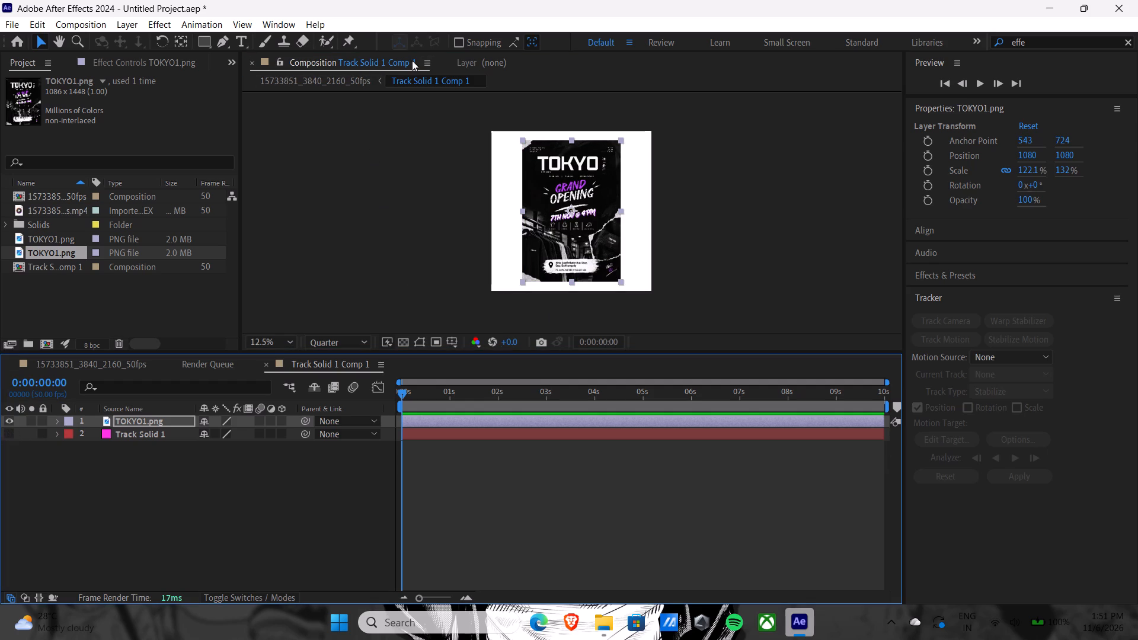
{"action": "scroll", "coordinate": [375, 62], "scroll_direction": "down", "scroll_amount": 2}
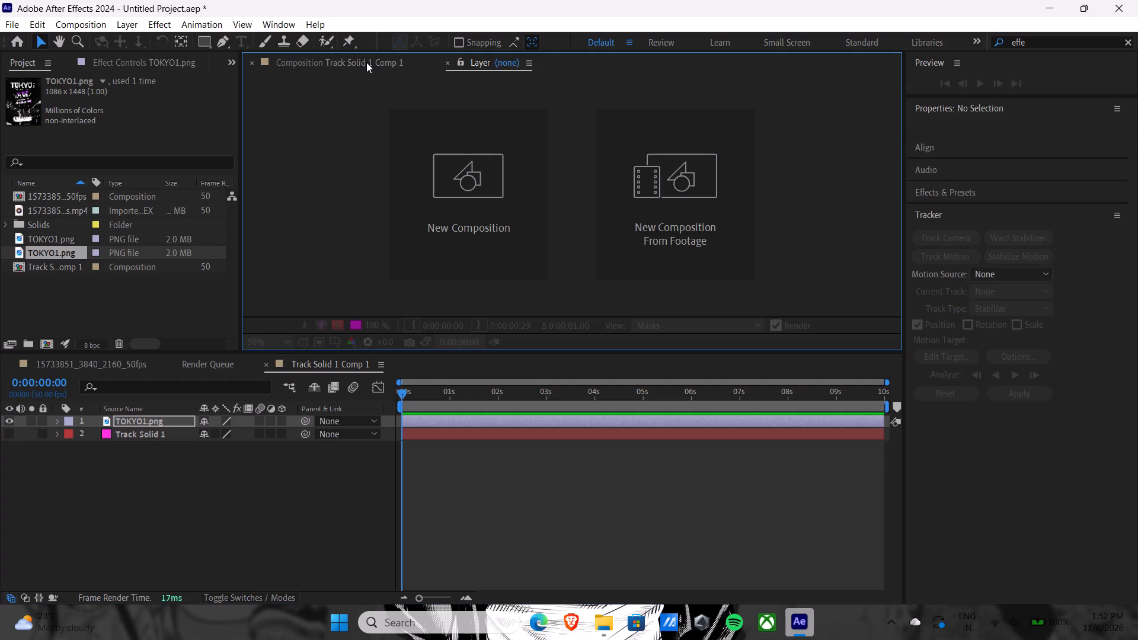
{"action": "left_click", "coordinate": [366, 62]}
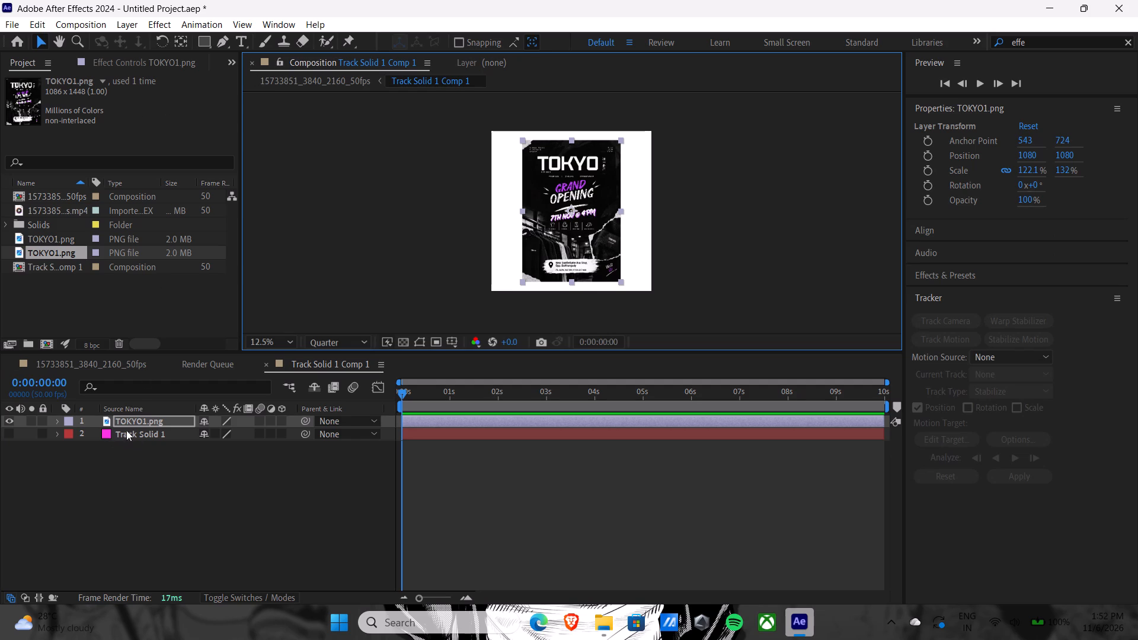
{"action": "left_click", "coordinate": [266, 364]}
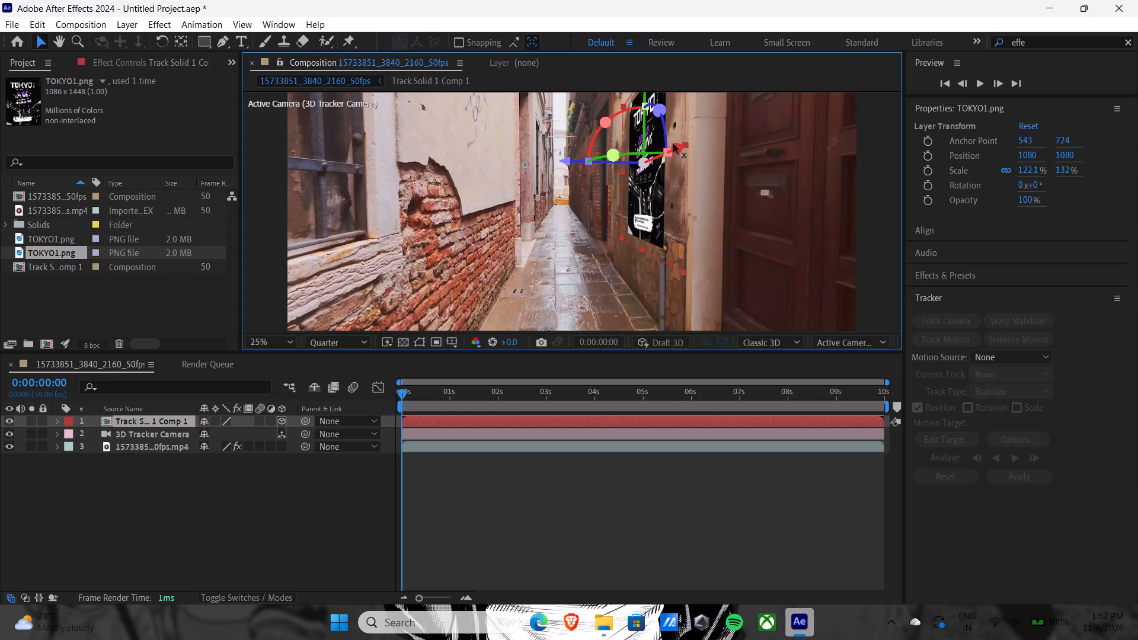
Move the Track Solid 1 Comp 1 poster deeper along the brown wall and upward, to about position 2784.8, 376.7, 2001.8.
{"action": "left_click_drag", "start_coordinate": [680, 146], "coordinate": [662, 150]}
{"action": "left_click_drag", "start_coordinate": [638, 100], "coordinate": [638, 92]}
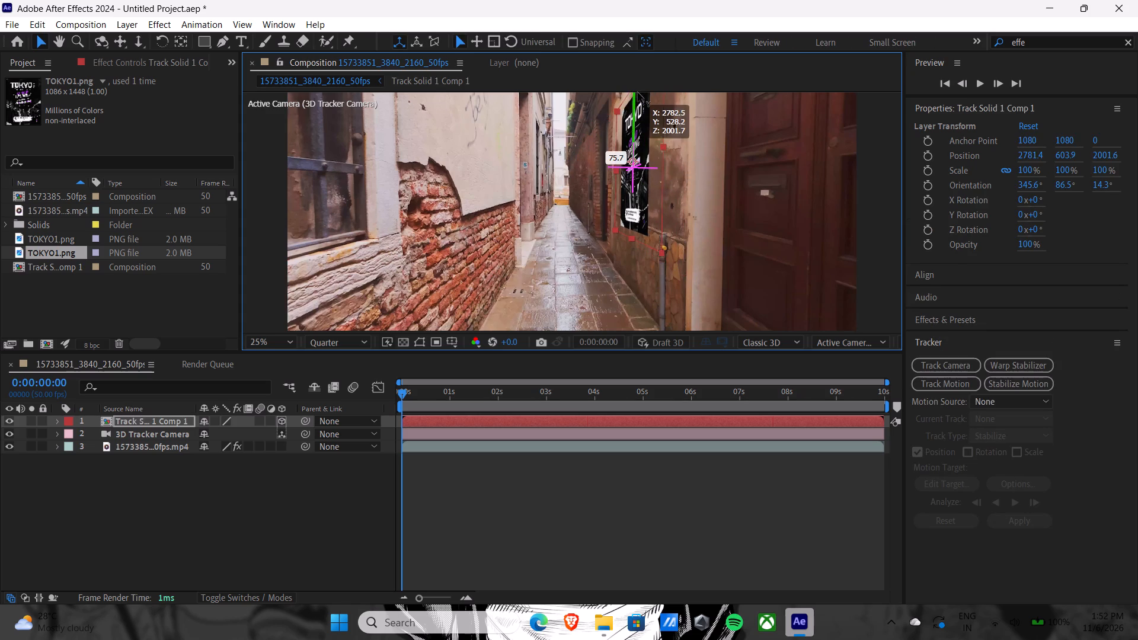
{"action": "left_click_drag", "start_coordinate": [638, 92], "coordinate": [638, 82]}
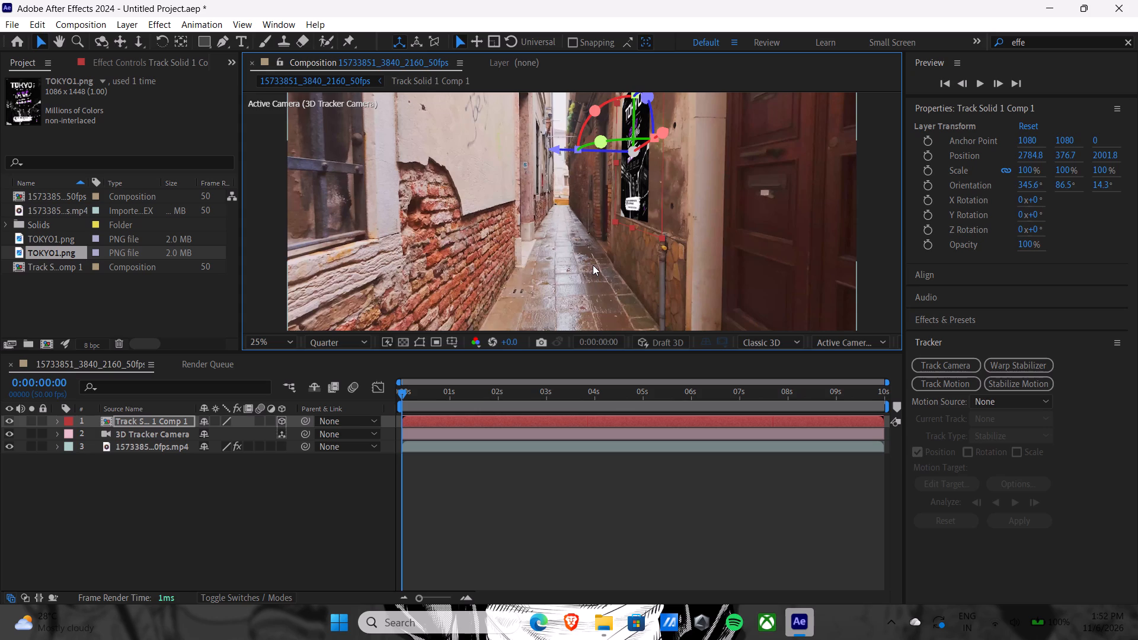
Play the composition up to 0:00:04:44 and examine how the poster follows the alley walls.
{"action": "key", "text": "space"}
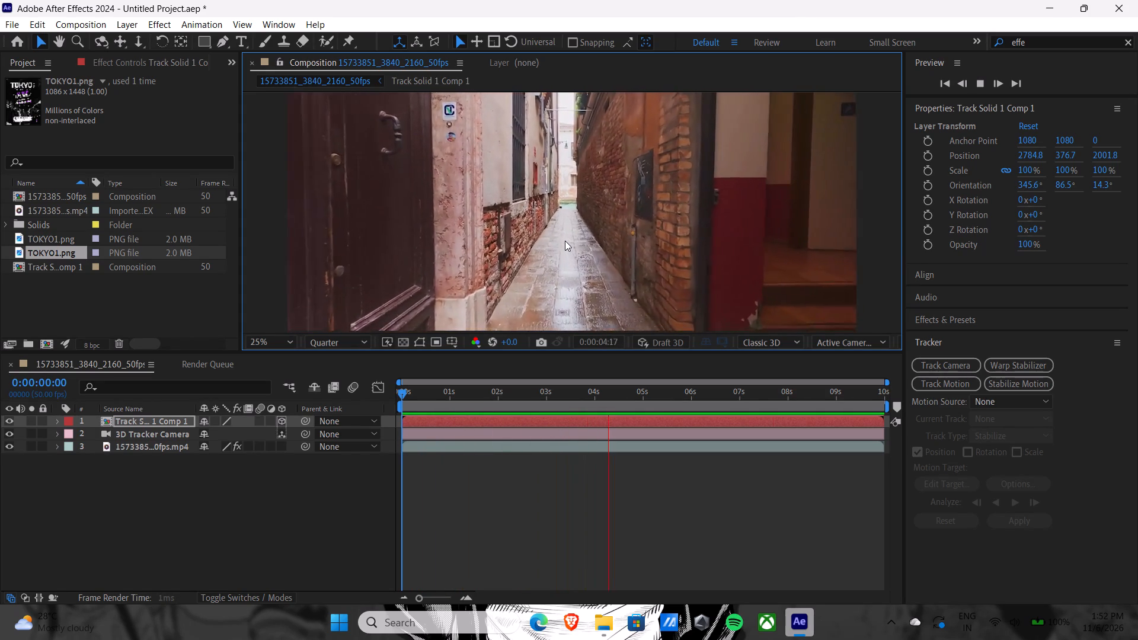
{"action": "key", "text": "space"}
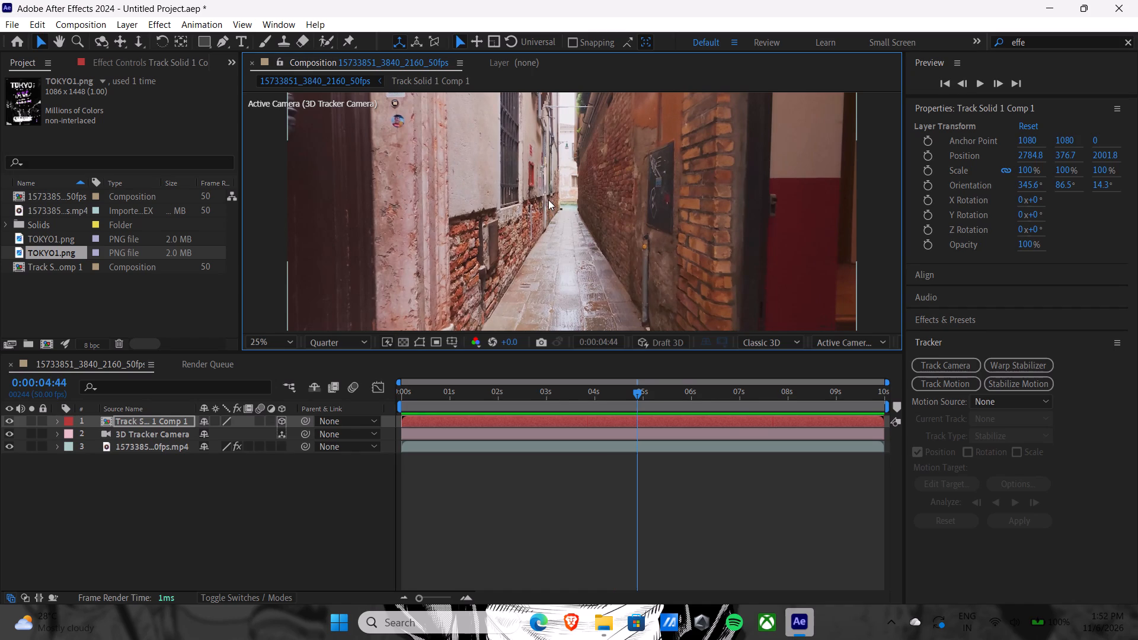
{"action": "scroll", "coordinate": [548, 200], "scroll_direction": "down", "scroll_amount": 1}
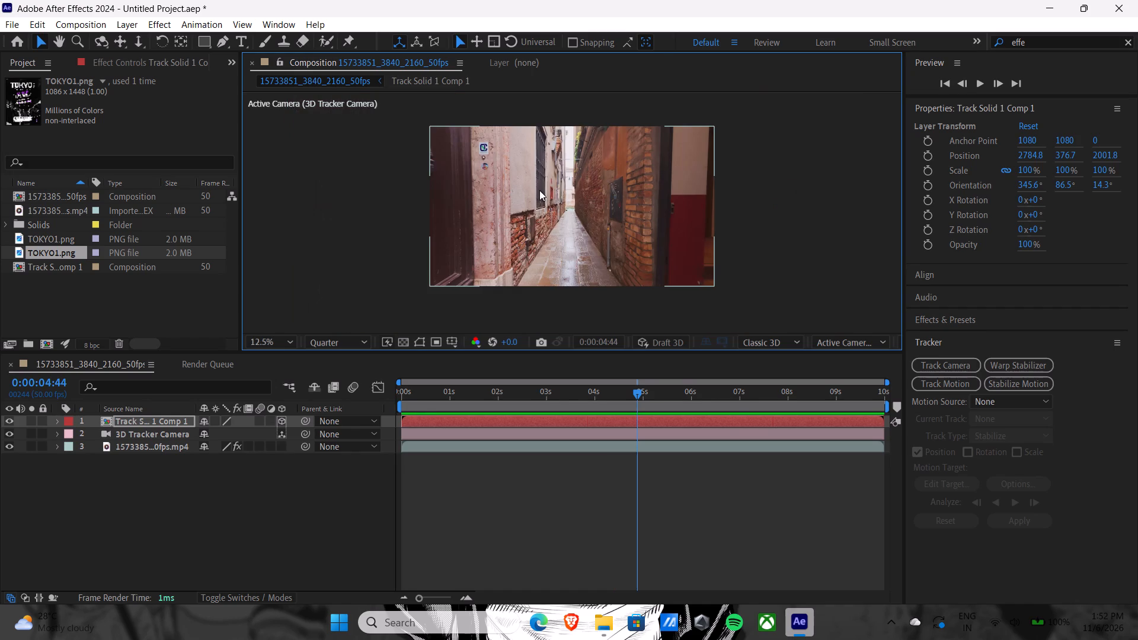
{"action": "scroll", "coordinate": [541, 190], "scroll_direction": "up", "scroll_amount": 1, "text": "alt"}
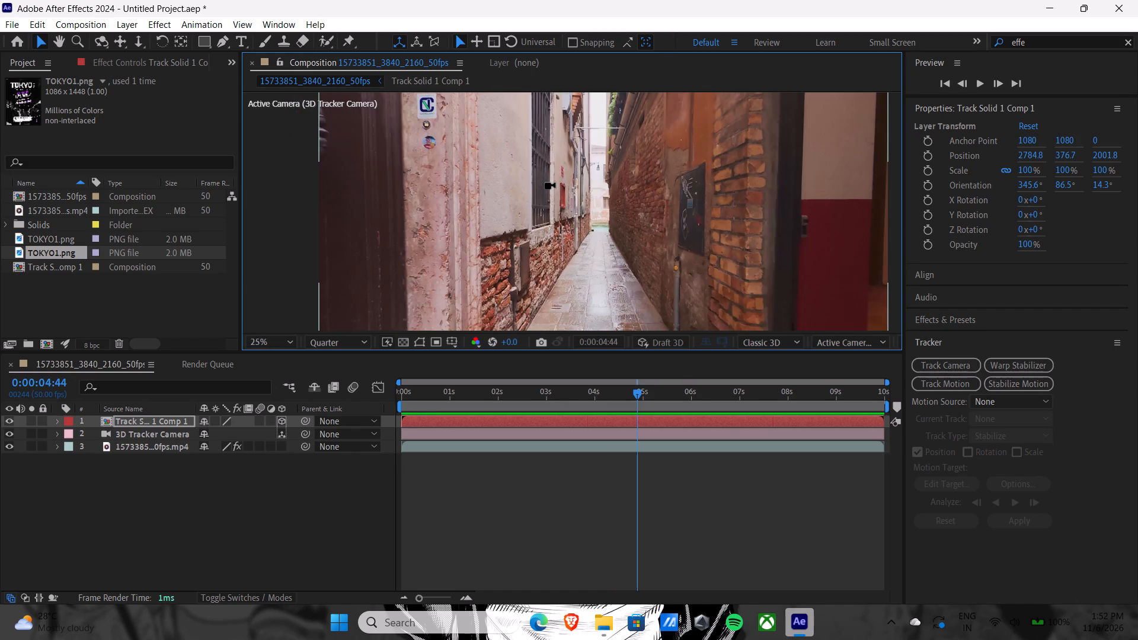
{"action": "scroll", "coordinate": [624, 193], "scroll_direction": "down", "scroll_amount": 1}
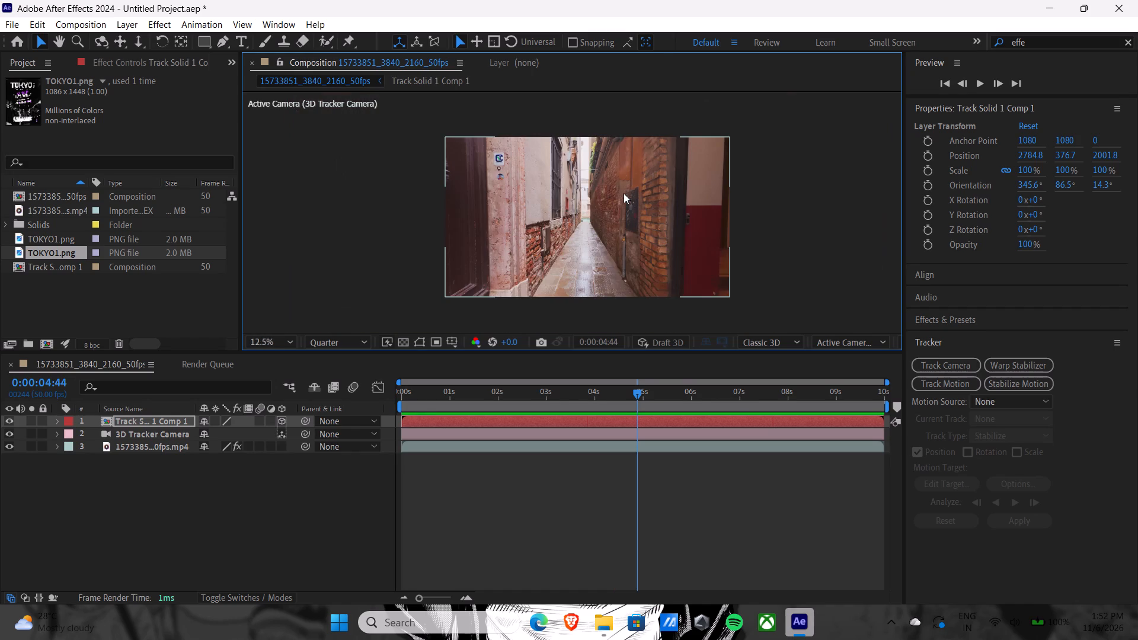
{"action": "scroll", "coordinate": [571, 195], "scroll_direction": "up", "scroll_amount": 1, "text": "shift"}
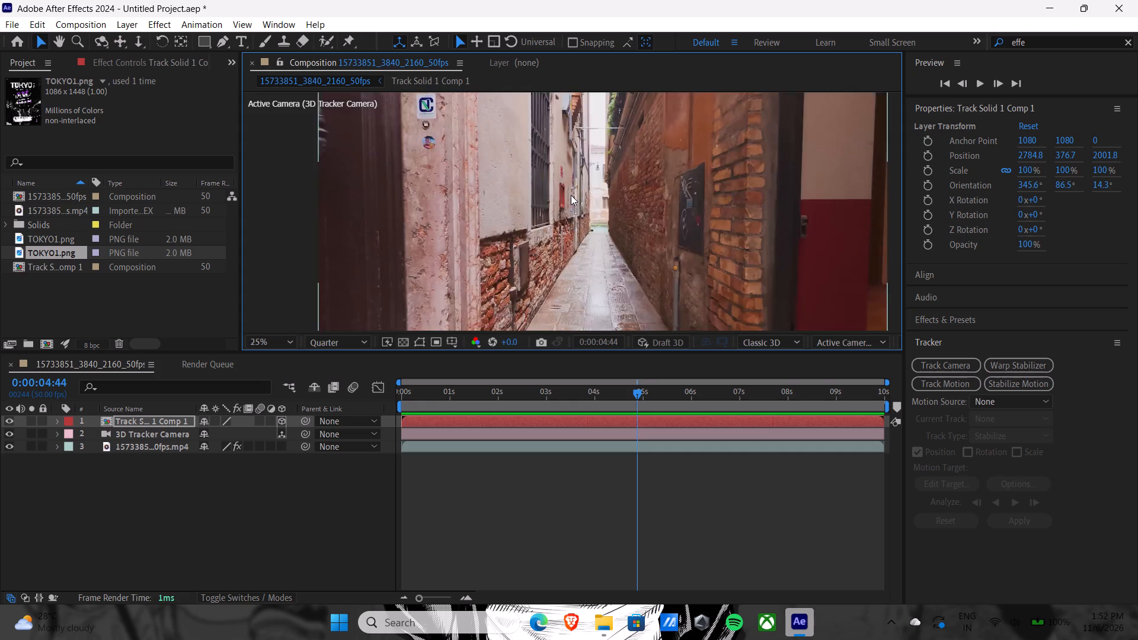
{"action": "scroll", "coordinate": [571, 195], "scroll_direction": "up", "scroll_amount": 1, "text": "shift"}
{"action": "scroll", "coordinate": [571, 195], "scroll_direction": "down", "scroll_amount": 1, "text": "shift"}
{"action": "middle_click", "coordinate": [571, 192], "text": "shift"}
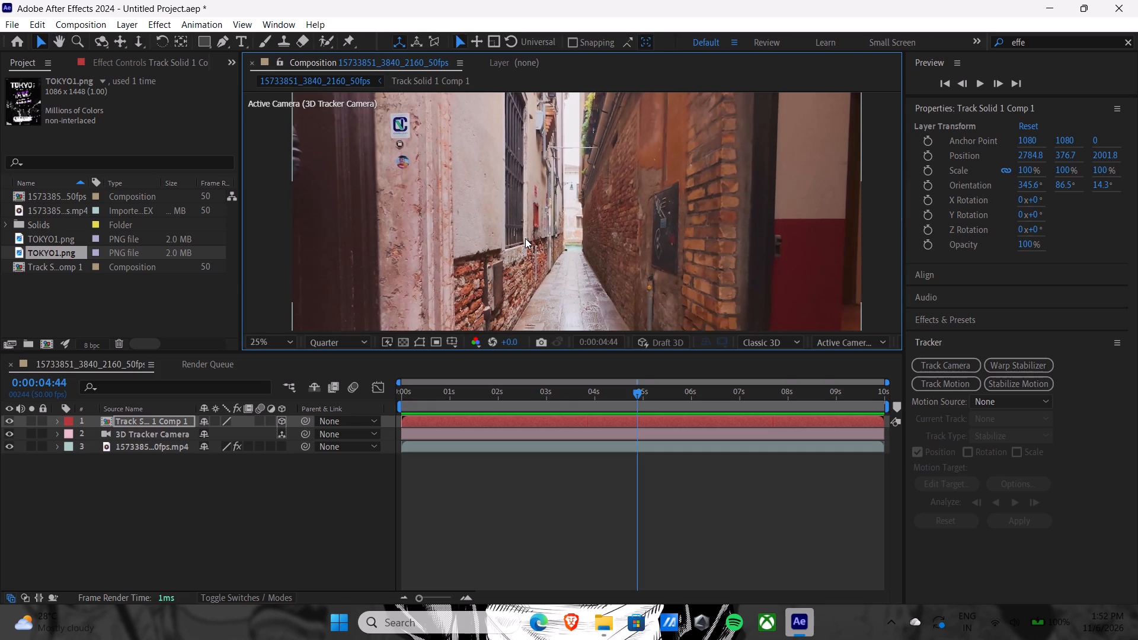
Inspect the alley footage layer in its own layer view at 0:00:04:44, and close that view.
{"action": "left_click", "coordinate": [156, 434]}
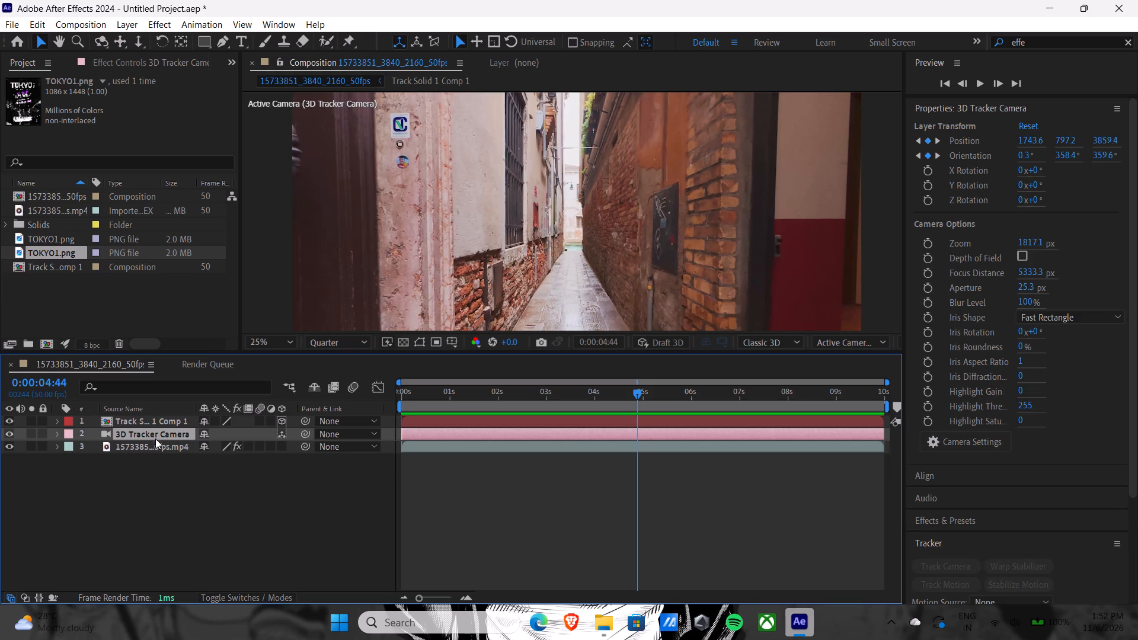
{"action": "left_click", "coordinate": [145, 450]}
{"action": "double_click", "coordinate": [145, 450]}
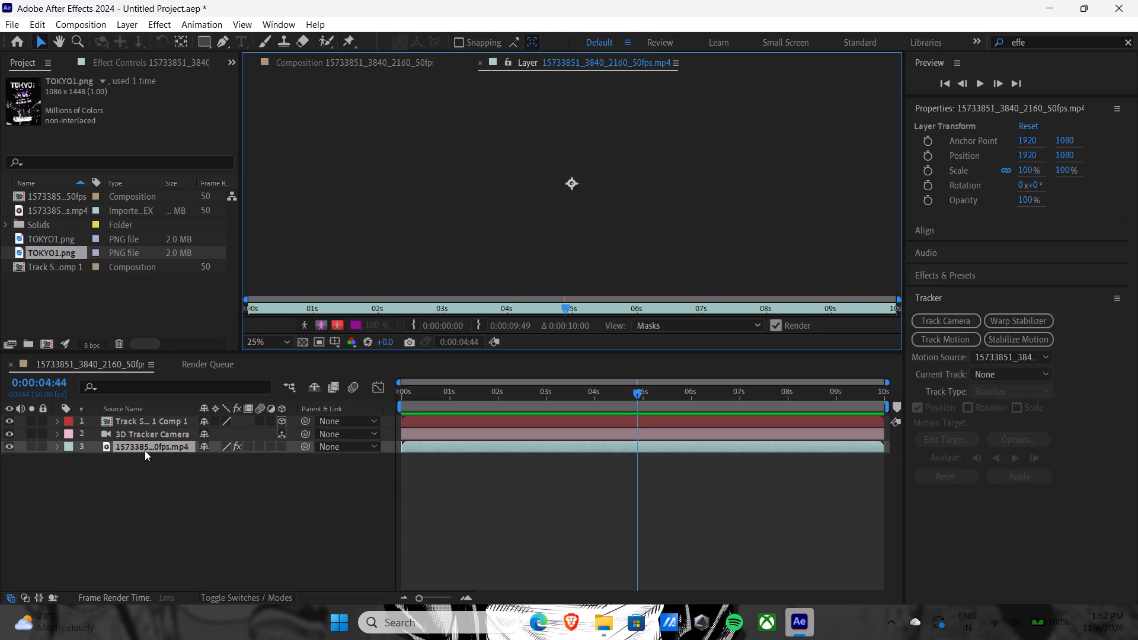
{"action": "scroll", "coordinate": [577, 191], "scroll_direction": "down", "scroll_amount": 1}
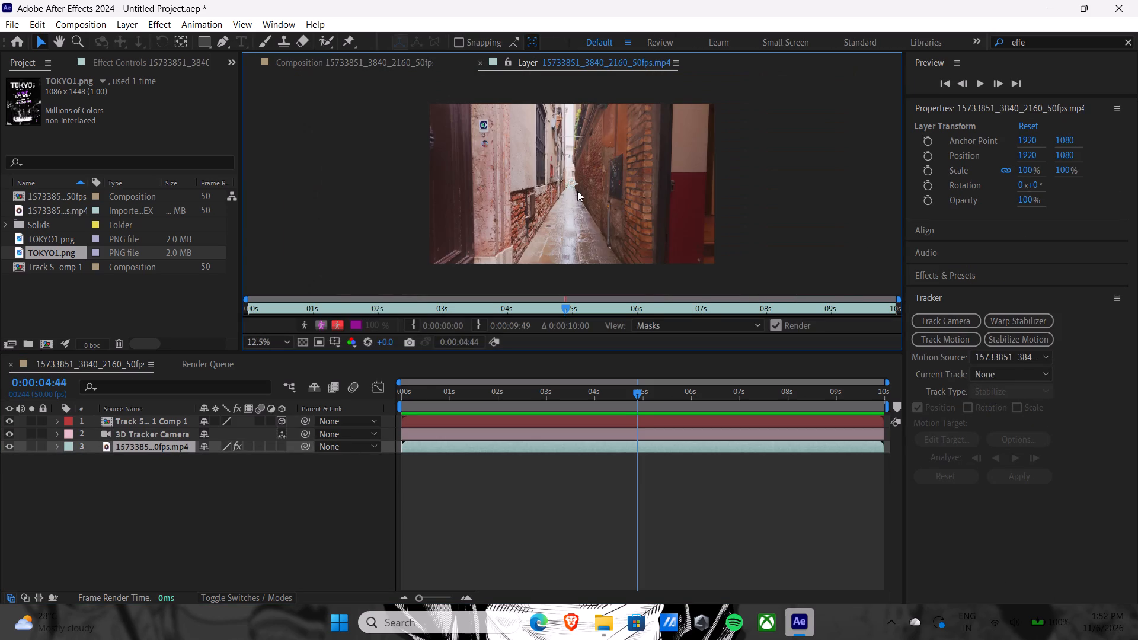
{"action": "scroll", "coordinate": [577, 191], "scroll_direction": "up", "scroll_amount": 1}
{"action": "scroll", "coordinate": [577, 191], "scroll_direction": "down", "scroll_amount": 1}
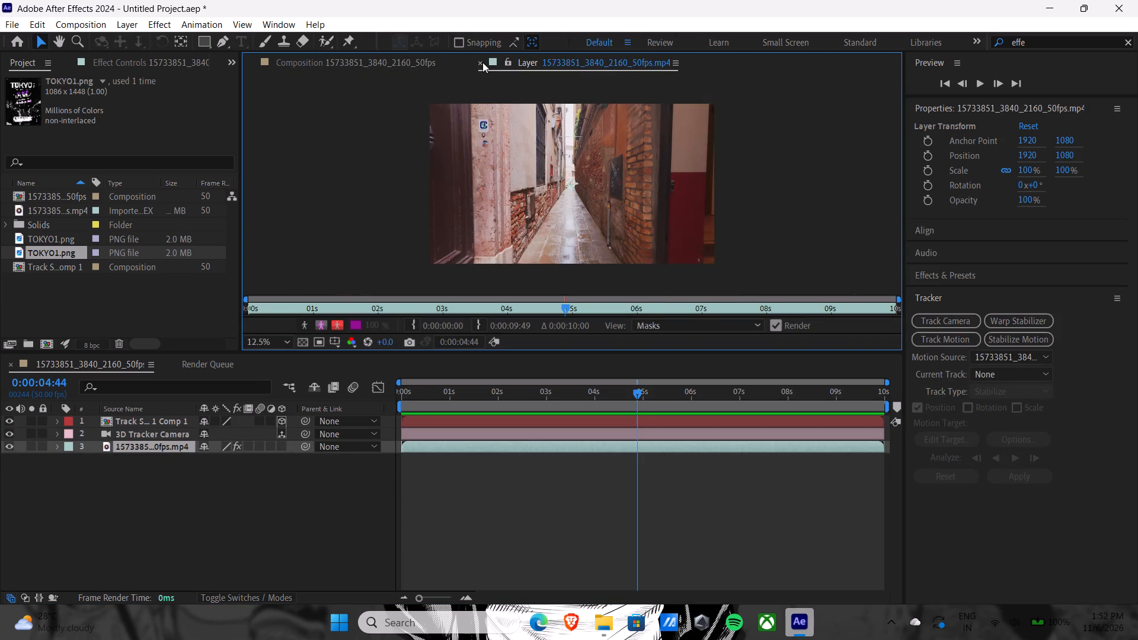
{"action": "left_click", "coordinate": [481, 62]}
Show the footage's 3D Camera Tracker effect controls and set Track Point Size to 309%.
{"action": "scroll", "coordinate": [523, 185], "scroll_direction": "down", "scroll_amount": 1}
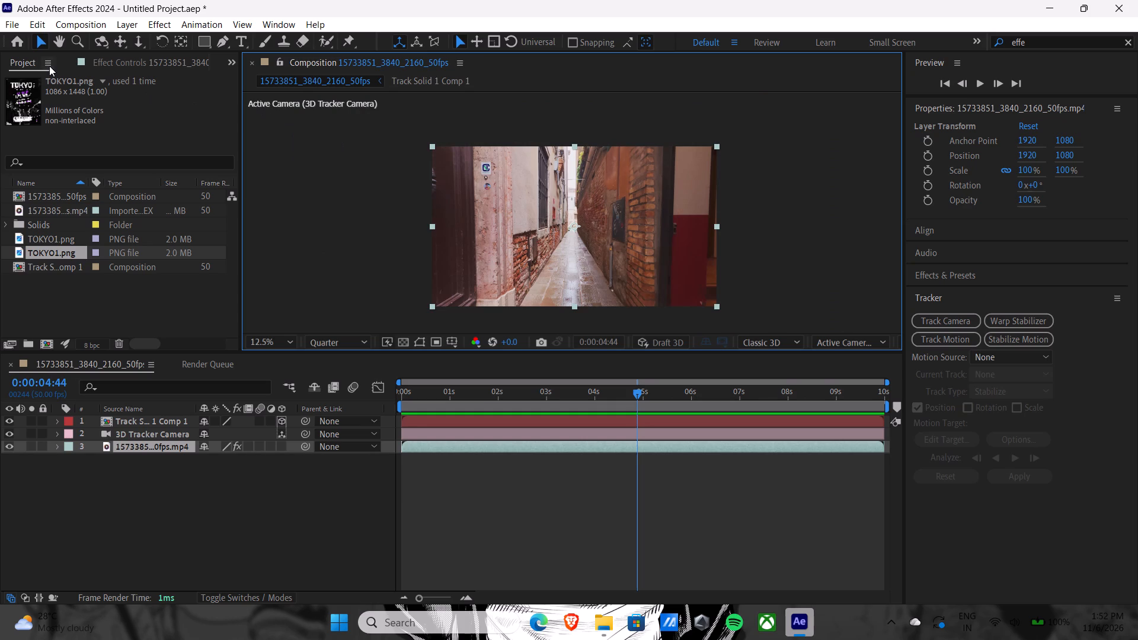
{"action": "left_click", "coordinate": [128, 65]}
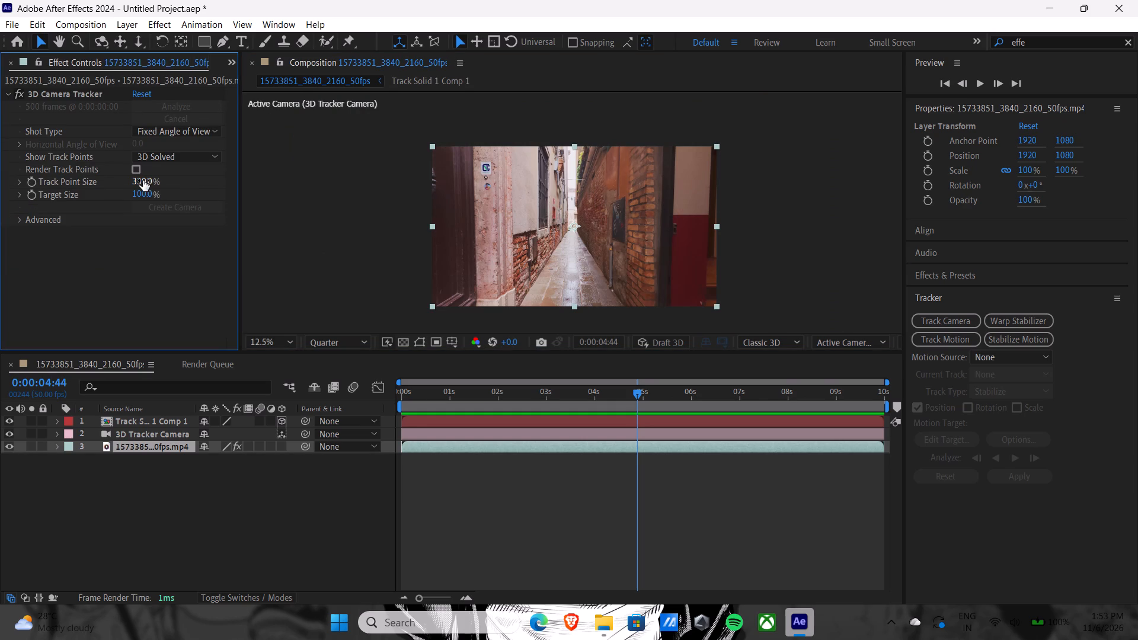
{"action": "left_click_drag", "start_coordinate": [143, 180], "coordinate": [136, 179]}
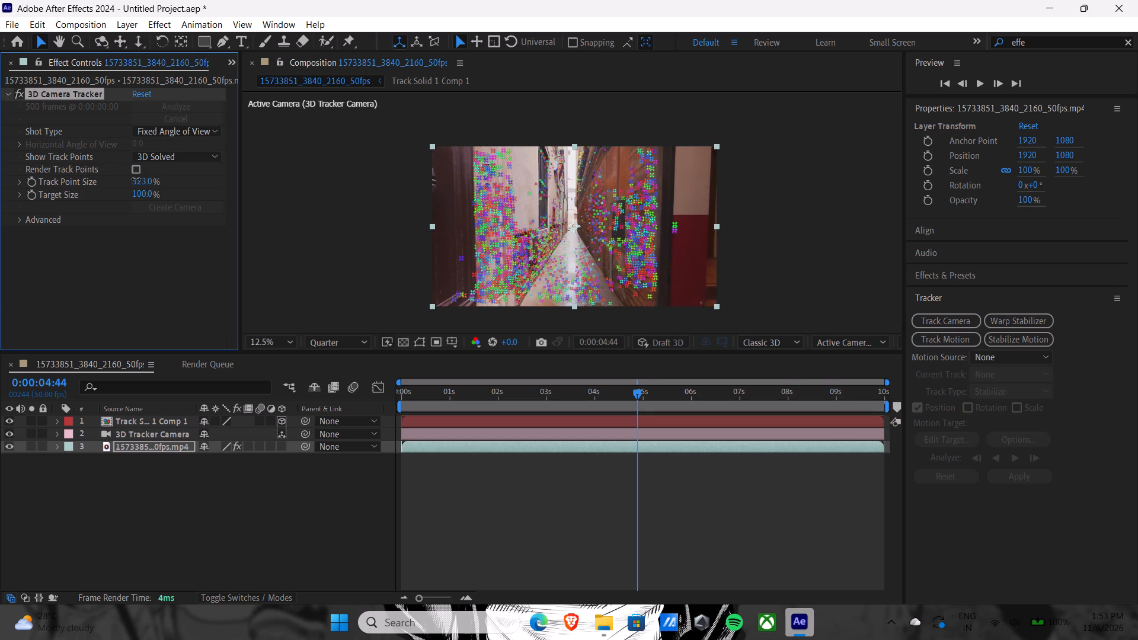
{"action": "left_click_drag", "start_coordinate": [136, 179], "coordinate": [127, 180]}
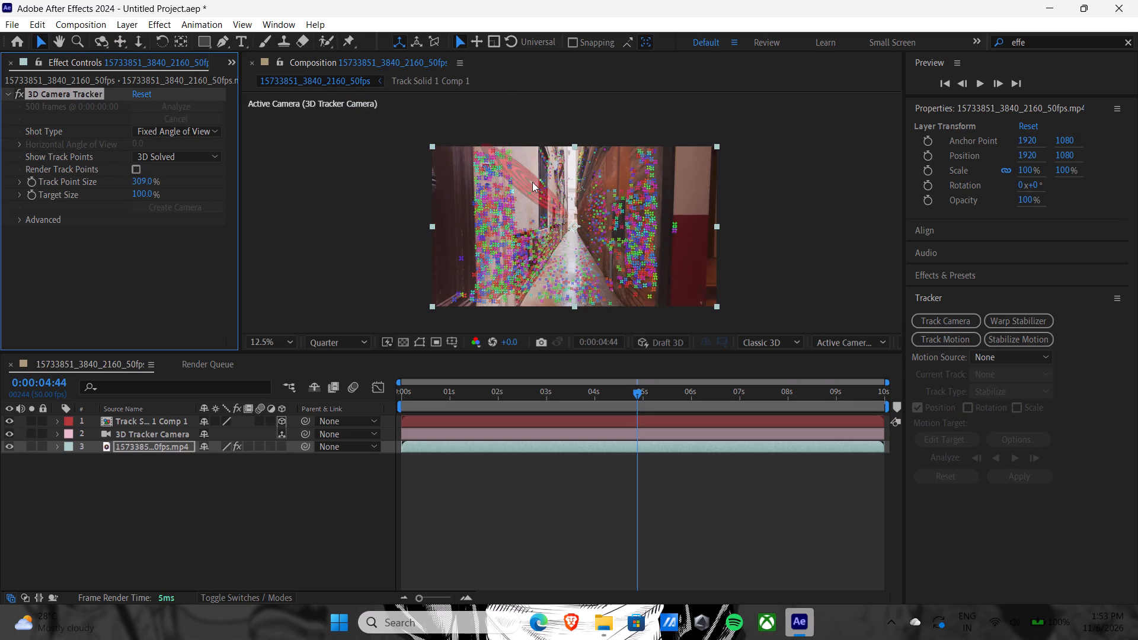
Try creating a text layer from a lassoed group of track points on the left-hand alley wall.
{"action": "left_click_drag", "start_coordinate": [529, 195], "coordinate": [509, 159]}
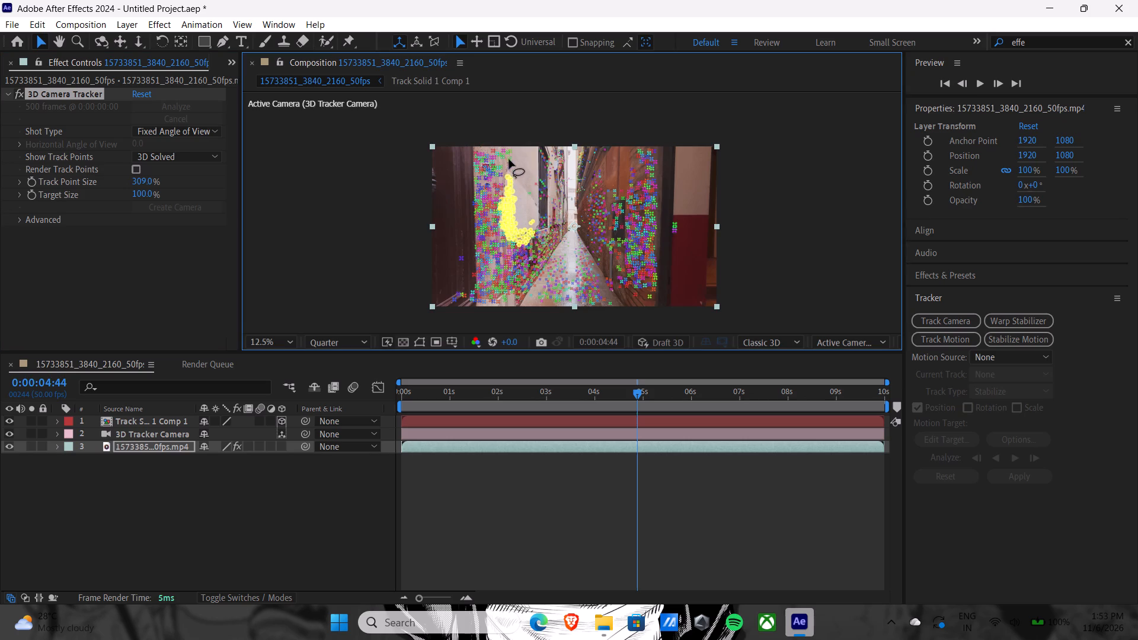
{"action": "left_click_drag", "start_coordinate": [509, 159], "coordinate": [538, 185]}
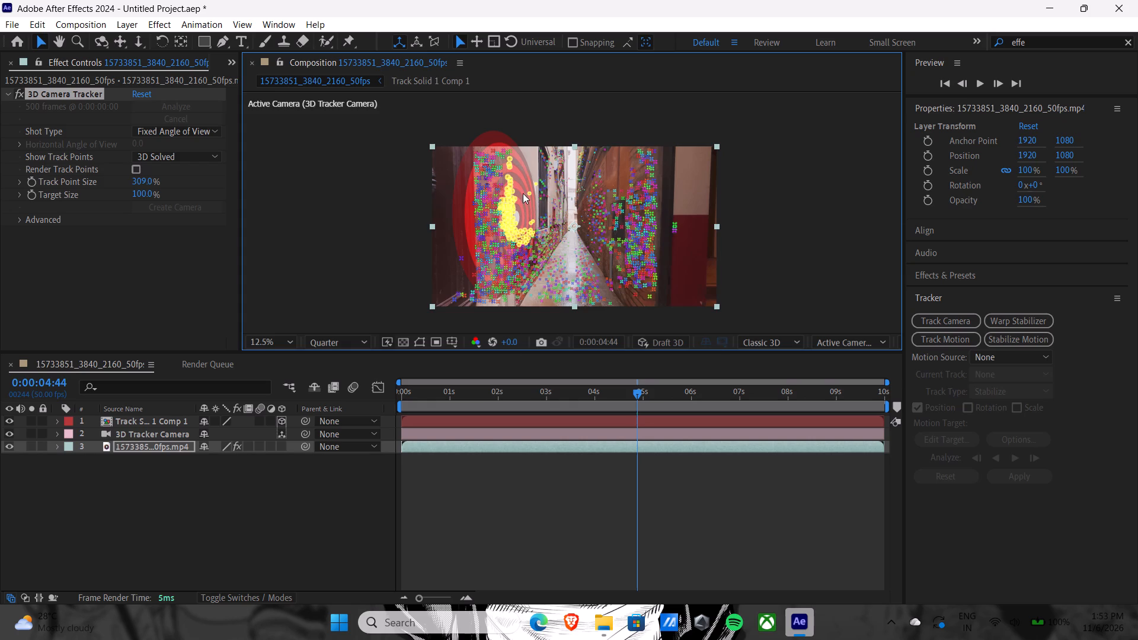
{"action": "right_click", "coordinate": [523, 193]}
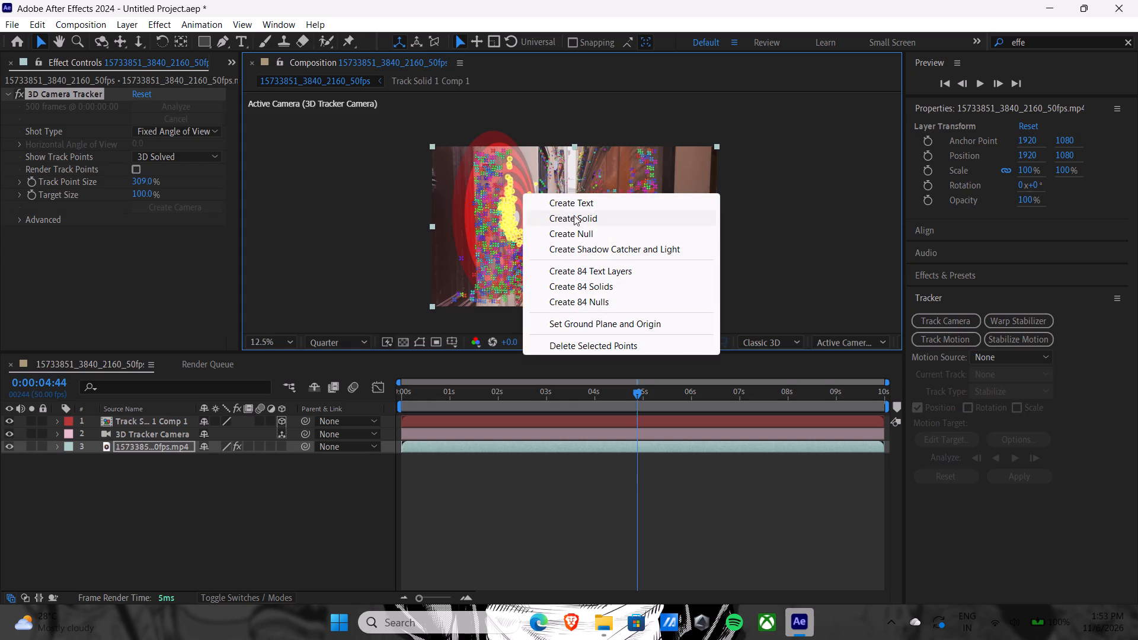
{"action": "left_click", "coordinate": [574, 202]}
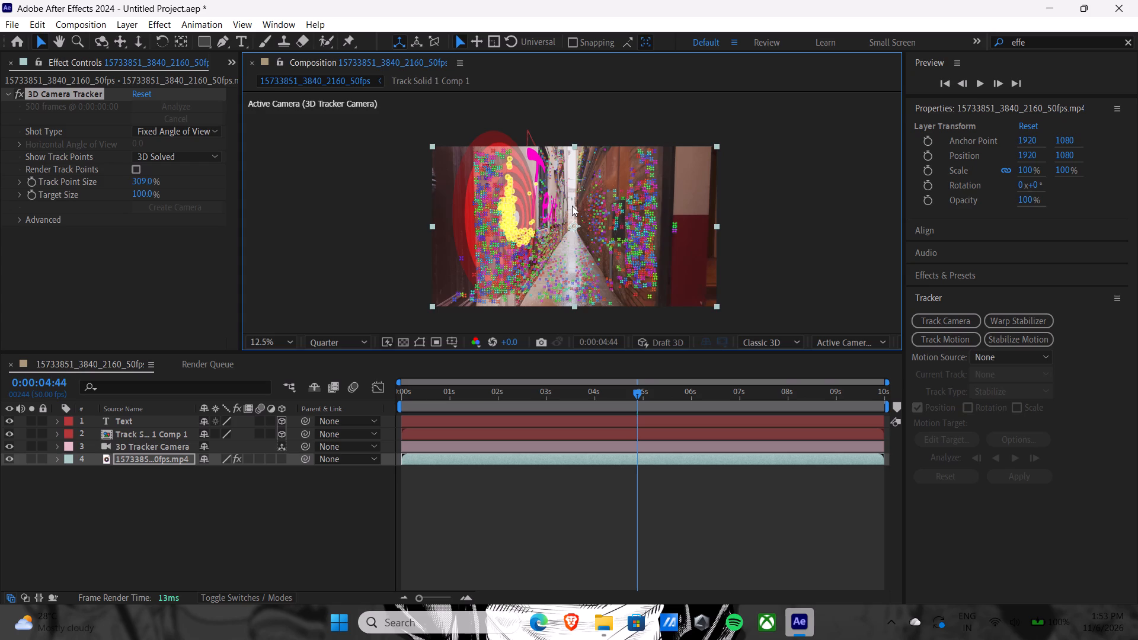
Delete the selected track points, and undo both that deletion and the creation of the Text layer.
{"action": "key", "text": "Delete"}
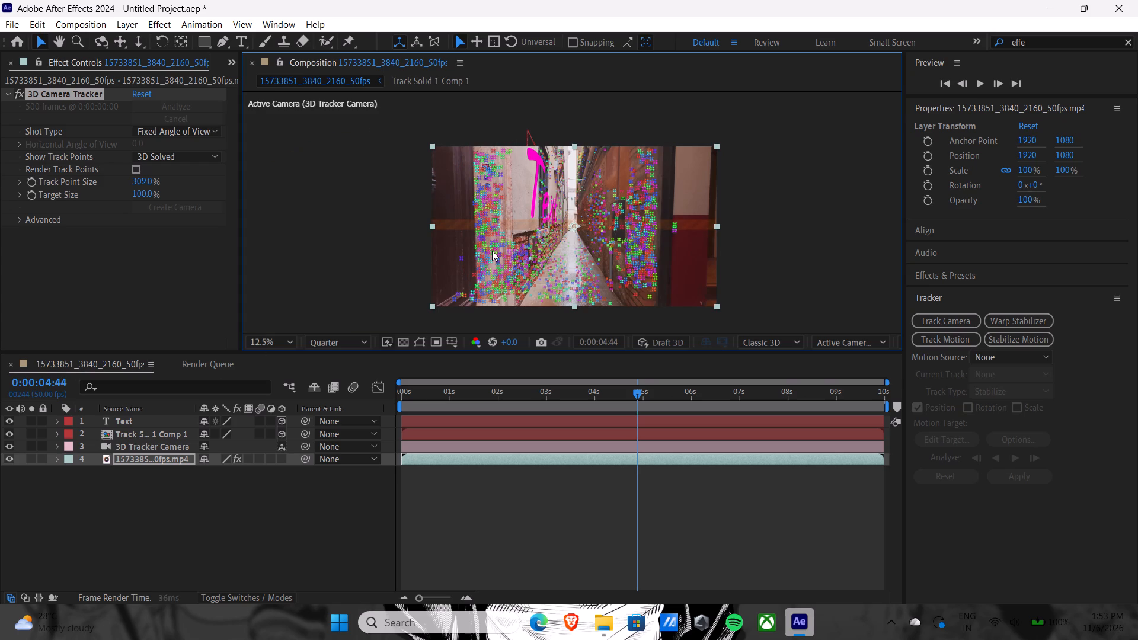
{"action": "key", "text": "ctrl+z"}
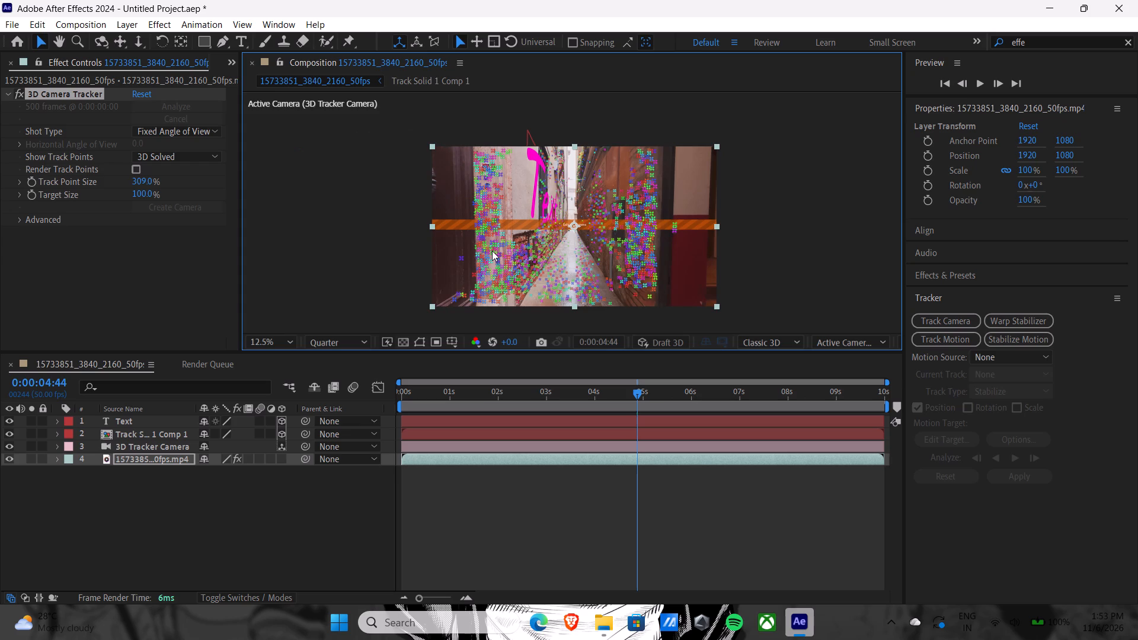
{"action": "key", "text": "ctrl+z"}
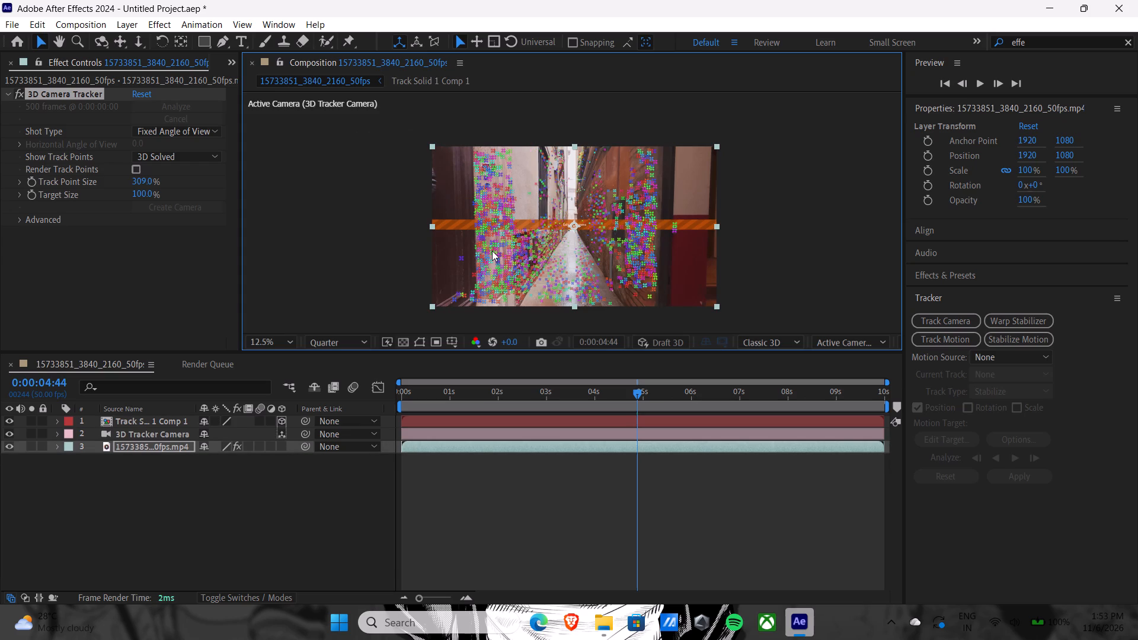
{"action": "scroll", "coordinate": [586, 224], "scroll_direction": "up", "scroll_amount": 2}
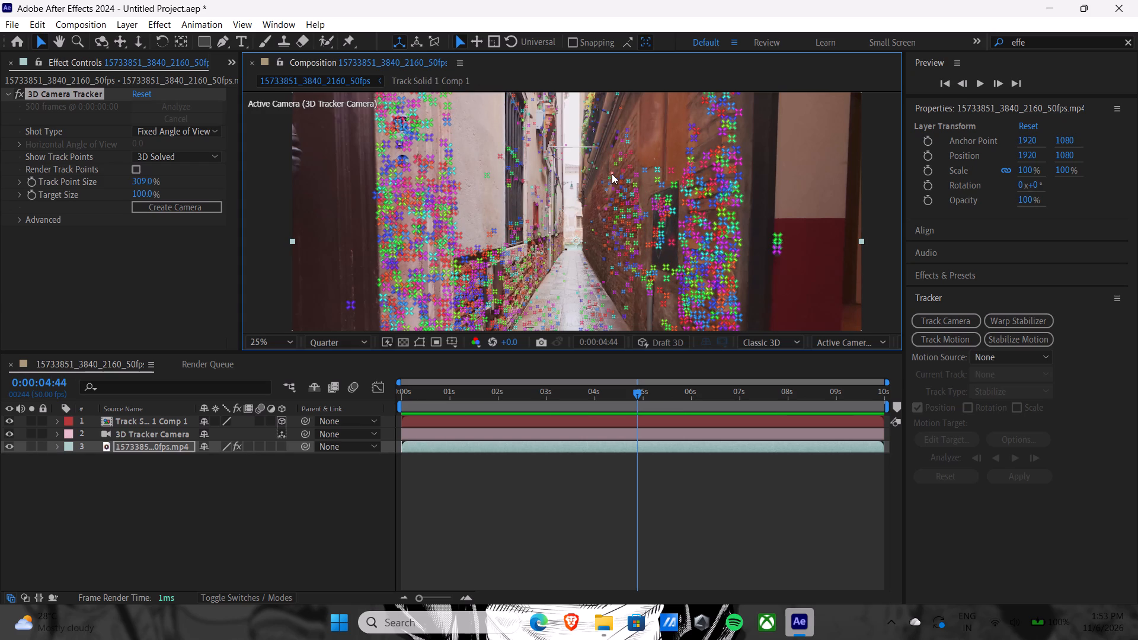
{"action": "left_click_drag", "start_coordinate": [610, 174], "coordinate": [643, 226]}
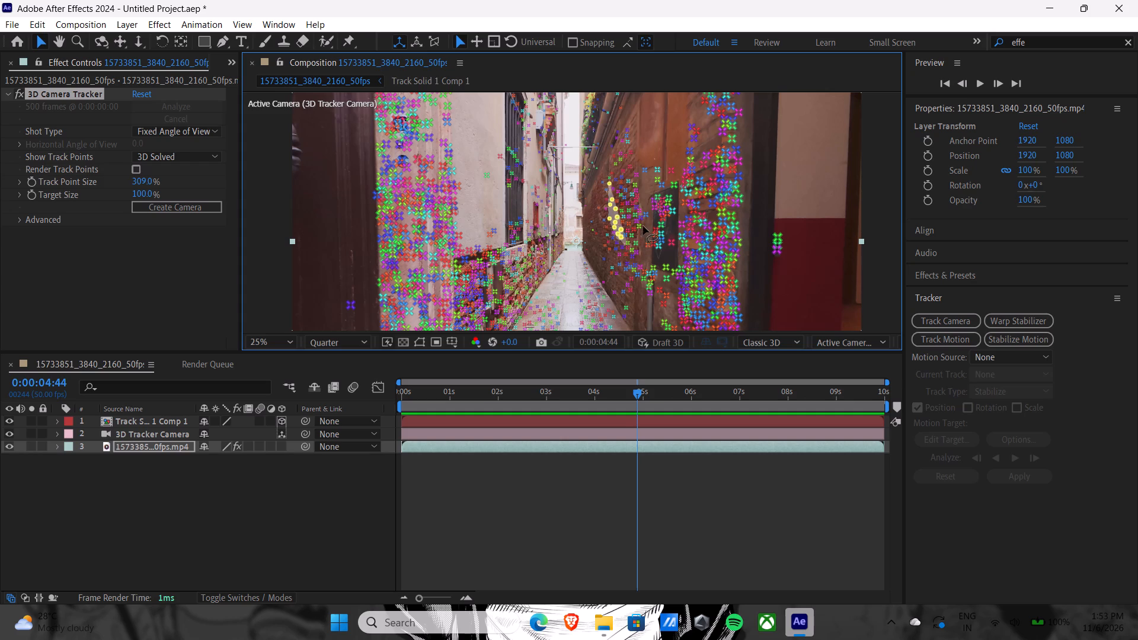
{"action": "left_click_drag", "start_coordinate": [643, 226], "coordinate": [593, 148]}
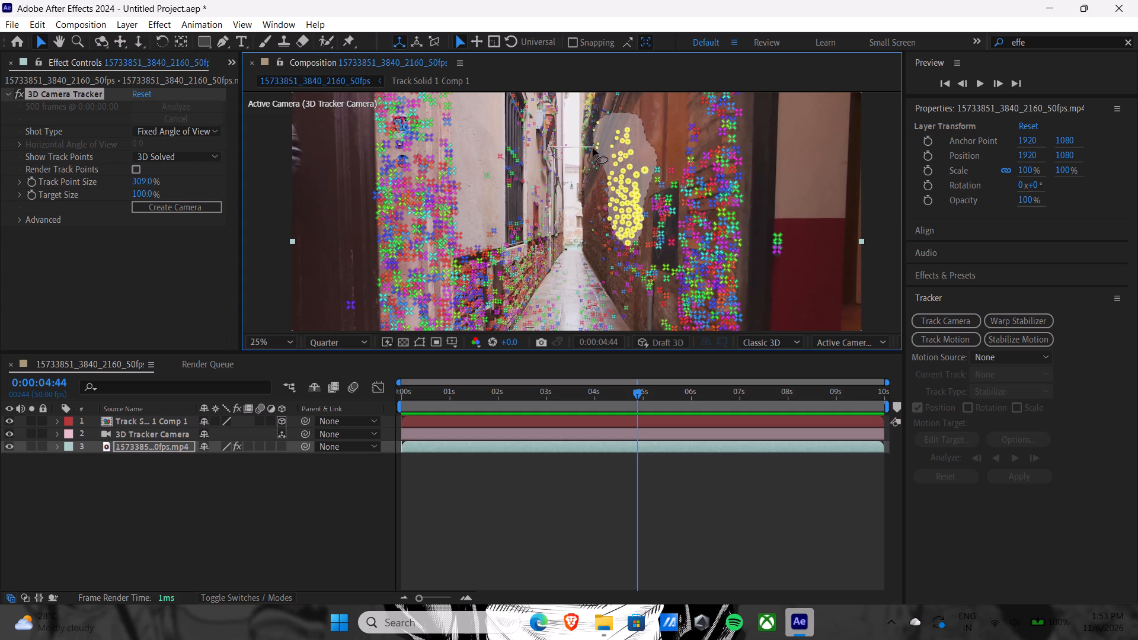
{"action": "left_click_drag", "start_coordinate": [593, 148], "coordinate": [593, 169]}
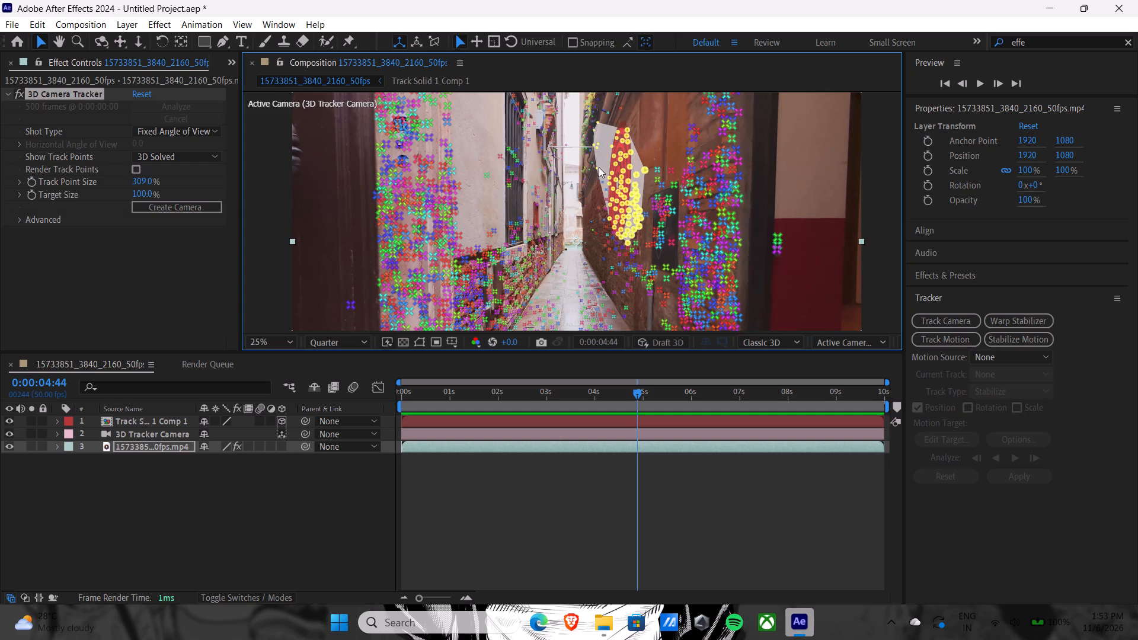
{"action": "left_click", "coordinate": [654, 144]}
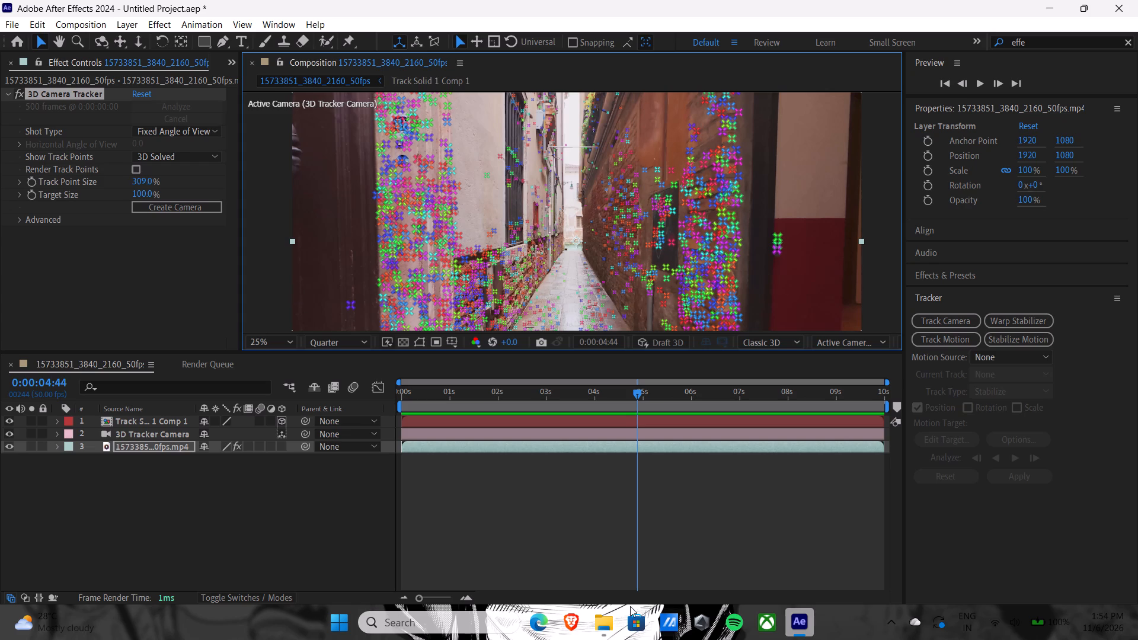
Switch to Microsoft Edge, search the web for "wall spray paints" and show the image results.
{"action": "left_click", "coordinate": [539, 622]}
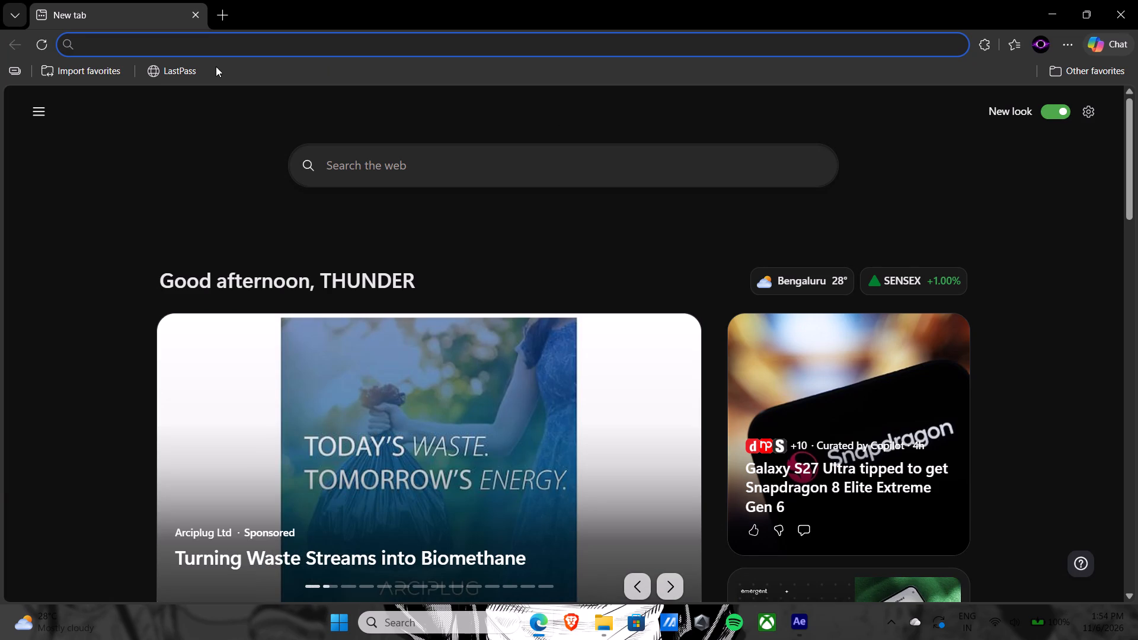
{"action": "type", "text": "wa"}
{"action": "type", "text": "ll"}
{"action": "key", "text": "space"}
{"action": "type", "text": "spray paints"}
{"action": "key", "text": "Return"}
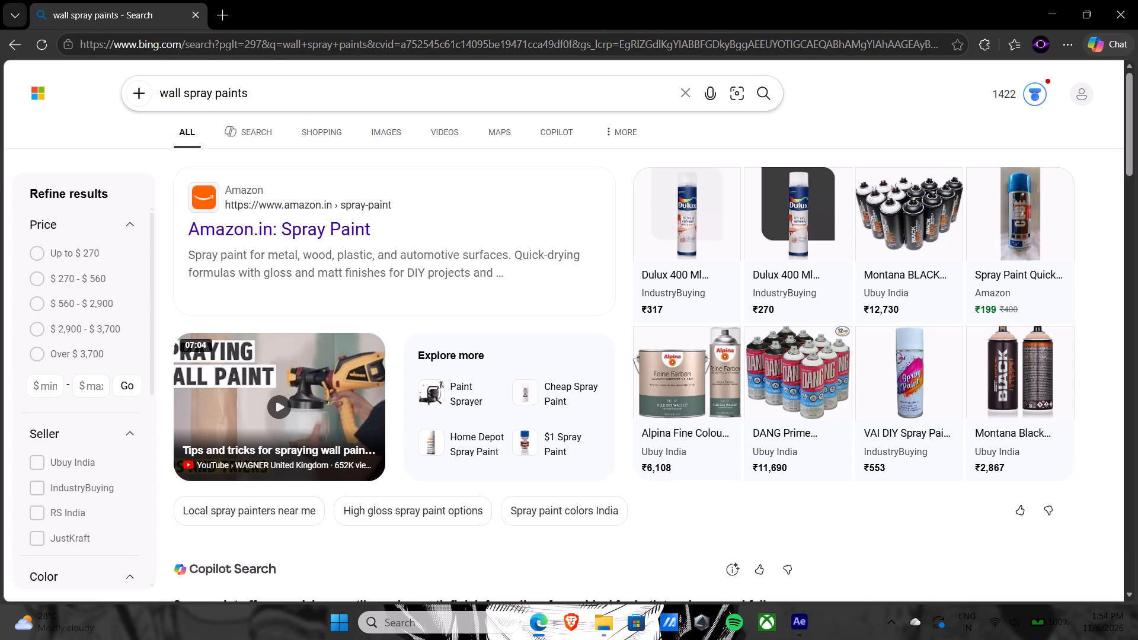
{"action": "left_click", "coordinate": [398, 139]}
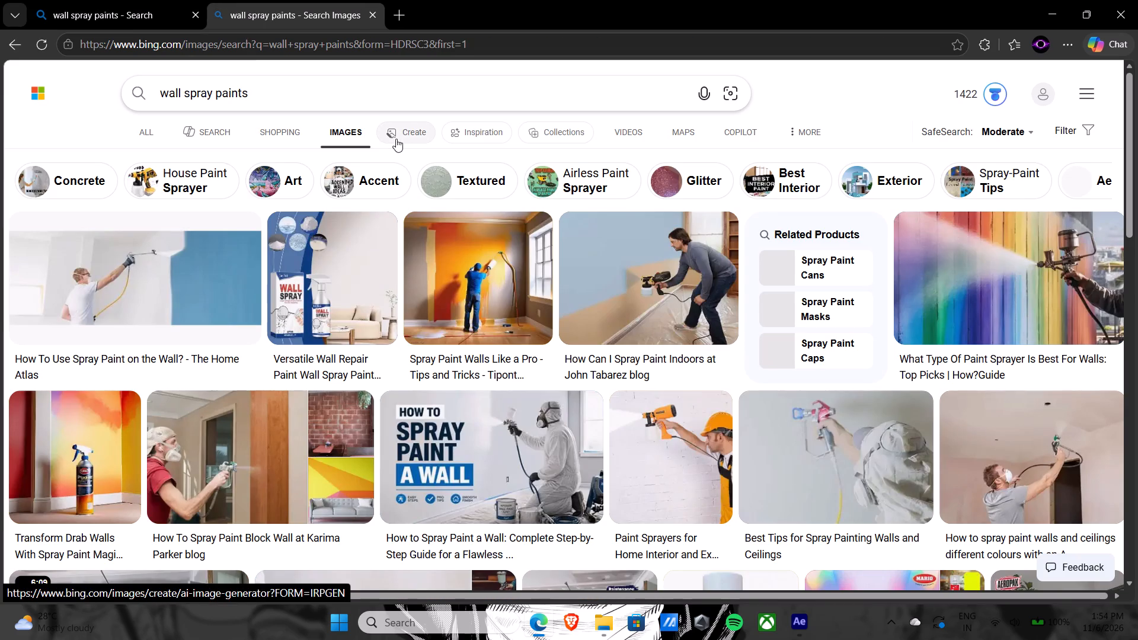
Refine the image search to "wall spray paintings", and further to "wall spray paintings png image".
{"action": "left_click", "coordinate": [252, 91]}
{"action": "key", "text": "BackSpace"}
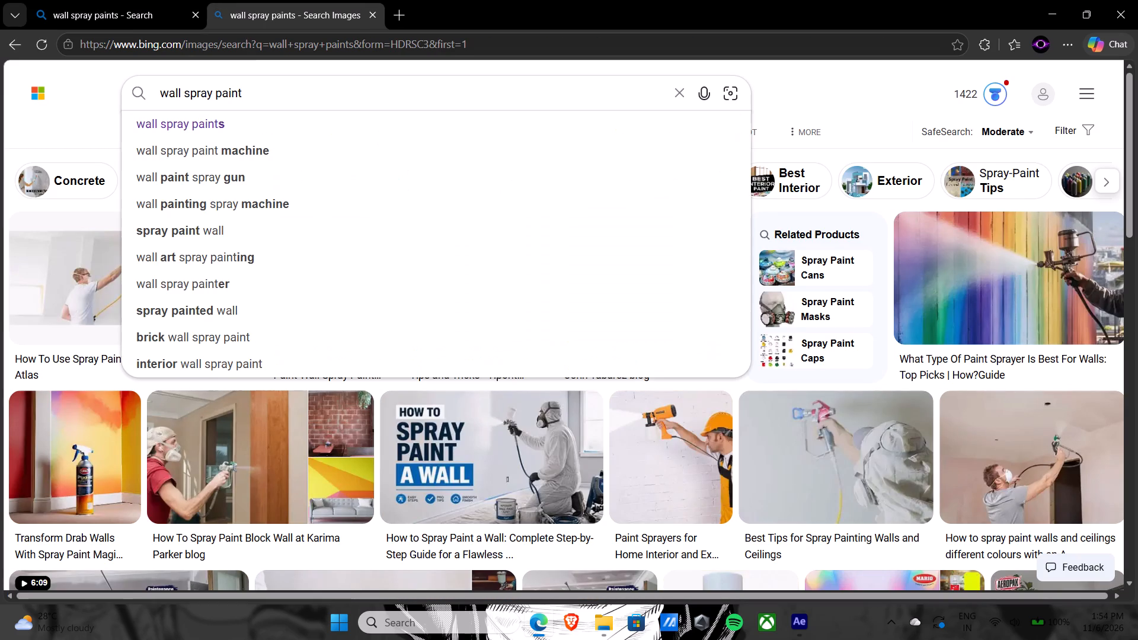
{"action": "type", "text": "ings"}
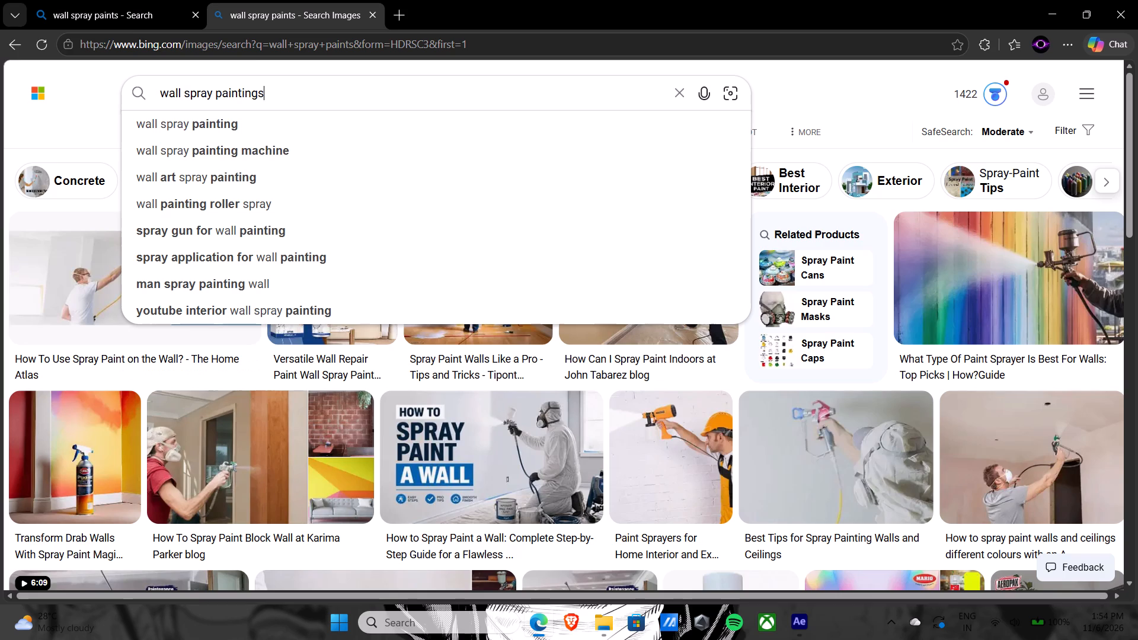
{"action": "key", "text": "Return"}
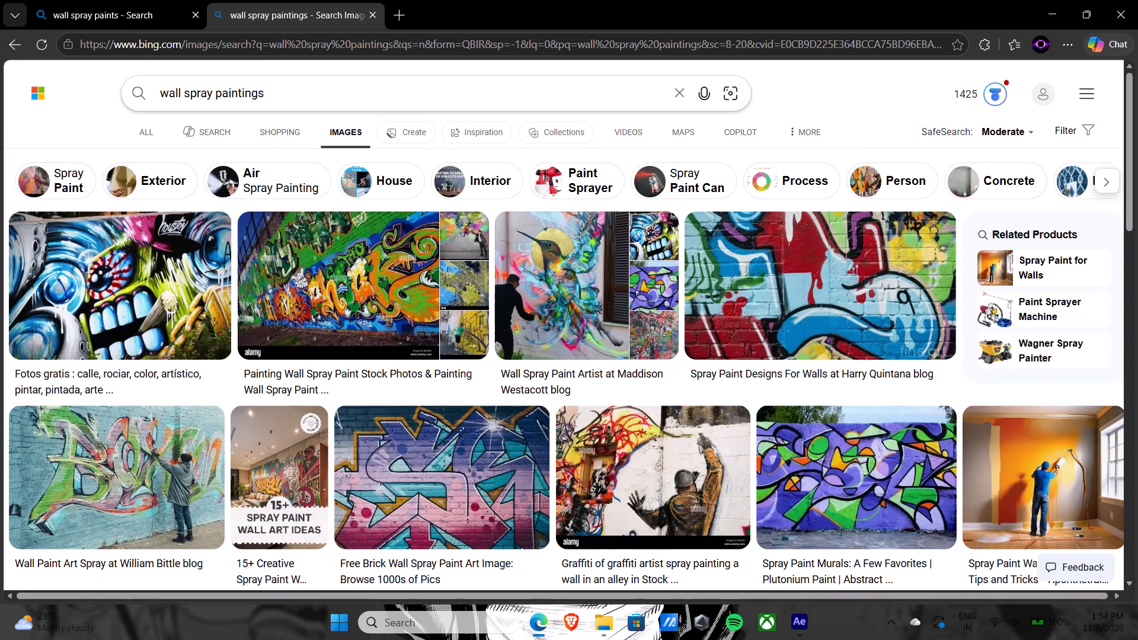
{"action": "left_click", "coordinate": [266, 94]}
{"action": "key", "text": "space"}
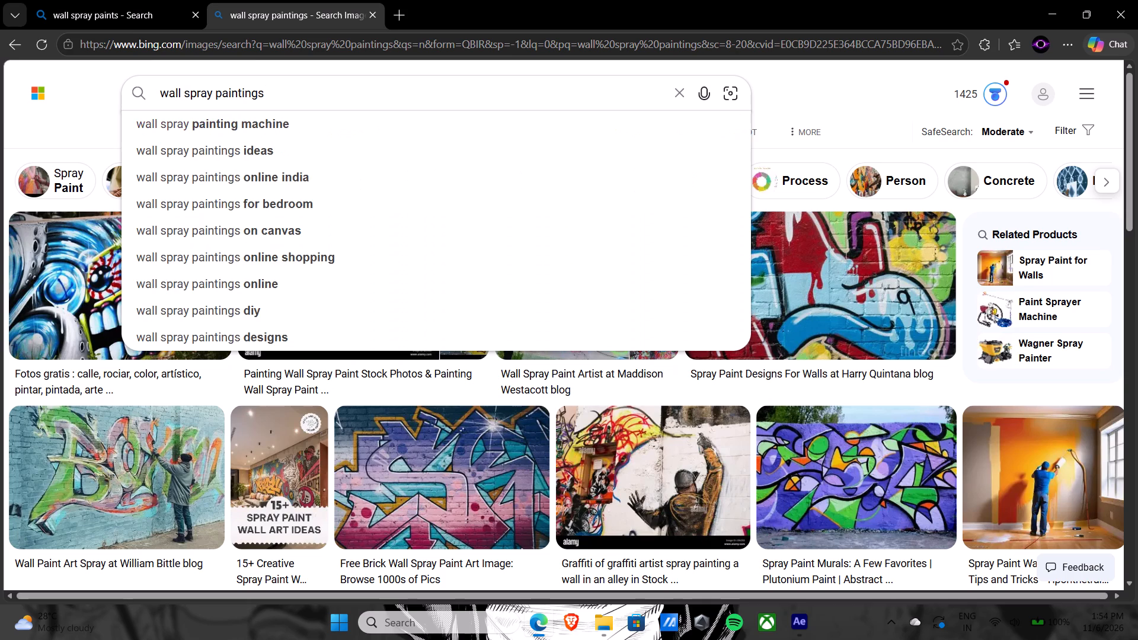
{"action": "type", "text": "png image"}
{"action": "key", "text": "space"}
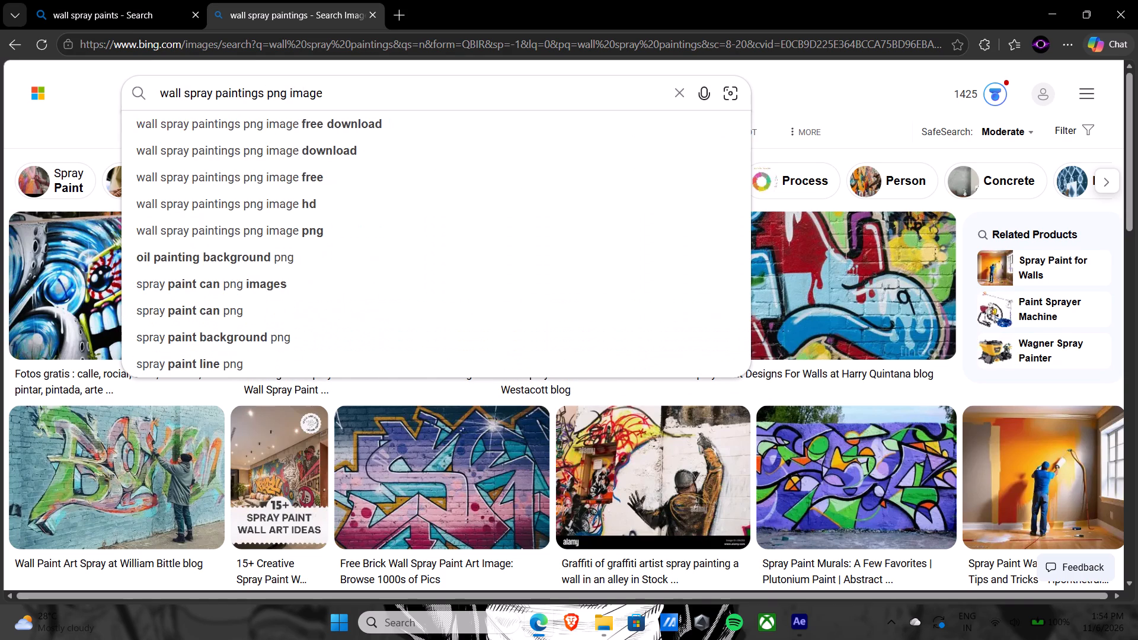
{"action": "key", "text": "Return"}
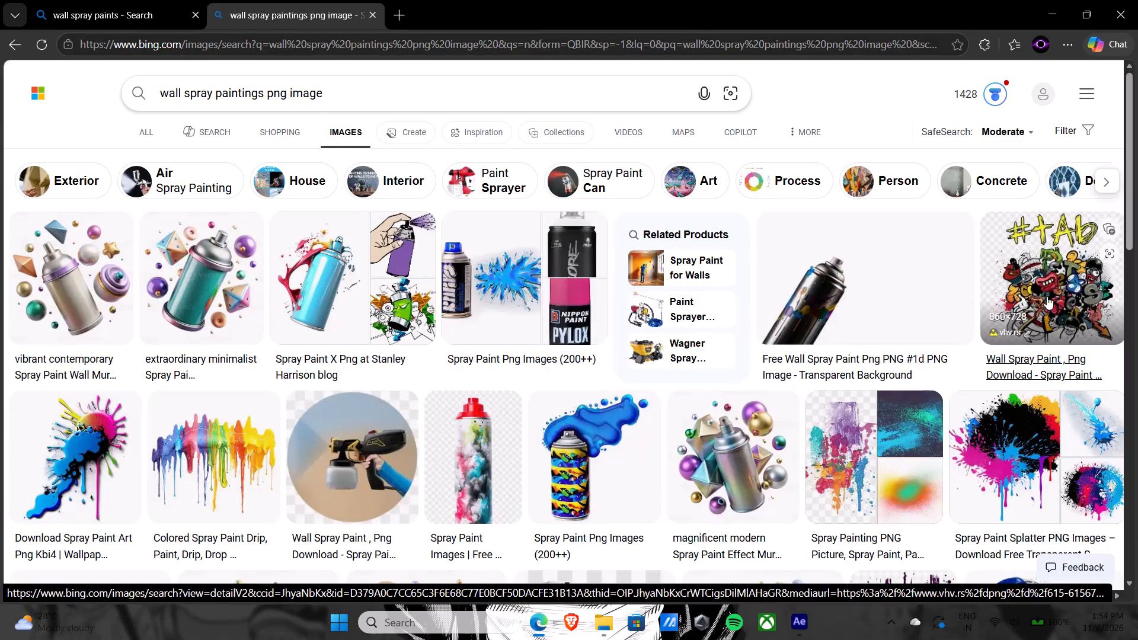
Open the blue Dale graffiti PNG from toppng.com and start saving it through the browser, dismissing Free Download Manager's download.
{"action": "left_click", "coordinate": [1036, 285]}
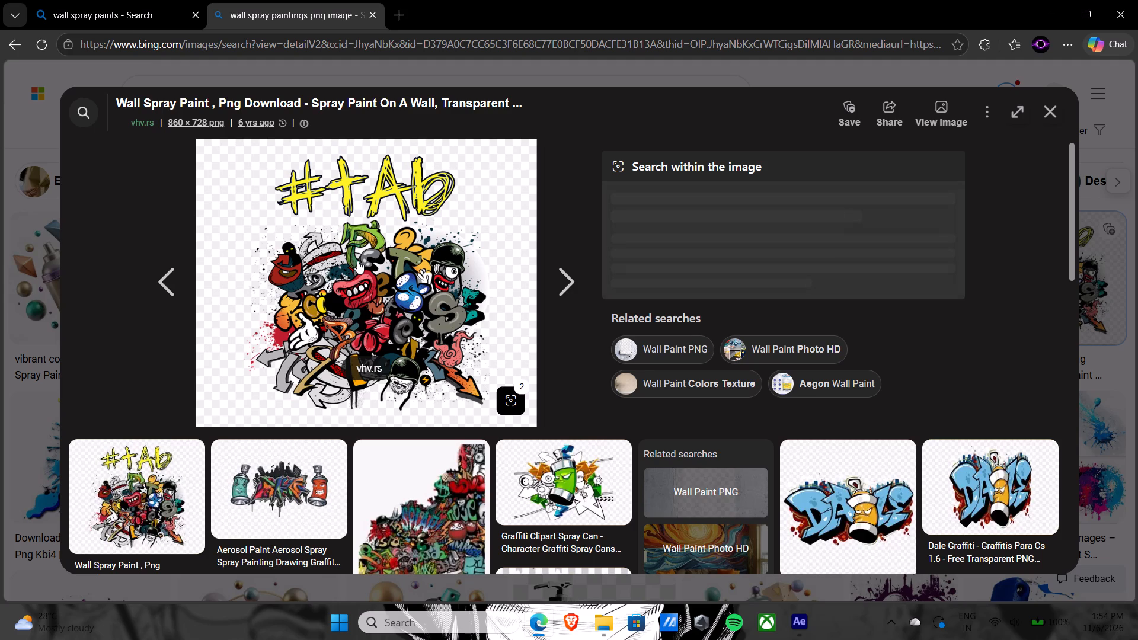
{"action": "scroll", "coordinate": [357, 261], "scroll_direction": "down", "scroll_amount": 3}
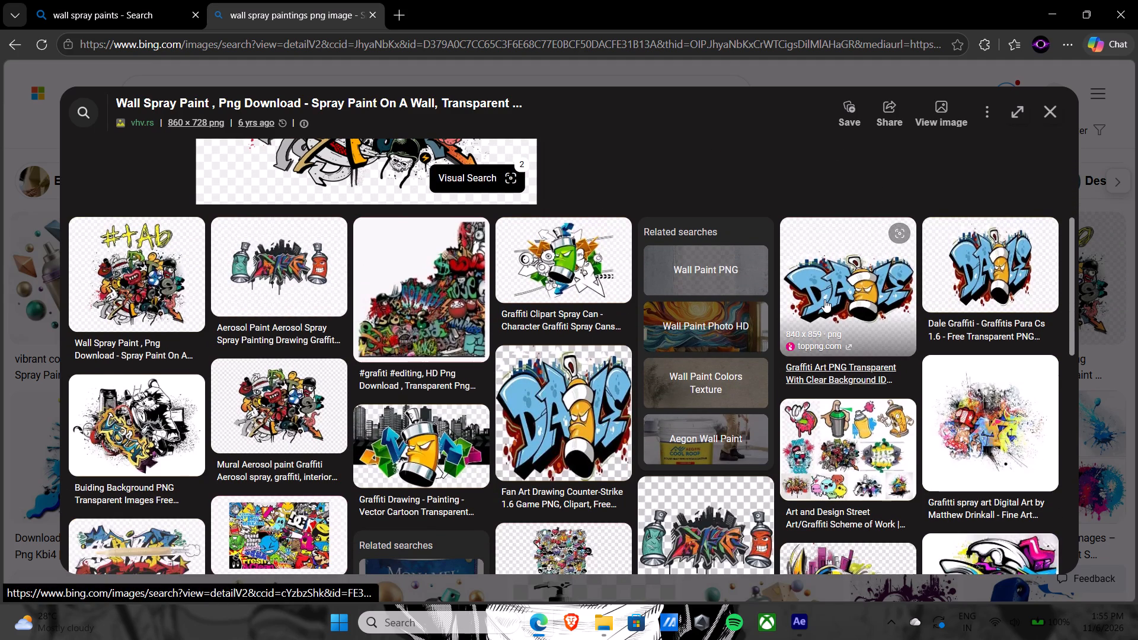
{"action": "left_click", "coordinate": [824, 299]}
{"action": "right_click", "coordinate": [347, 270]}
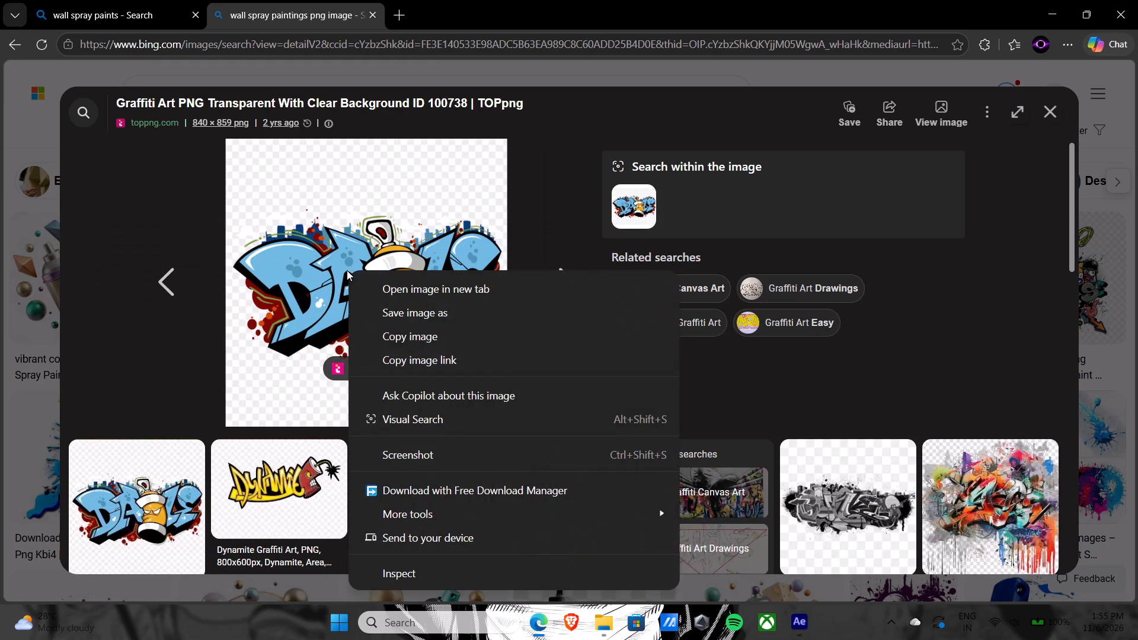
{"action": "left_click", "coordinate": [401, 313]}
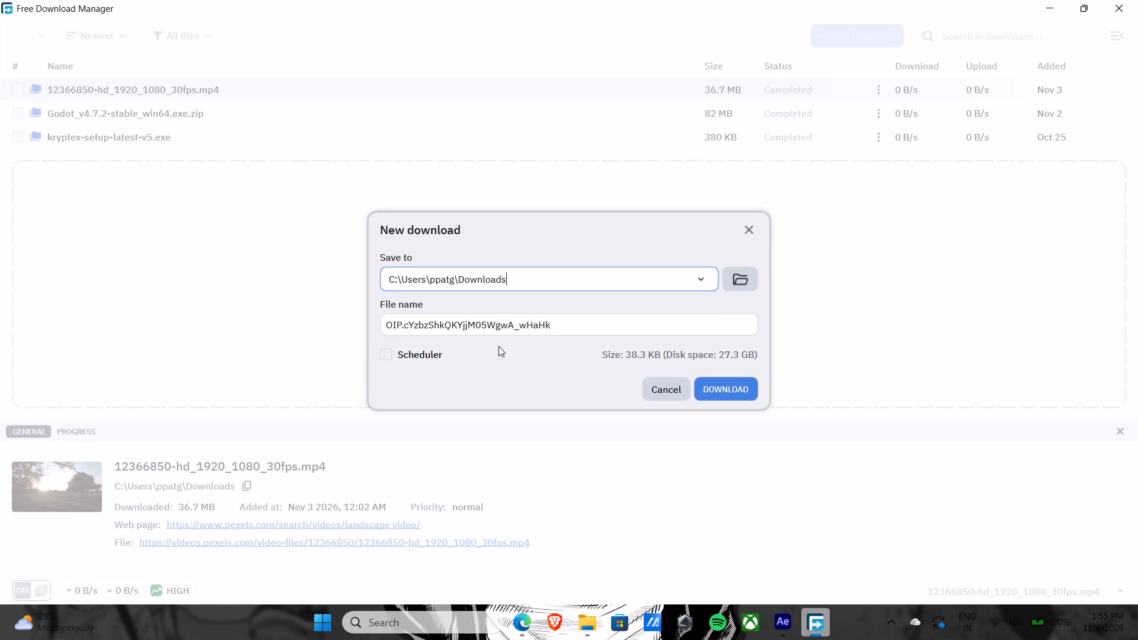
{"action": "left_click", "coordinate": [751, 228]}
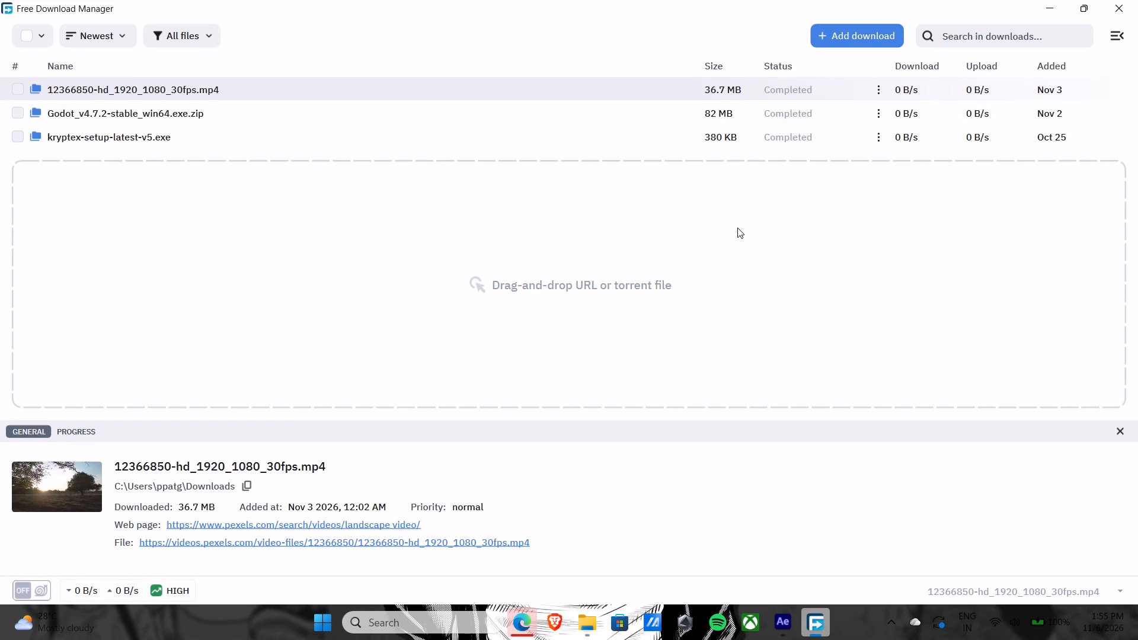
{"action": "left_click", "coordinate": [1117, 4]}
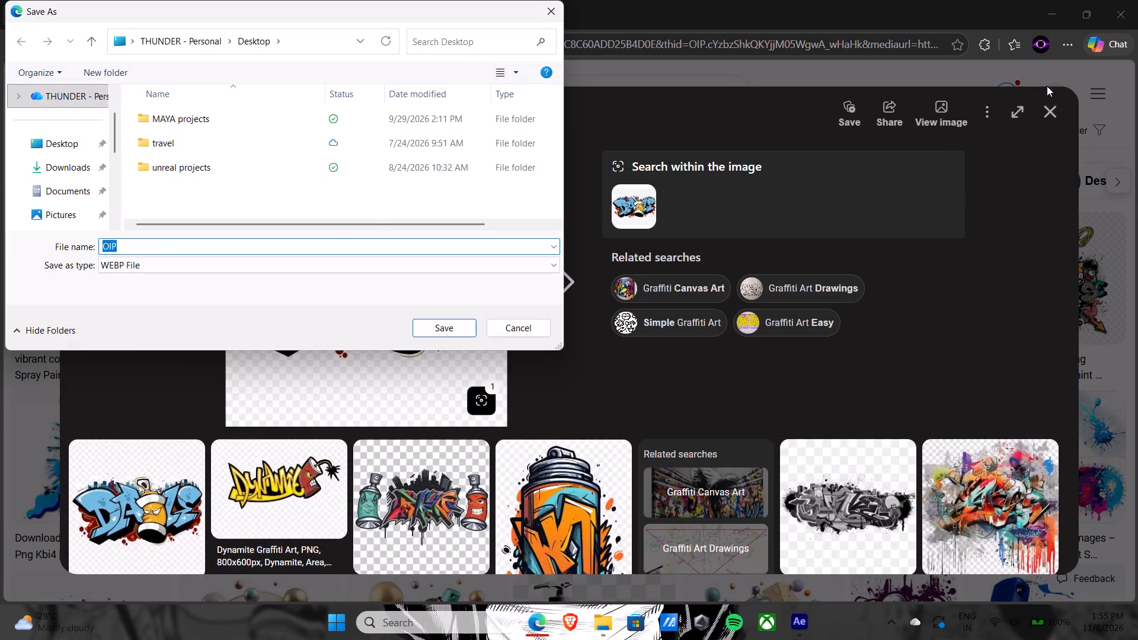
Save the Dale graffiti image in the Pictures folder as "png" with file type All files, without replacing the pepsi 1 file.
{"action": "left_click", "coordinate": [188, 261]}
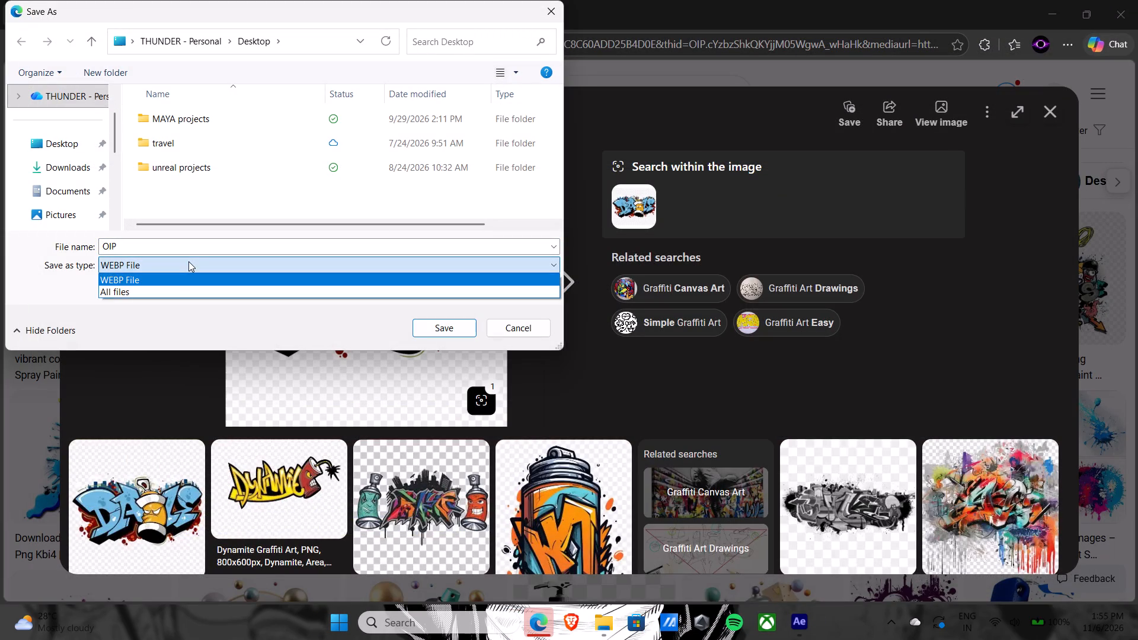
{"action": "left_click", "coordinate": [171, 286]}
{"action": "left_click", "coordinate": [173, 244]}
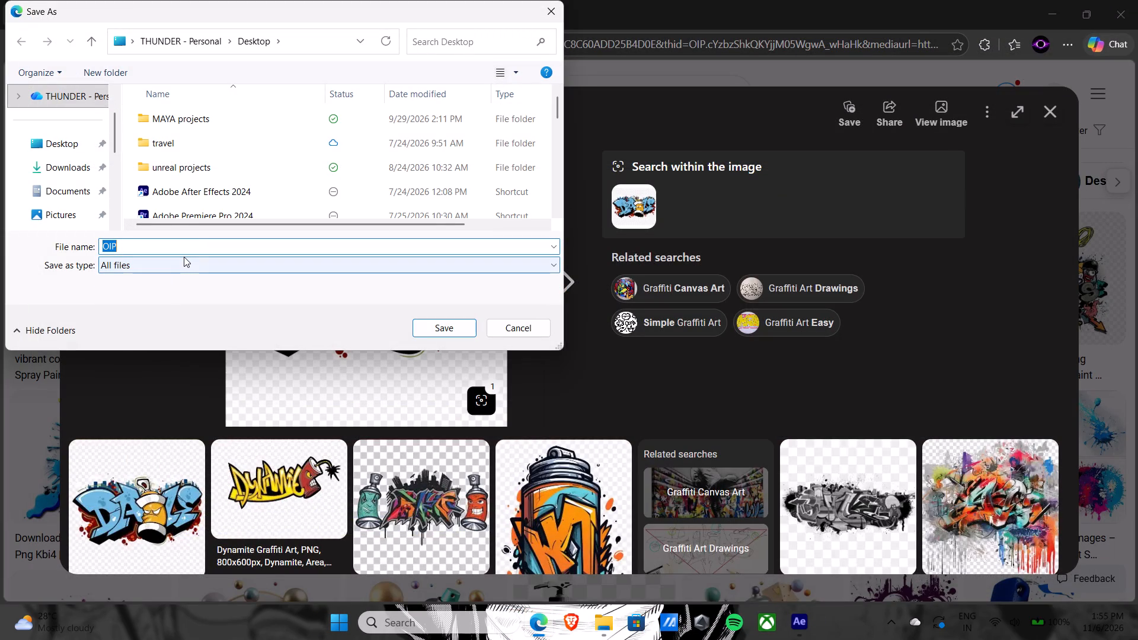
{"action": "key", "text": "BackSpace"}
{"action": "type", "text": "png"}
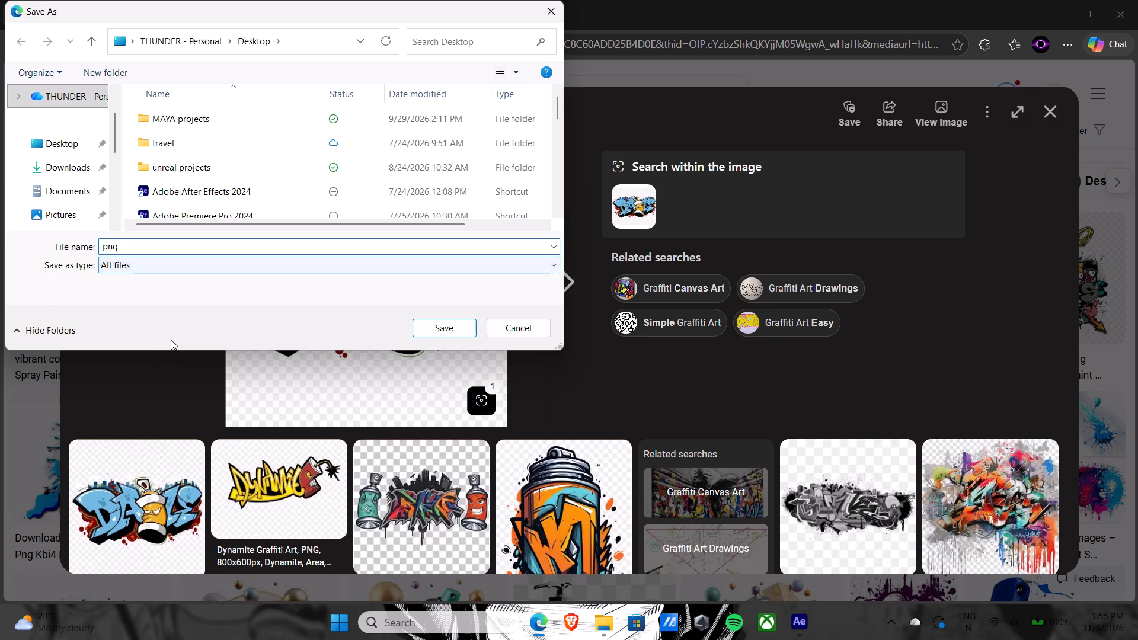
{"action": "left_click", "coordinate": [65, 164]}
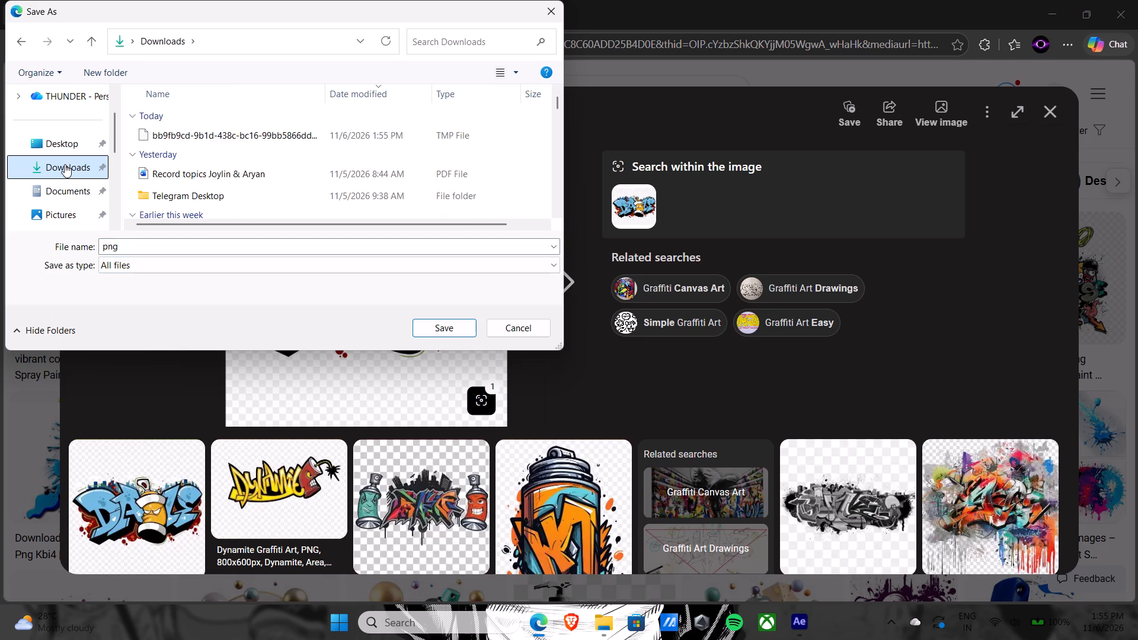
{"action": "scroll", "coordinate": [66, 162], "scroll_direction": "down", "scroll_amount": 1}
{"action": "left_click", "coordinate": [68, 141]}
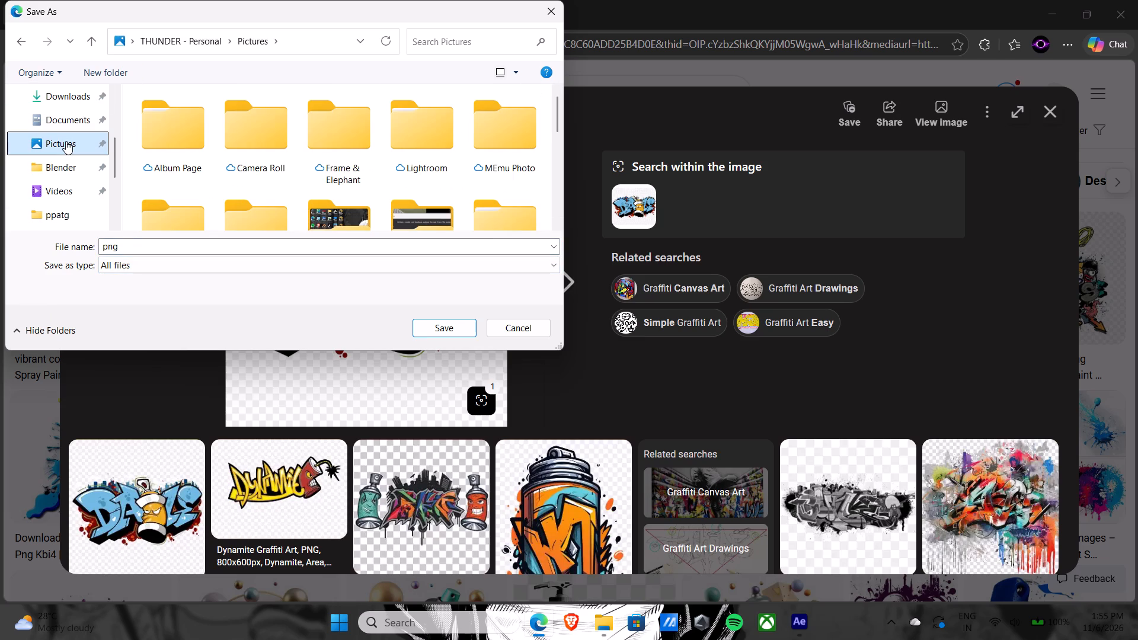
{"action": "scroll", "coordinate": [523, 149], "scroll_direction": "down", "scroll_amount": 2}
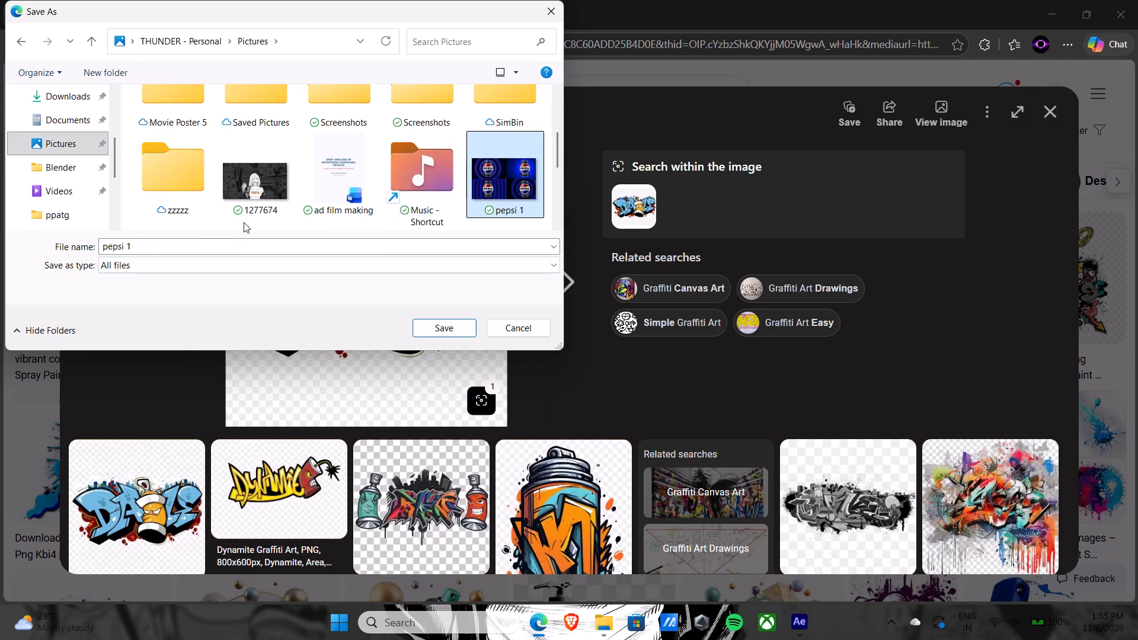
{"action": "key", "text": "Return"}
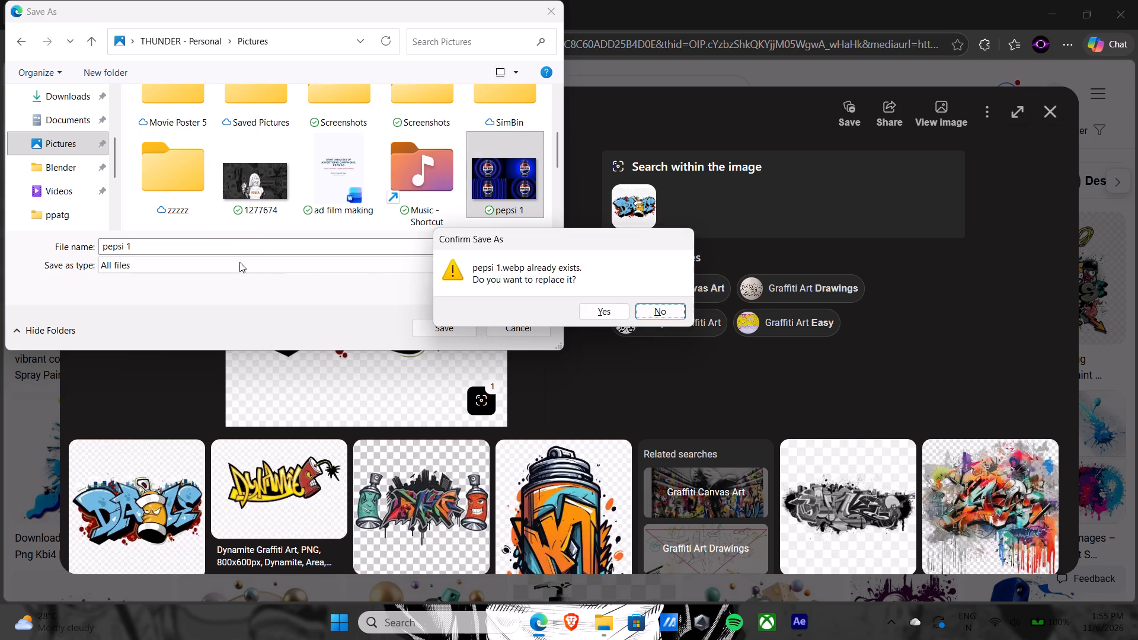
{"action": "left_click", "coordinate": [647, 313]}
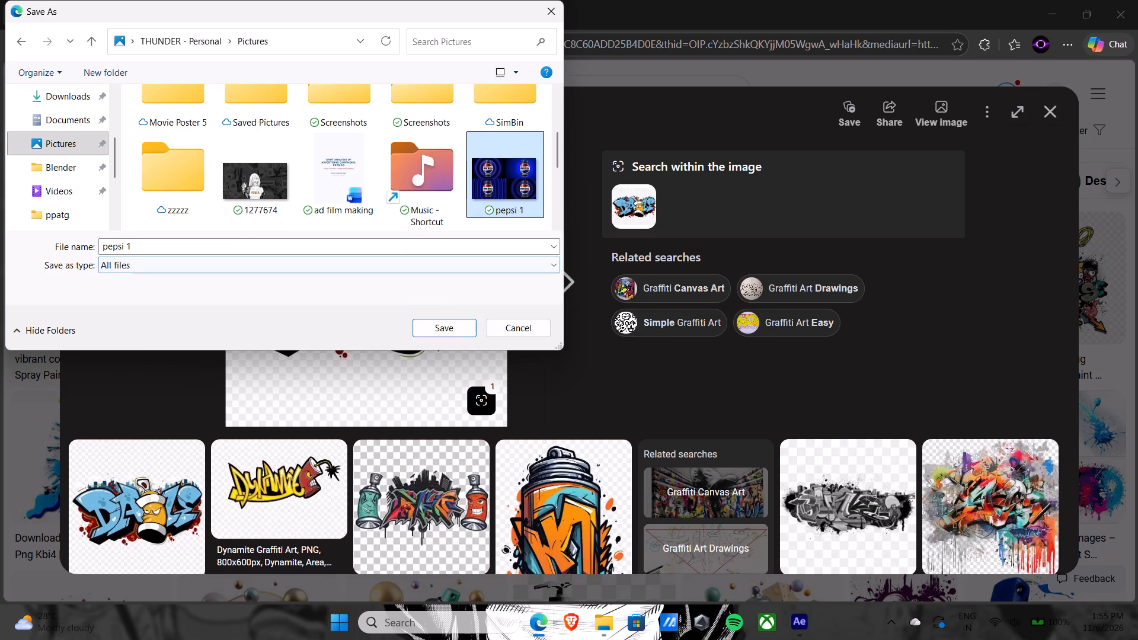
{"action": "left_click_drag", "start_coordinate": [149, 246], "coordinate": [78, 239]}
{"action": "key", "text": "BackSpace"}
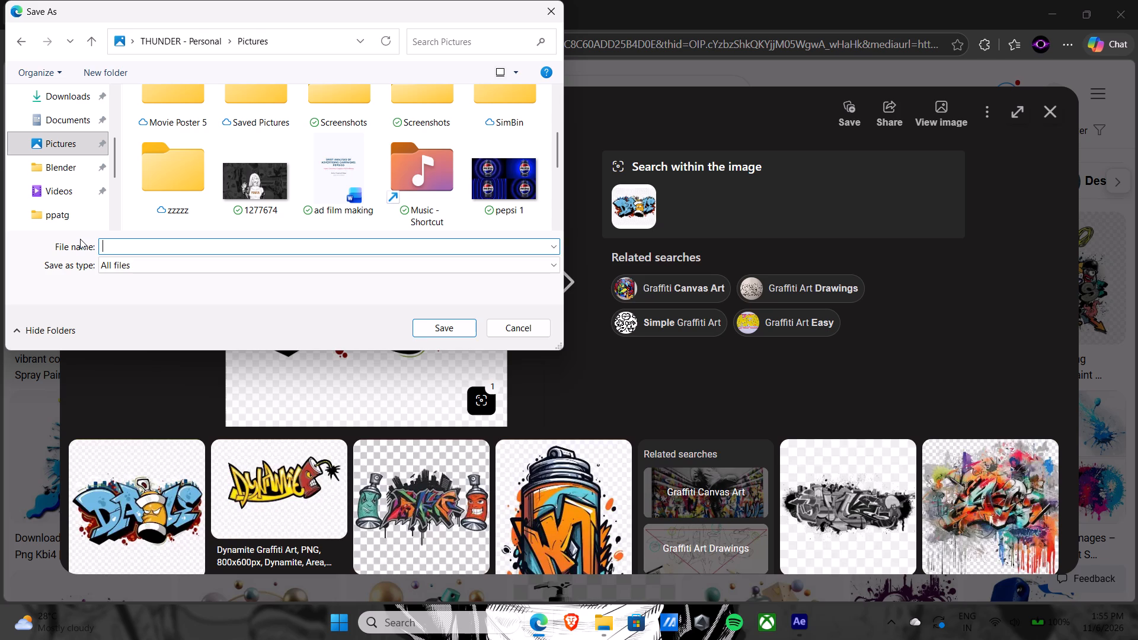
{"action": "type", "text": "png"}
{"action": "left_click", "coordinate": [454, 326]}
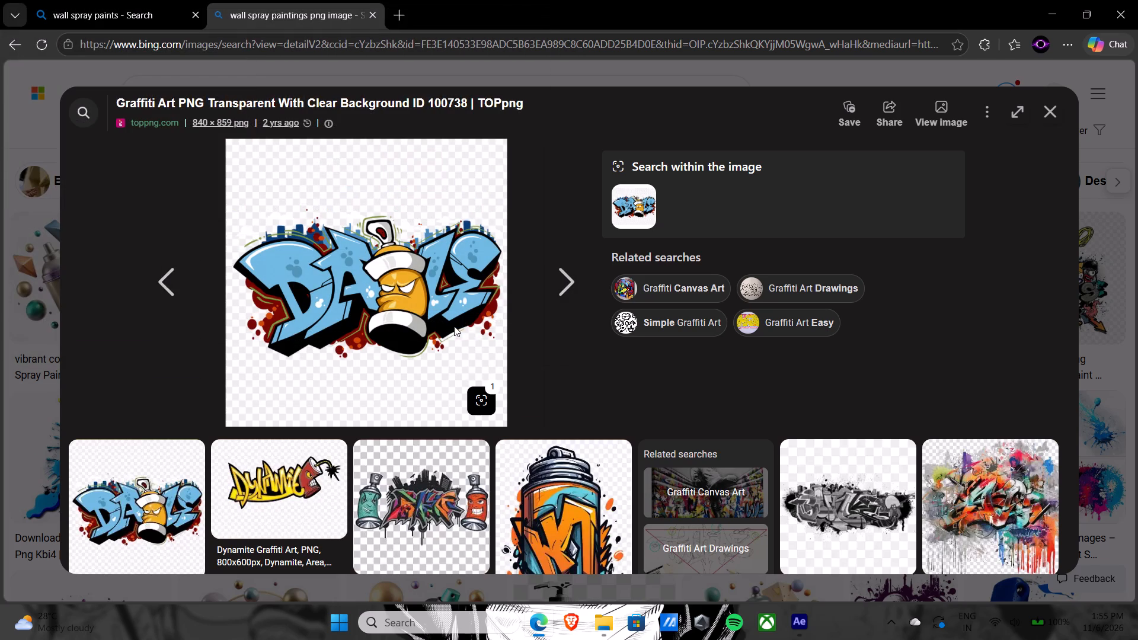
Open the white-and-blue graffiti clip art from favpng.com among the related images and start saving it through the browser, dismissing Free Download Manager's download.
{"action": "scroll", "coordinate": [454, 326], "scroll_direction": "down", "scroll_amount": 5}
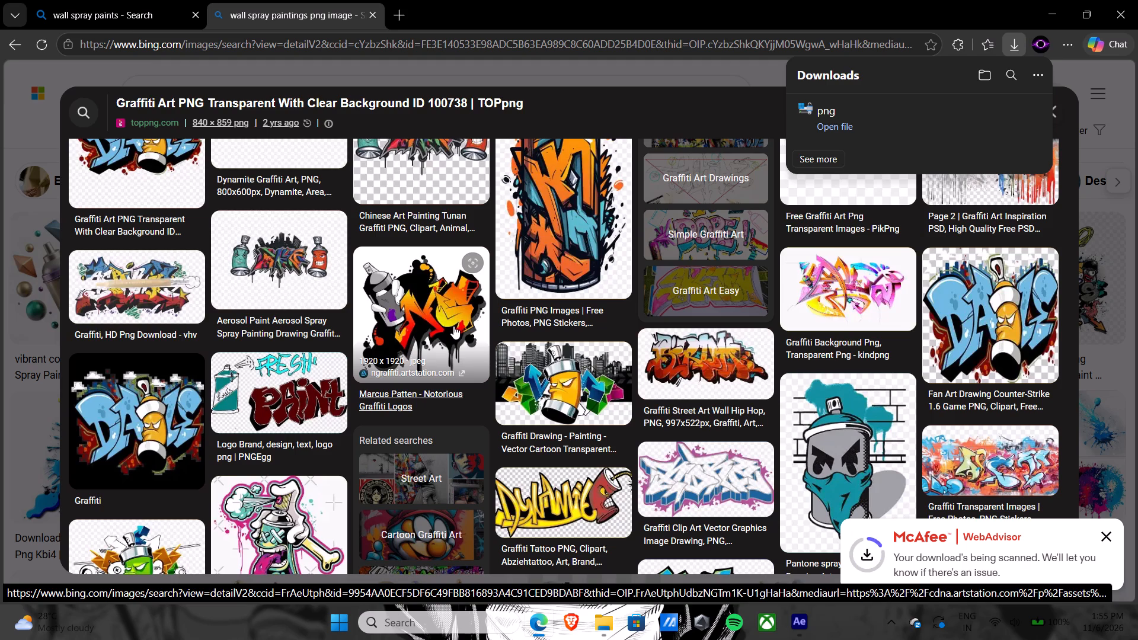
{"action": "scroll", "coordinate": [453, 326], "scroll_direction": "down", "scroll_amount": 3}
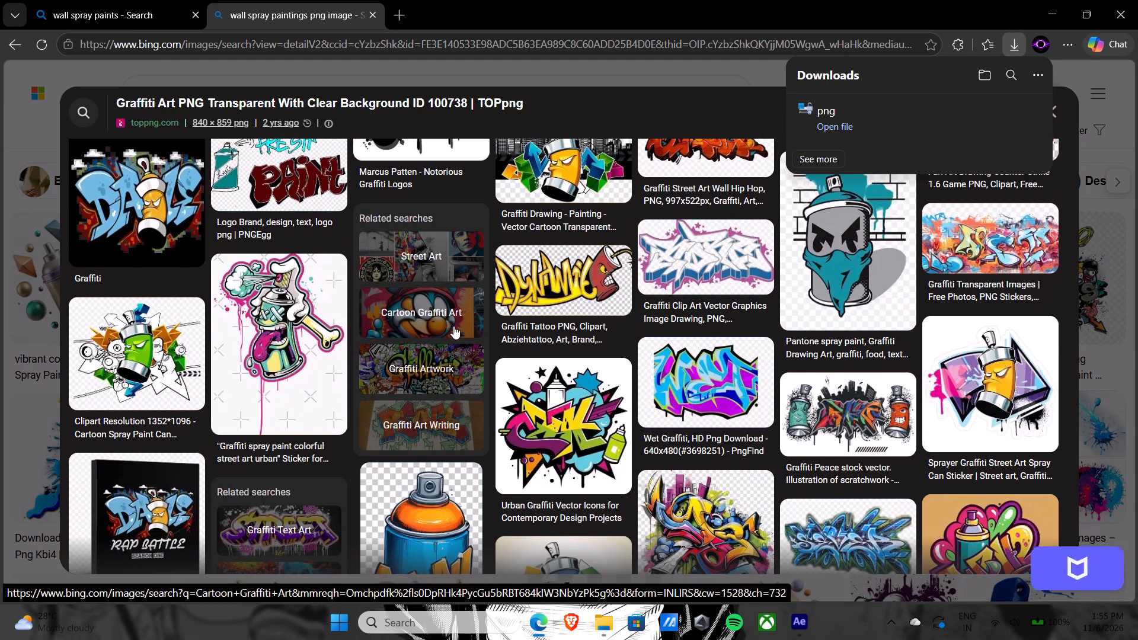
{"action": "scroll", "coordinate": [453, 326], "scroll_direction": "down", "scroll_amount": 1}
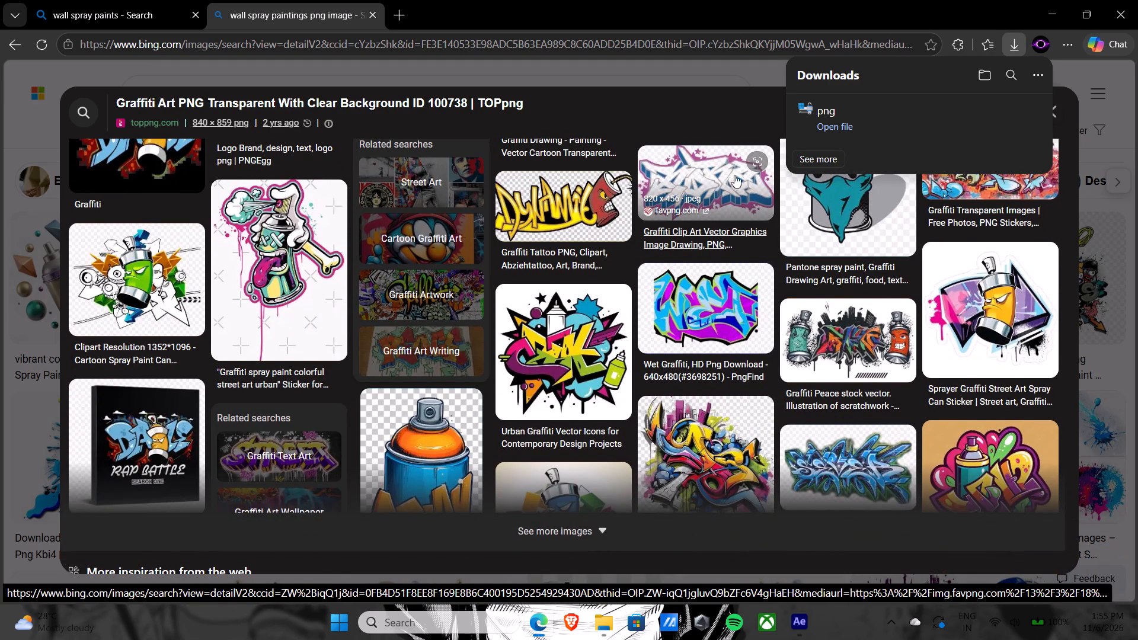
{"action": "left_click", "coordinate": [711, 177]}
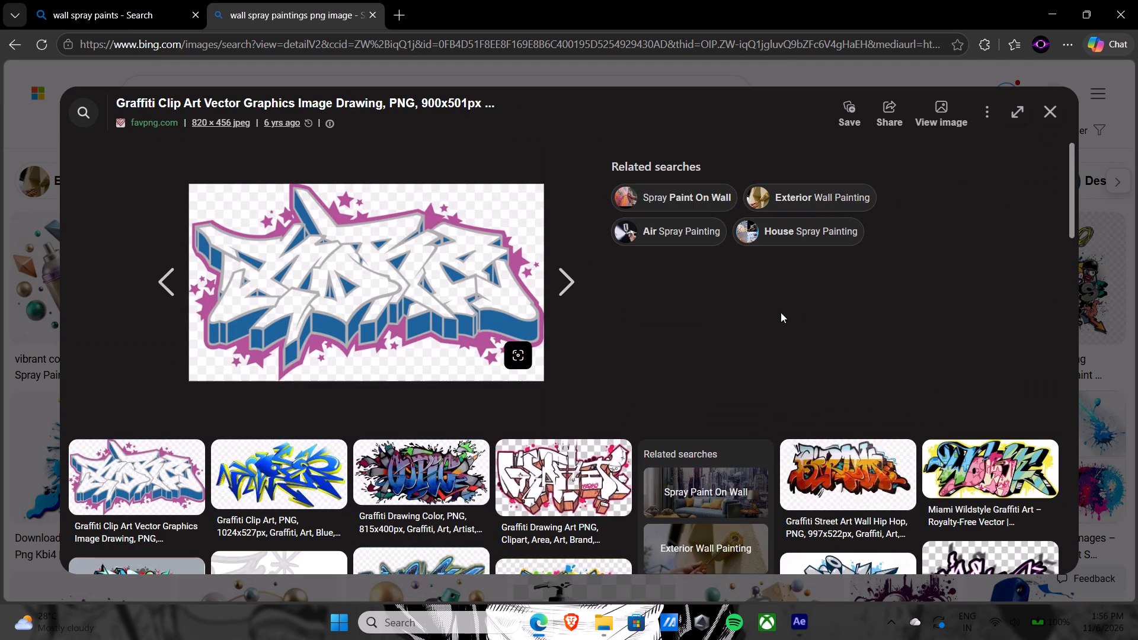
{"action": "scroll", "coordinate": [781, 312], "scroll_direction": "down", "scroll_amount": 2}
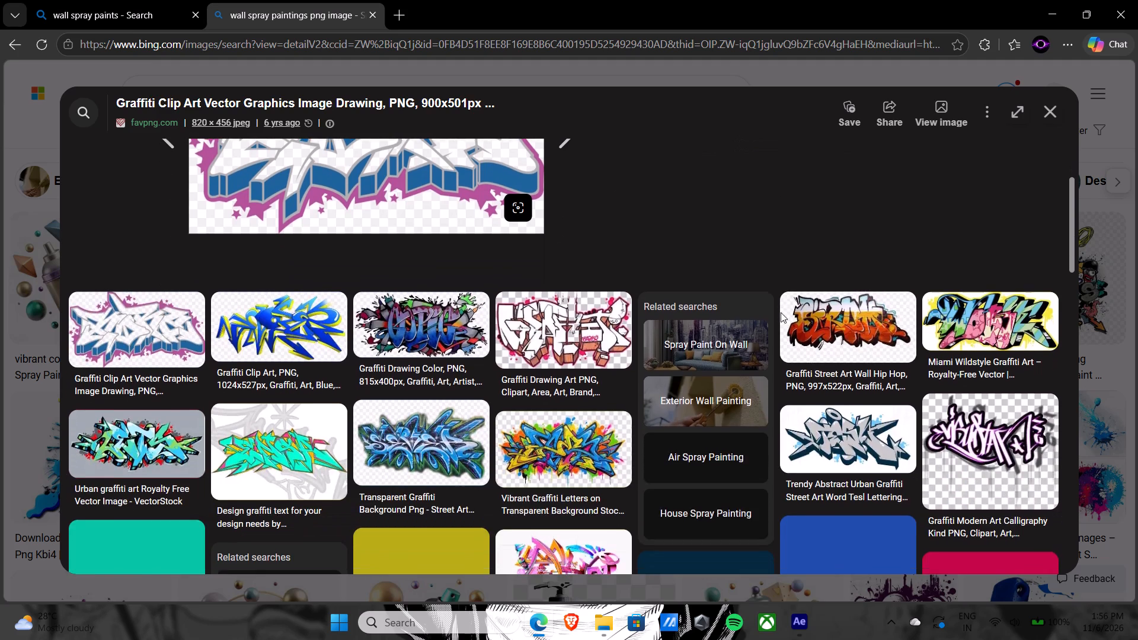
{"action": "scroll", "coordinate": [520, 236], "scroll_direction": "up", "scroll_amount": 2}
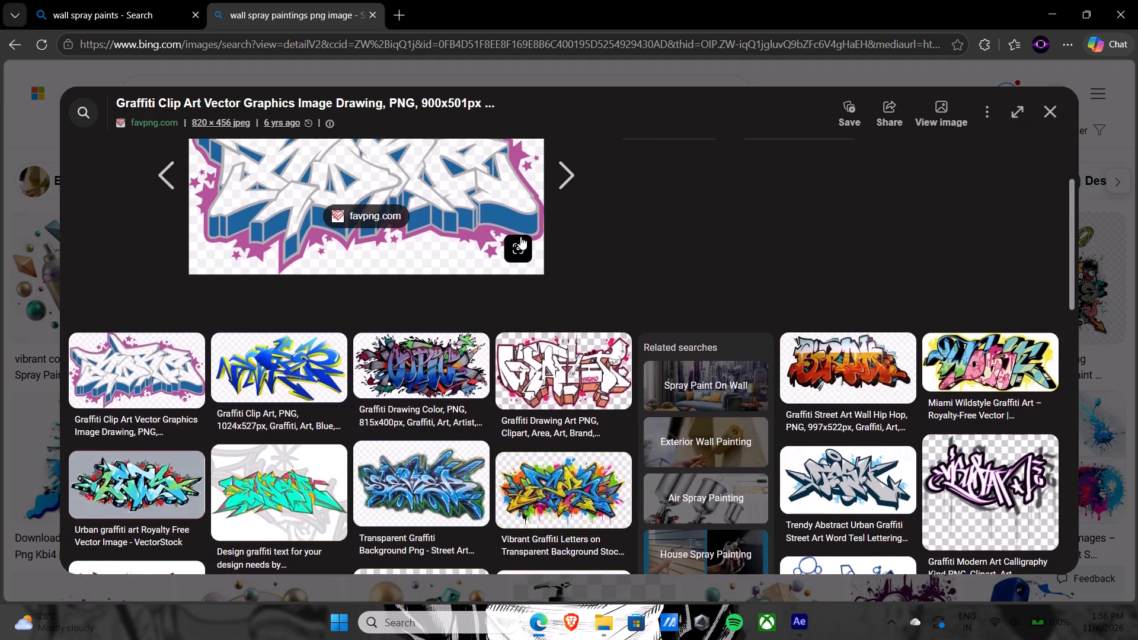
{"action": "right_click", "coordinate": [389, 239]}
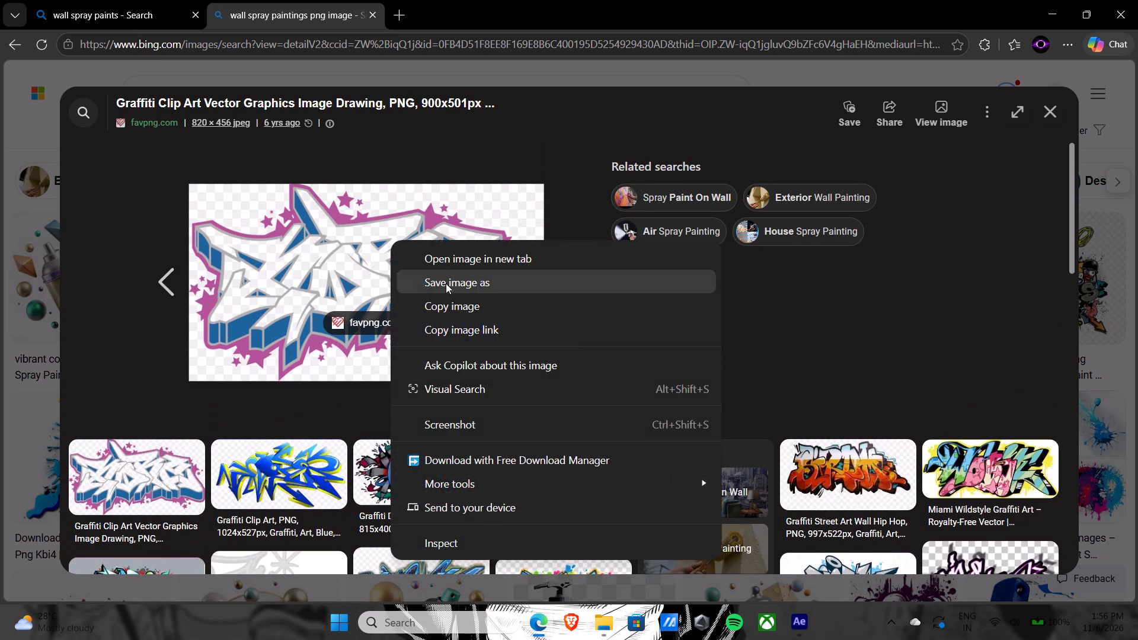
{"action": "left_click", "coordinate": [446, 283]}
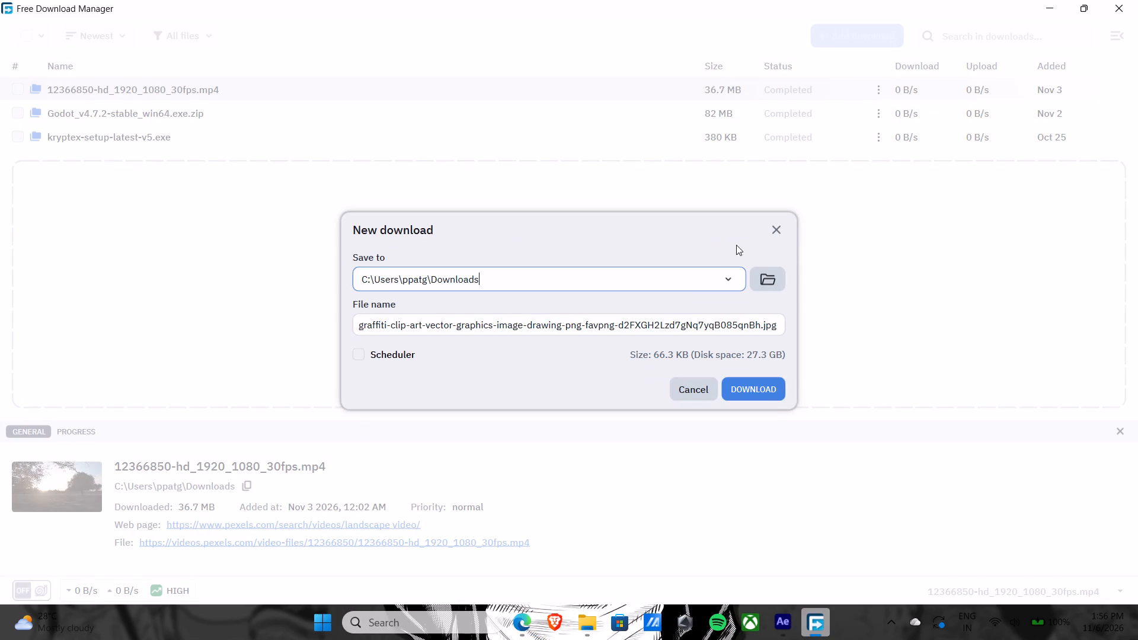
{"action": "left_click", "coordinate": [779, 230]}
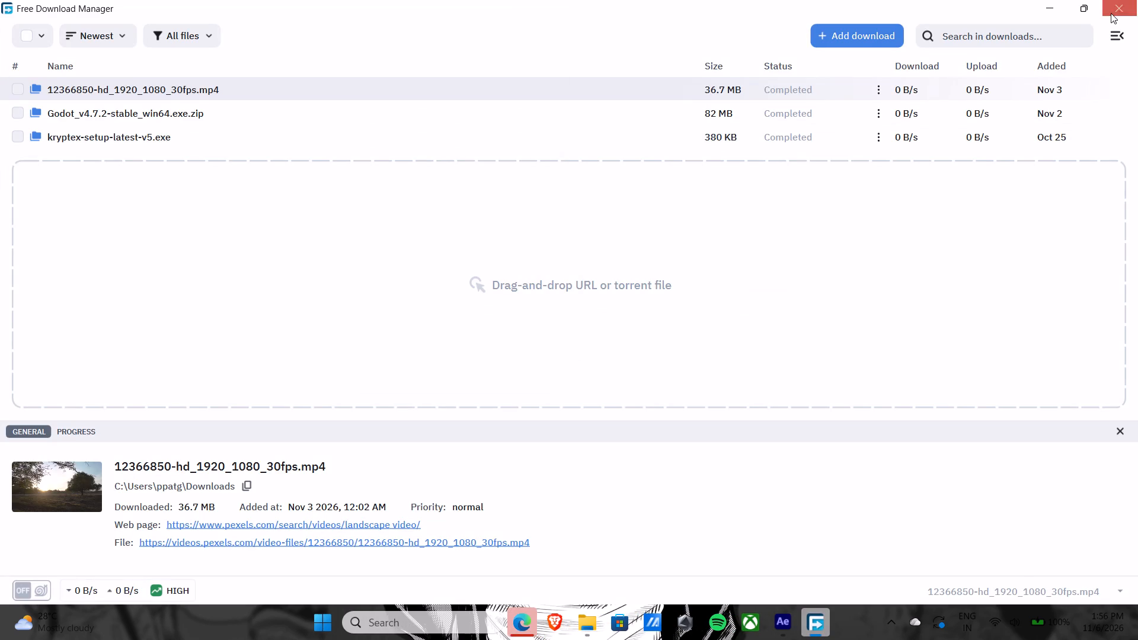
{"action": "left_click", "coordinate": [1111, 13]}
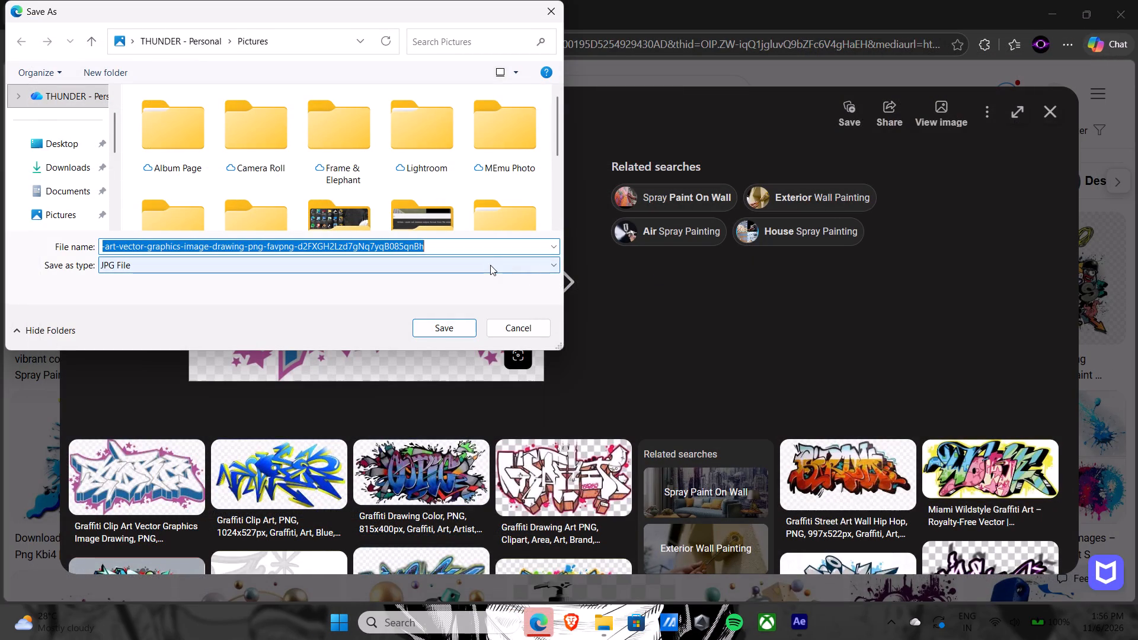
Save the favpng.com graffiti image in the Pictures folder as "png 2" with file type JPG.
{"action": "key", "text": "BackSpace"}
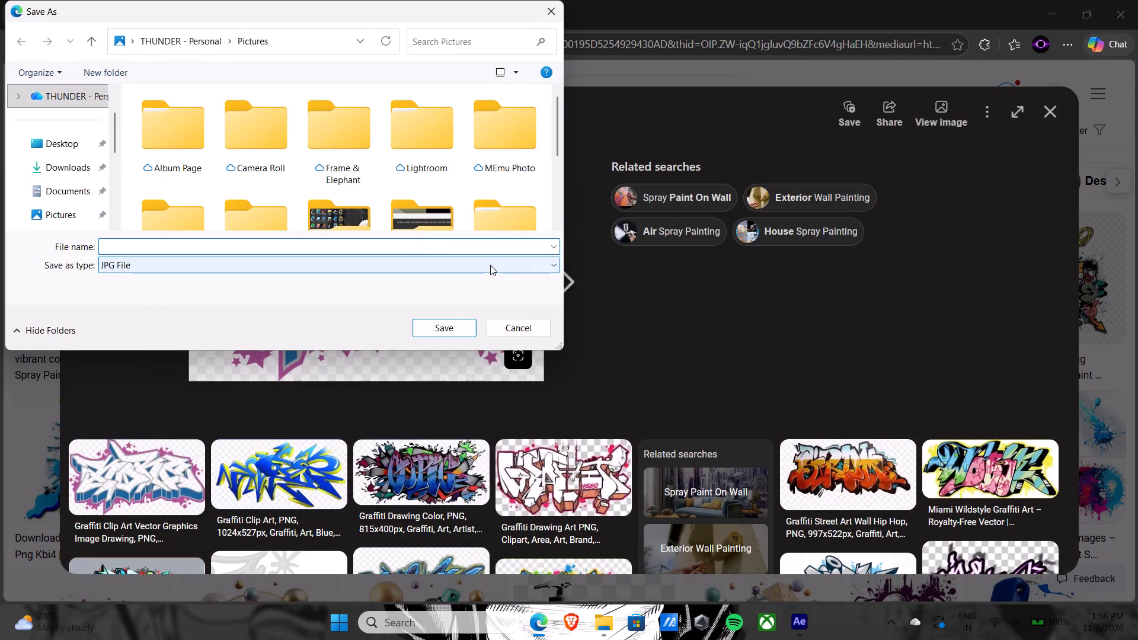
{"action": "type", "text": "pn"}
{"action": "type", "text": "g"}
{"action": "key", "text": "space"}
{"action": "key", "text": "2"}
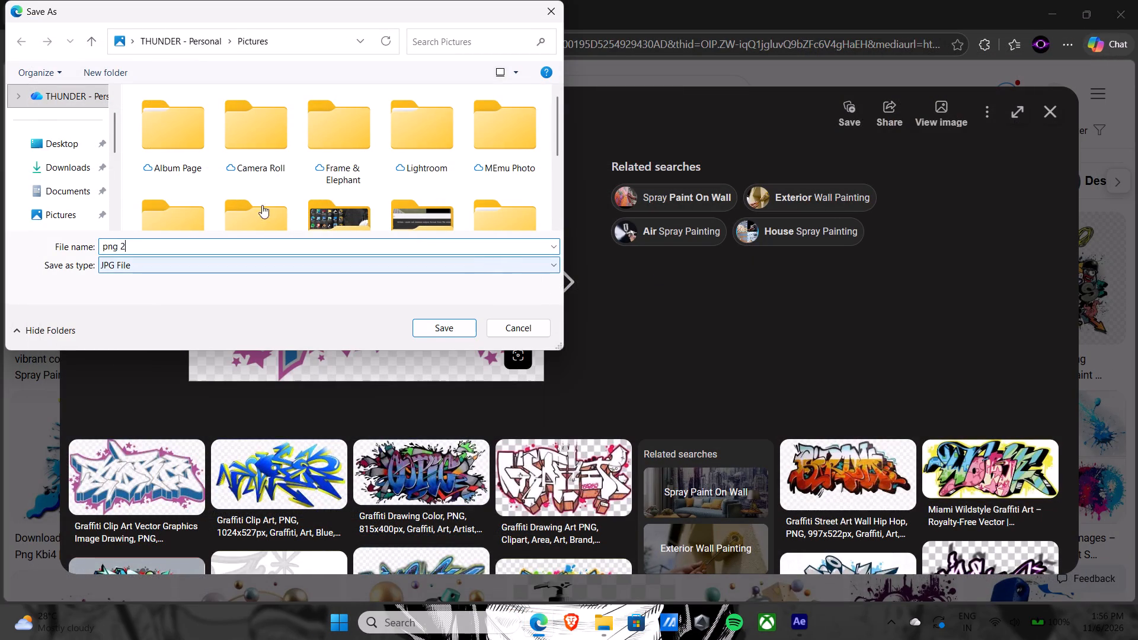
{"action": "scroll", "coordinate": [311, 129], "scroll_direction": "down", "scroll_amount": 4}
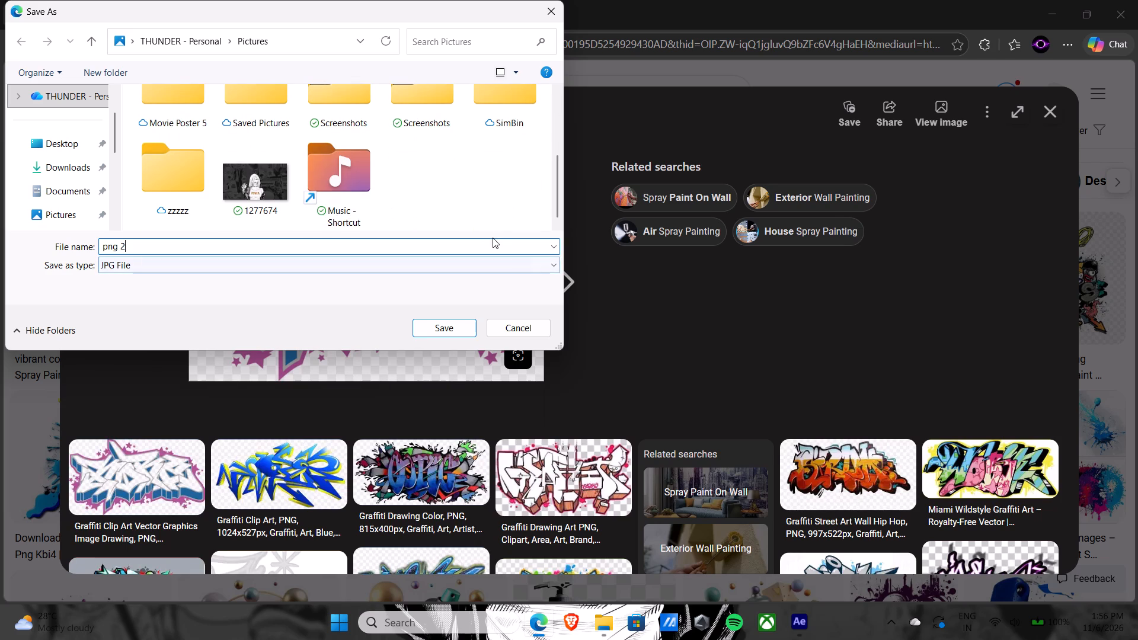
{"action": "left_click", "coordinate": [462, 328]}
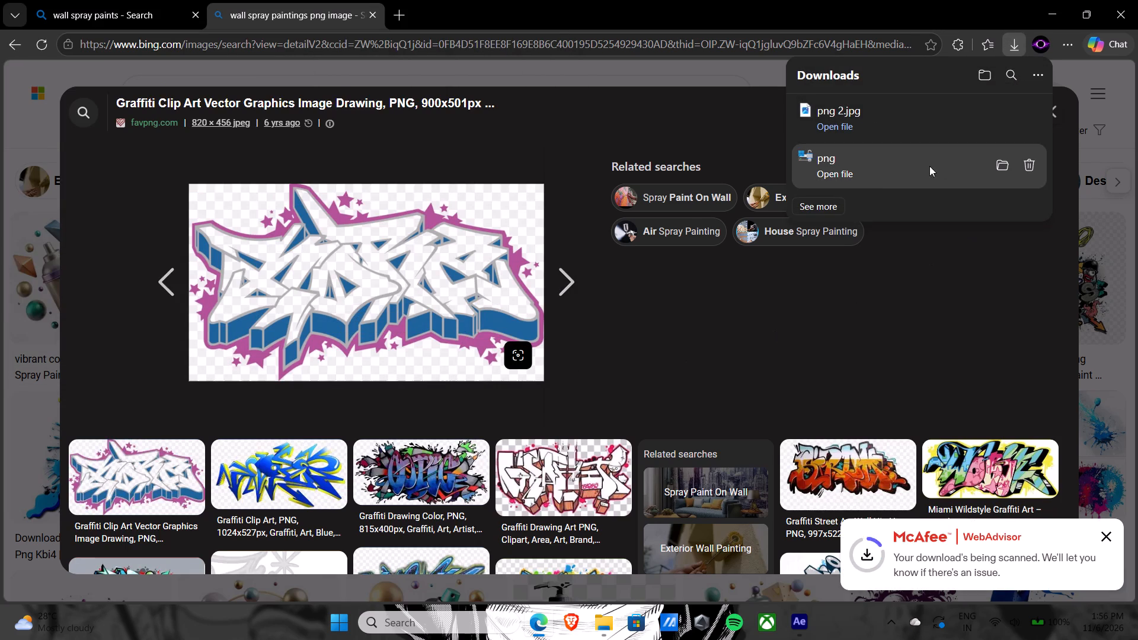
Show the downloaded "png" file in the Pictures folder in File Explorer and delete it.
{"action": "left_click", "coordinate": [832, 173]}
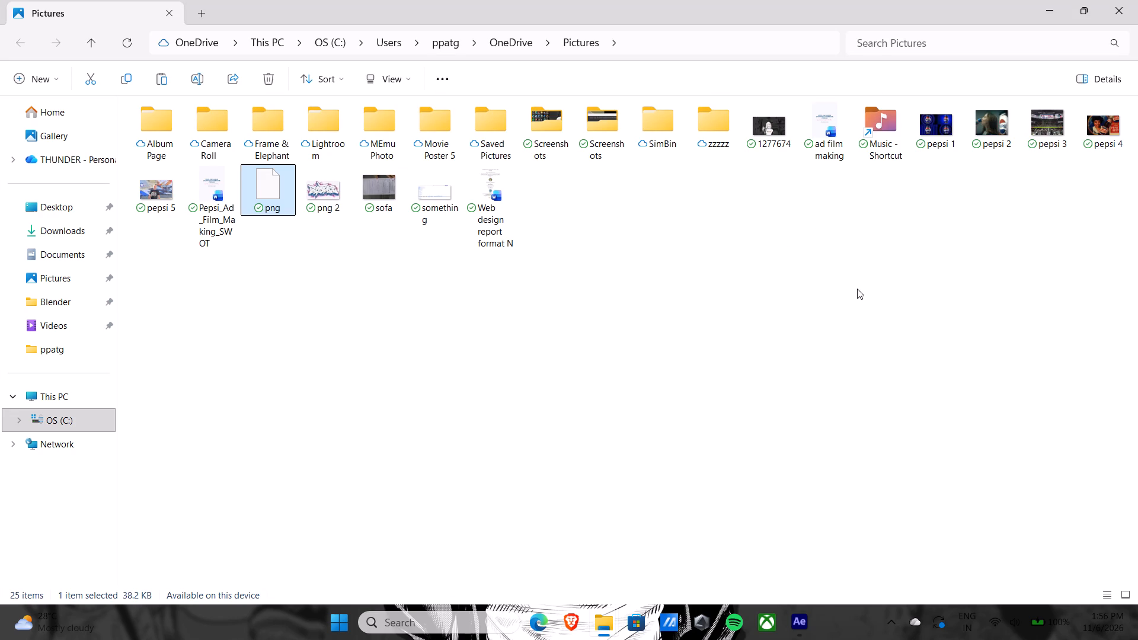
{"action": "key", "text": "Delete"}
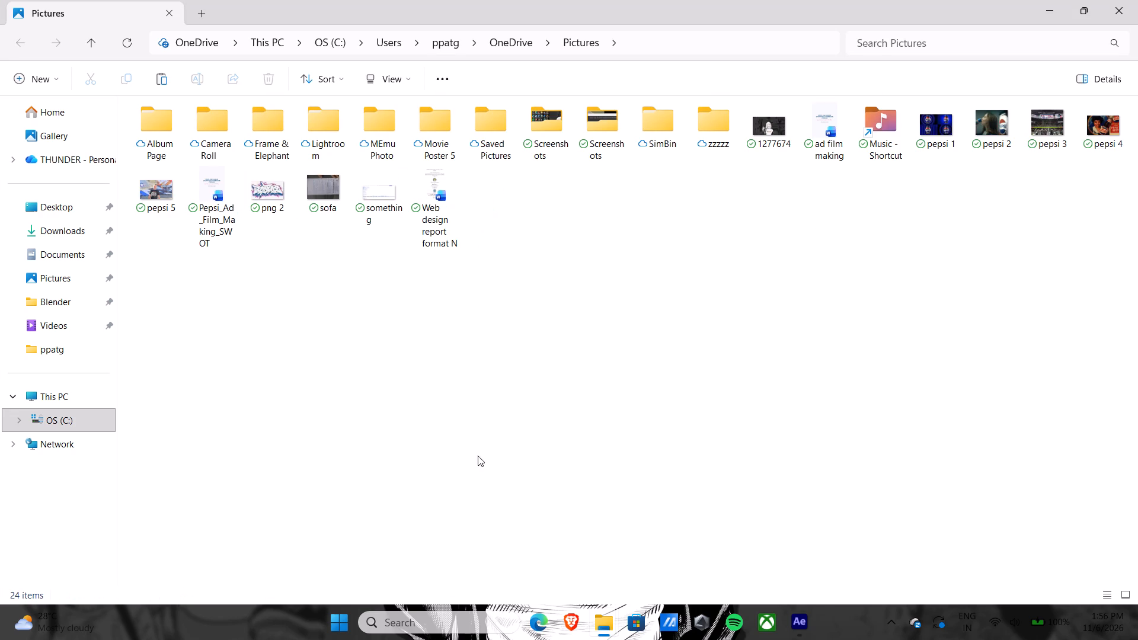
Switch back to Microsoft Edge, look through the related graffiti images for another design, and close the favpng.com image view.
{"action": "left_click", "coordinate": [543, 619]}
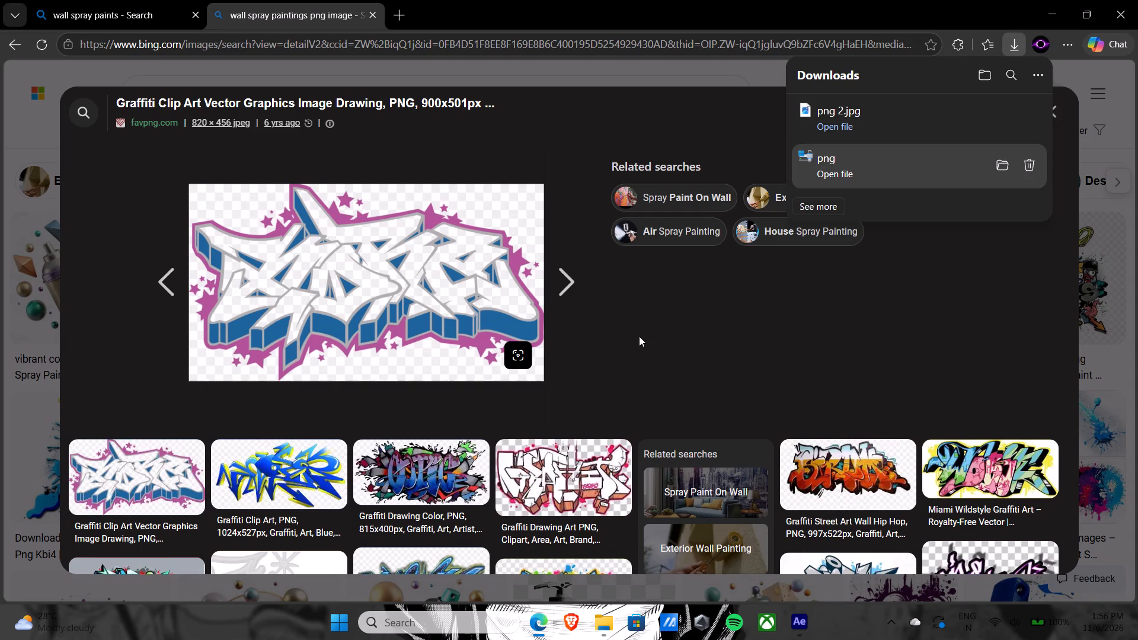
{"action": "scroll", "coordinate": [639, 336], "scroll_direction": "down", "scroll_amount": 3}
{"action": "scroll", "coordinate": [616, 276], "scroll_direction": "down", "scroll_amount": 5}
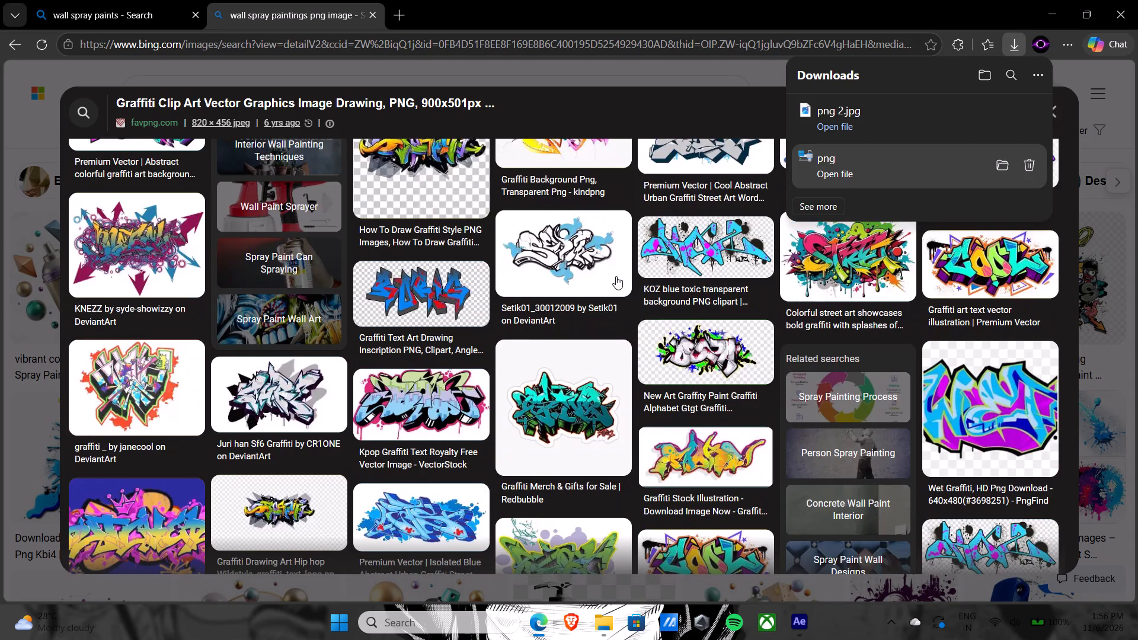
{"action": "scroll", "coordinate": [616, 276], "scroll_direction": "down", "scroll_amount": 5}
{"action": "scroll", "coordinate": [616, 276], "scroll_direction": "up", "scroll_amount": 2}
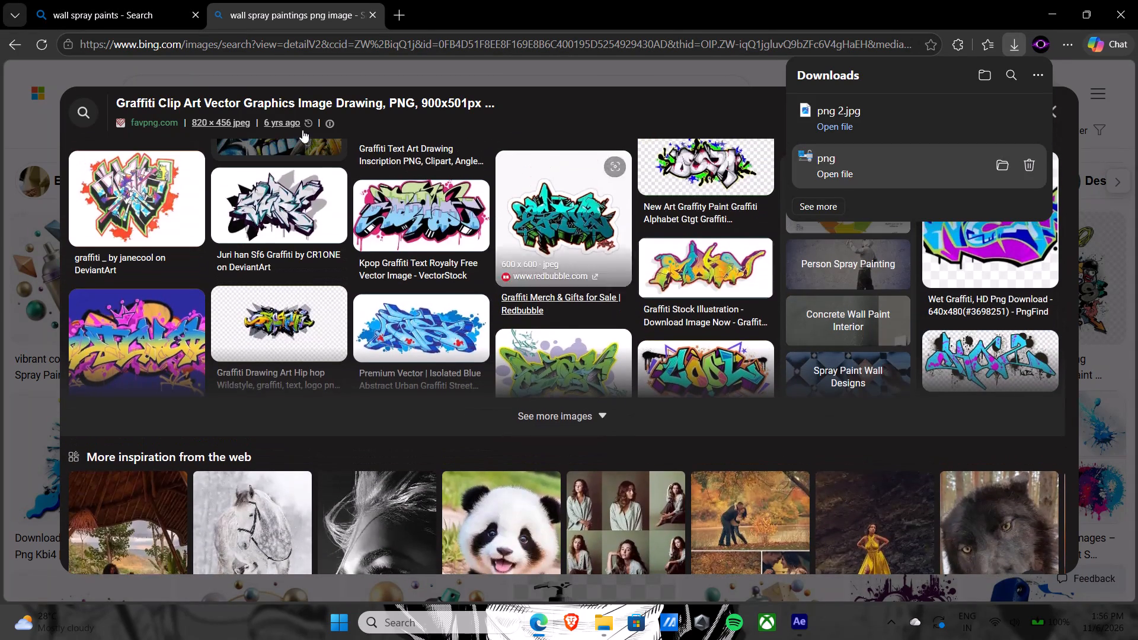
{"action": "left_click", "coordinate": [1075, 117]}
{"action": "left_click", "coordinate": [1055, 117]}
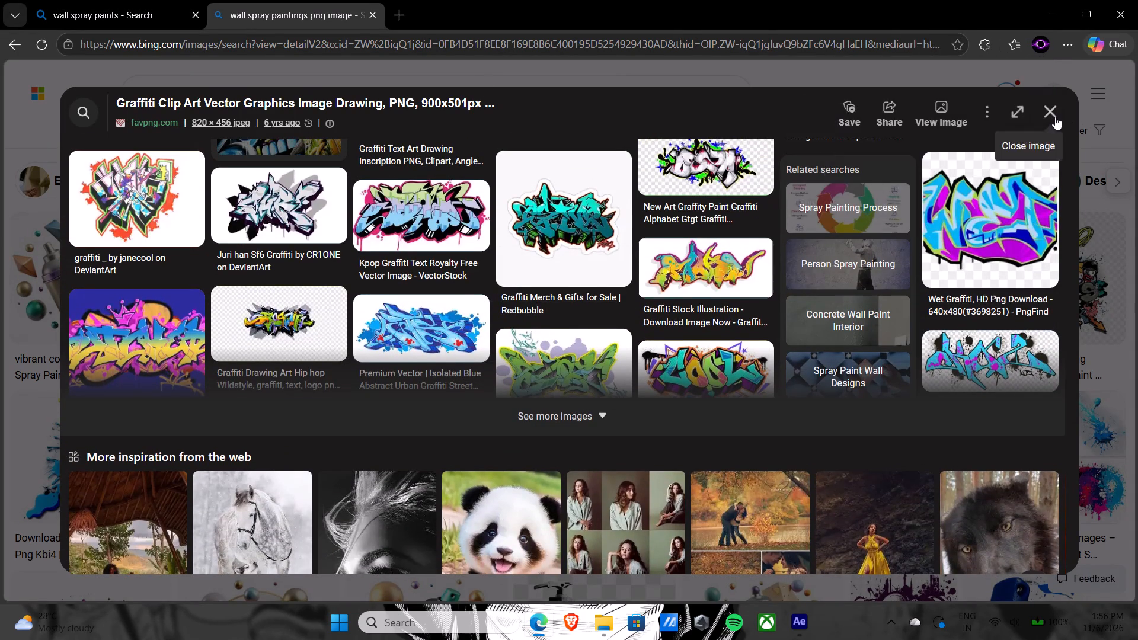
Open the purple graffiti wall spray paint design from freepik.com in the image results.
{"action": "scroll", "coordinate": [682, 296], "scroll_direction": "down", "scroll_amount": 2}
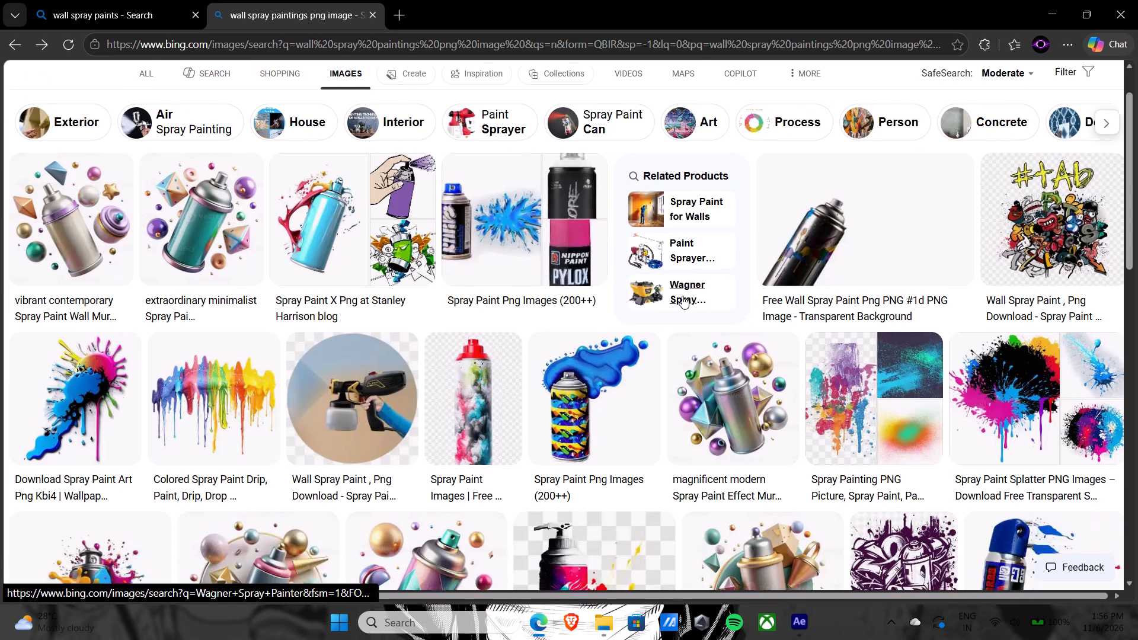
{"action": "scroll", "coordinate": [682, 296], "scroll_direction": "down", "scroll_amount": 4}
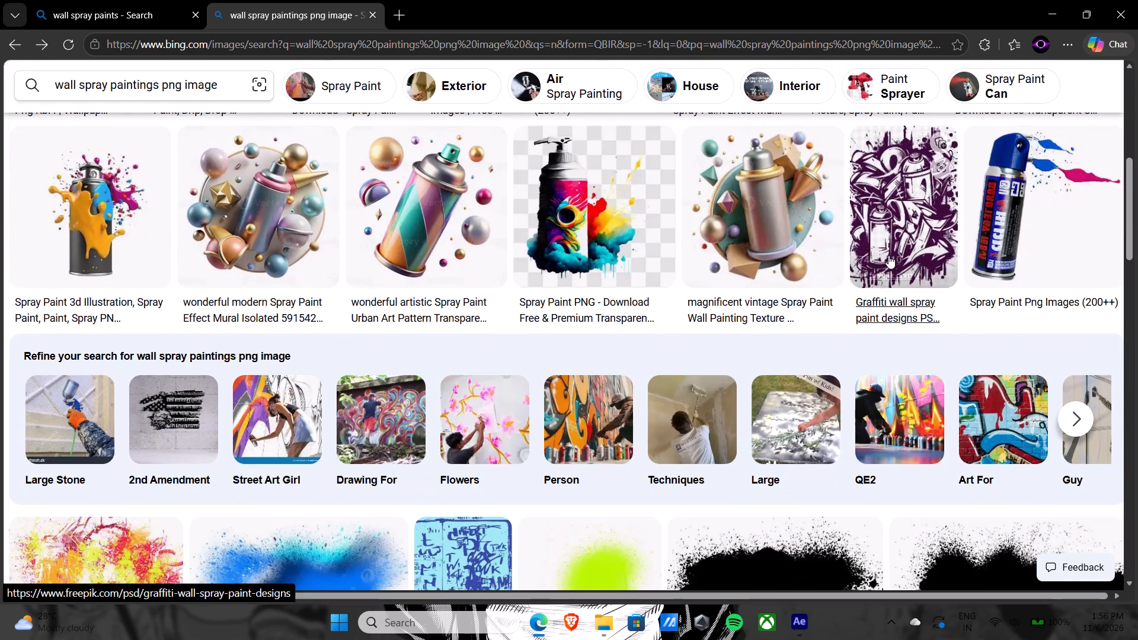
{"action": "left_click", "coordinate": [904, 217]}
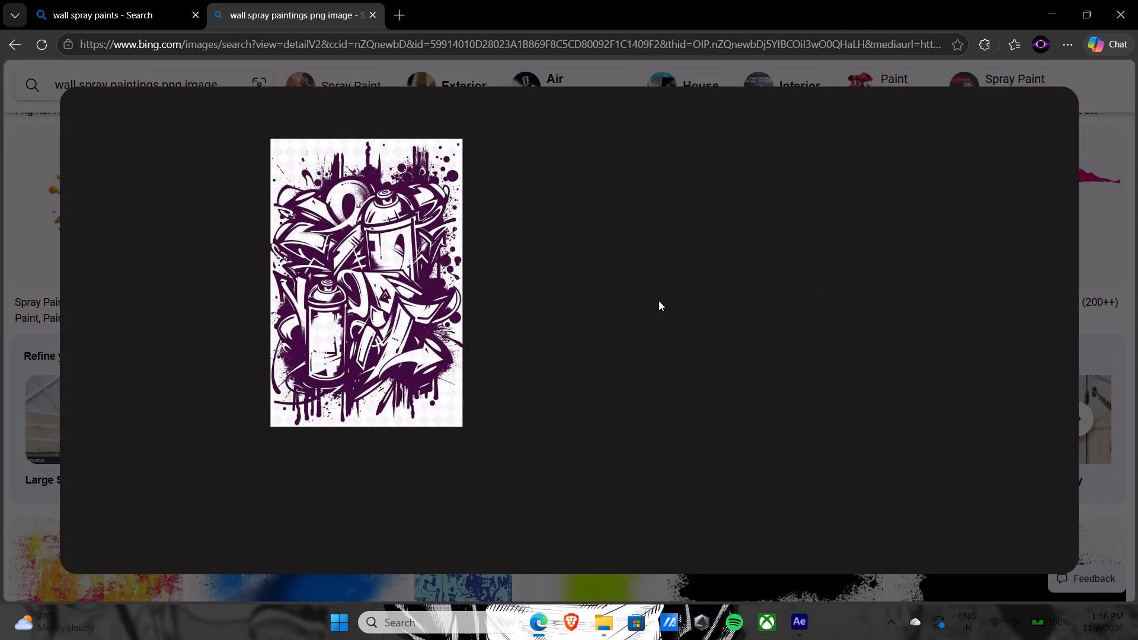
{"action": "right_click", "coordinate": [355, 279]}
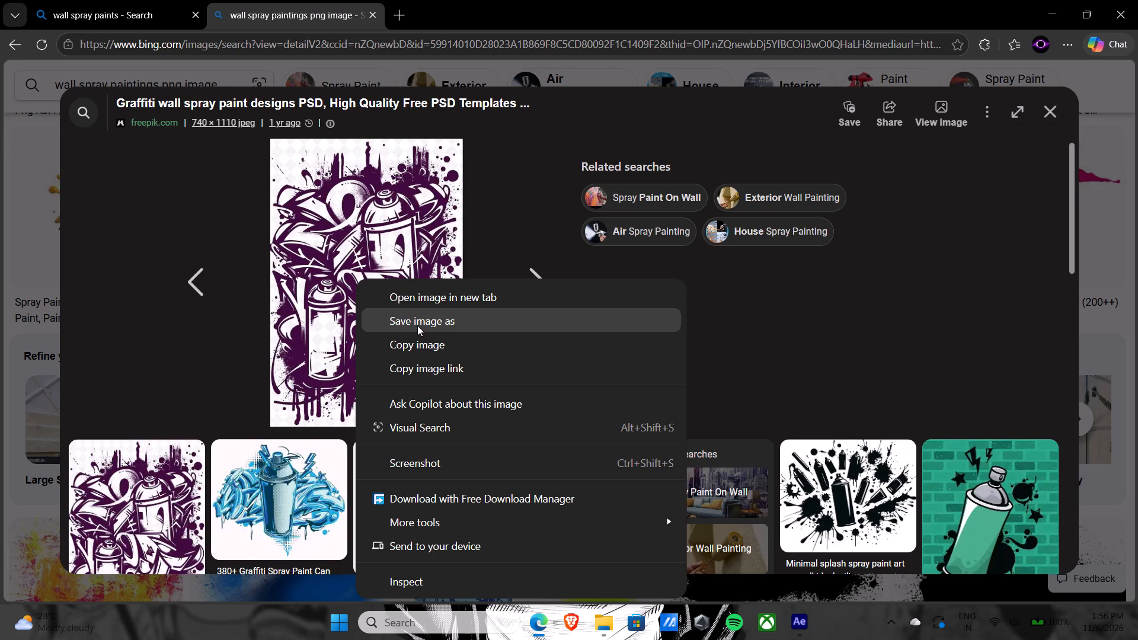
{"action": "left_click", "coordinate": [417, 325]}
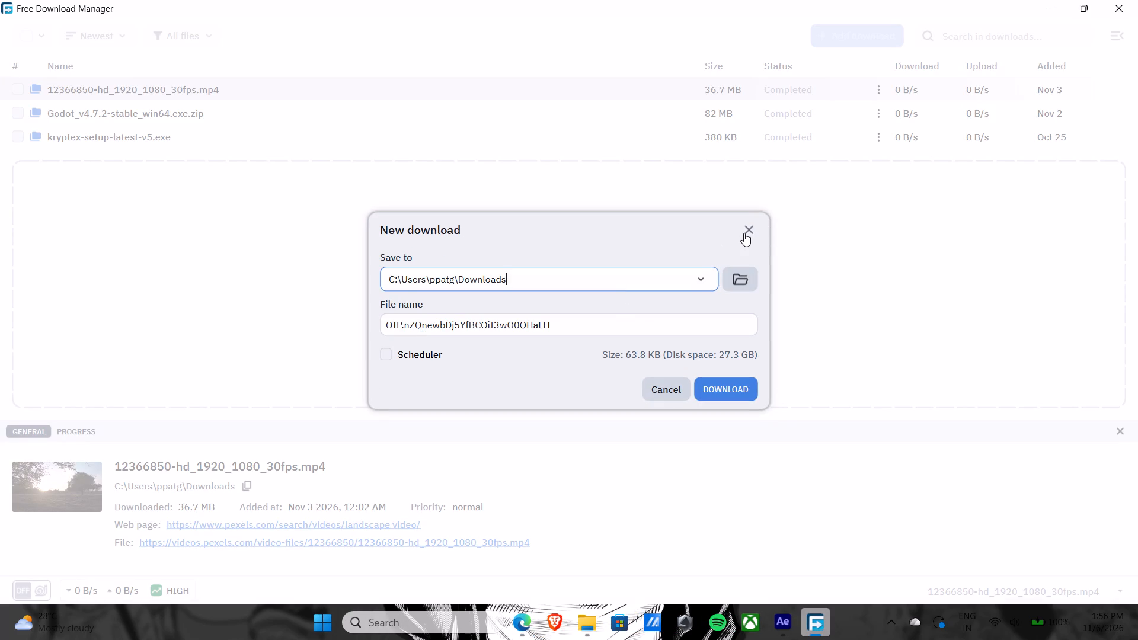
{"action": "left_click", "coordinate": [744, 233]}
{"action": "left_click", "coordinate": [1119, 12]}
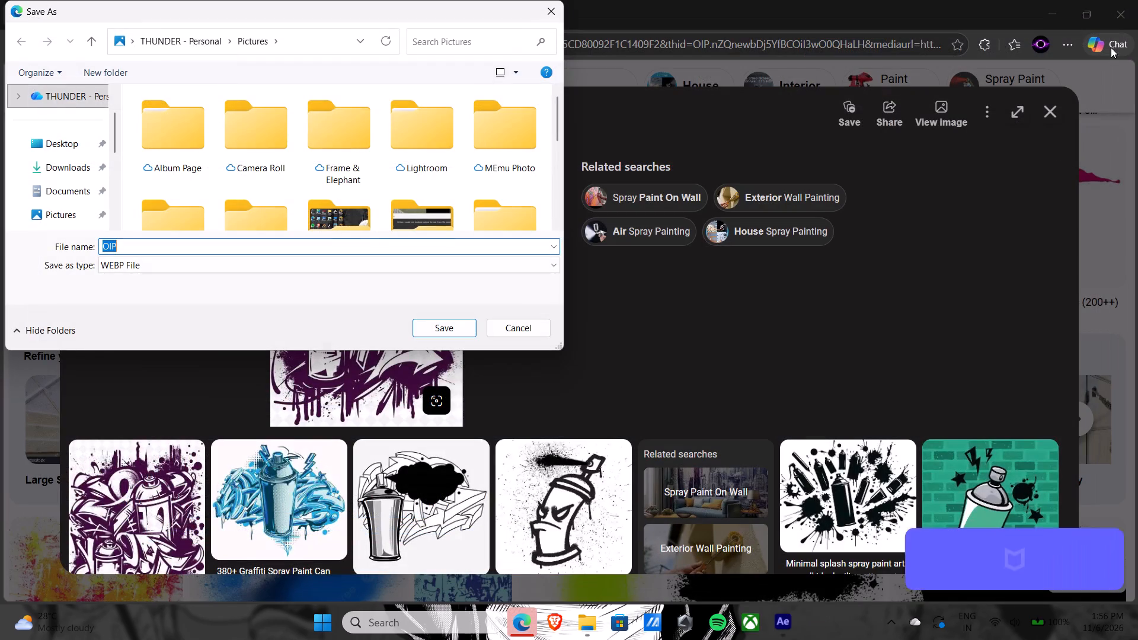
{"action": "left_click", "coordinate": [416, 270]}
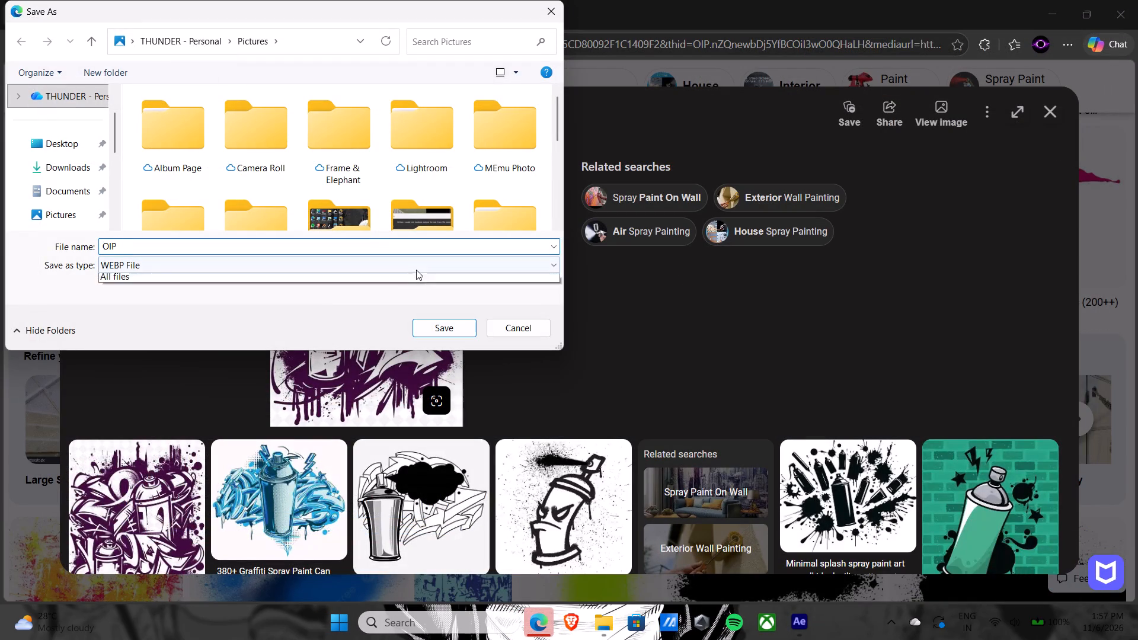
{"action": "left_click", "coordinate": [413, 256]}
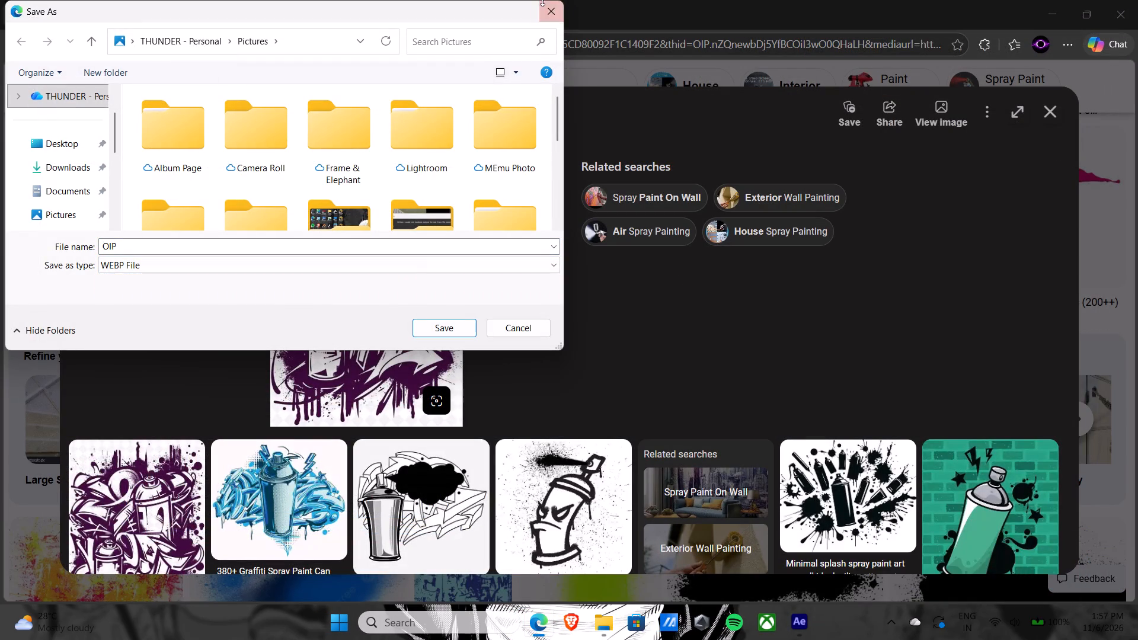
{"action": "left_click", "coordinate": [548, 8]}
Look through the images related to the purple freepik.com design for usable graffiti, and close its image view.
{"action": "scroll", "coordinate": [673, 296], "scroll_direction": "down", "scroll_amount": 3}
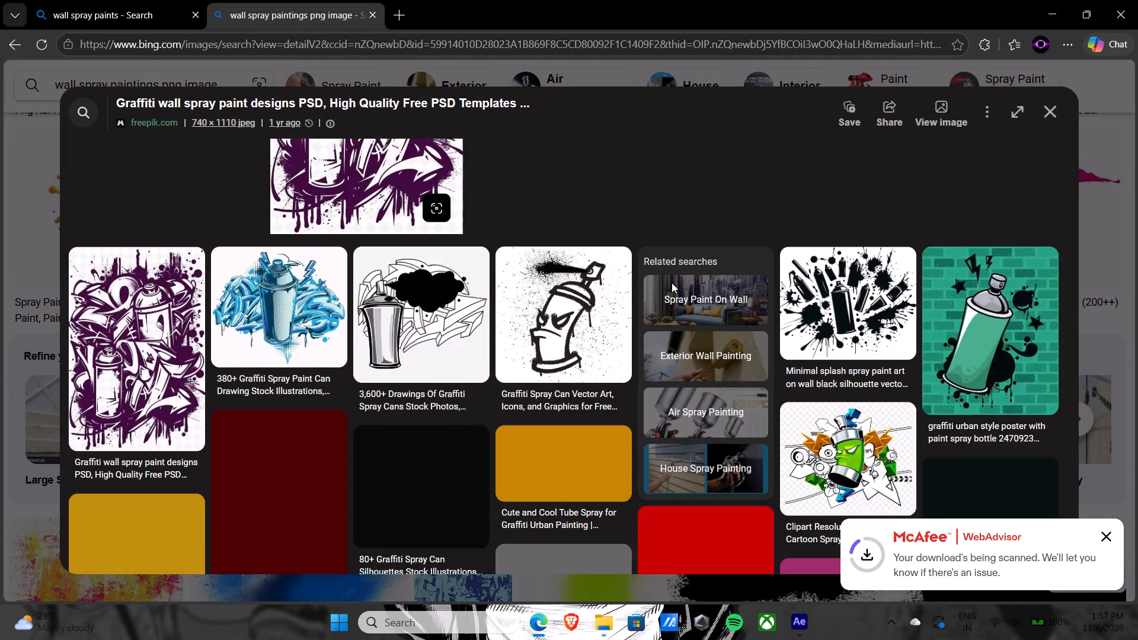
{"action": "scroll", "coordinate": [412, 285], "scroll_direction": "down", "scroll_amount": 1}
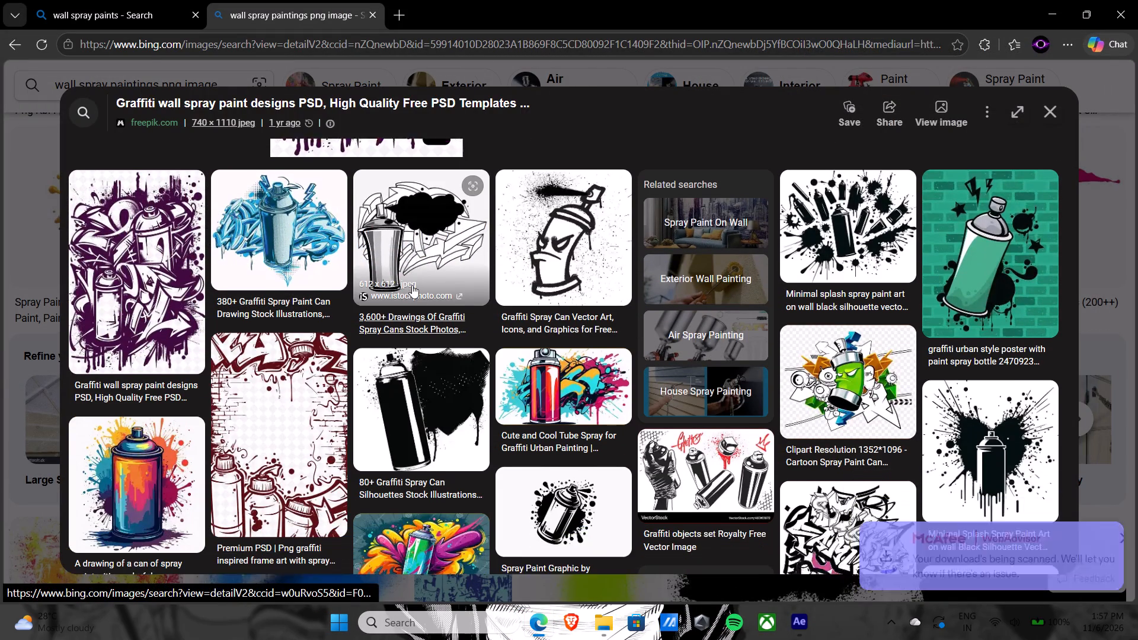
{"action": "scroll", "coordinate": [412, 285], "scroll_direction": "down", "scroll_amount": 2}
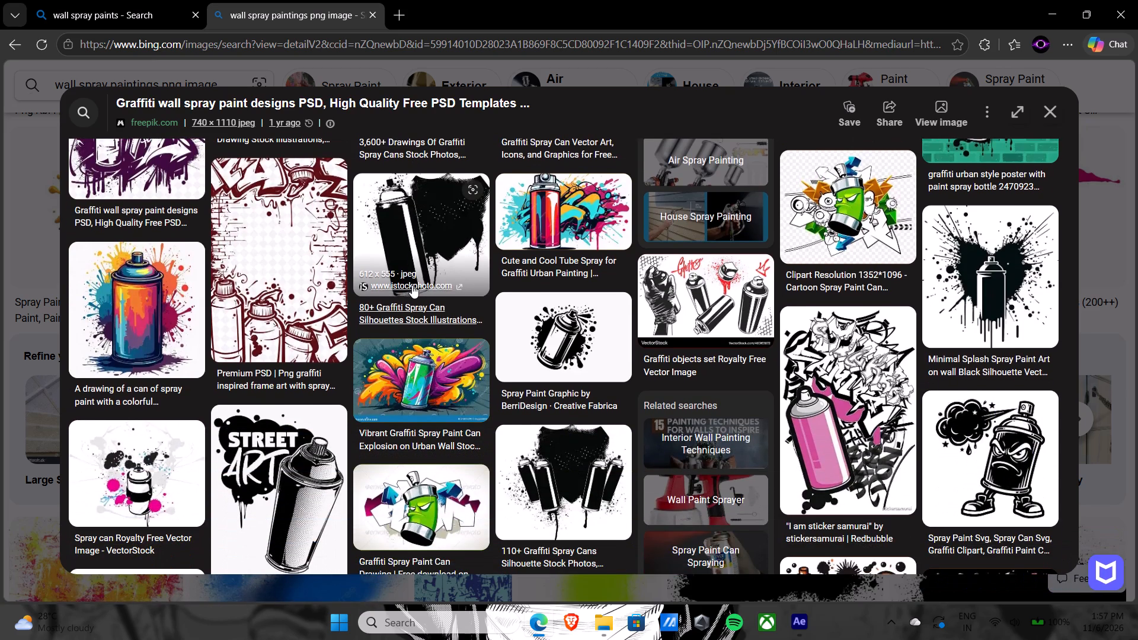
{"action": "scroll", "coordinate": [412, 285], "scroll_direction": "down", "scroll_amount": 7}
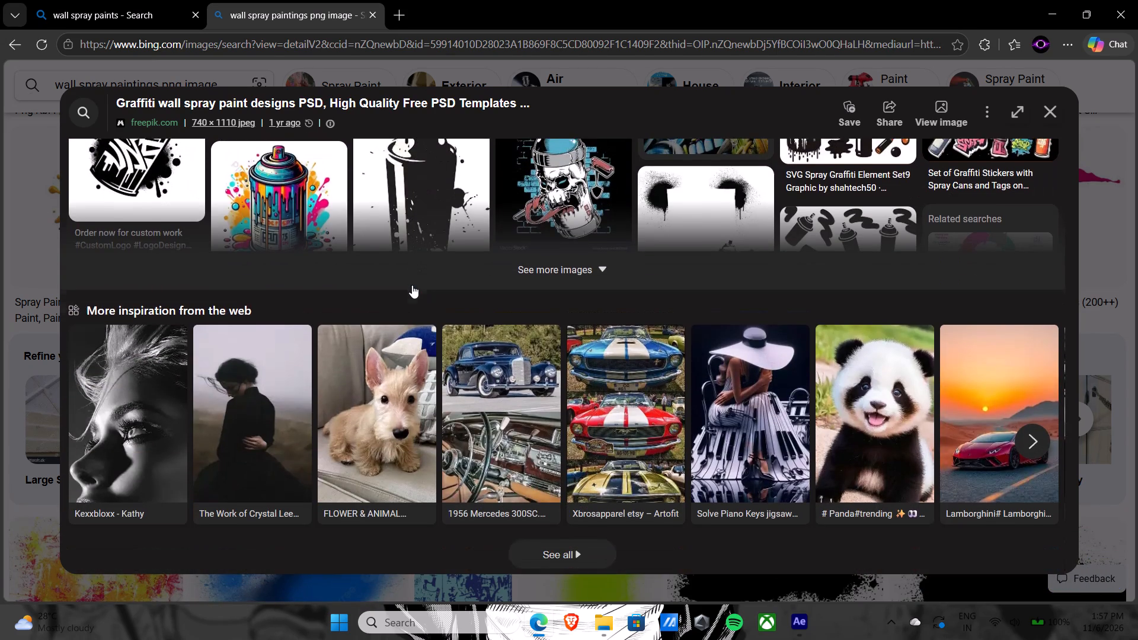
{"action": "scroll", "coordinate": [412, 285], "scroll_direction": "down", "scroll_amount": 3}
{"action": "left_click", "coordinate": [1040, 115]}
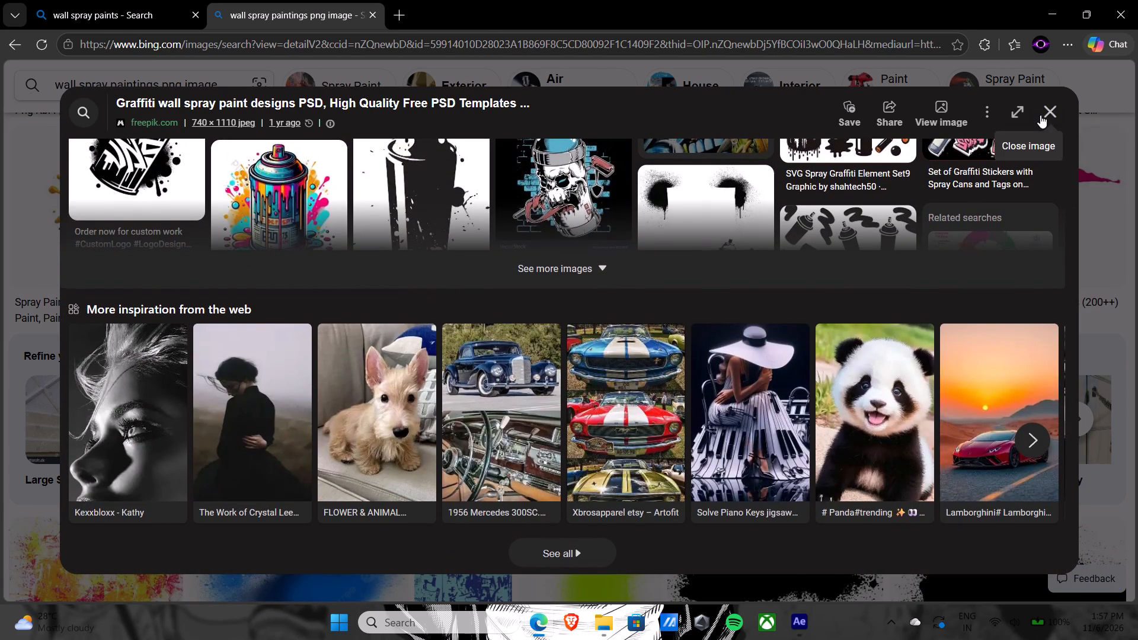
Open the pngtree.com PAUSE graffiti in the image results, look through its related designs, and close its image view.
{"action": "scroll", "coordinate": [622, 254], "scroll_direction": "down", "scroll_amount": 8}
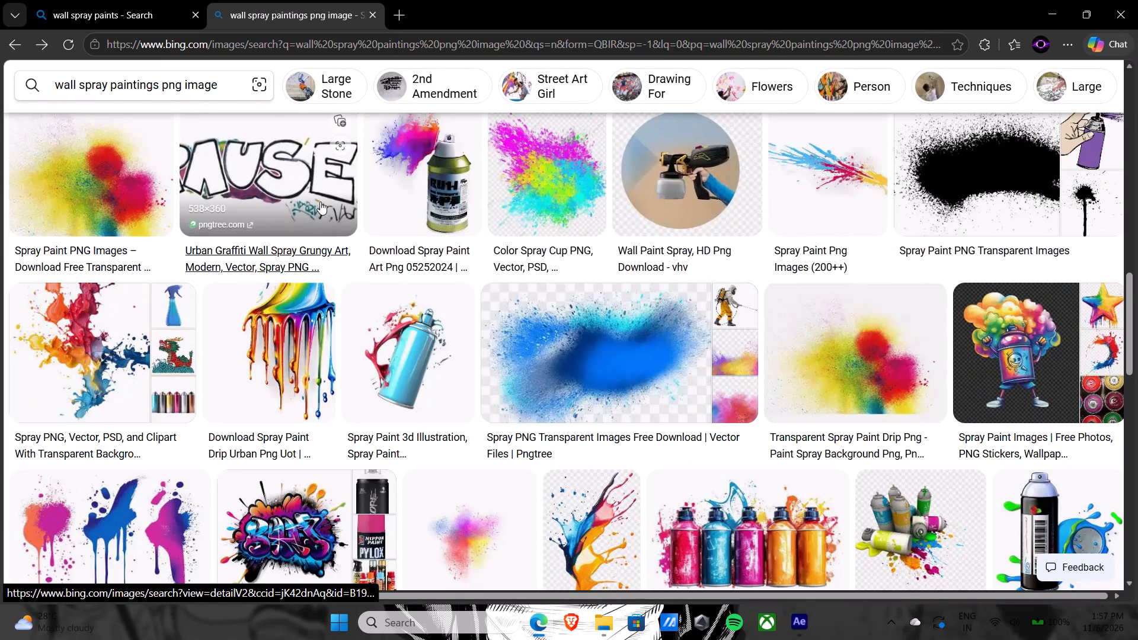
{"action": "left_click", "coordinate": [320, 201]}
{"action": "scroll", "coordinate": [599, 257], "scroll_direction": "down", "scroll_amount": 3}
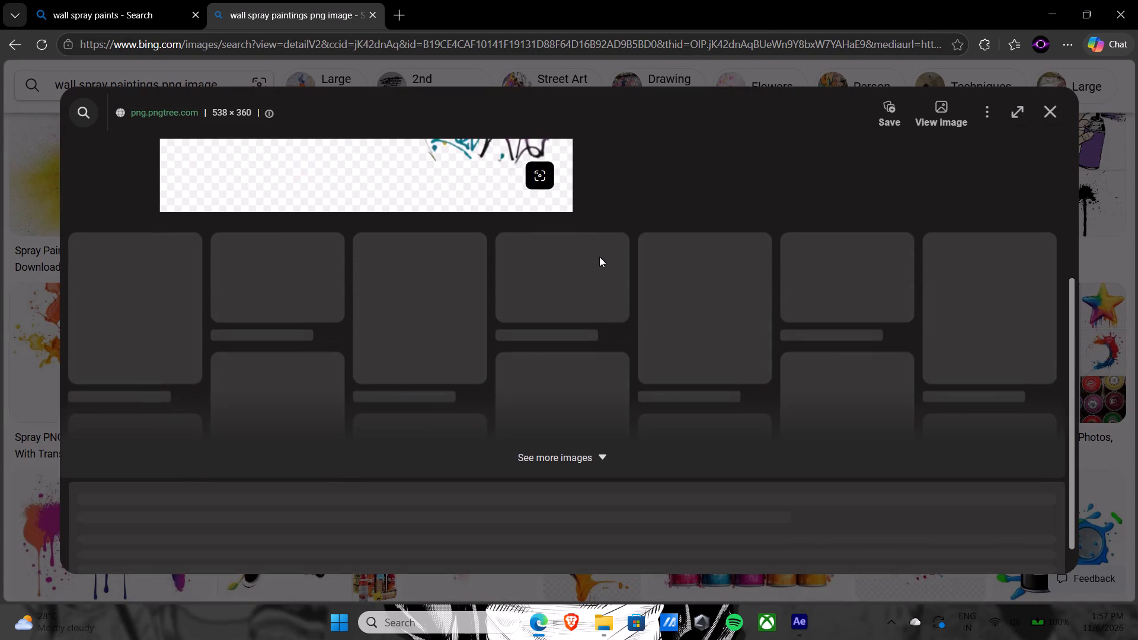
{"action": "scroll", "coordinate": [599, 257], "scroll_direction": "up", "scroll_amount": 3}
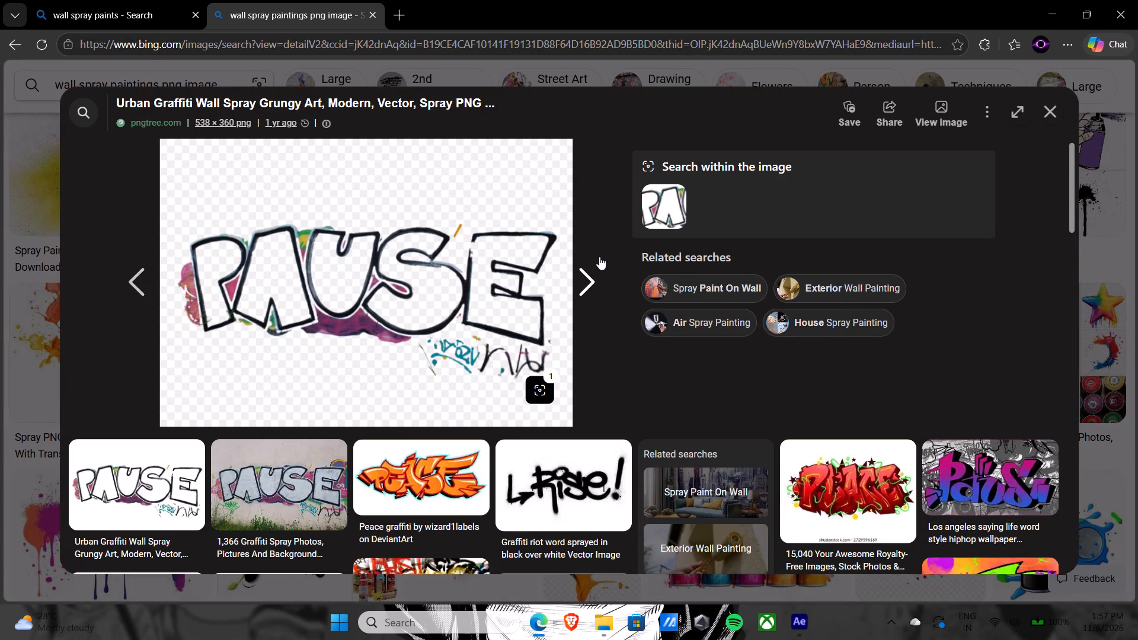
{"action": "scroll", "coordinate": [599, 257], "scroll_direction": "down", "scroll_amount": 2}
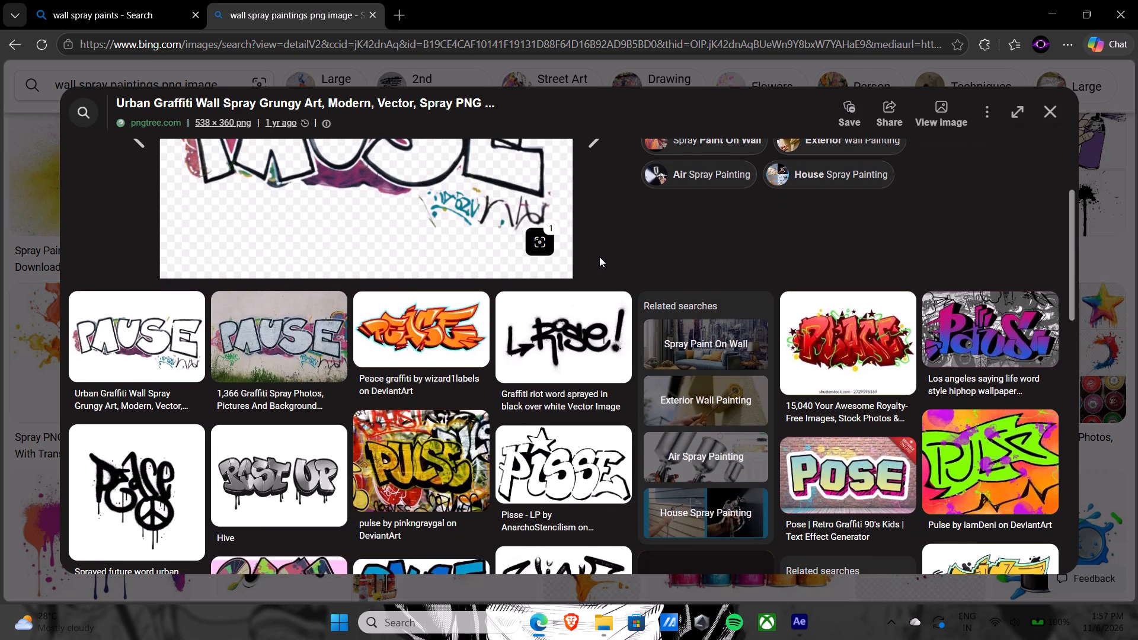
{"action": "scroll", "coordinate": [599, 257], "scroll_direction": "down", "scroll_amount": 5}
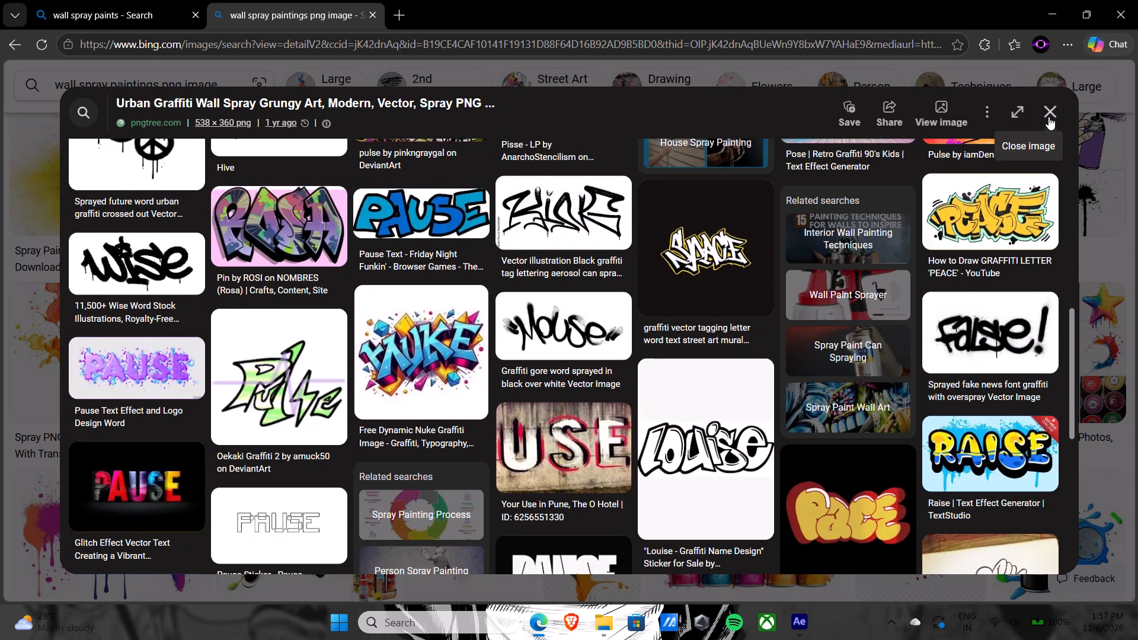
{"action": "left_click", "coordinate": [1055, 117]}
Look through the wall spray paintings image results, back up to the first rows, for another usable graffiti design.
{"action": "scroll", "coordinate": [520, 274], "scroll_direction": "down", "scroll_amount": 3}
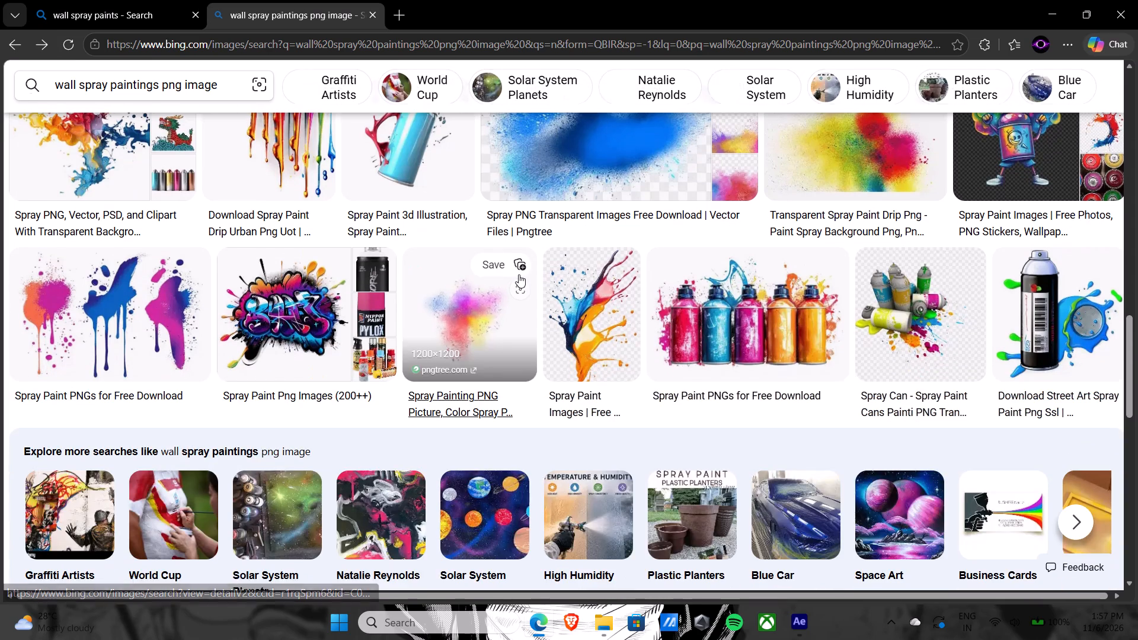
{"action": "scroll", "coordinate": [519, 274], "scroll_direction": "down", "scroll_amount": 3}
{"action": "scroll", "coordinate": [519, 274], "scroll_direction": "up", "scroll_amount": 13}
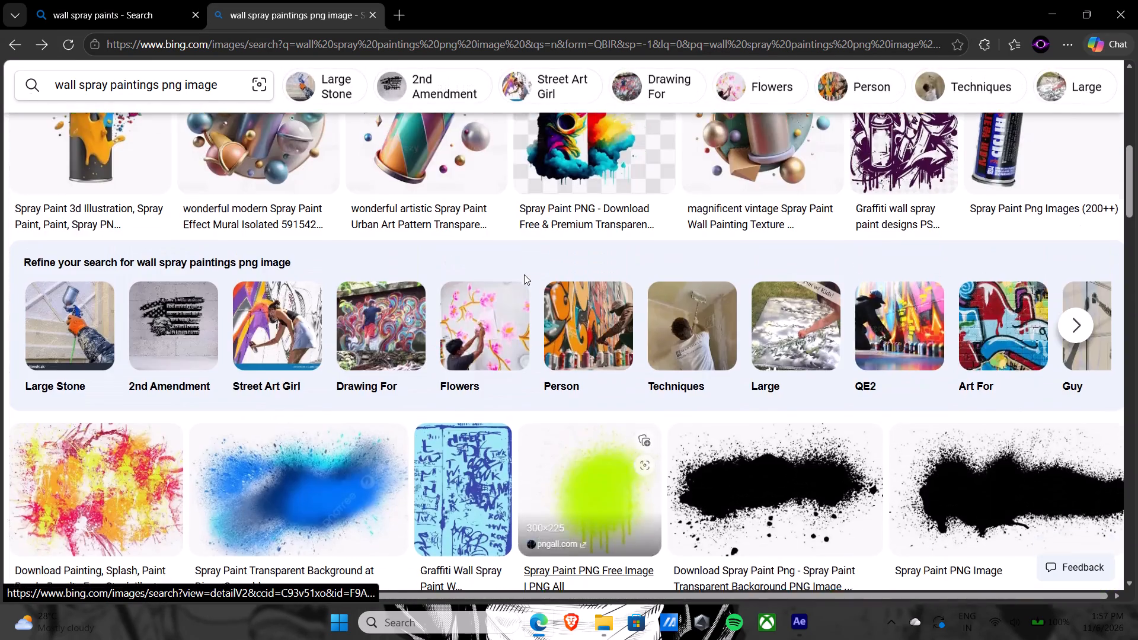
{"action": "scroll", "coordinate": [524, 274], "scroll_direction": "up", "scroll_amount": 9}
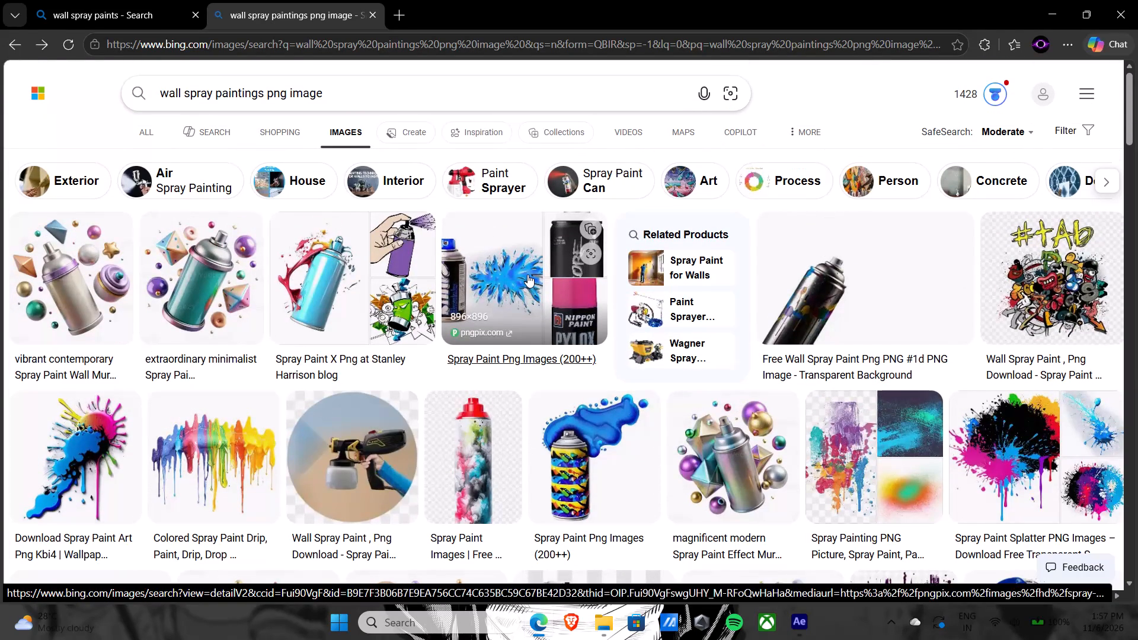
{"action": "scroll", "coordinate": [528, 274], "scroll_direction": "down", "scroll_amount": 1}
Open the #tAb graffiti image from vhv.rs and, via its related images, browse the "Graffiti, HD Png Download" design's suggestions.
{"action": "left_click", "coordinate": [1032, 211]}
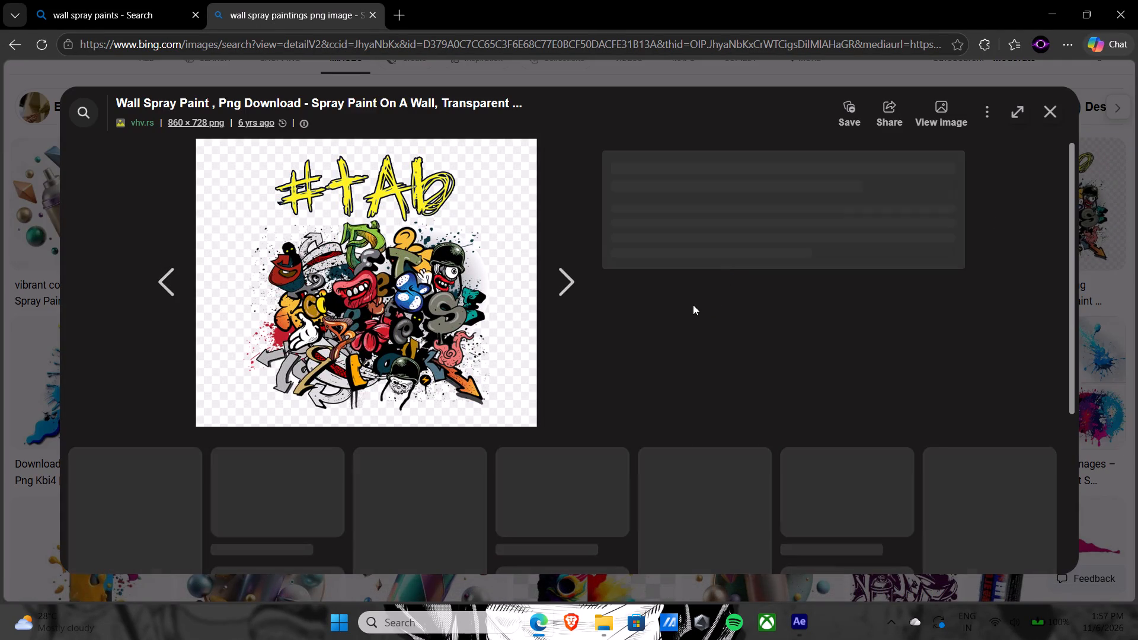
{"action": "scroll", "coordinate": [693, 305], "scroll_direction": "down", "scroll_amount": 3}
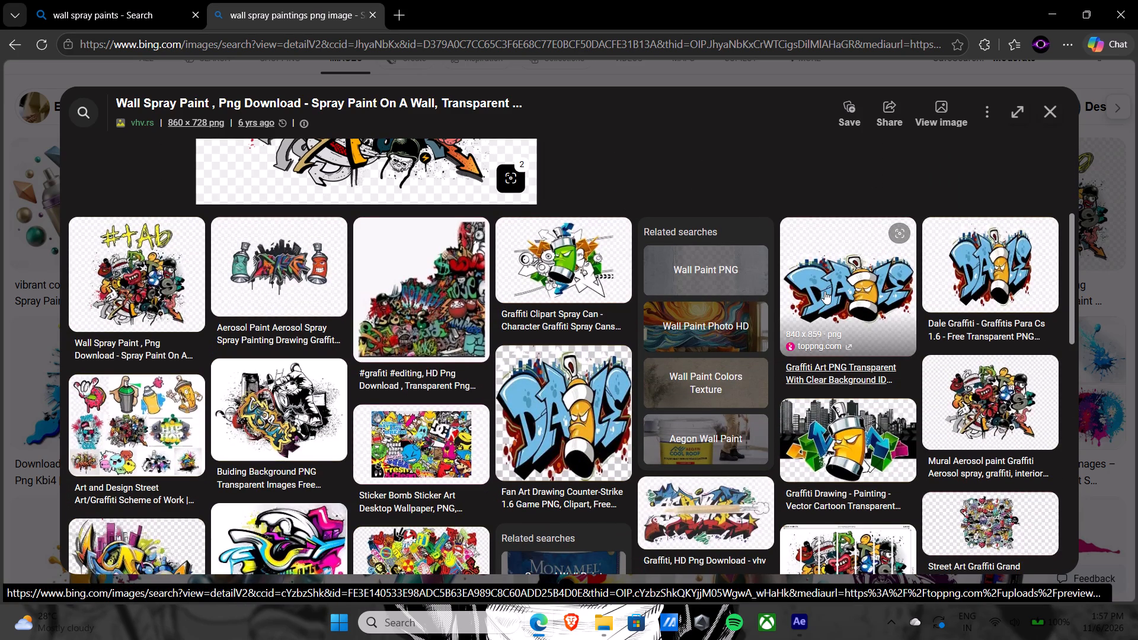
{"action": "scroll", "coordinate": [732, 354], "scroll_direction": "down", "scroll_amount": 2}
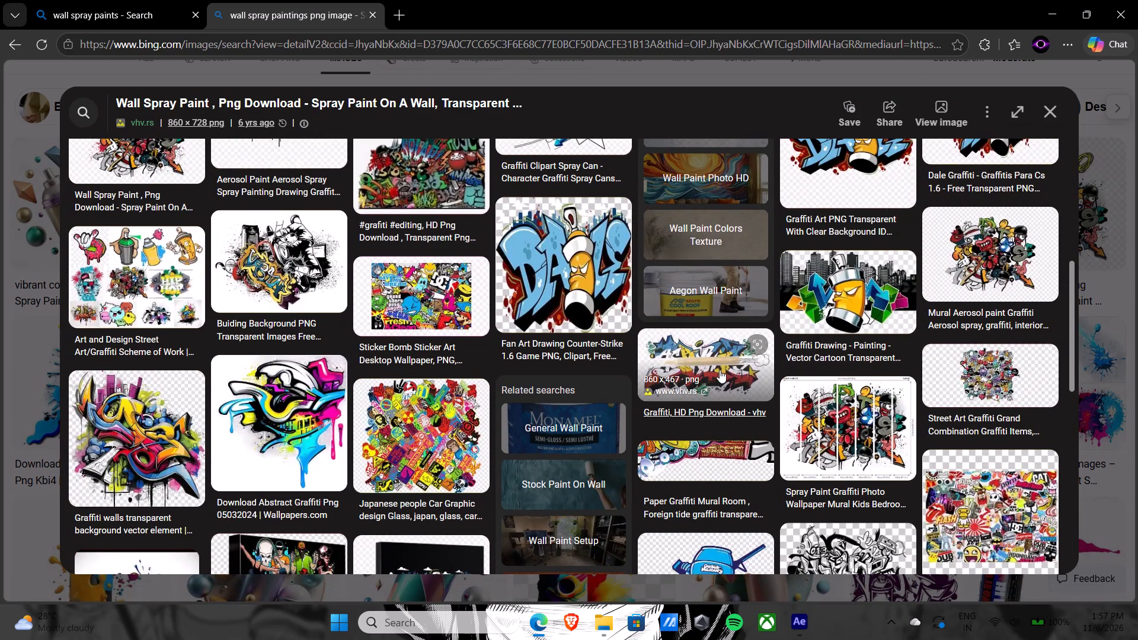
{"action": "left_click", "coordinate": [720, 366]}
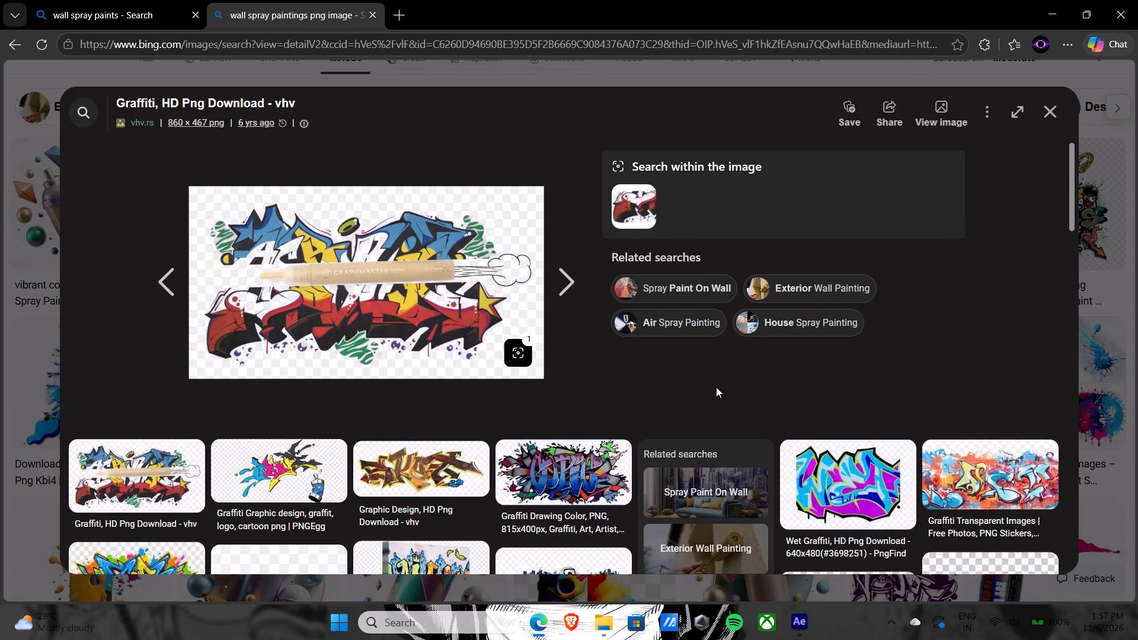
{"action": "scroll", "coordinate": [716, 387], "scroll_direction": "down", "scroll_amount": 2}
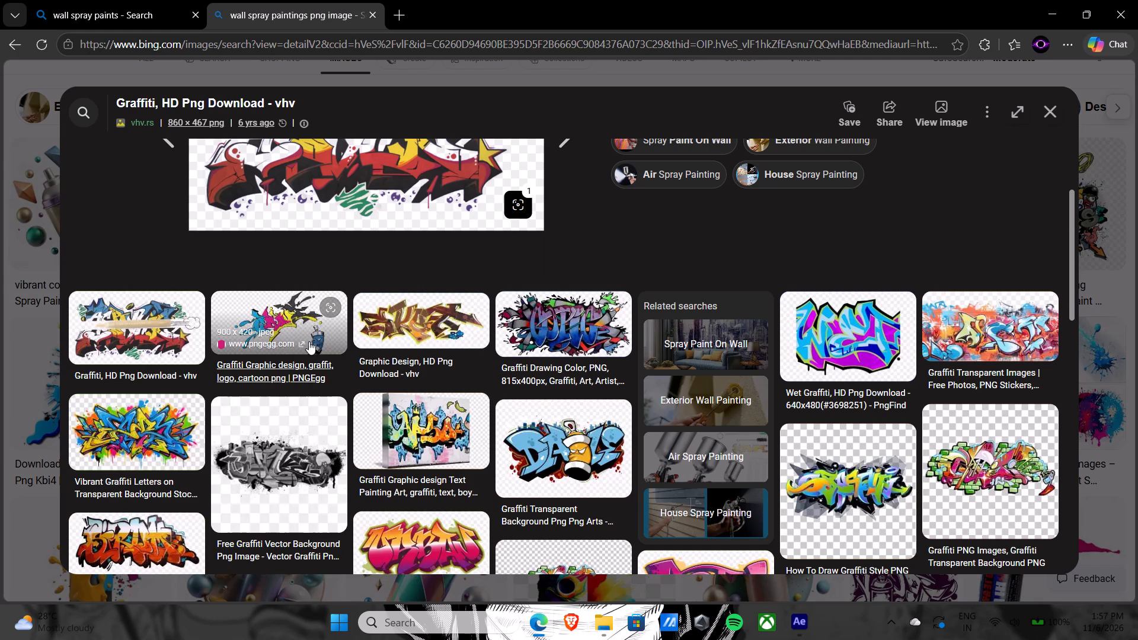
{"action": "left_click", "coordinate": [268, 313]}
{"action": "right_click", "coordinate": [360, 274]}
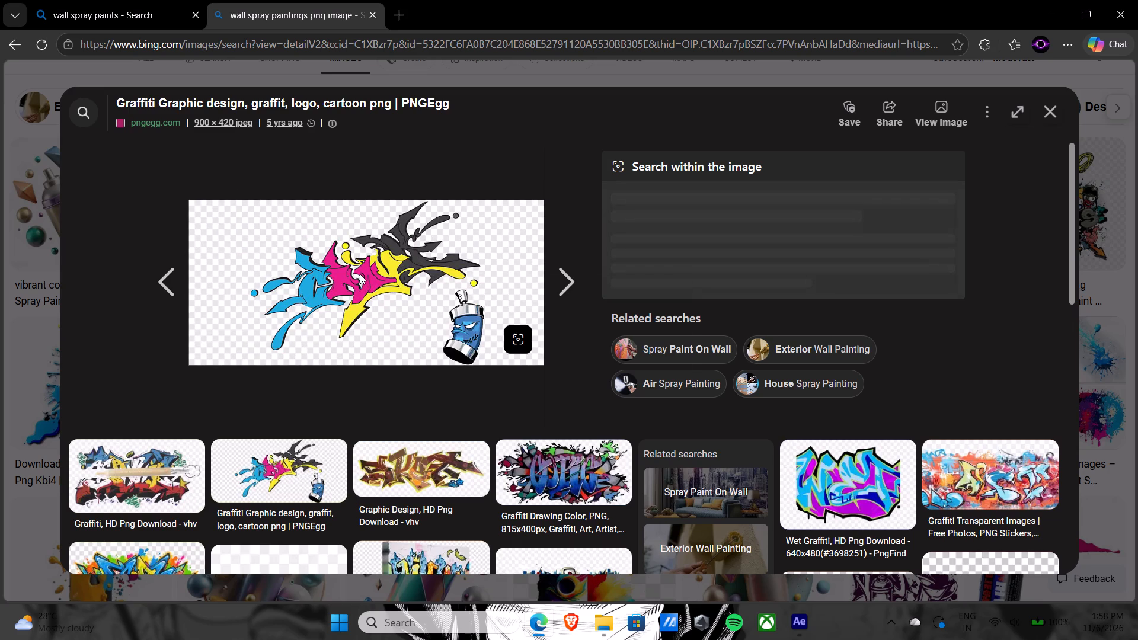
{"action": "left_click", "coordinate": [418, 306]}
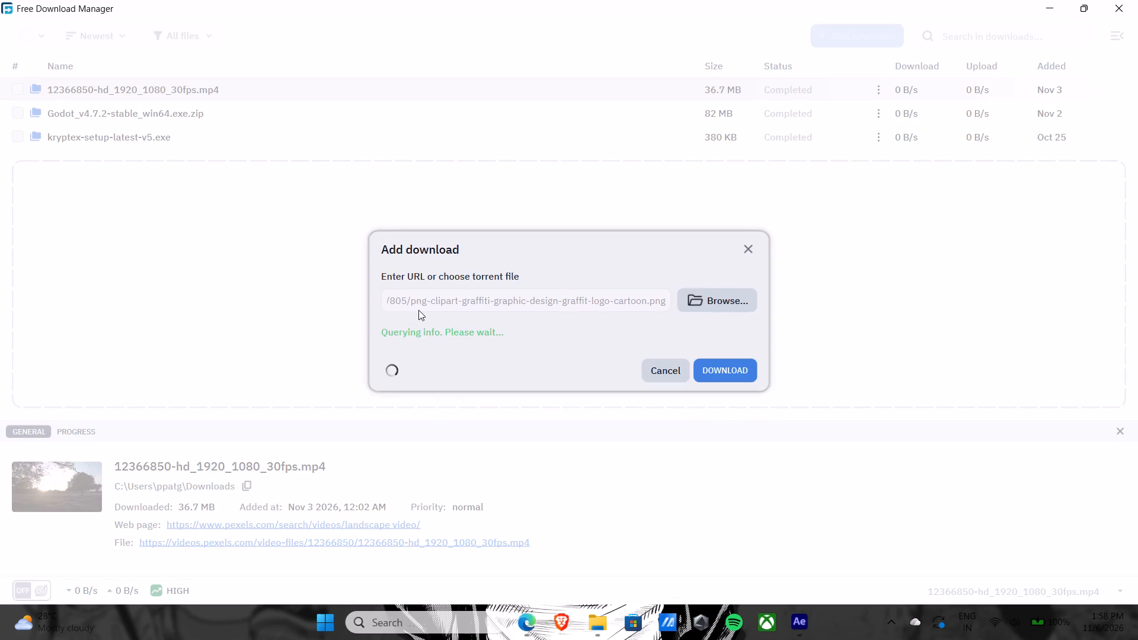
Save the pngegg.com graffiti logo image to the Pictures folder as "png 1" with the browser, dismissing Free Download Manager's download prompts.
{"action": "left_click", "coordinate": [1137, 0]}
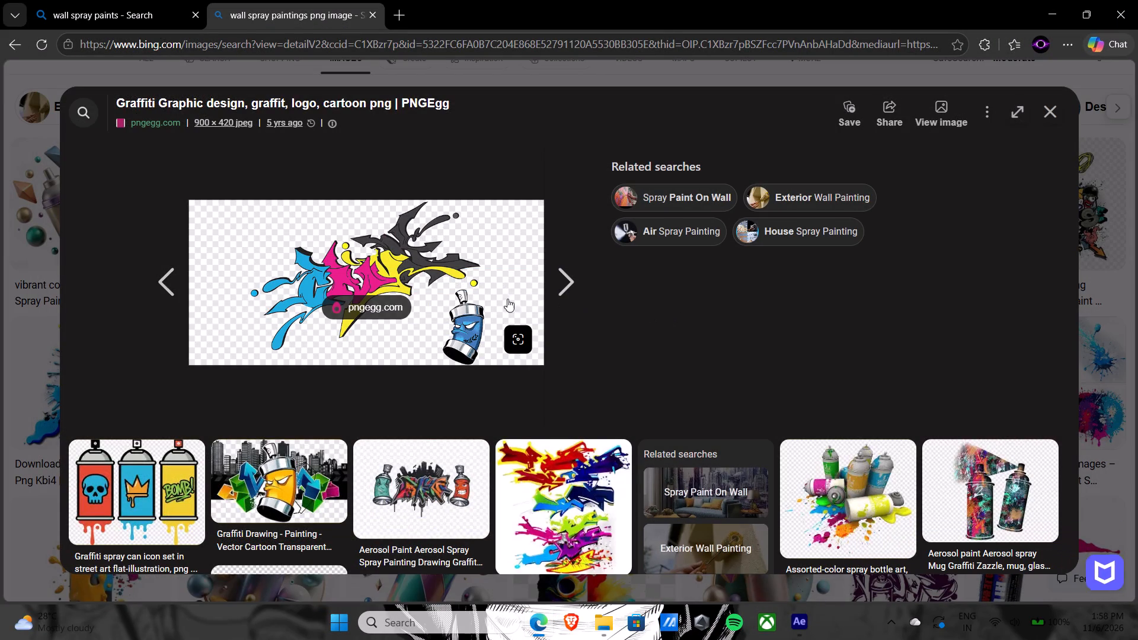
{"action": "right_click", "coordinate": [373, 266]}
{"action": "left_click", "coordinate": [419, 308]}
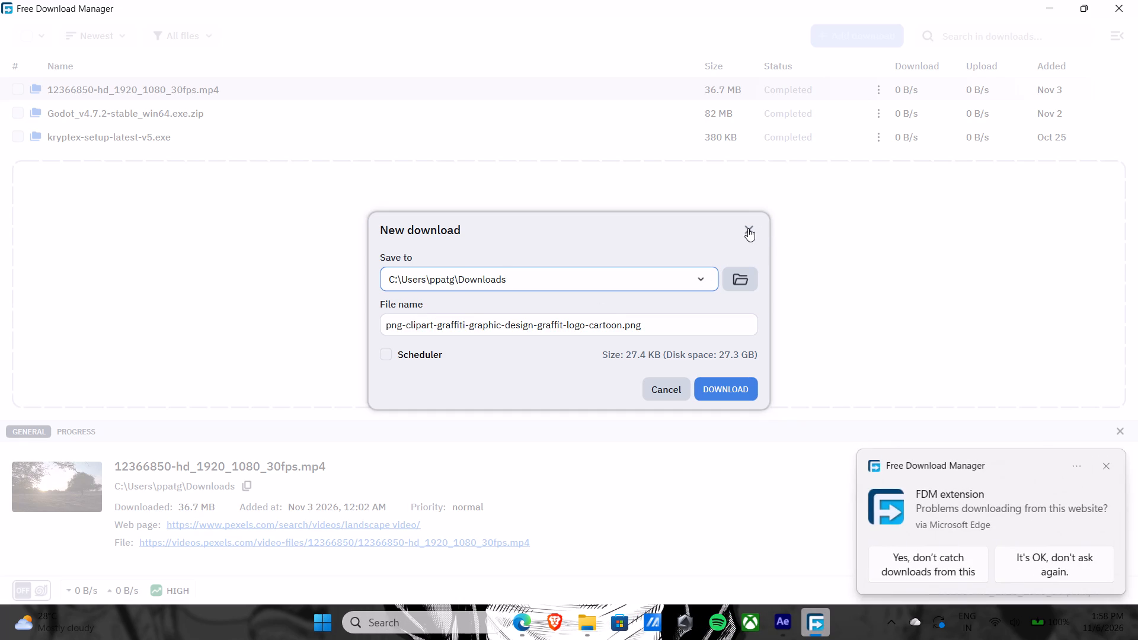
{"action": "left_click", "coordinate": [748, 228]}
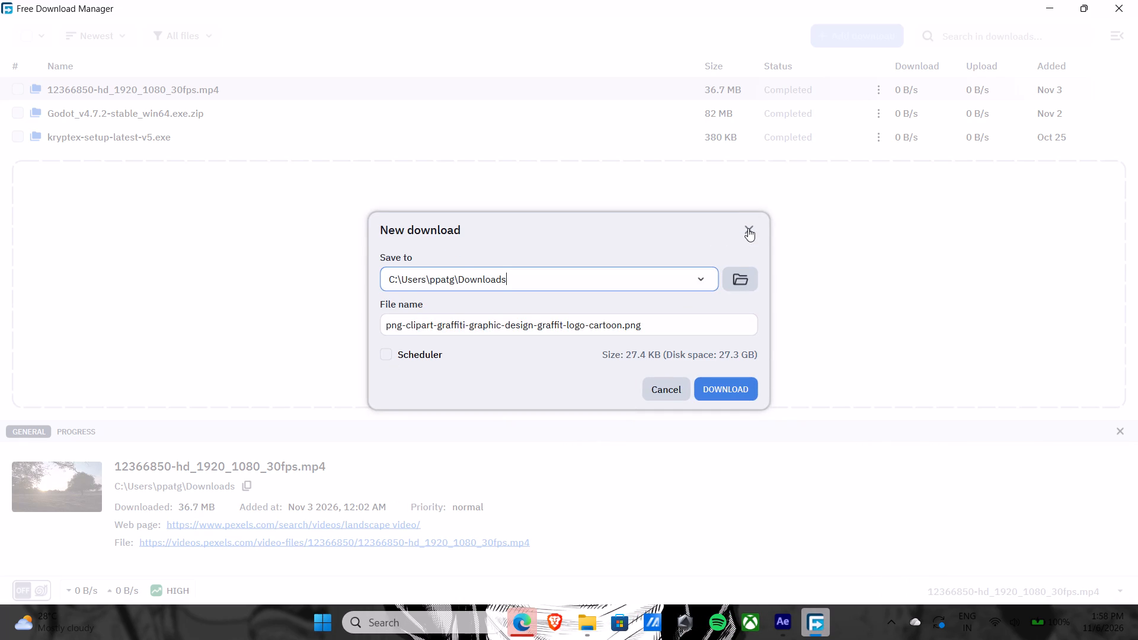
{"action": "left_click", "coordinate": [748, 228]}
{"action": "left_click", "coordinate": [1131, 2]}
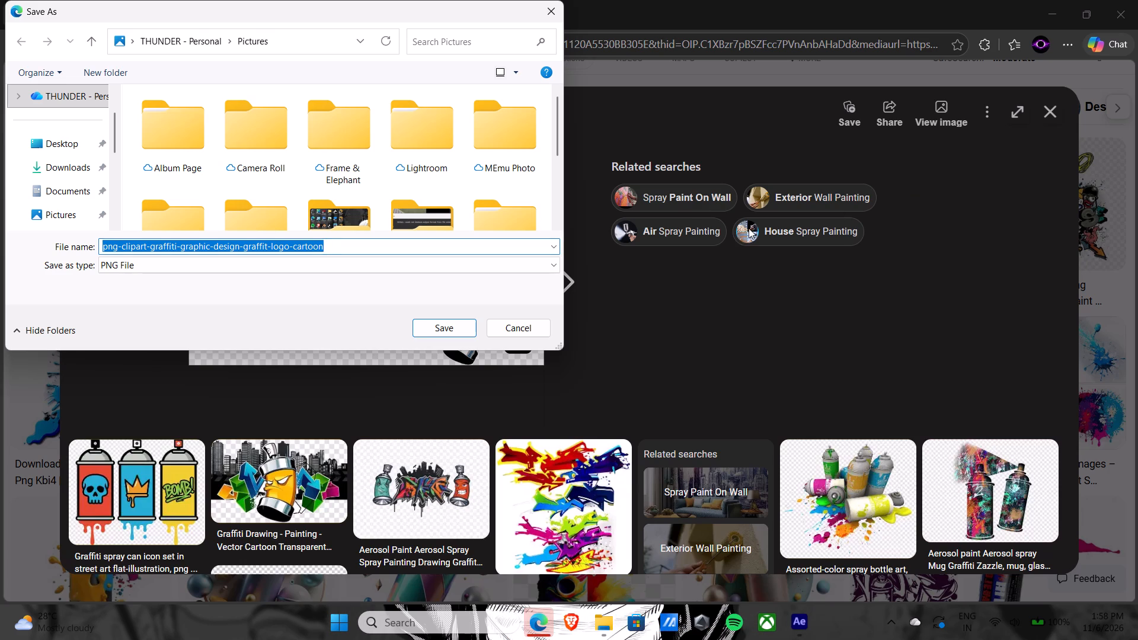
{"action": "key", "text": "BackSpace"}
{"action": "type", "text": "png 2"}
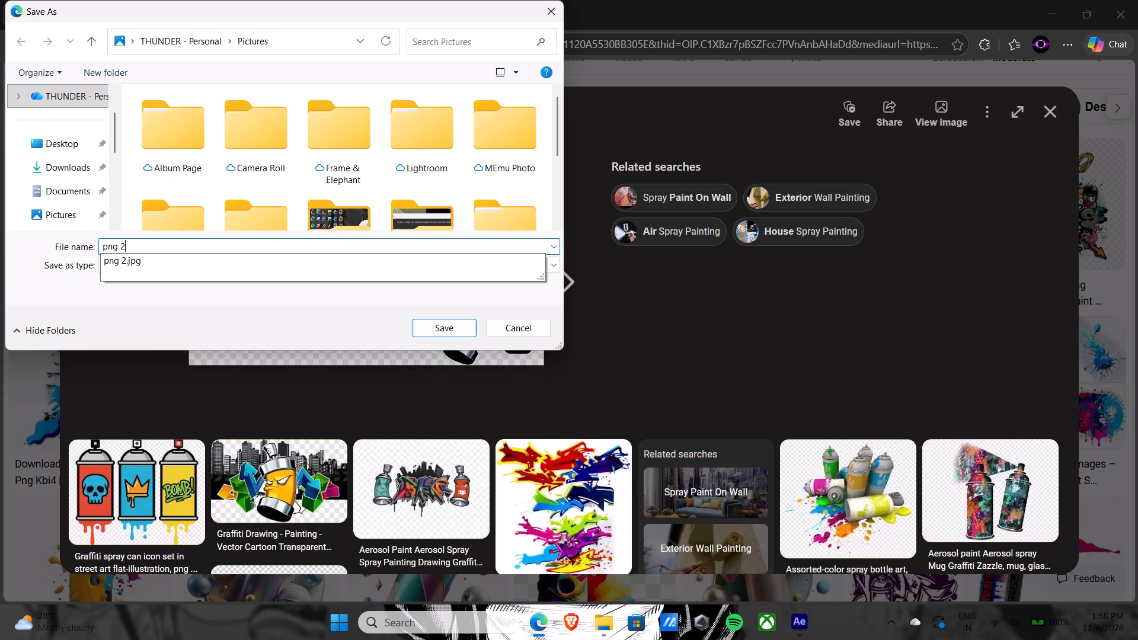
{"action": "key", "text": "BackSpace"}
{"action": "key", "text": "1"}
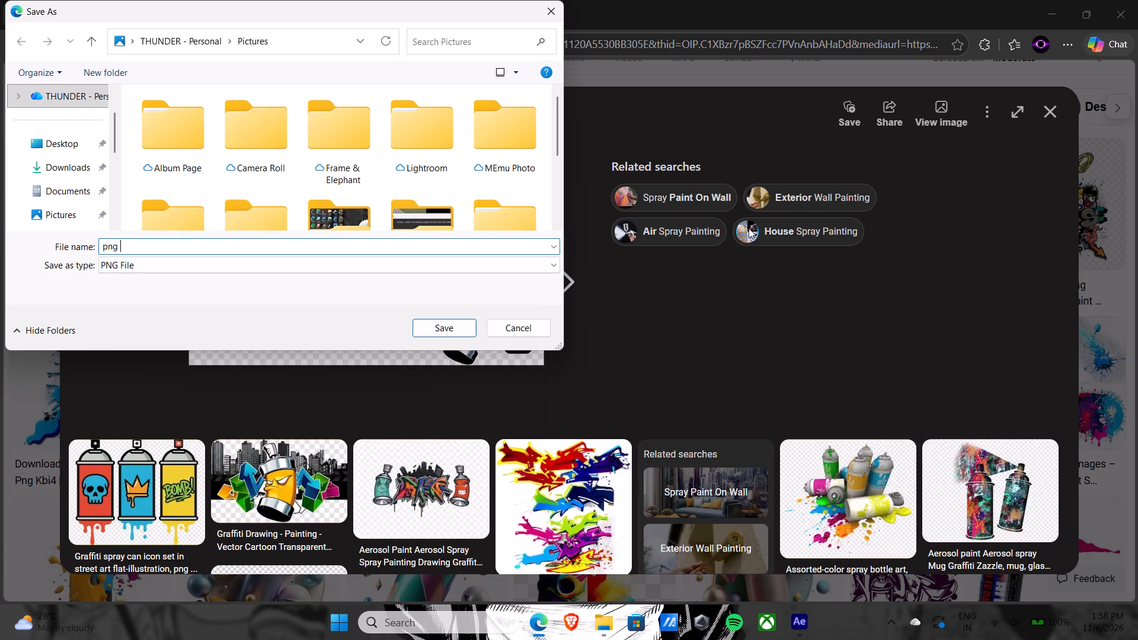
{"action": "left_click", "coordinate": [435, 328]}
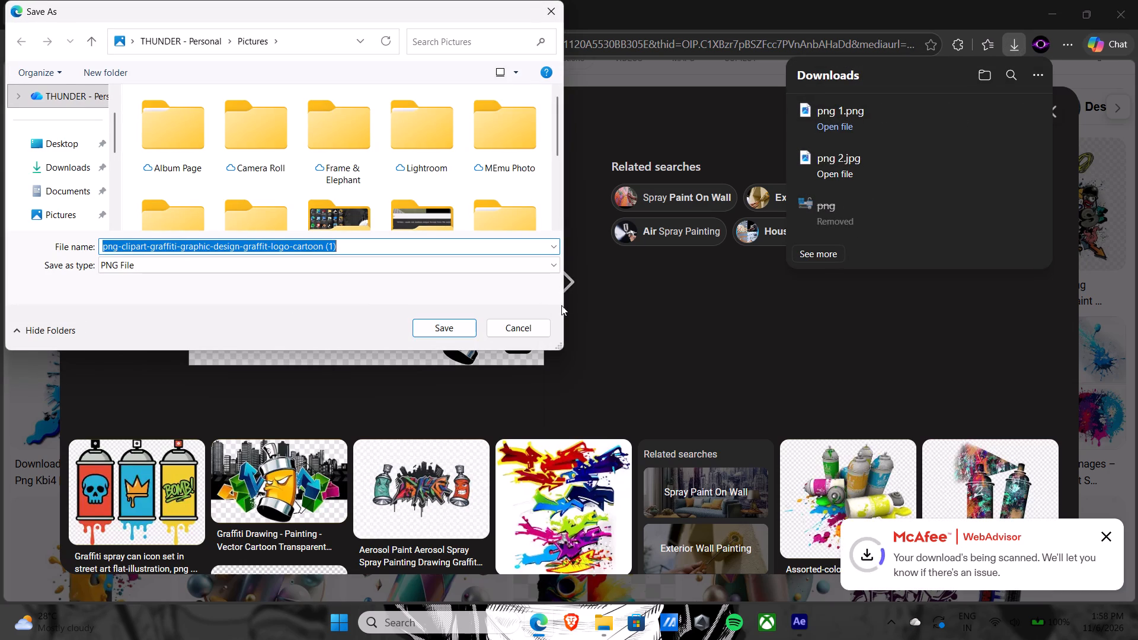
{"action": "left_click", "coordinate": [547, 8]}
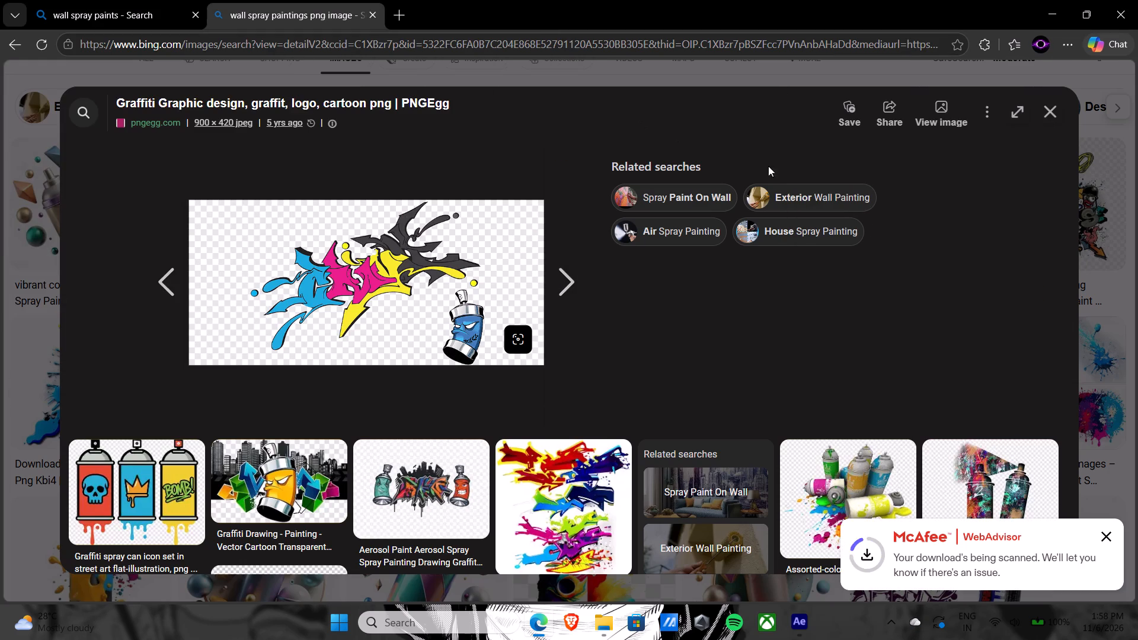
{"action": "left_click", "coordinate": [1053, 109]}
Look through the image results for another spray paint element and open the black spray paint texture from criativodahora.com.
{"action": "scroll", "coordinate": [835, 291], "scroll_direction": "down", "scroll_amount": 5}
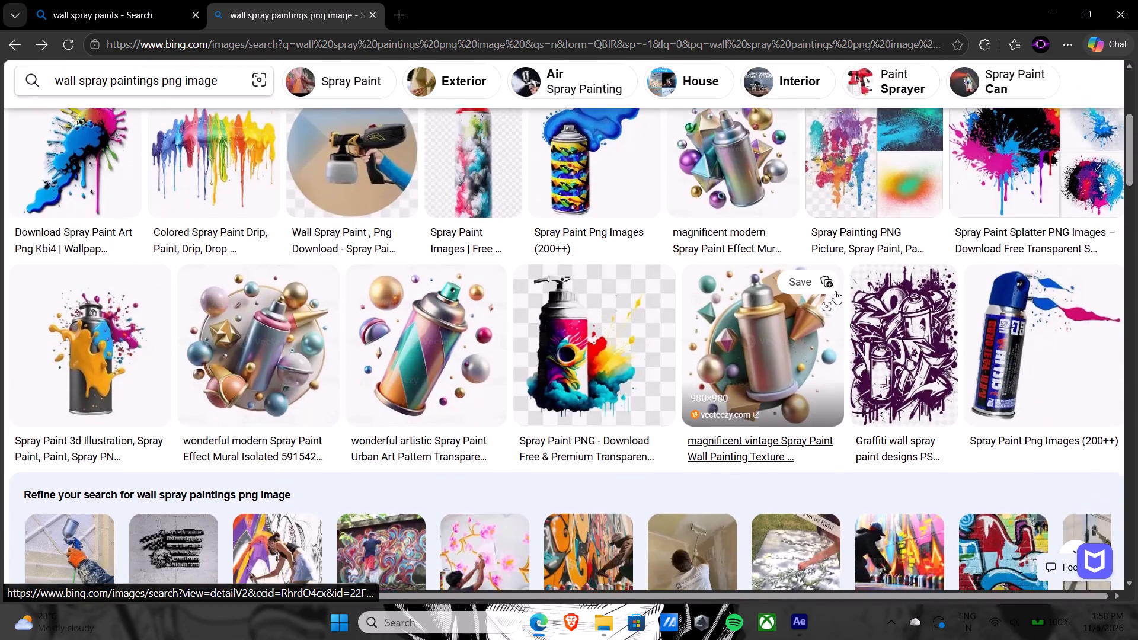
{"action": "scroll", "coordinate": [835, 291], "scroll_direction": "down", "scroll_amount": 6}
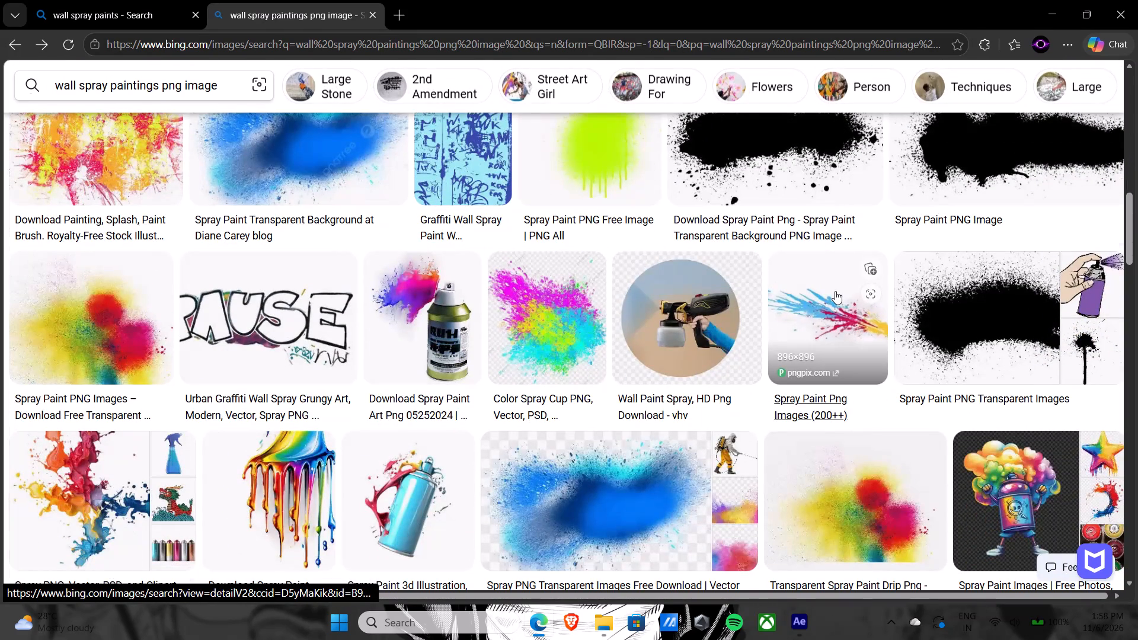
{"action": "scroll", "coordinate": [836, 291], "scroll_direction": "down", "scroll_amount": 5}
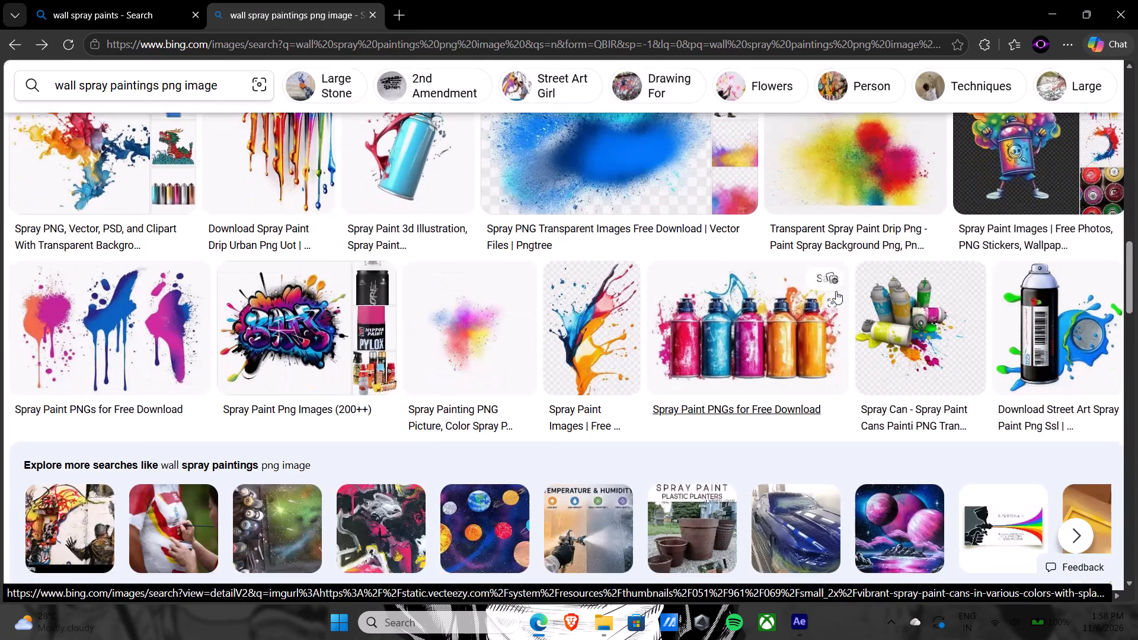
{"action": "scroll", "coordinate": [836, 291], "scroll_direction": "down", "scroll_amount": 4}
{"action": "scroll", "coordinate": [836, 291], "scroll_direction": "up", "scroll_amount": 3}
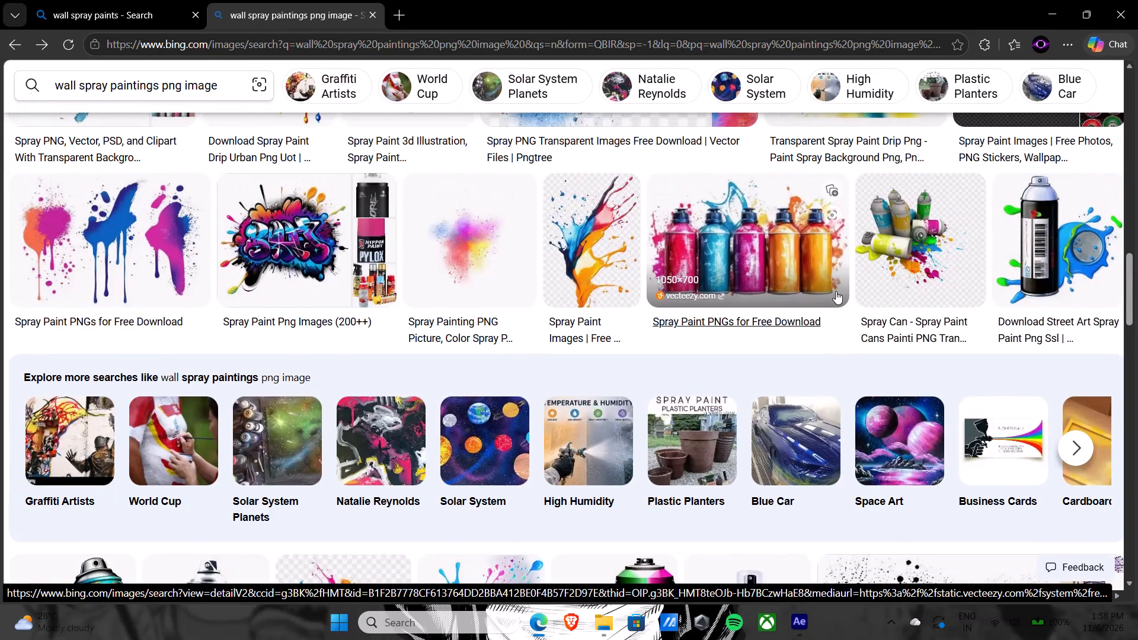
{"action": "scroll", "coordinate": [836, 291], "scroll_direction": "down", "scroll_amount": 7}
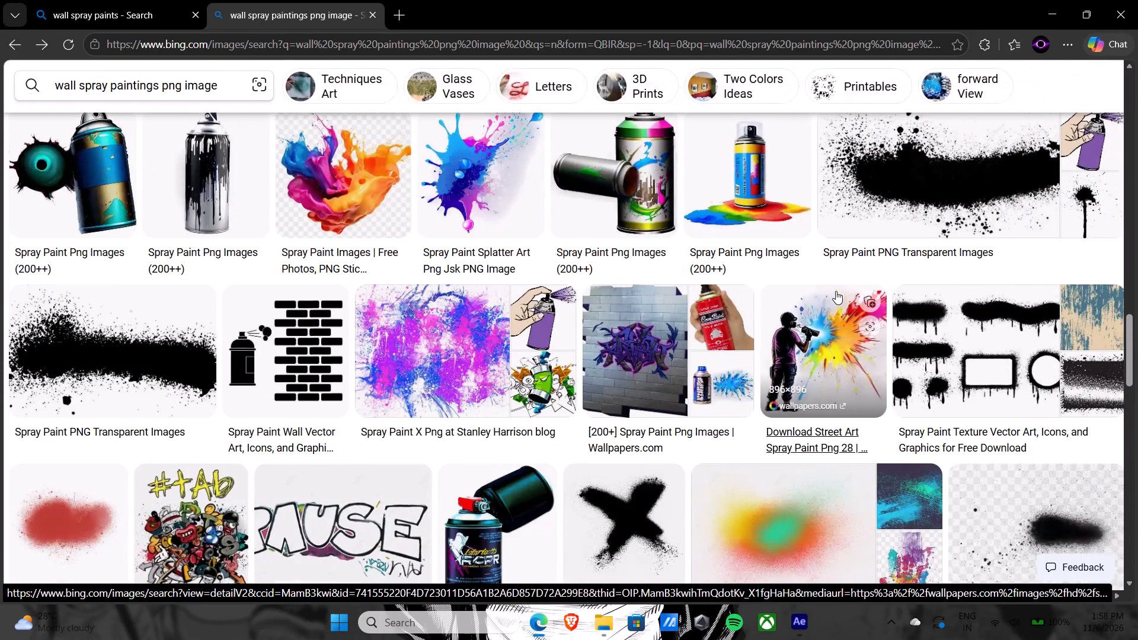
{"action": "scroll", "coordinate": [836, 291], "scroll_direction": "down", "scroll_amount": 9}
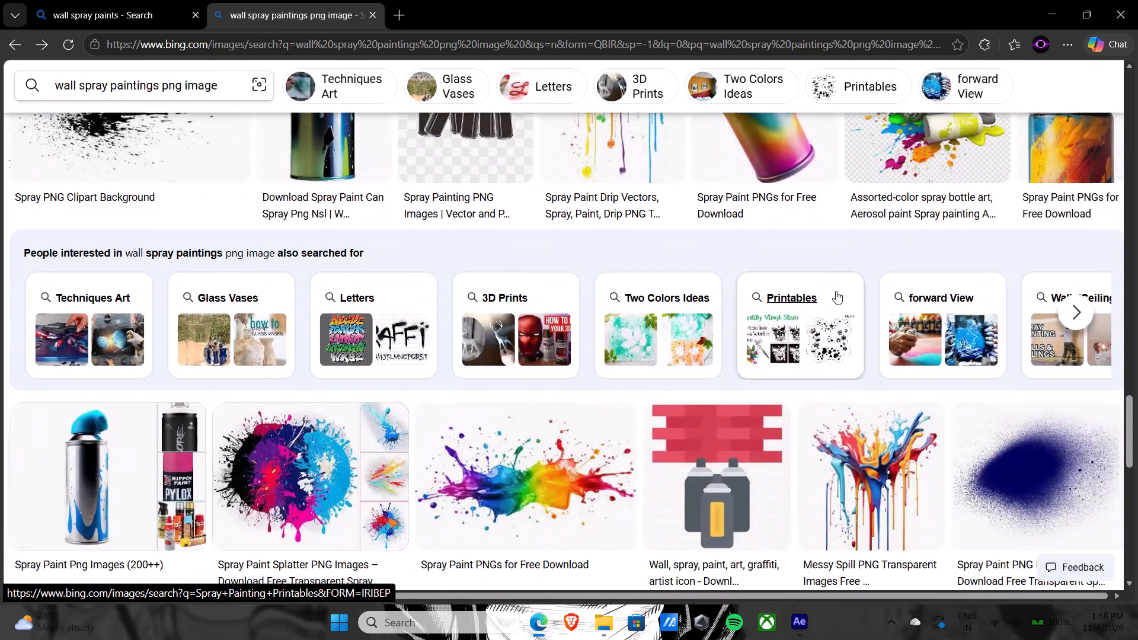
{"action": "scroll", "coordinate": [836, 291], "scroll_direction": "down", "scroll_amount": 5}
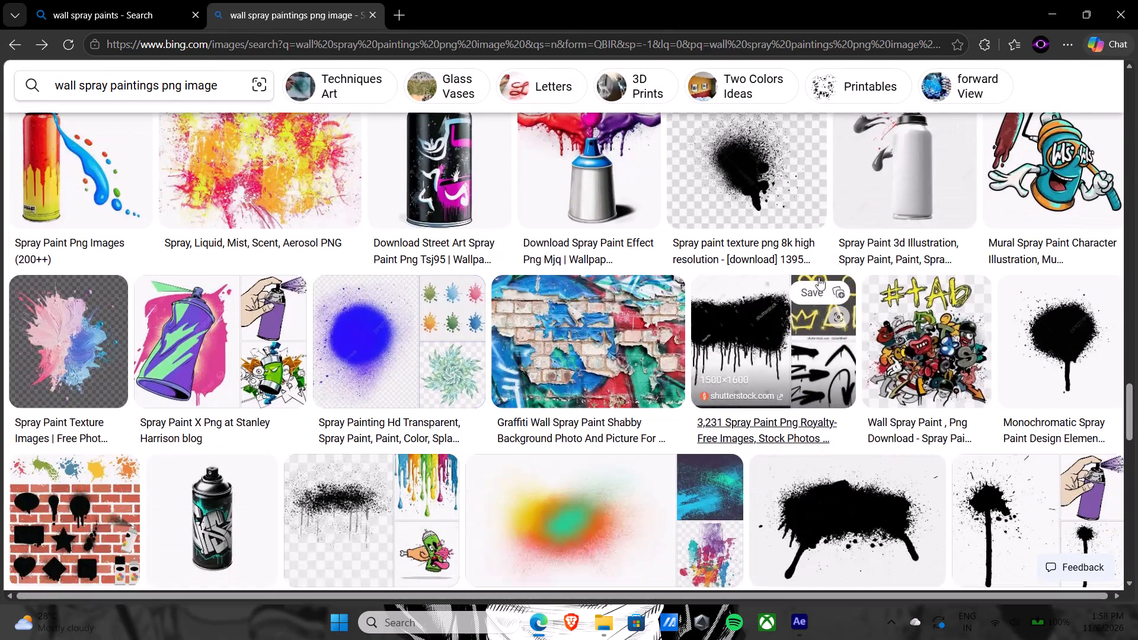
{"action": "left_click", "coordinate": [747, 175]}
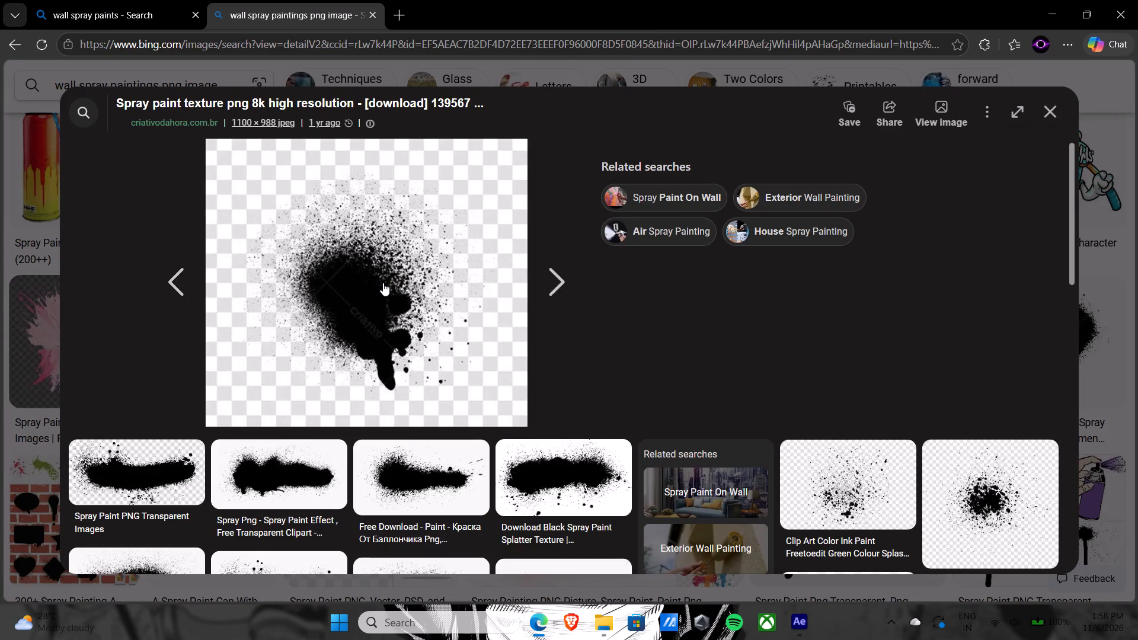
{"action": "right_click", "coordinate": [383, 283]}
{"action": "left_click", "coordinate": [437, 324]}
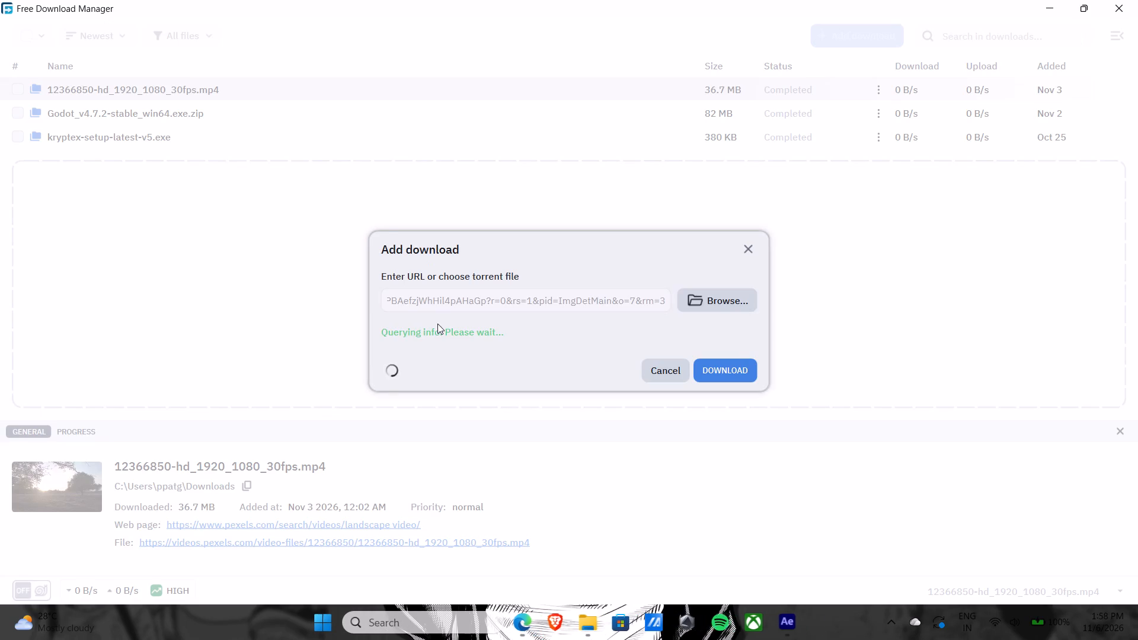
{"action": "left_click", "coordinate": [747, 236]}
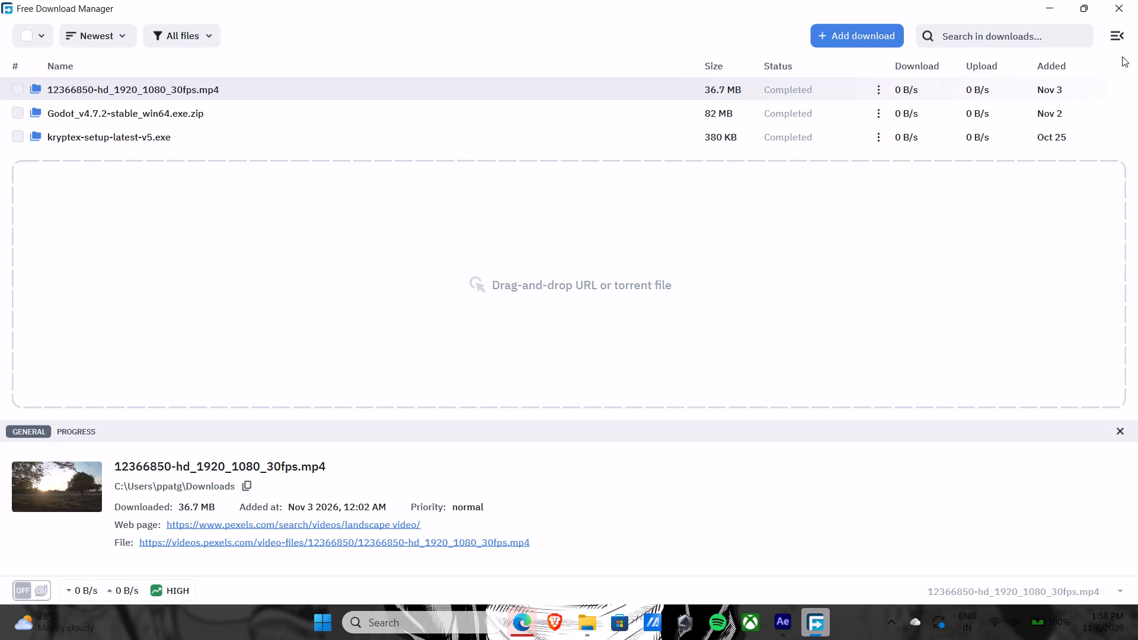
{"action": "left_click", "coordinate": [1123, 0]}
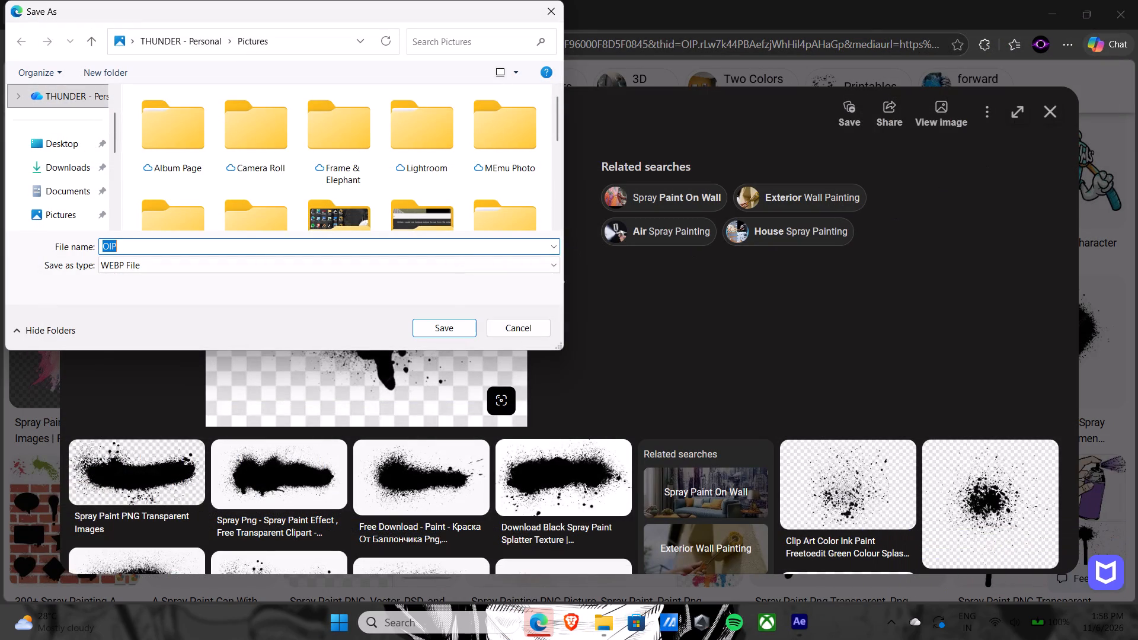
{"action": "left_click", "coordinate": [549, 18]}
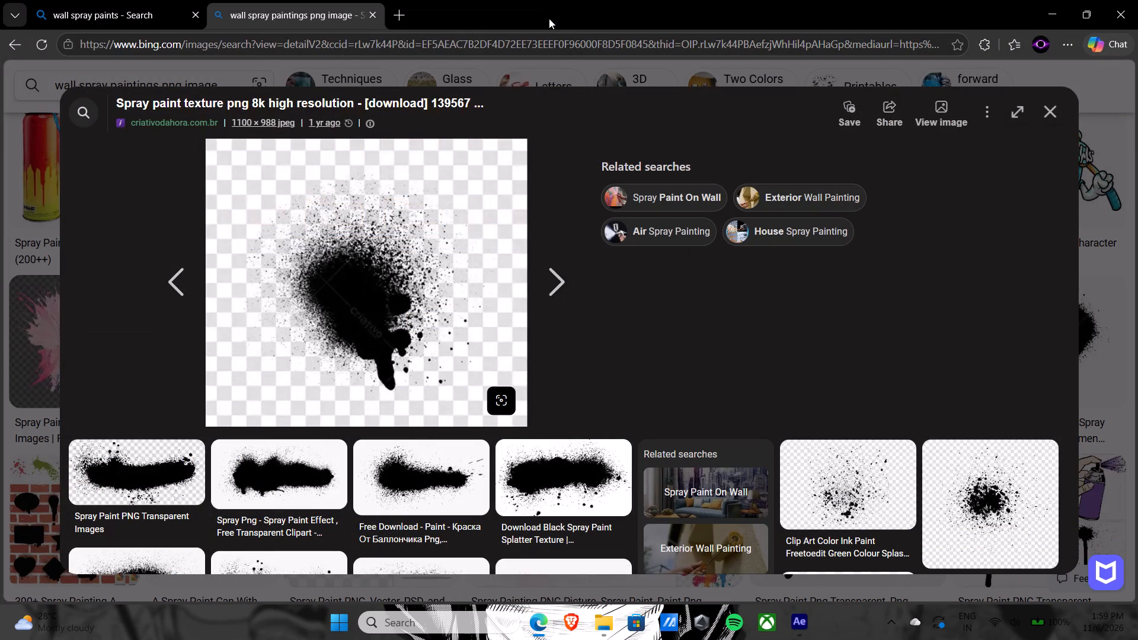
Open the black paint splatter from pngset.com among the related images and save it to Pictures as png 3.
{"action": "scroll", "coordinate": [640, 353], "scroll_direction": "down", "scroll_amount": 3}
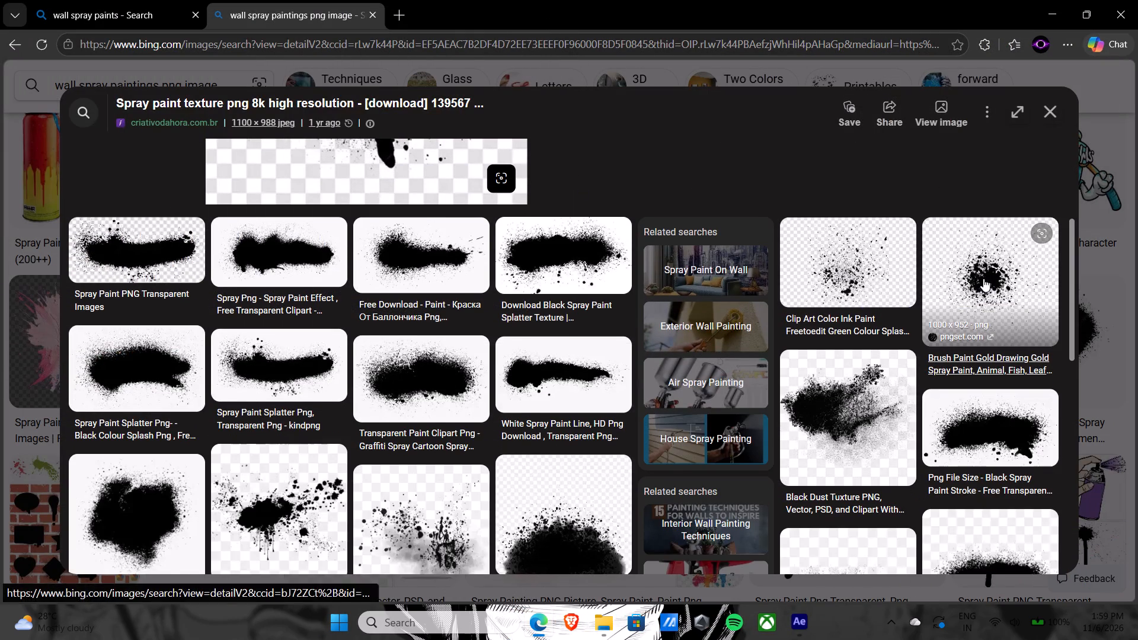
{"action": "left_click", "coordinate": [983, 279]}
{"action": "right_click", "coordinate": [361, 273]}
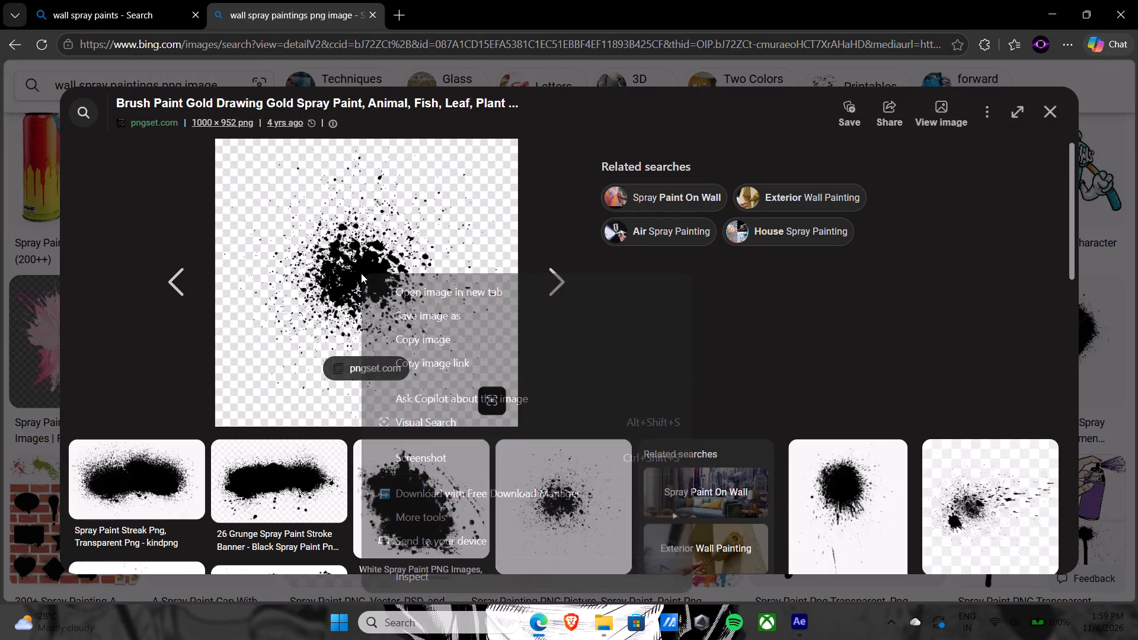
{"action": "left_click", "coordinate": [433, 312]}
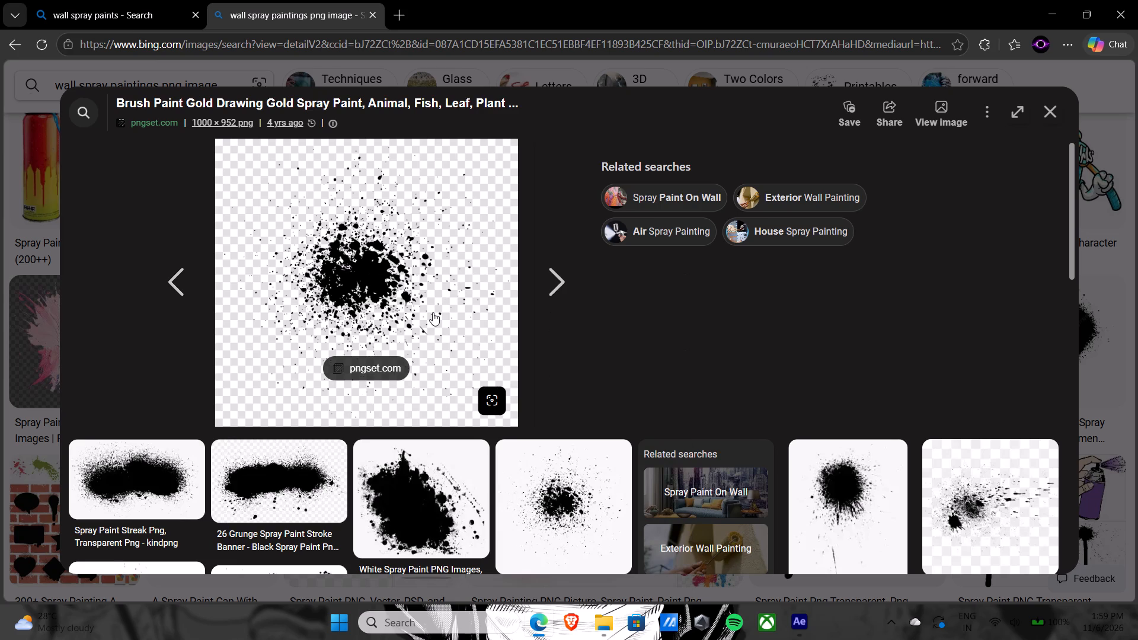
{"action": "left_click", "coordinate": [751, 245]}
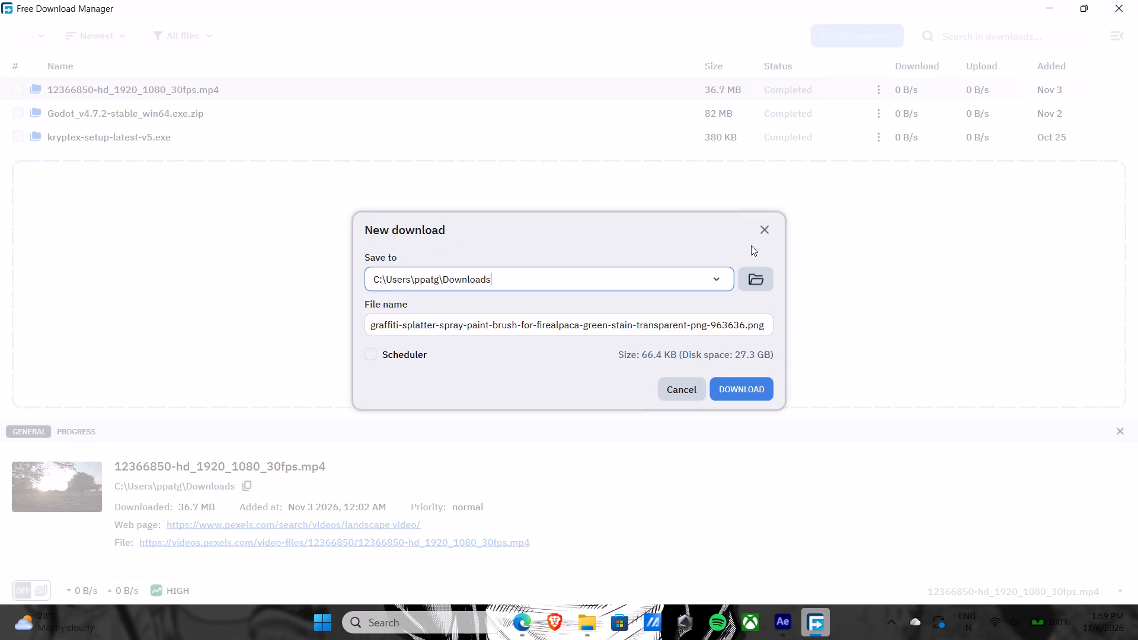
{"action": "left_click", "coordinate": [766, 226]}
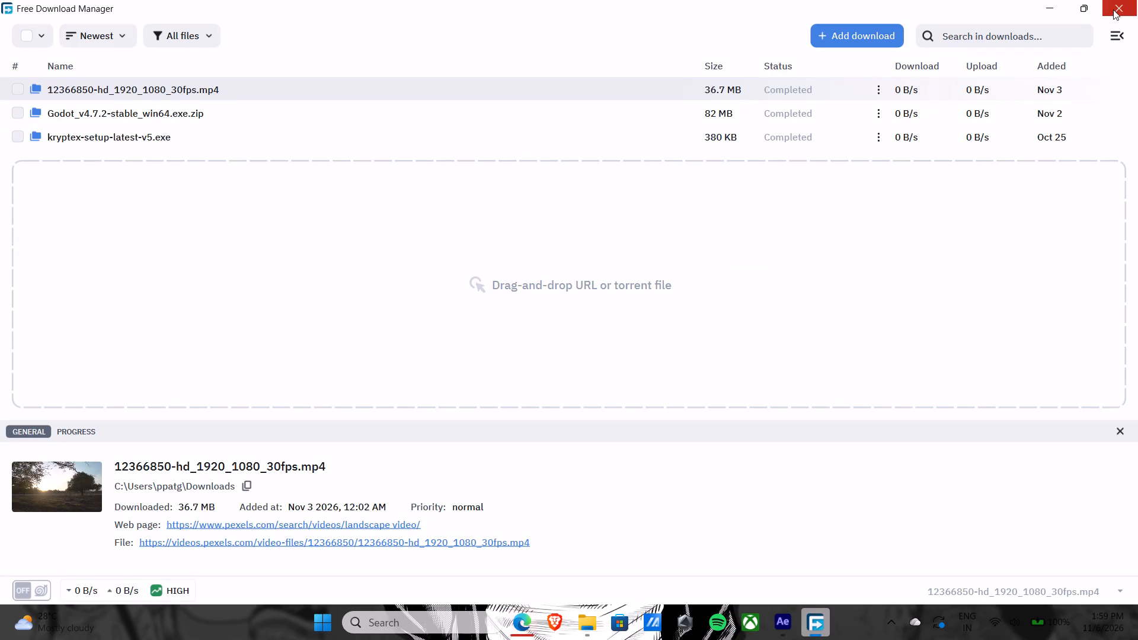
{"action": "left_click", "coordinate": [1113, 9]}
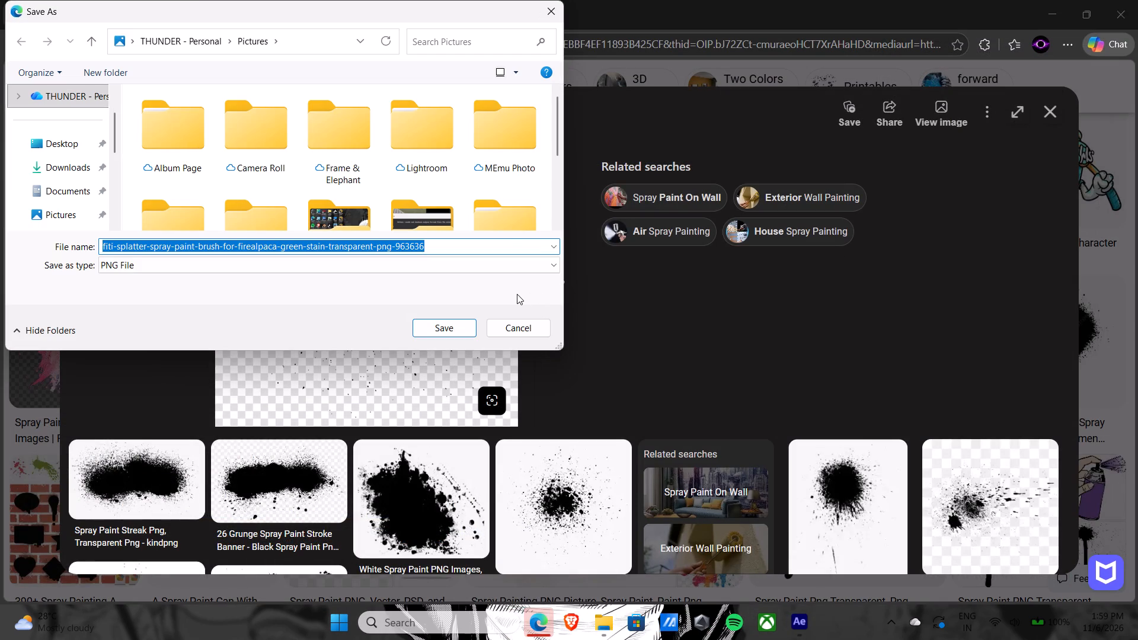
{"action": "key", "text": "BackSpace"}
{"action": "type", "text": "png"}
{"action": "key", "text": "space"}
{"action": "key", "text": "3"}
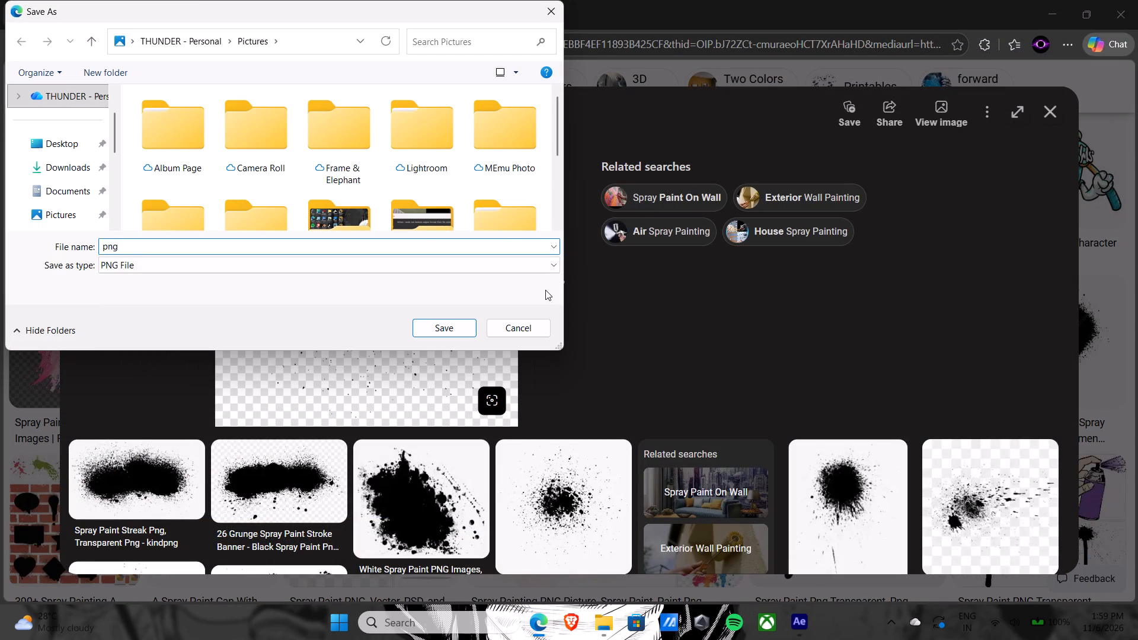
{"action": "left_click", "coordinate": [440, 331]}
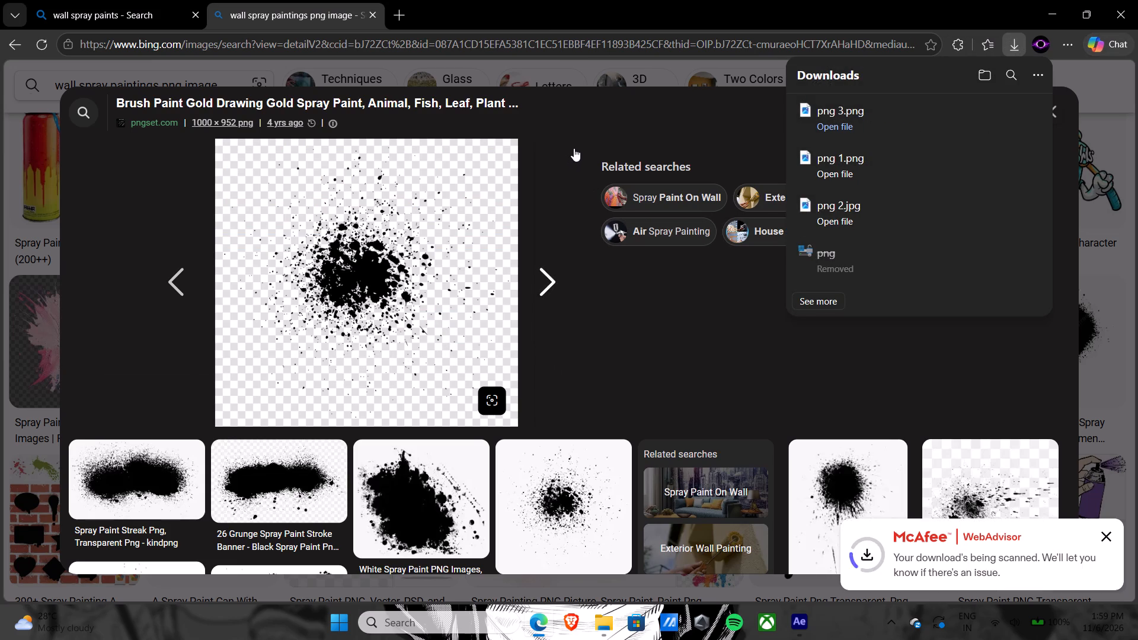
{"action": "left_click", "coordinate": [608, 119]}
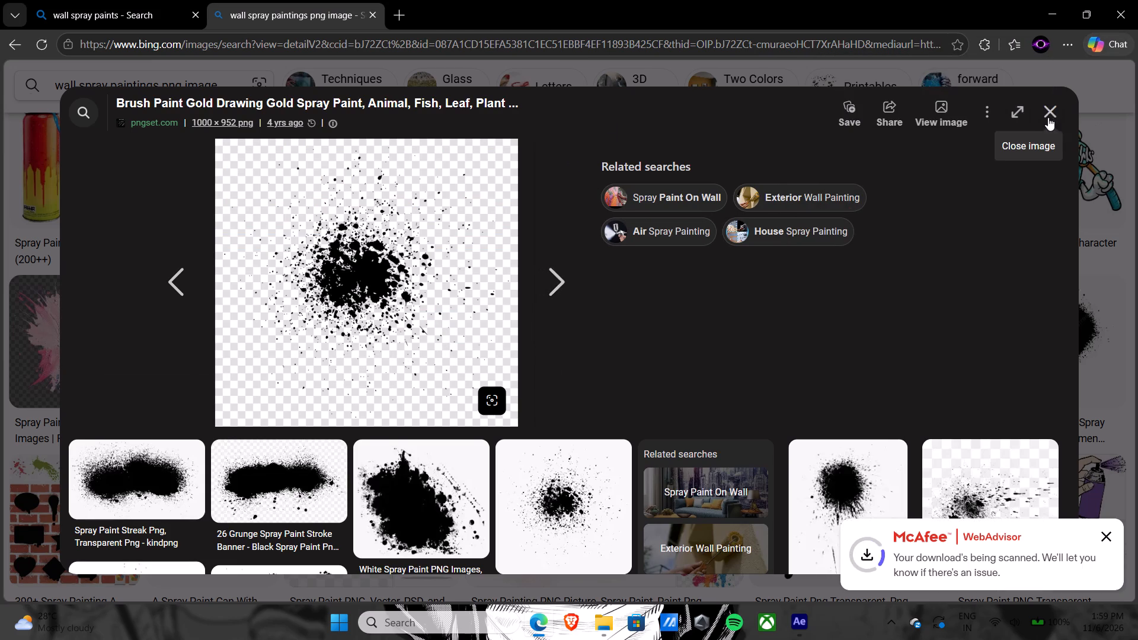
Close the image view and the browser, and return to the alley composition in After Effects.
{"action": "left_click", "coordinate": [1054, 117]}
{"action": "left_click", "coordinate": [1119, 1]}
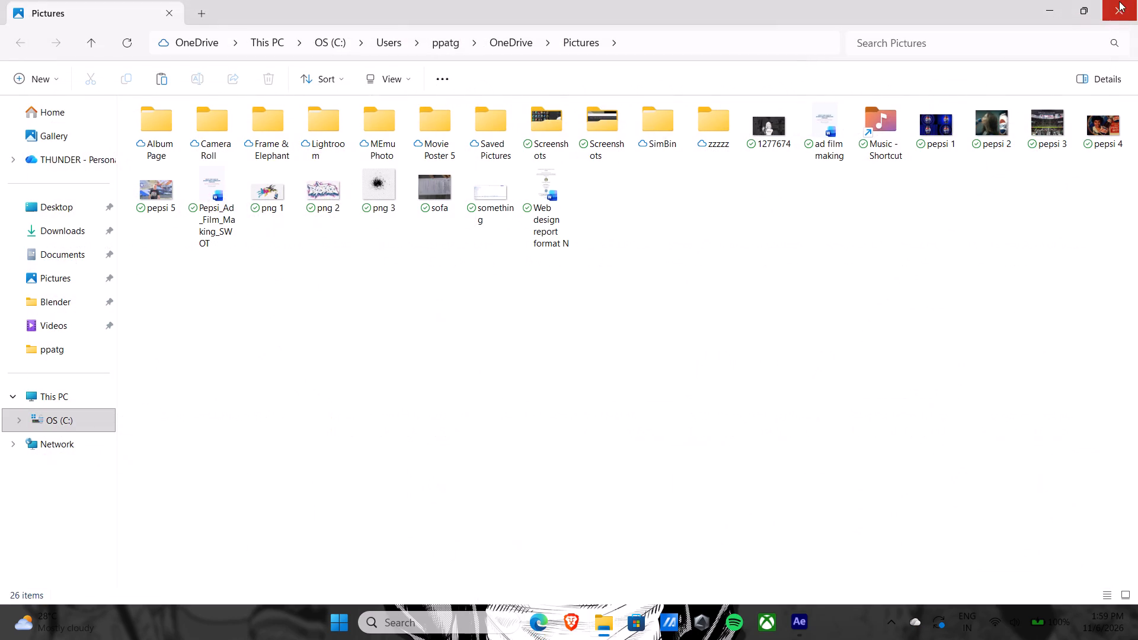
{"action": "left_click", "coordinate": [1047, 14]}
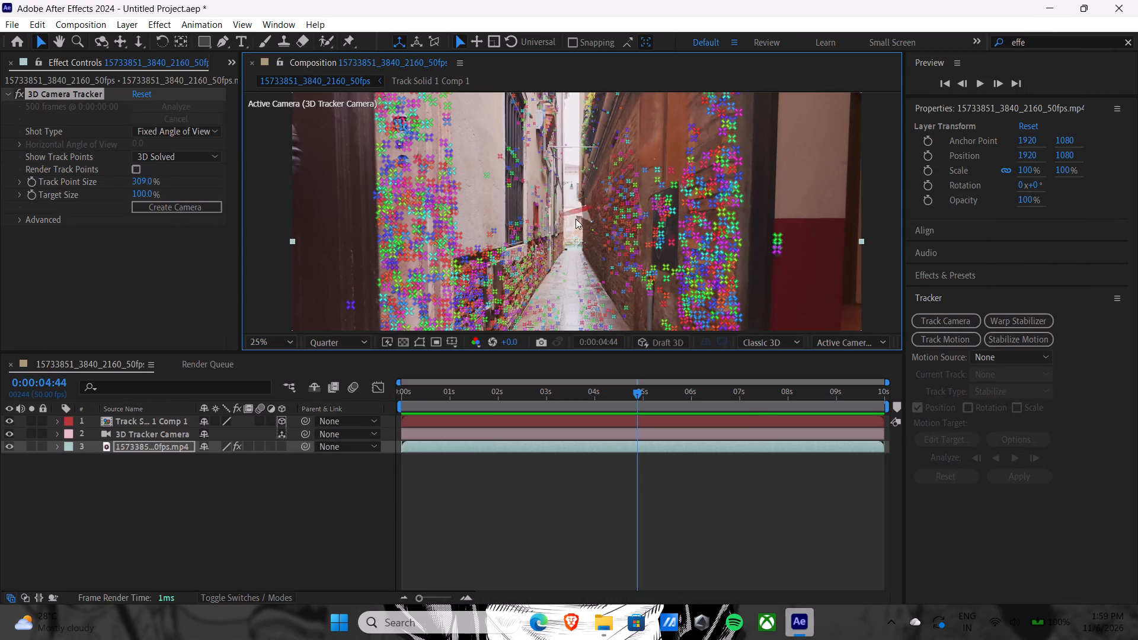
Select a group of track points on the alley's right-hand brick wall and create a solid and camera from them.
{"action": "scroll", "coordinate": [583, 225], "scroll_direction": "up", "scroll_amount": 1}
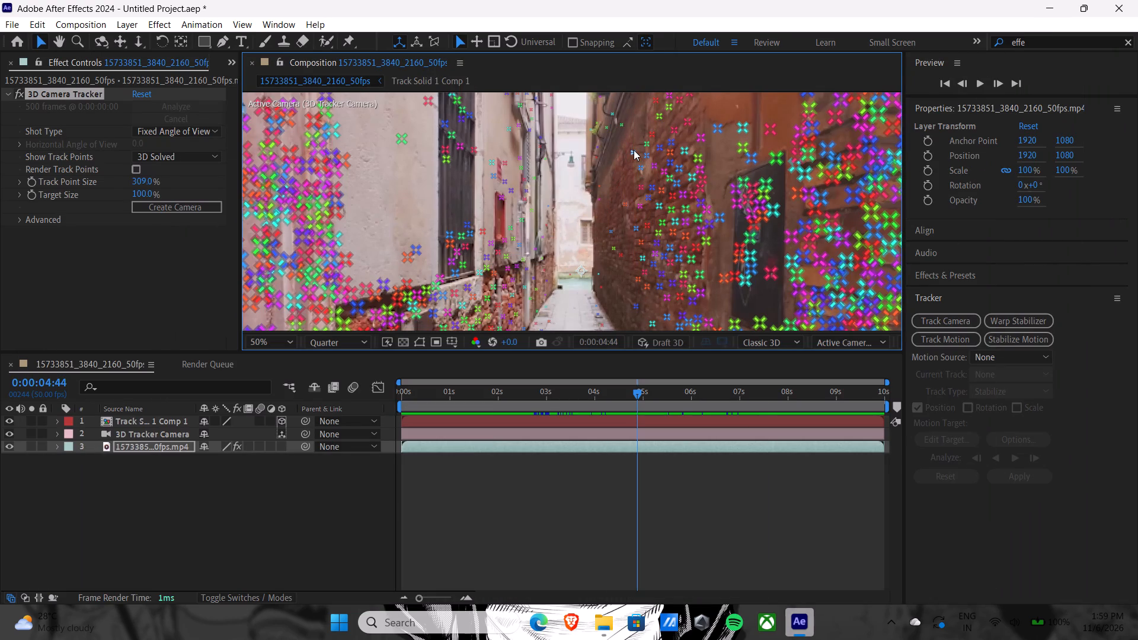
{"action": "left_click_drag", "start_coordinate": [632, 151], "coordinate": [685, 124]}
{"action": "left_click_drag", "start_coordinate": [685, 124], "coordinate": [700, 308]}
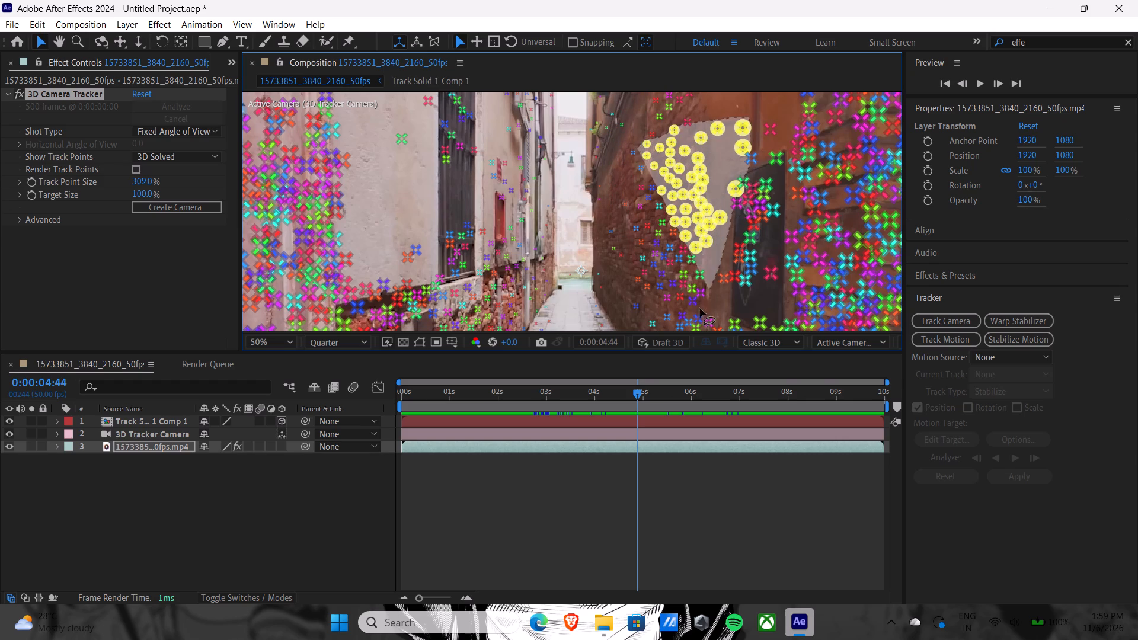
{"action": "left_click_drag", "start_coordinate": [700, 308], "coordinate": [617, 280]}
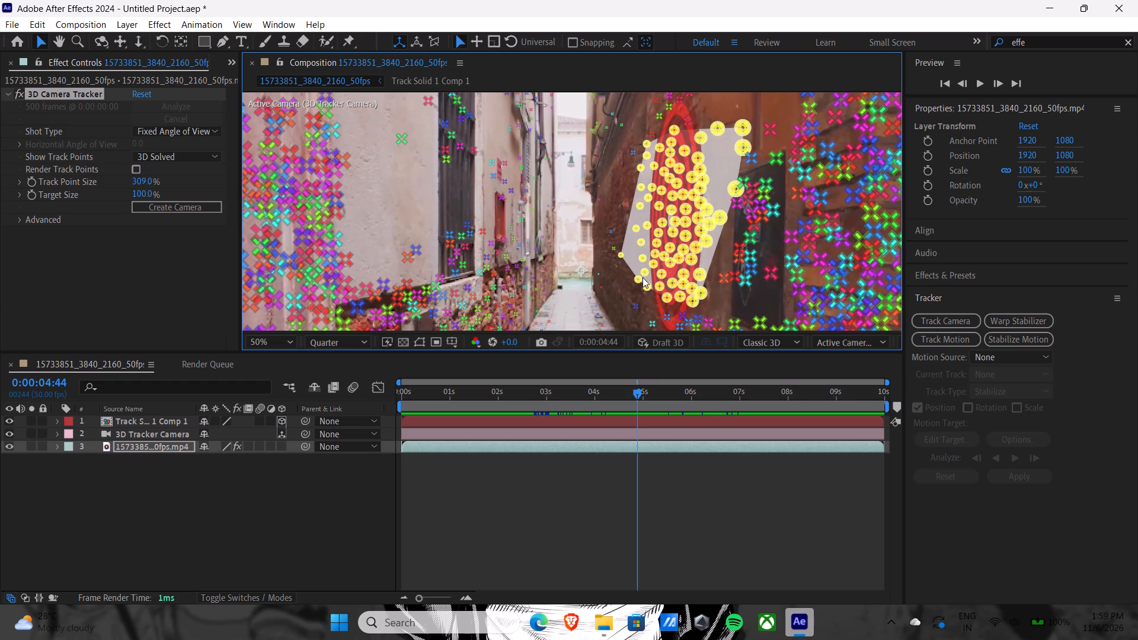
{"action": "right_click", "coordinate": [664, 188]}
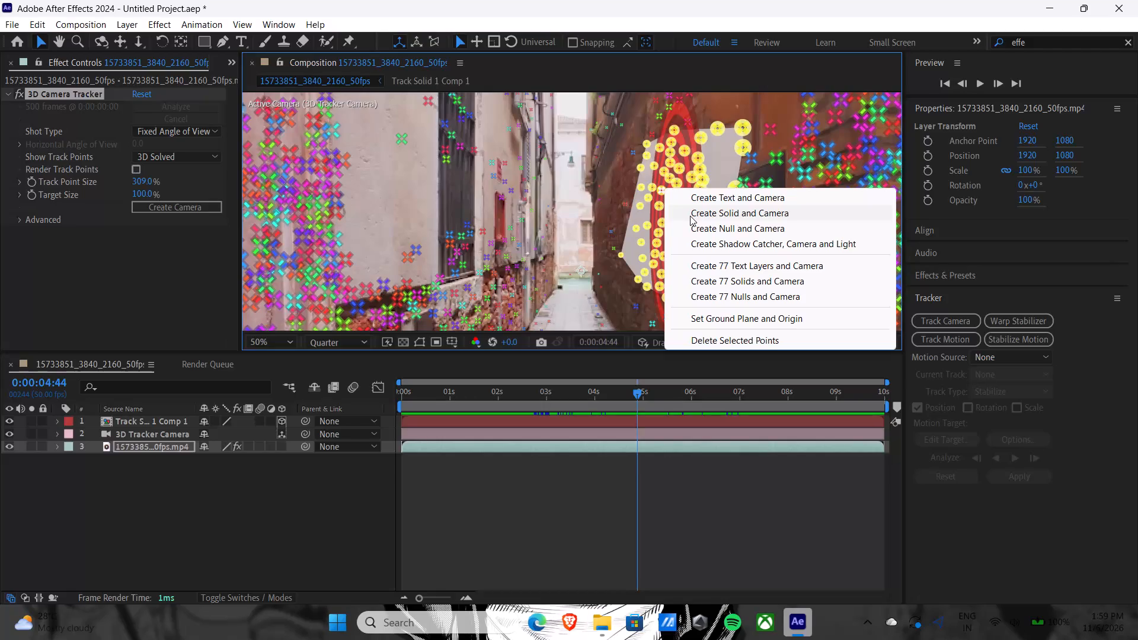
{"action": "left_click", "coordinate": [690, 216]}
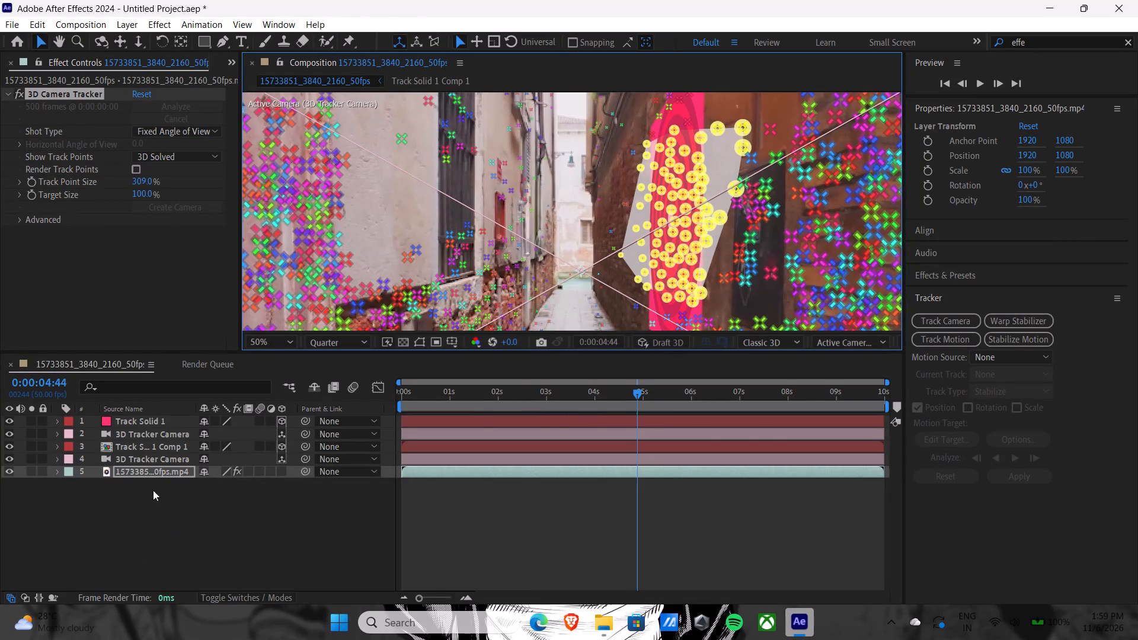
Pre-compose the new wall track solid, leaving all its attributes in the main composition.
{"action": "left_click", "coordinate": [143, 420]}
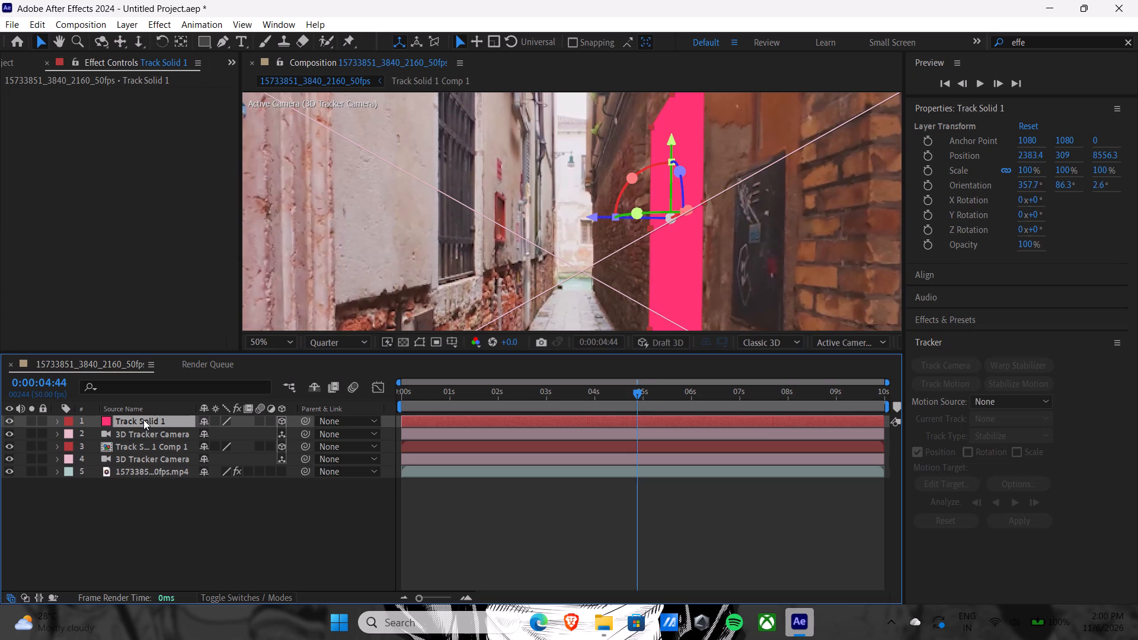
{"action": "right_click", "coordinate": [143, 420]}
{"action": "left_click", "coordinate": [190, 511]}
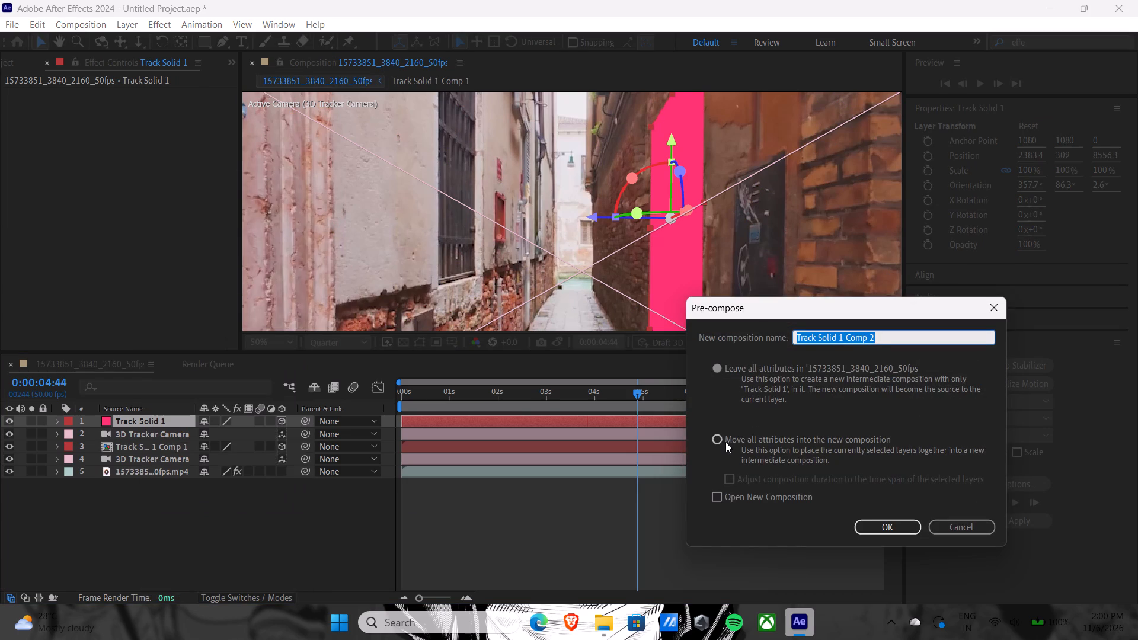
{"action": "left_click", "coordinate": [900, 526]}
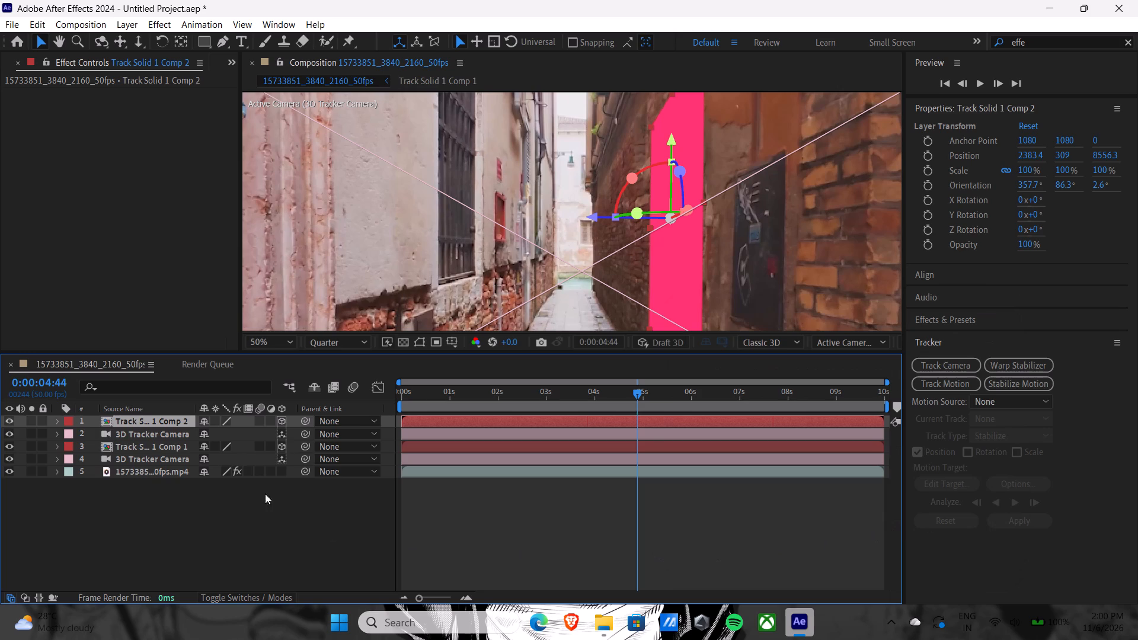
Open the new precomp and import the png 3 splatter from the Pictures folder, placing it above the pink solid.
{"action": "double_click", "coordinate": [153, 418]}
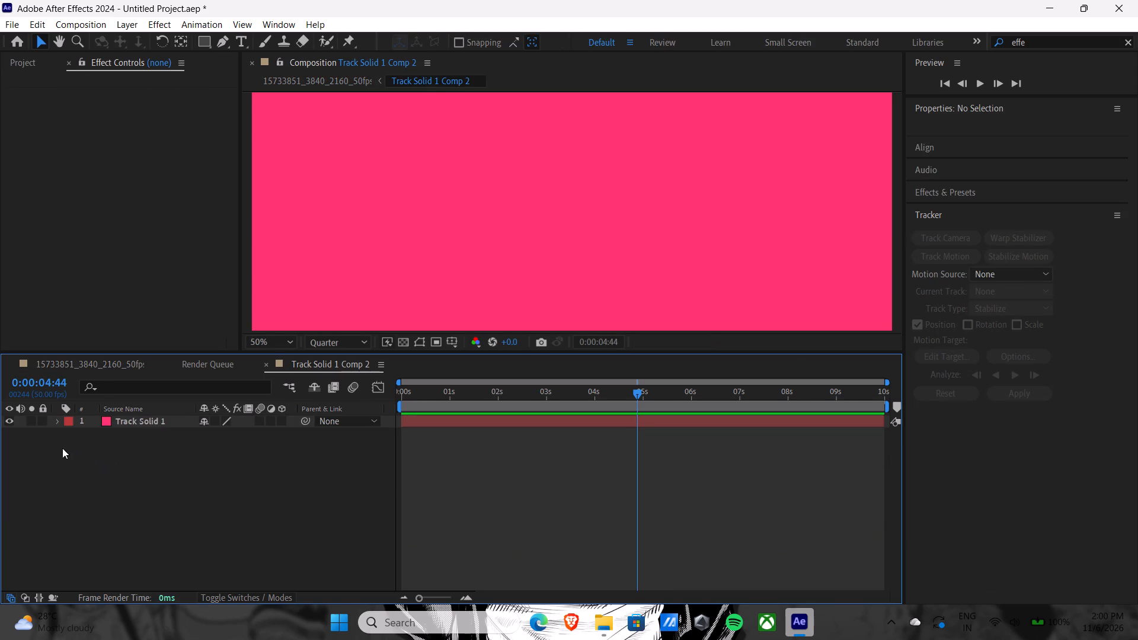
{"action": "left_click", "coordinate": [596, 617]}
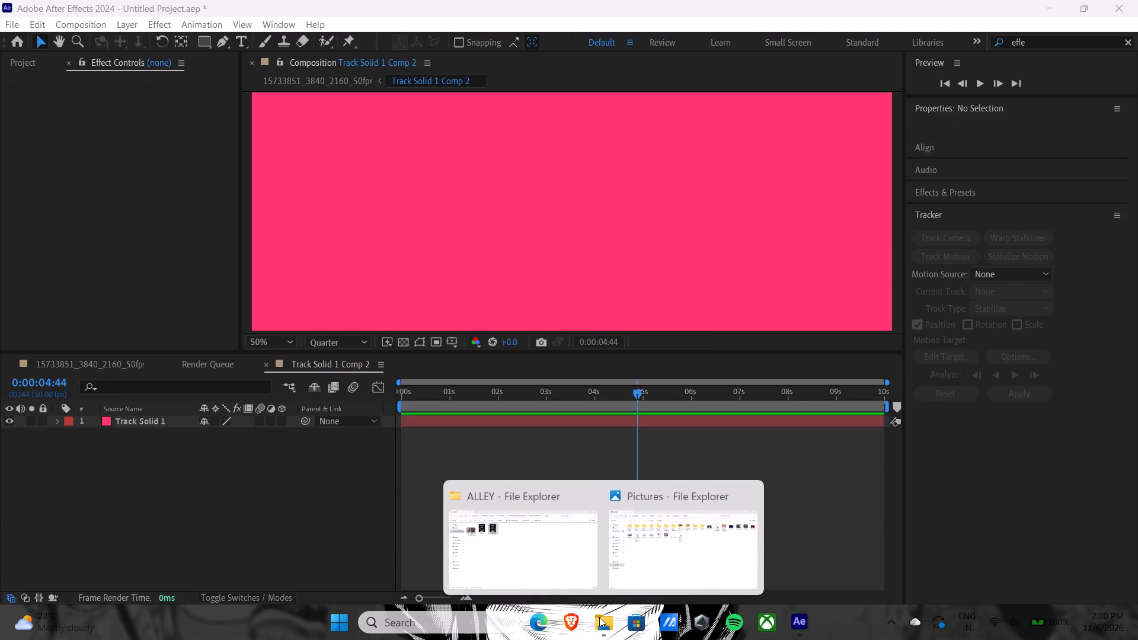
{"action": "left_click", "coordinate": [502, 554]}
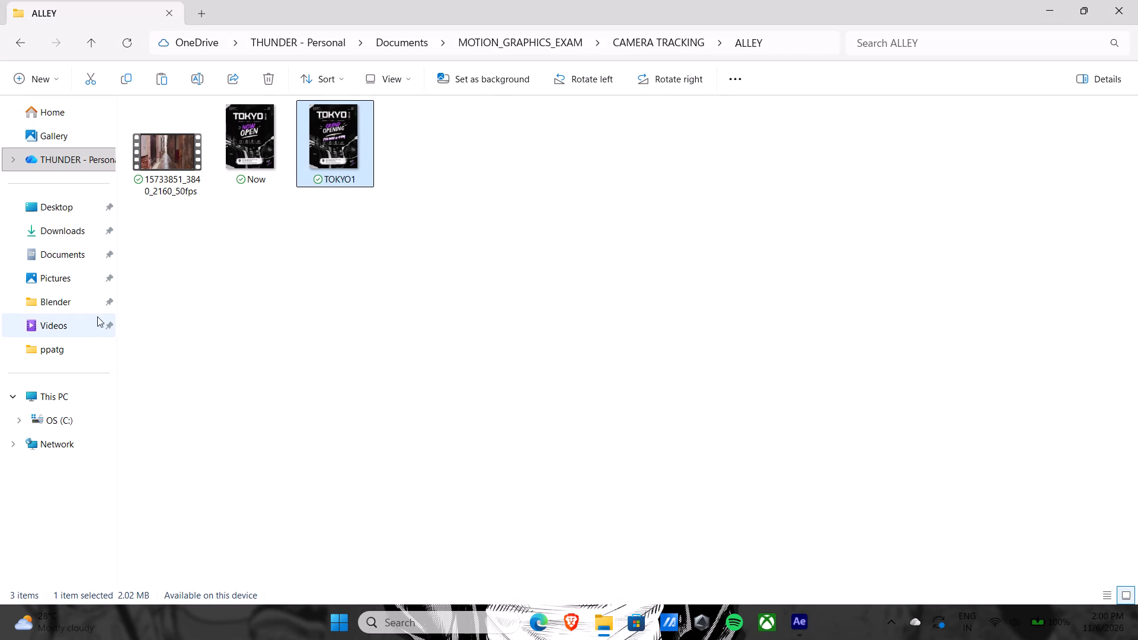
{"action": "left_click", "coordinate": [71, 277]}
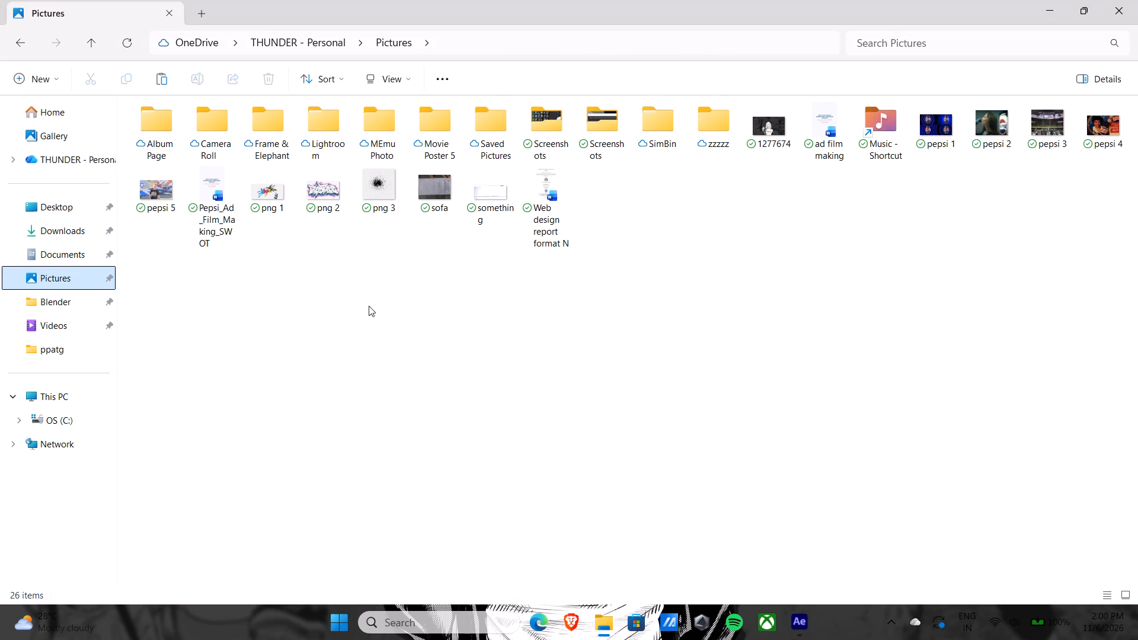
{"action": "left_click_drag", "start_coordinate": [382, 190], "coordinate": [781, 523]}
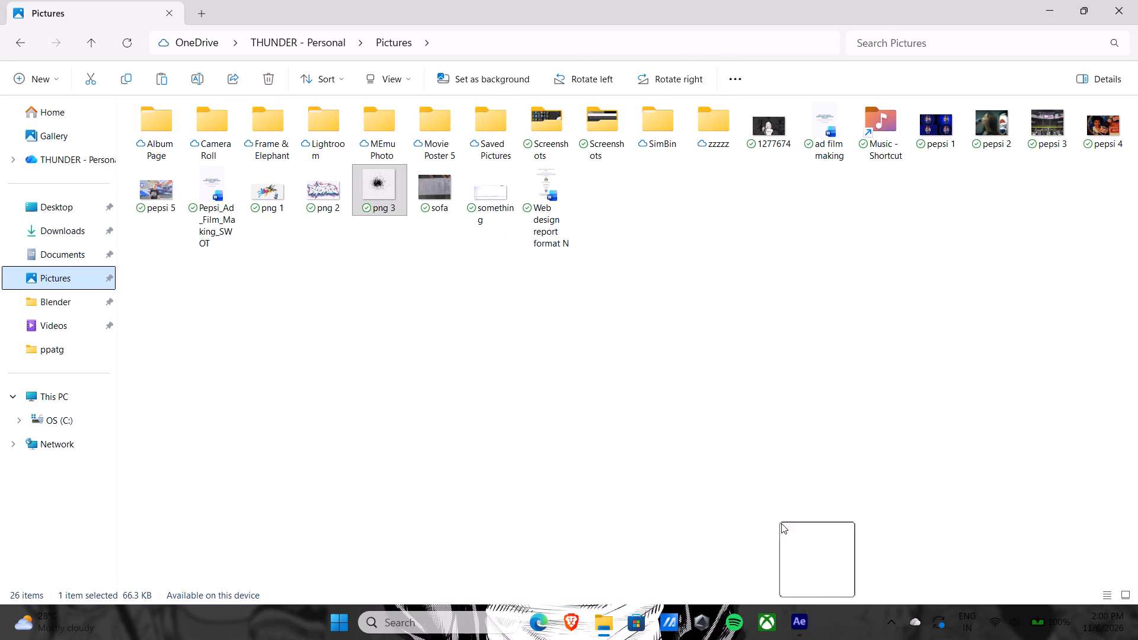
{"action": "left_click_drag", "start_coordinate": [781, 523], "coordinate": [129, 260]}
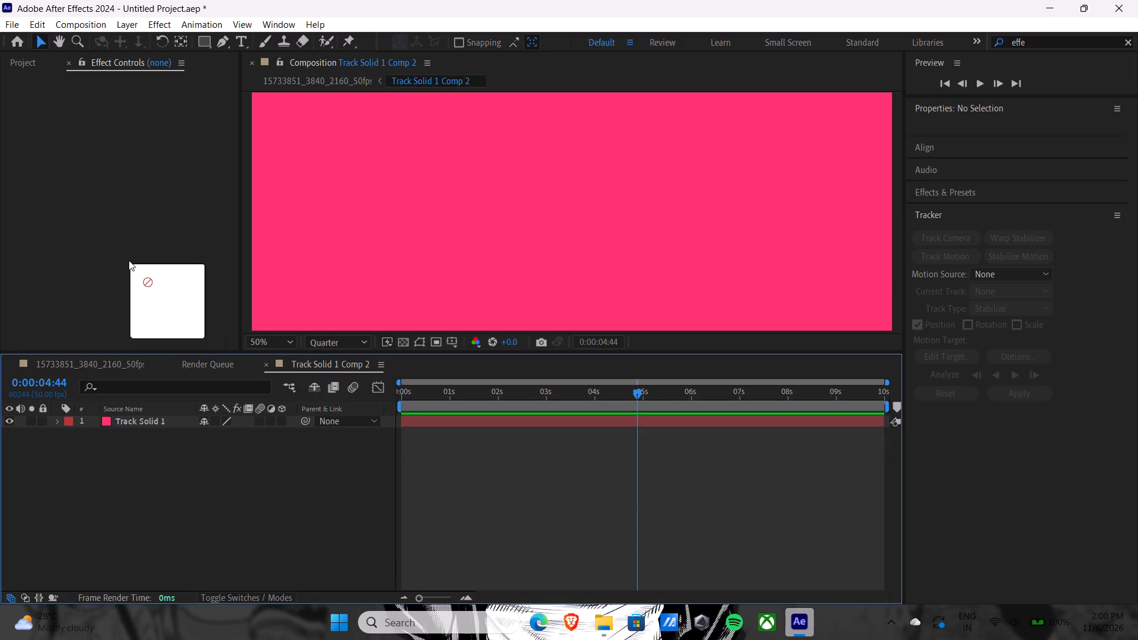
{"action": "left_click_drag", "start_coordinate": [129, 260], "coordinate": [337, 165]}
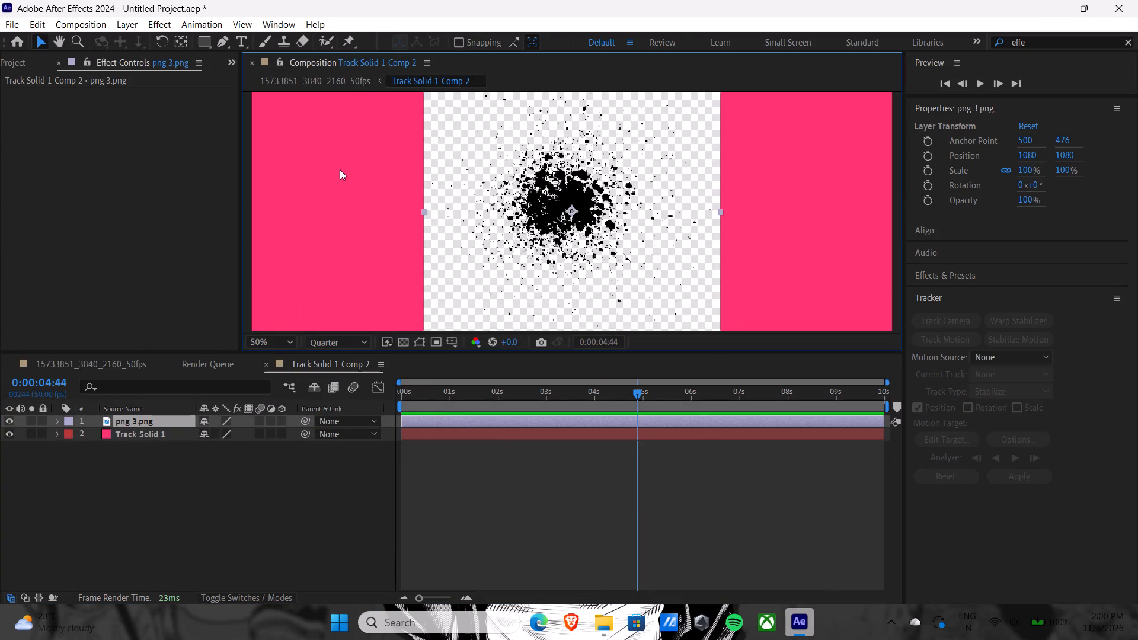
Enlarge the png 3 splatter to about 157% wide by 166% high, and hide the pink solid layer beneath it.
{"action": "scroll", "coordinate": [562, 223], "scroll_direction": "down", "scroll_amount": 1}
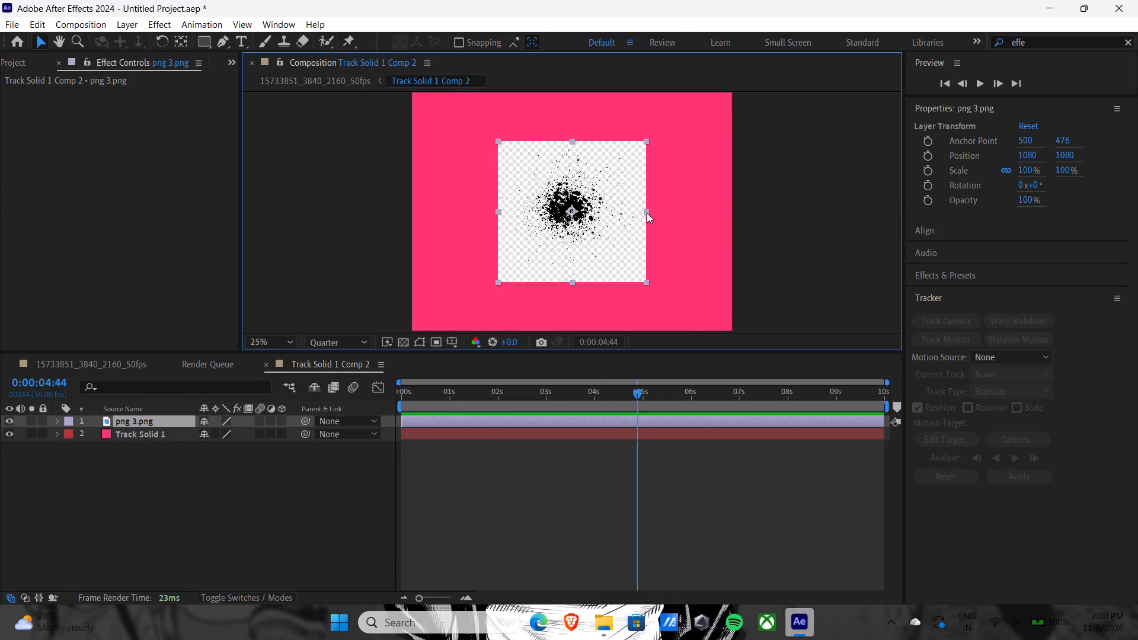
{"action": "left_click_drag", "start_coordinate": [647, 281], "coordinate": [657, 289]}
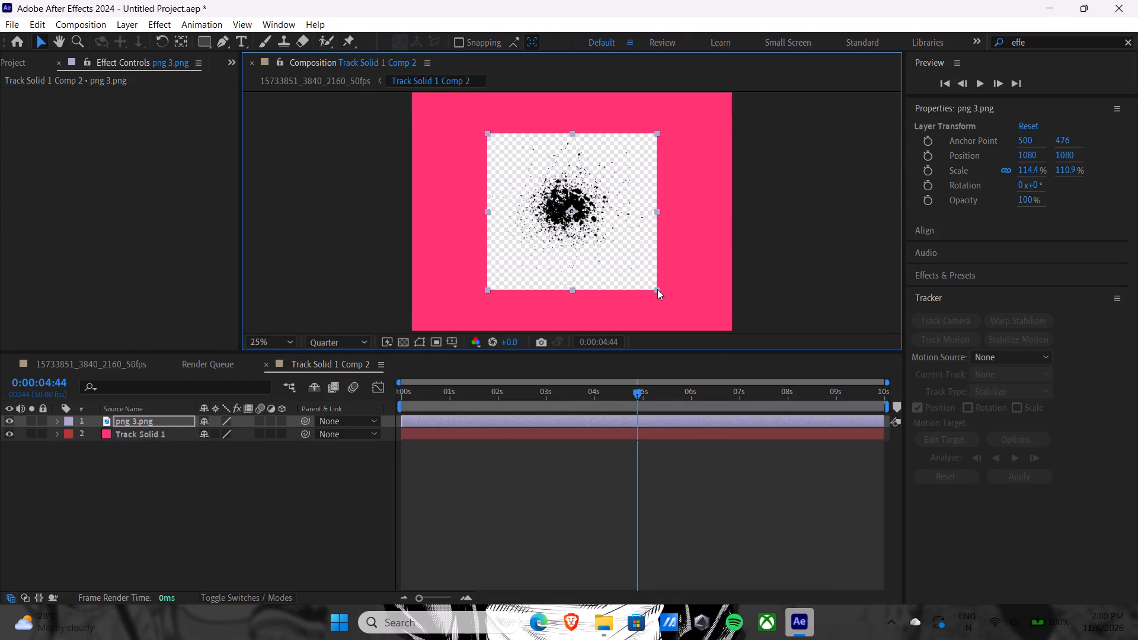
{"action": "left_click_drag", "start_coordinate": [657, 289], "coordinate": [676, 314]}
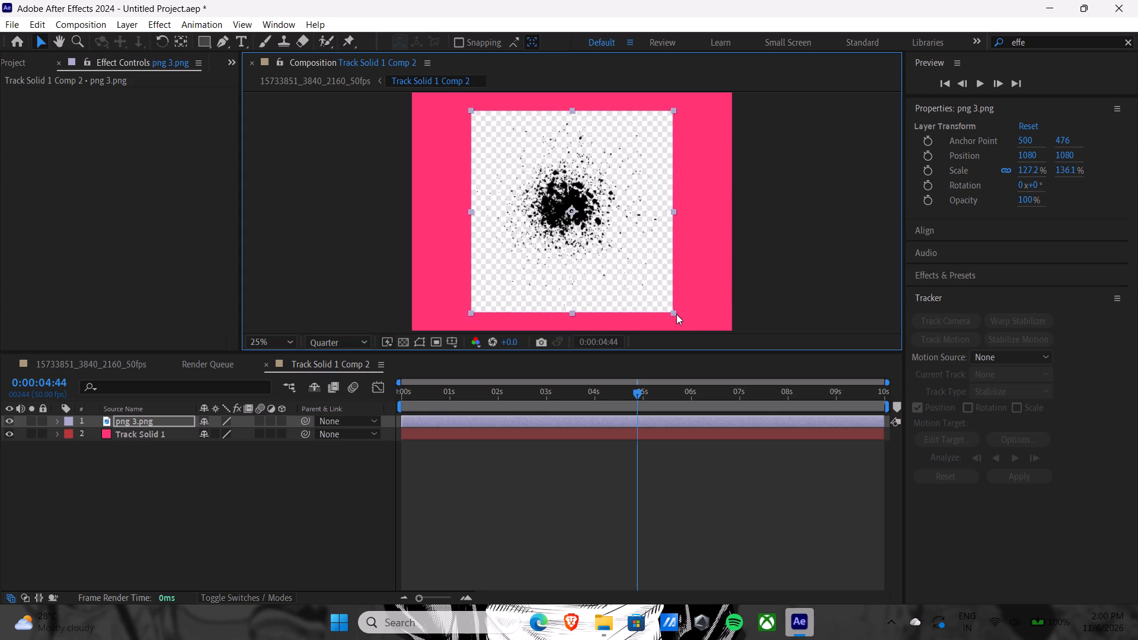
{"action": "left_click_drag", "start_coordinate": [676, 314], "coordinate": [689, 328]}
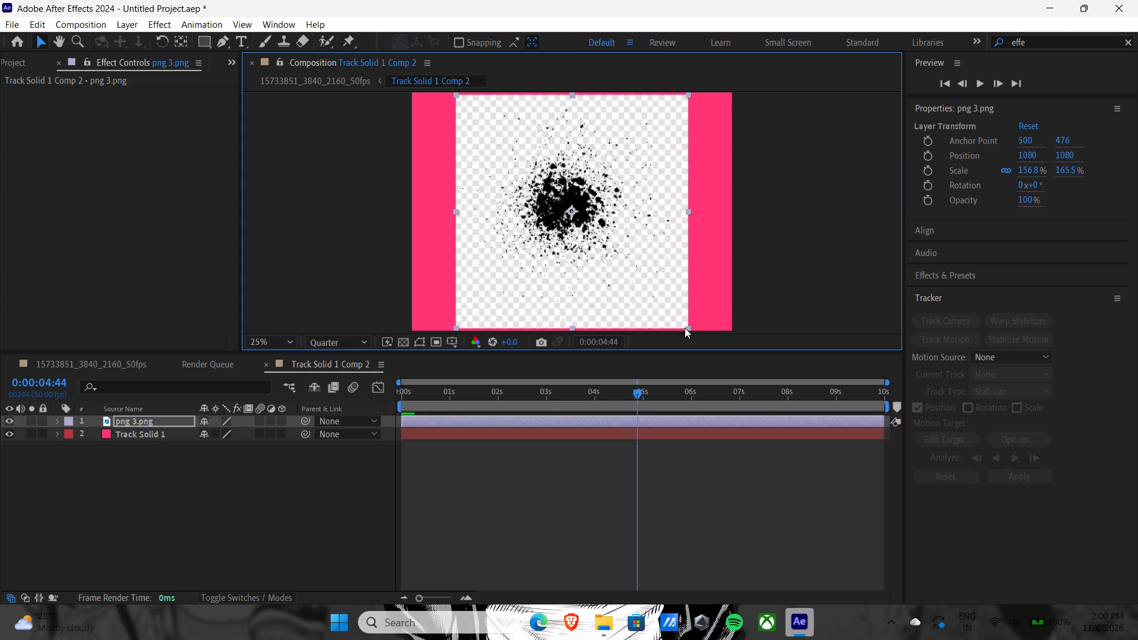
{"action": "left_click", "coordinate": [10, 430]}
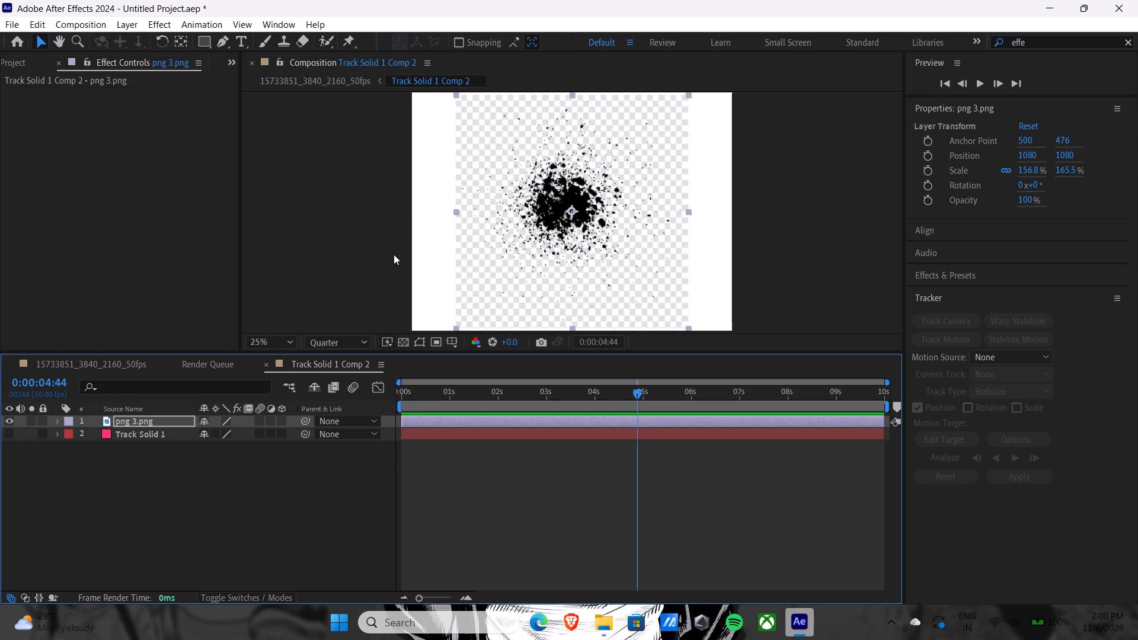
Close the splatter precomp, reset to the Default workspace layout and give the main composition's timeline more height.
{"action": "left_click", "coordinate": [250, 61]}
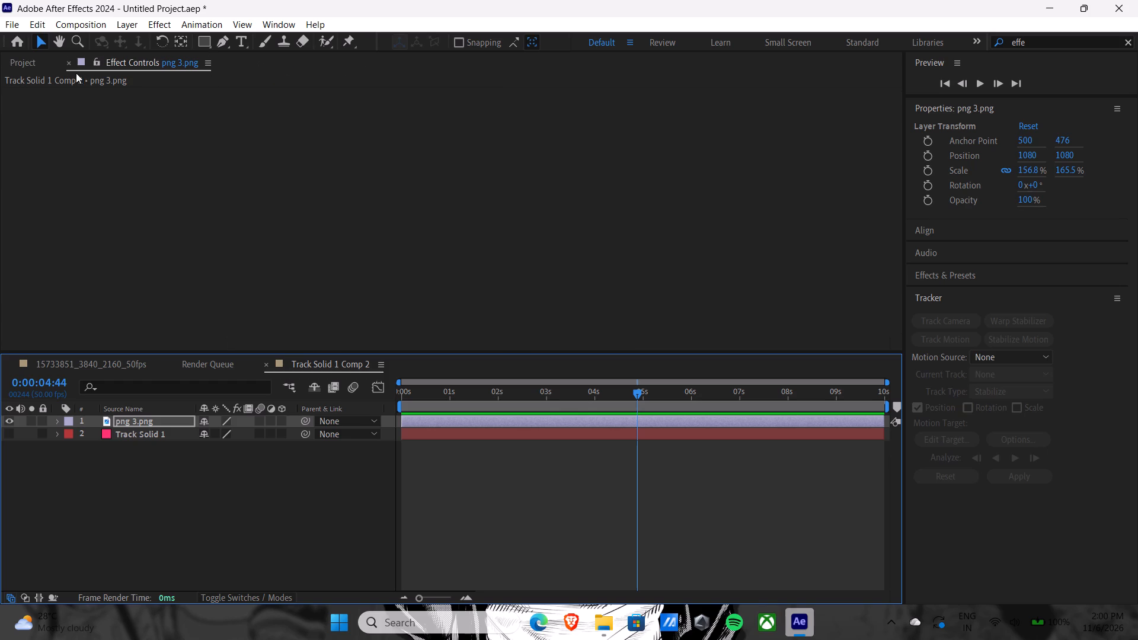
{"action": "scroll", "coordinate": [521, 197], "scroll_direction": "down", "scroll_amount": 2}
{"action": "double_click", "coordinate": [144, 436]}
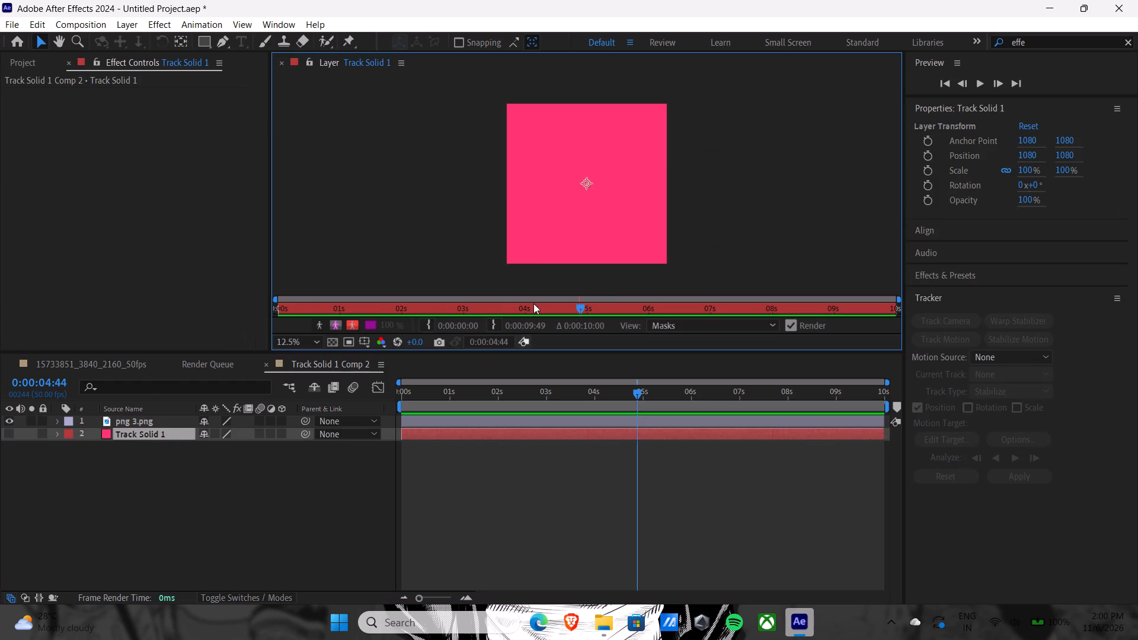
{"action": "left_click", "coordinate": [282, 63]}
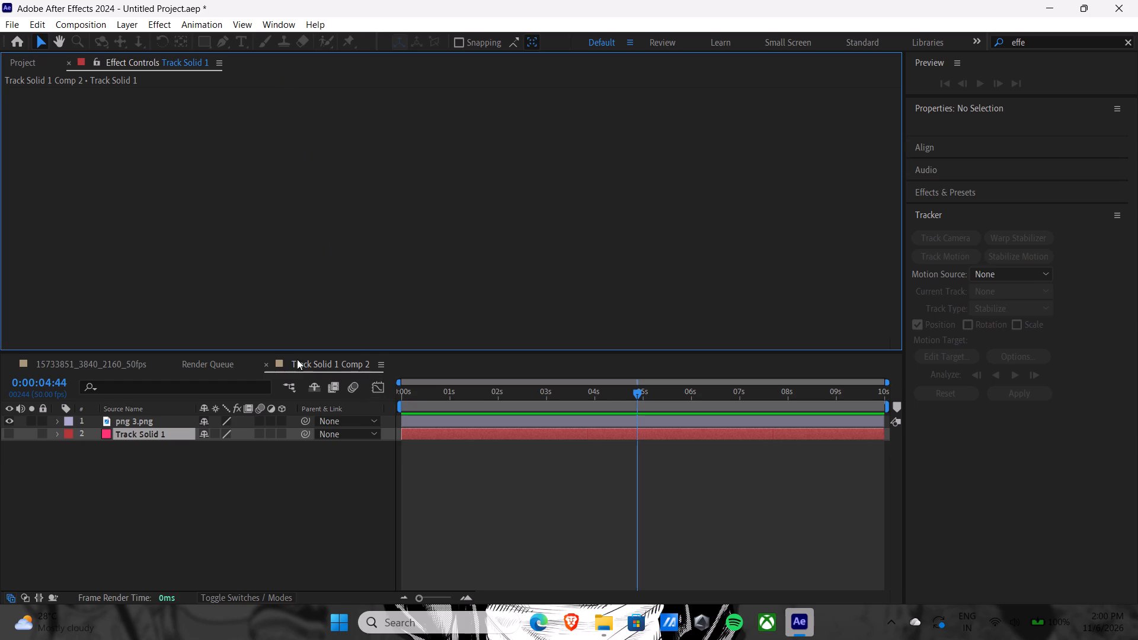
{"action": "left_click", "coordinate": [266, 362]}
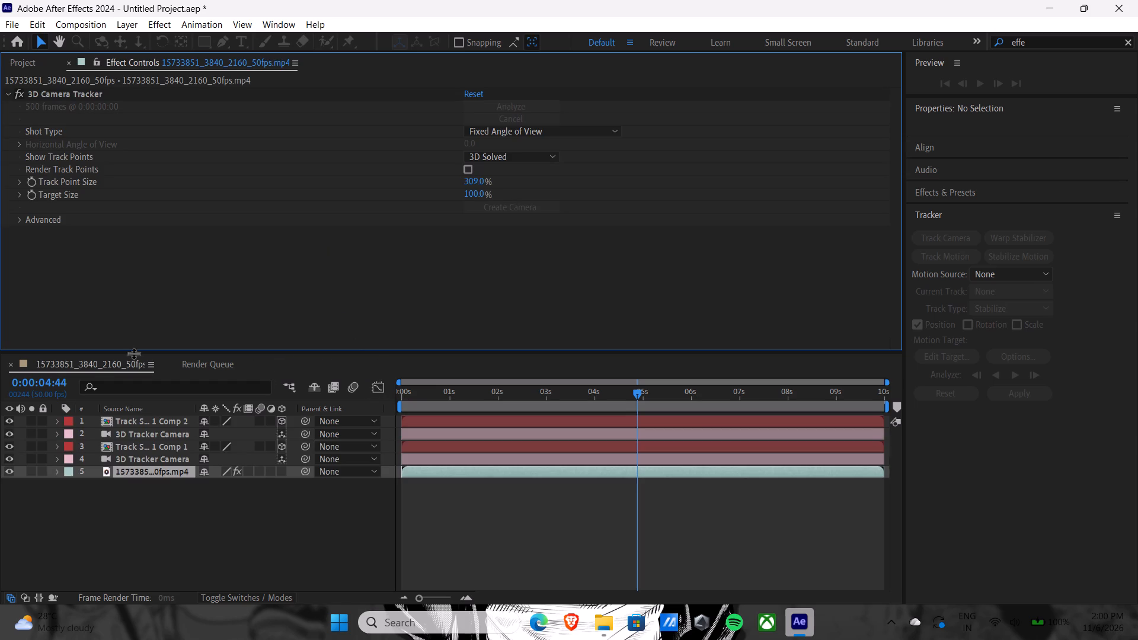
{"action": "left_click", "coordinate": [84, 364]}
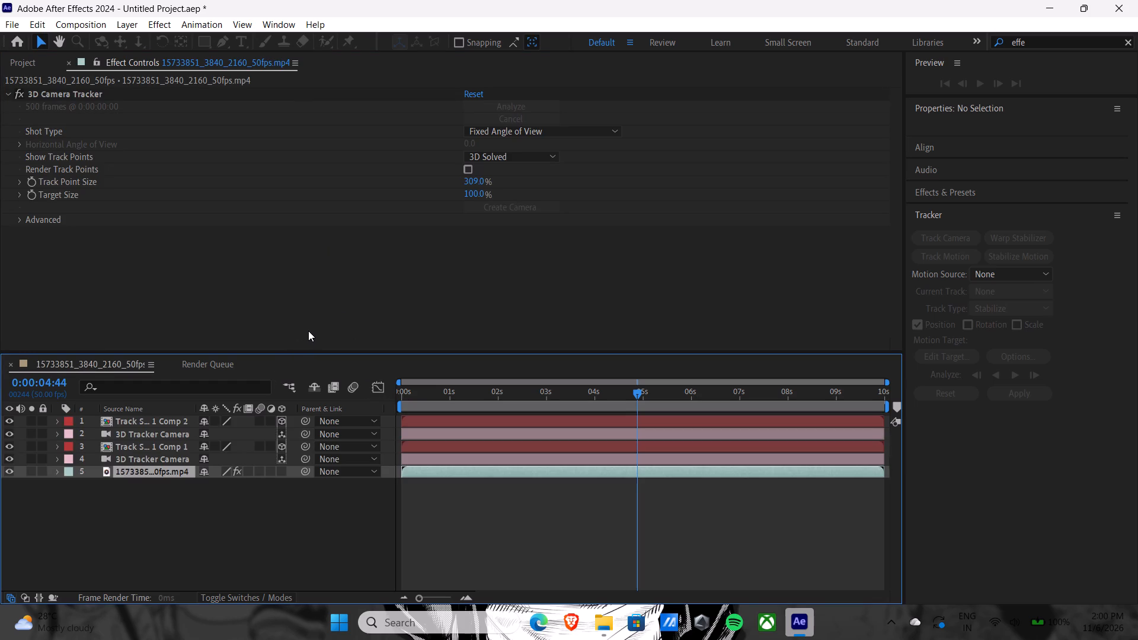
{"action": "left_click", "coordinate": [626, 40]}
{"action": "left_click", "coordinate": [700, 45]}
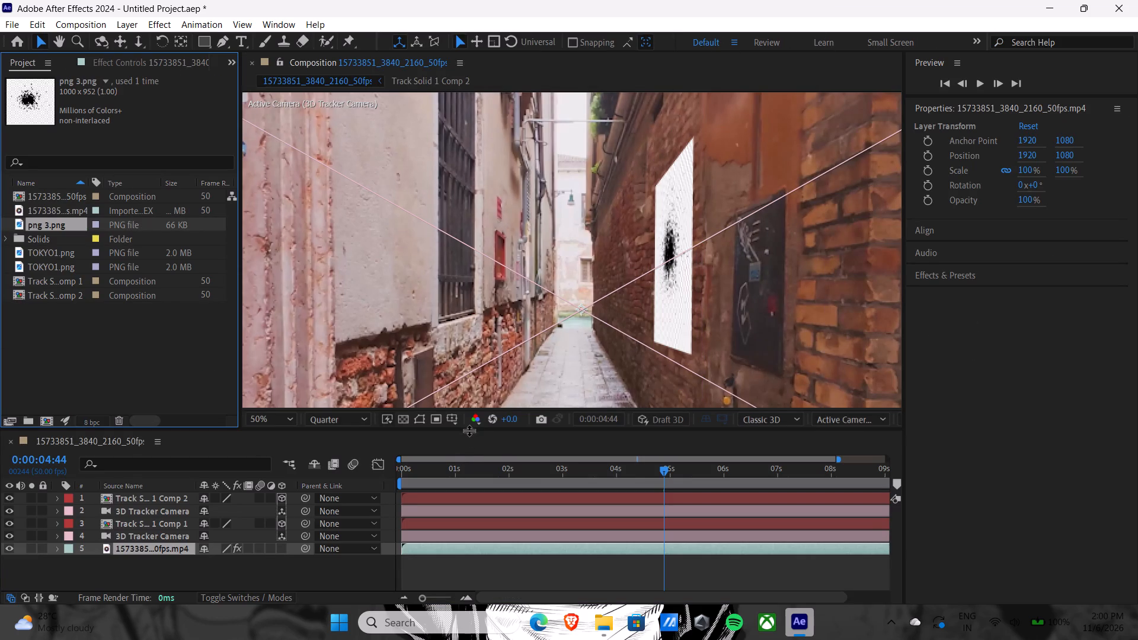
{"action": "left_click_drag", "start_coordinate": [469, 430], "coordinate": [481, 332]}
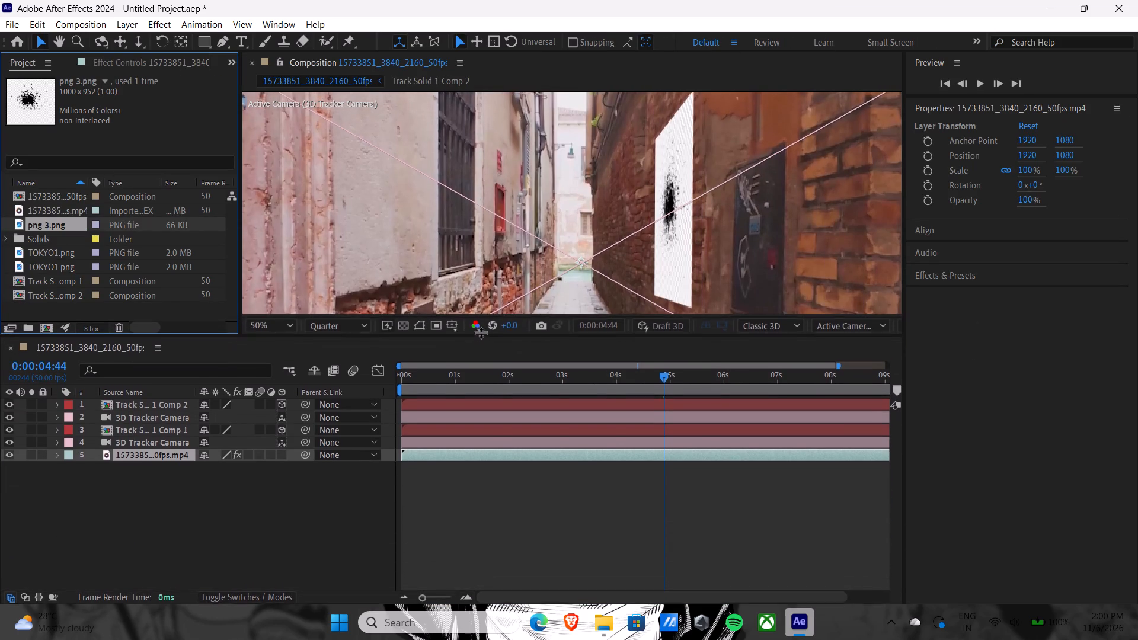
{"action": "left_click_drag", "start_coordinate": [481, 332], "coordinate": [479, 349]}
Open Track Solid 1 Comp 2, delete its png 3 splatter layer and make the pink solid visible.
{"action": "scroll", "coordinate": [617, 170], "scroll_direction": "down", "scroll_amount": 1}
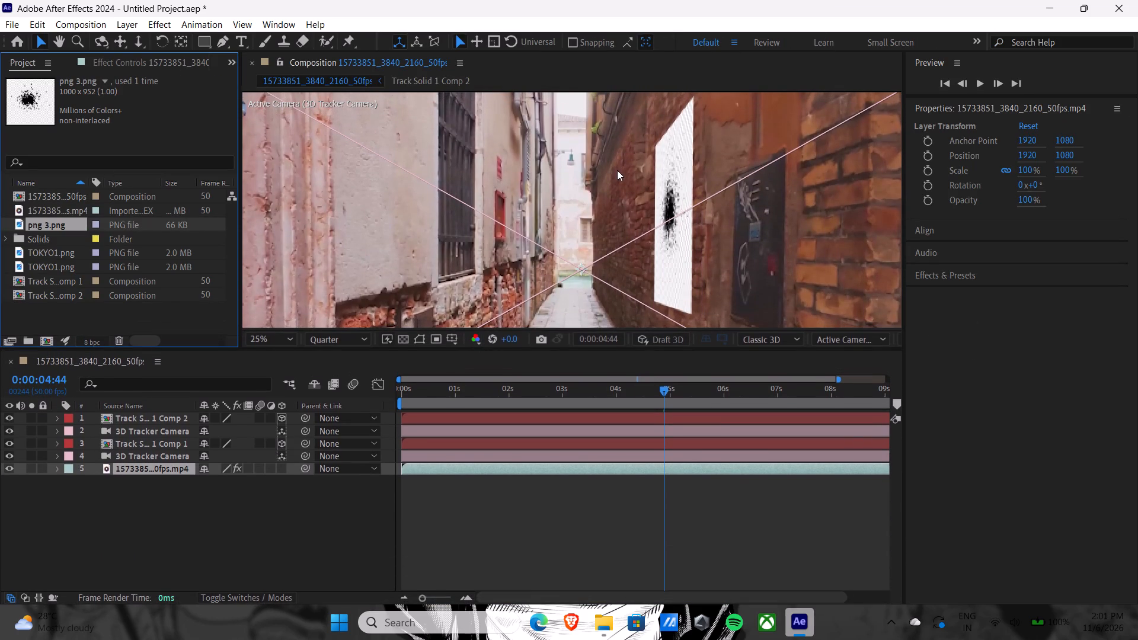
{"action": "scroll", "coordinate": [617, 170], "scroll_direction": "down", "scroll_amount": 1}
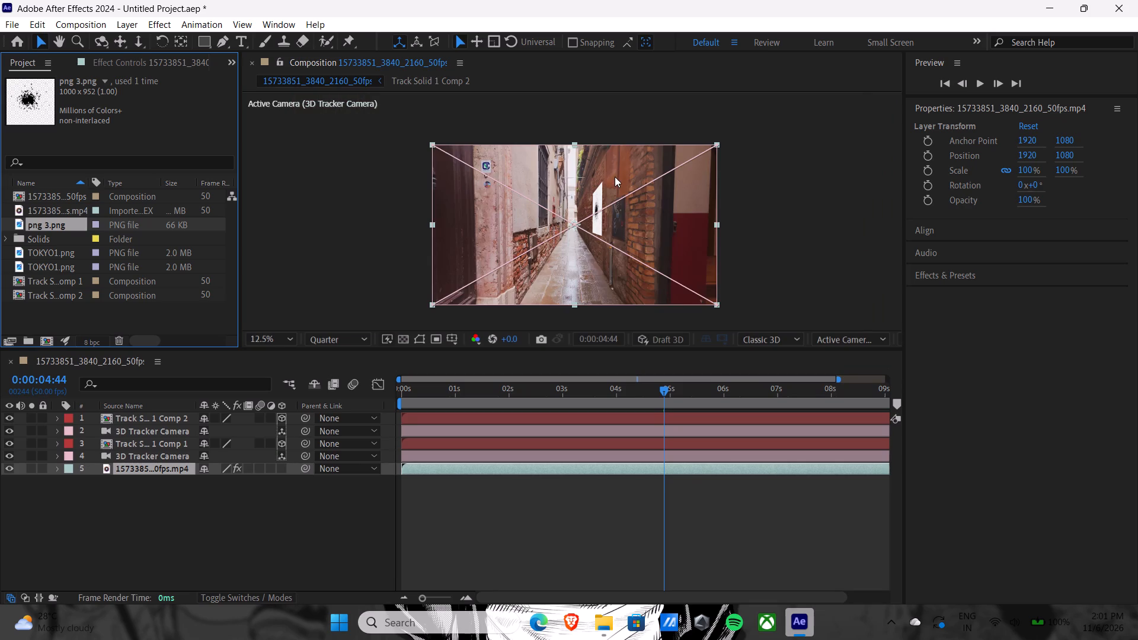
{"action": "scroll", "coordinate": [615, 177], "scroll_direction": "up", "scroll_amount": 1}
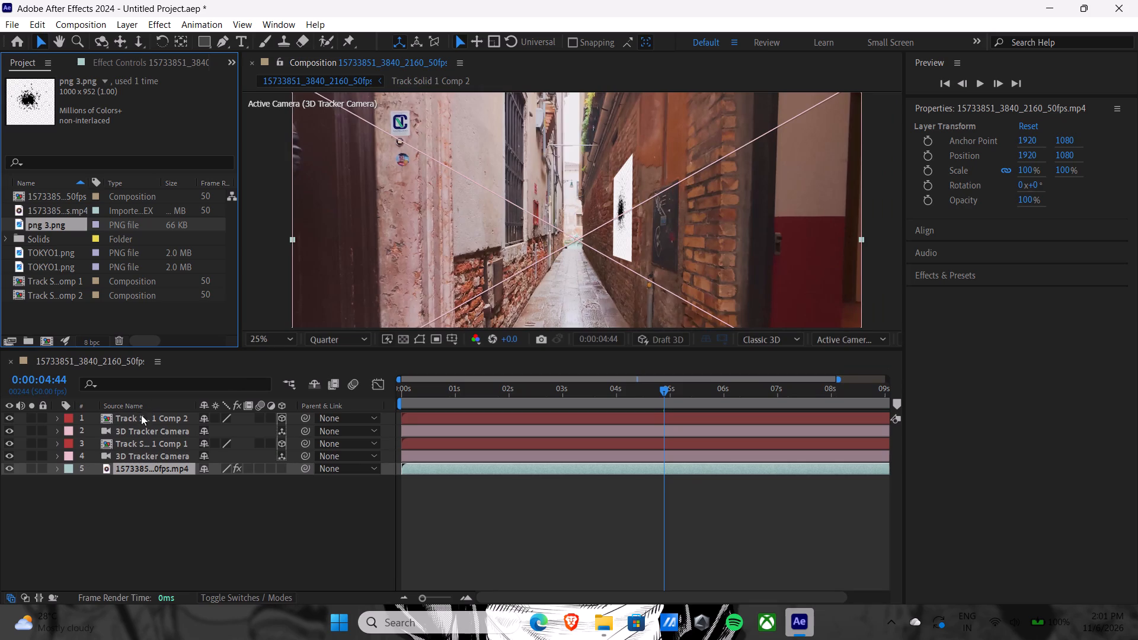
{"action": "double_click", "coordinate": [59, 418]}
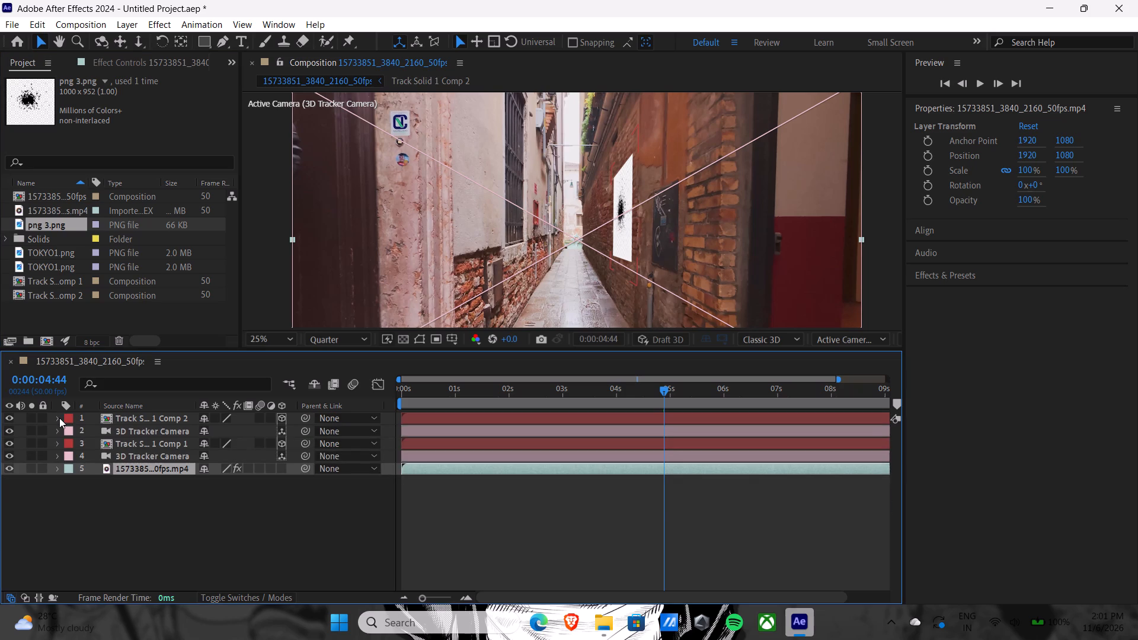
{"action": "left_click", "coordinate": [59, 418]}
{"action": "left_click", "coordinate": [59, 418]}
{"action": "double_click", "coordinate": [133, 416]}
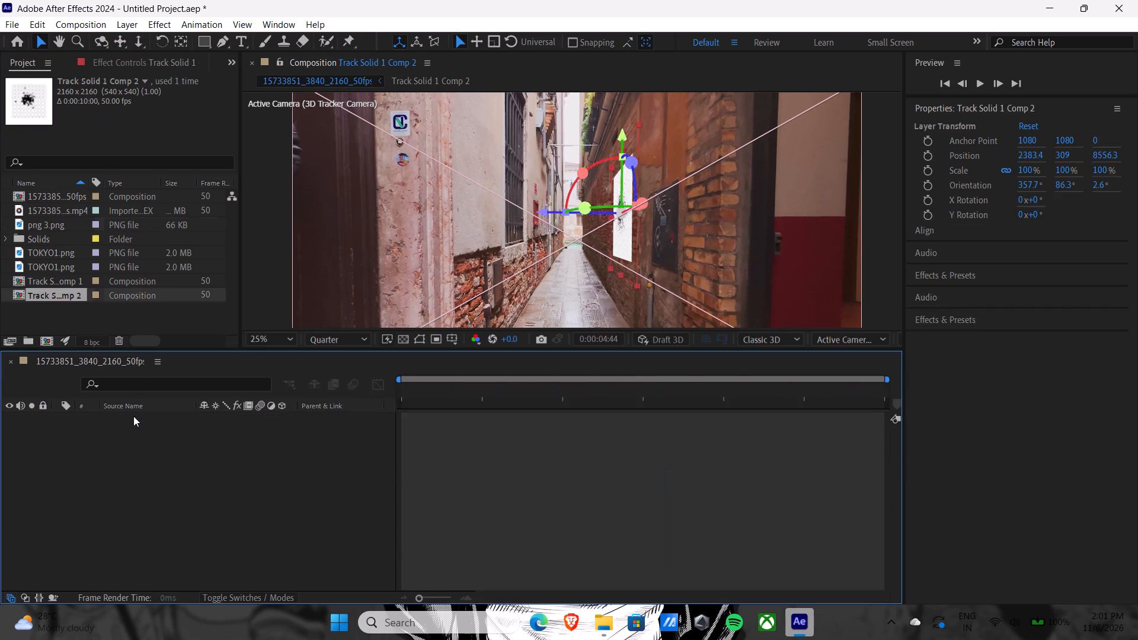
{"action": "scroll", "coordinate": [584, 196], "scroll_direction": "down", "scroll_amount": 1}
{"action": "left_click", "coordinate": [580, 218]}
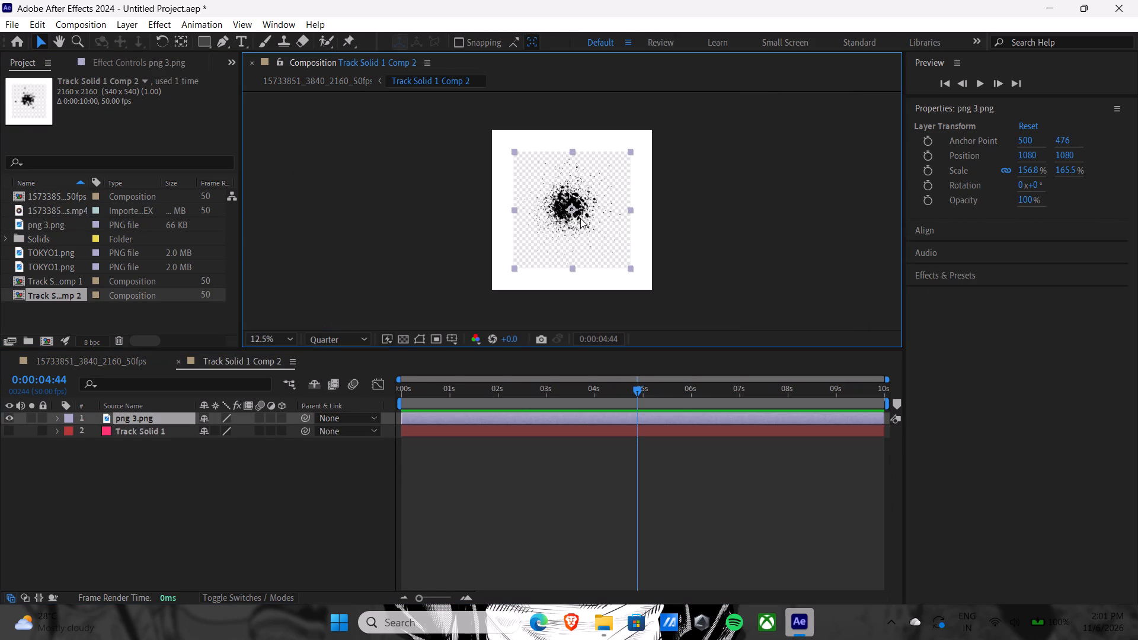
{"action": "key", "text": "Delete"}
{"action": "left_click", "coordinate": [40, 414]}
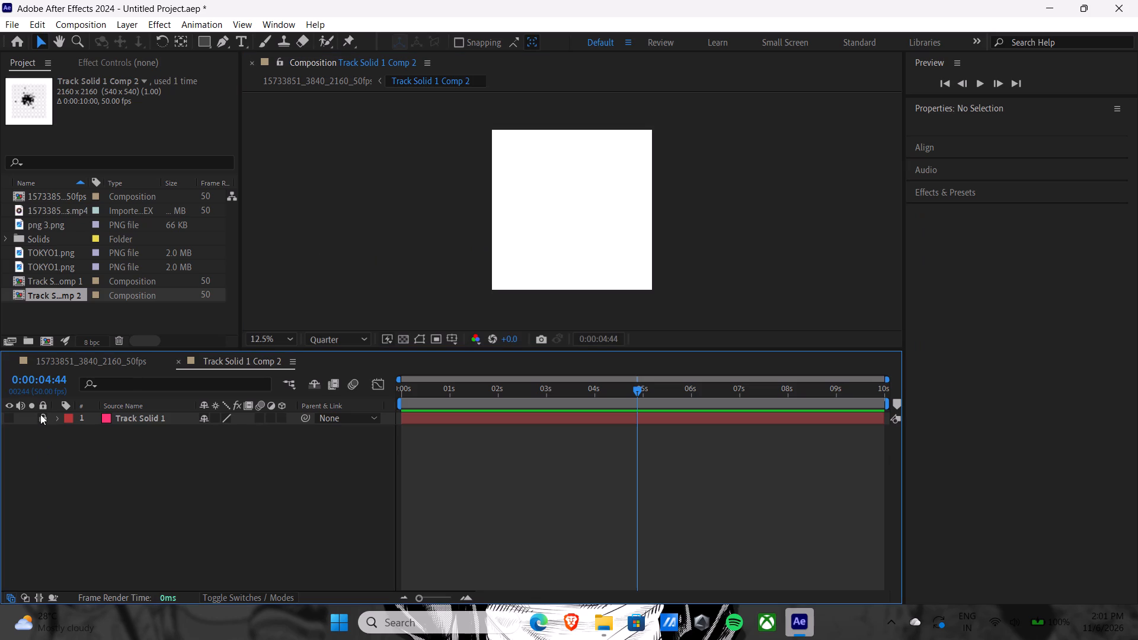
{"action": "left_click", "coordinate": [41, 415]}
{"action": "left_click", "coordinate": [4, 420]}
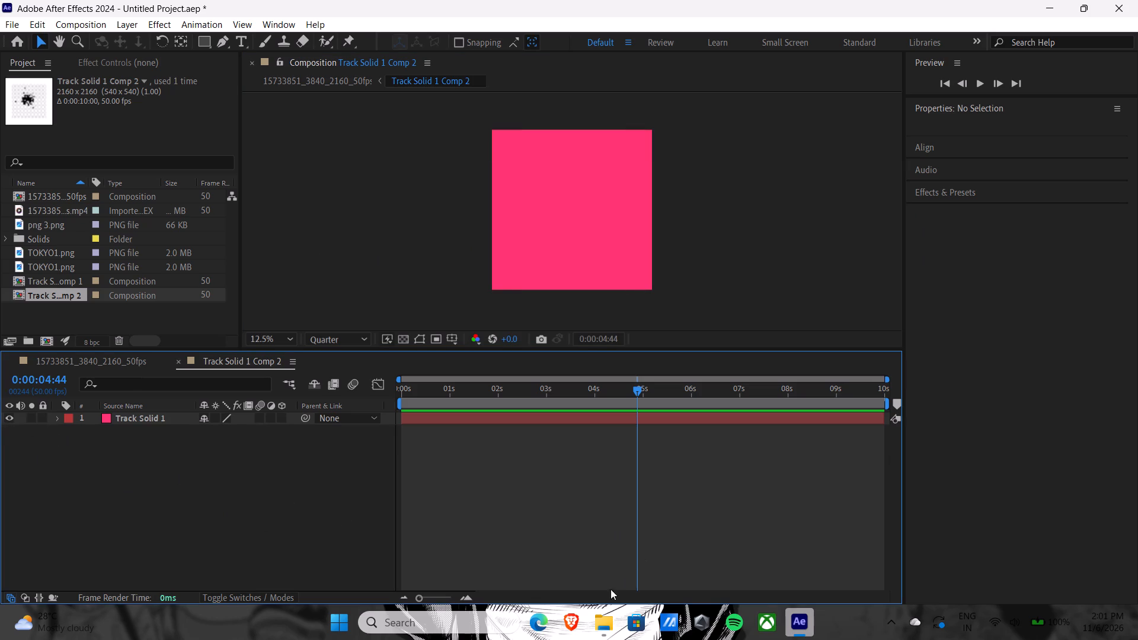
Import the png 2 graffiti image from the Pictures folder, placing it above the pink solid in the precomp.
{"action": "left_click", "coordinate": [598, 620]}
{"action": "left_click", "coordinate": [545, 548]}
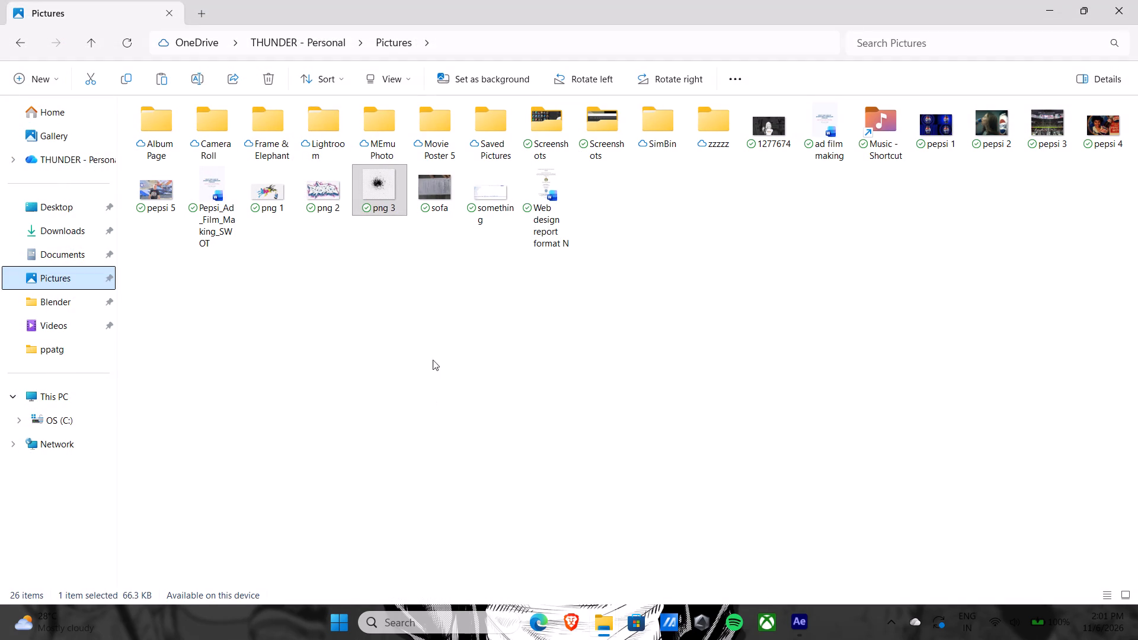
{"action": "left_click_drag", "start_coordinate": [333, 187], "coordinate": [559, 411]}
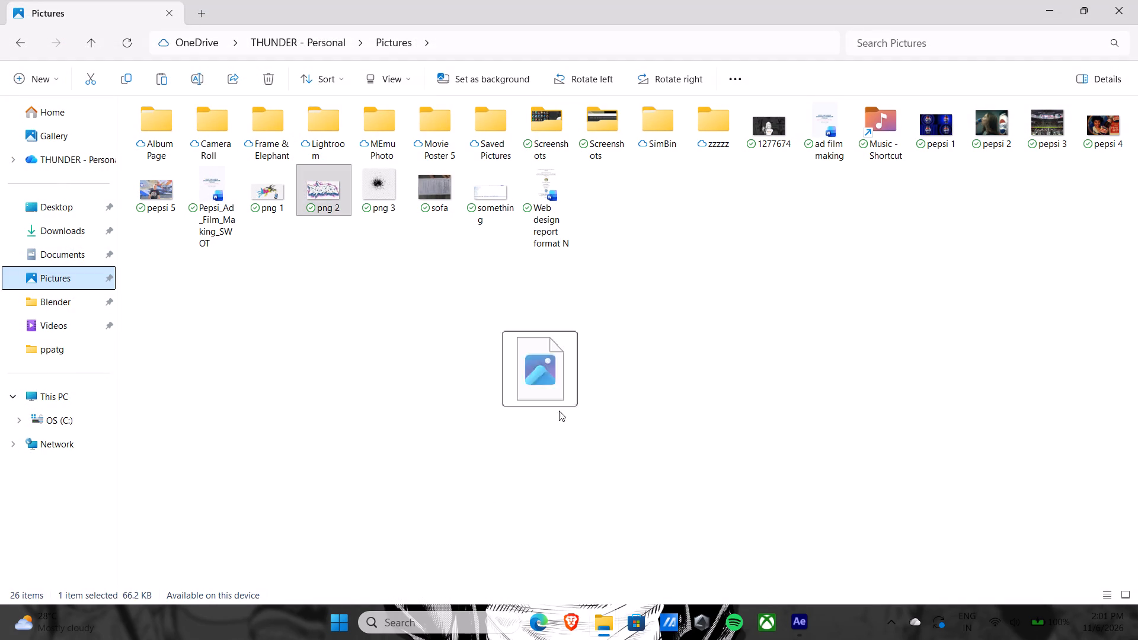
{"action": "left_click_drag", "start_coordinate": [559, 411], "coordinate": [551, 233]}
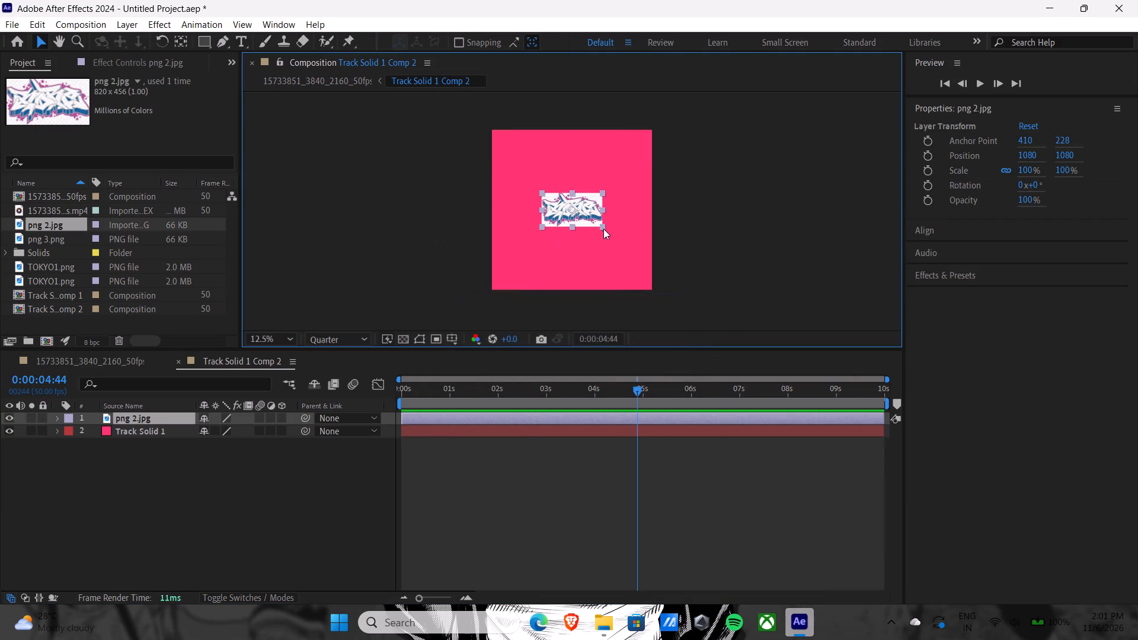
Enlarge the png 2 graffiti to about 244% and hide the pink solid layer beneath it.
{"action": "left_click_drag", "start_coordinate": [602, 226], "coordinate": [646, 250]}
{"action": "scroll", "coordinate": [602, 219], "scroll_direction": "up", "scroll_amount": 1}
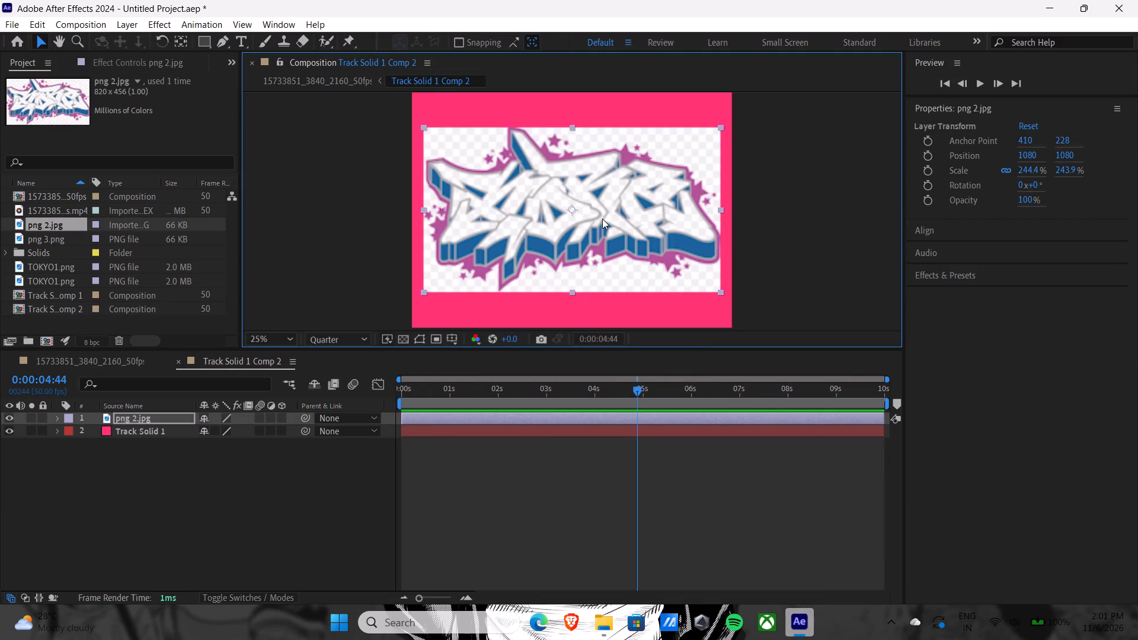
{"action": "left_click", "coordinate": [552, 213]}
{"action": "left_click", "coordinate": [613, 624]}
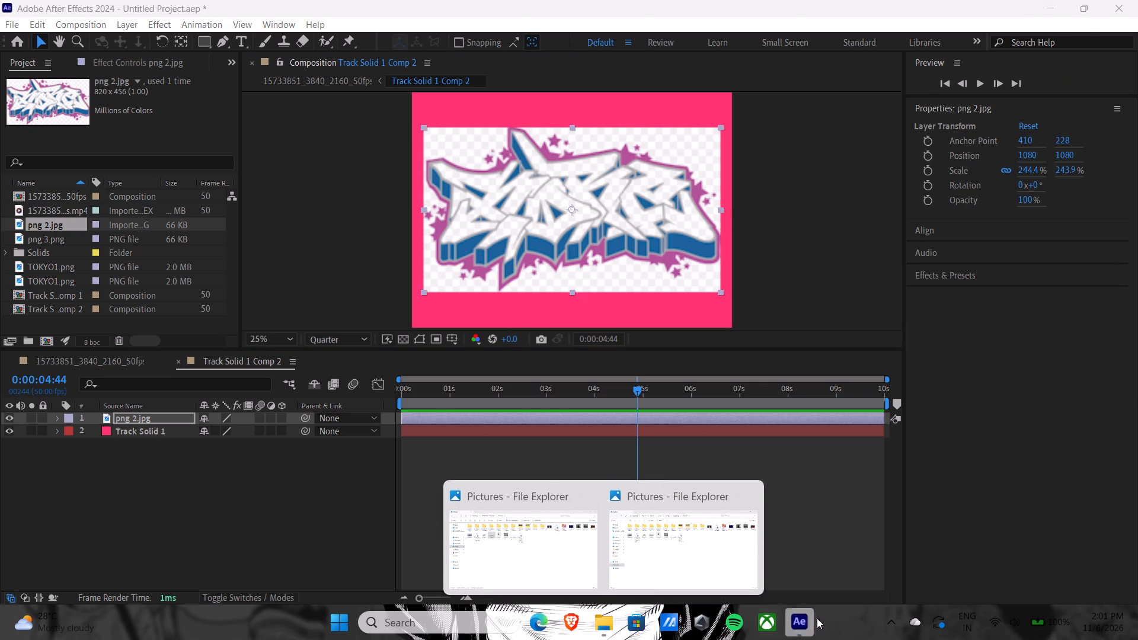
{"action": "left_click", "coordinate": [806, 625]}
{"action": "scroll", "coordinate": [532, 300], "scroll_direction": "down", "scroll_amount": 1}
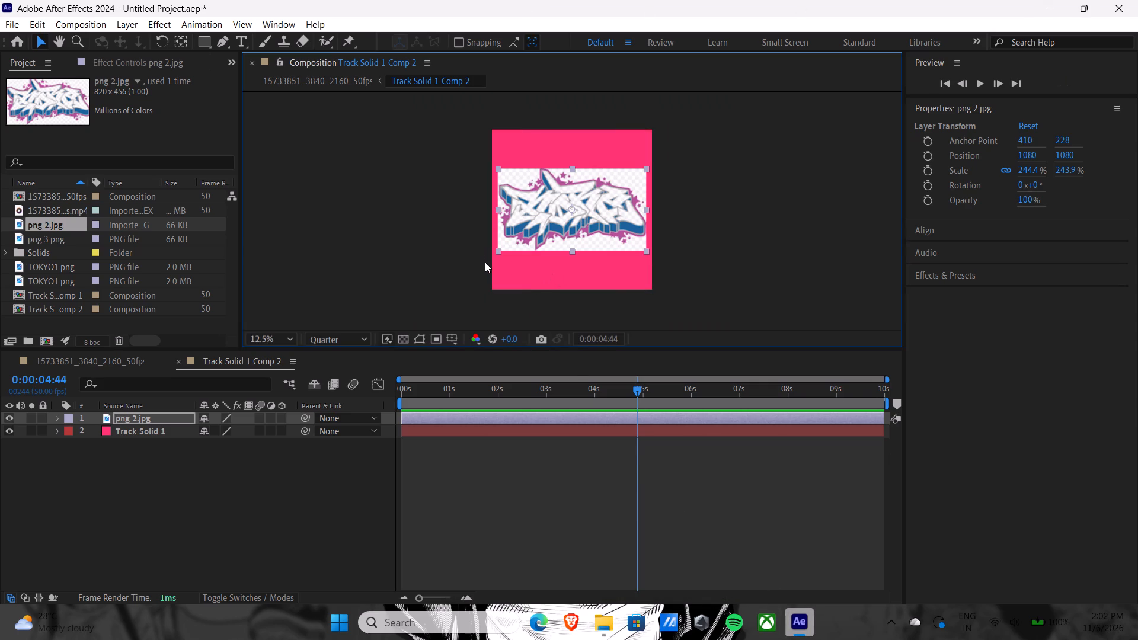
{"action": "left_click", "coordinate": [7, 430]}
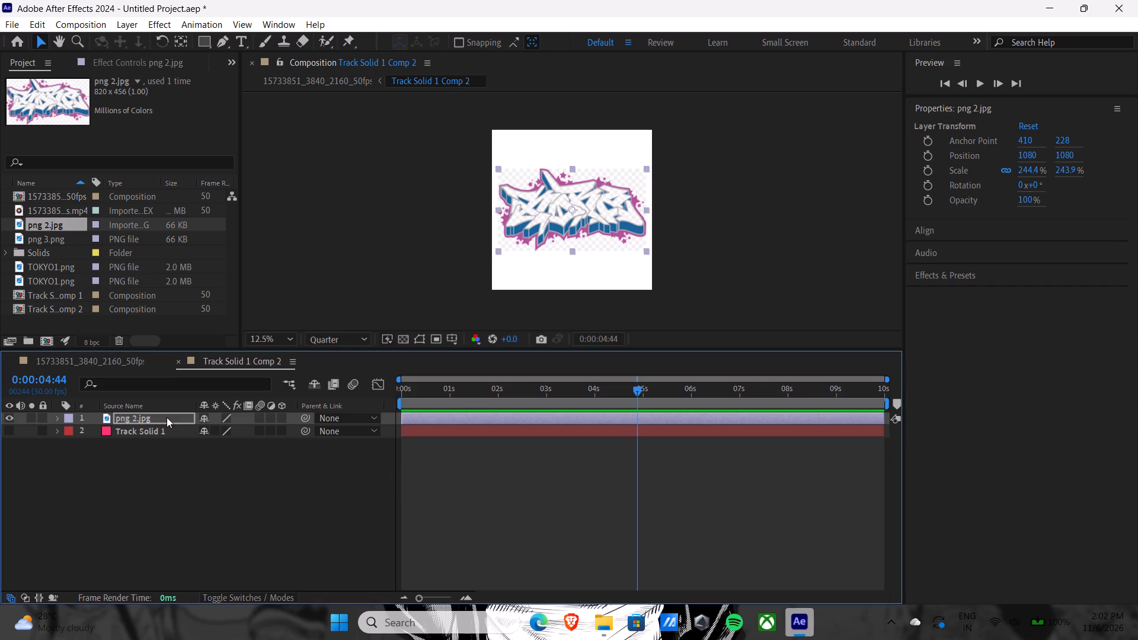
Check the graffiti in the main alley composition, and examine the png 2 file's background up close in Photos.
{"action": "left_click", "coordinate": [91, 357]}
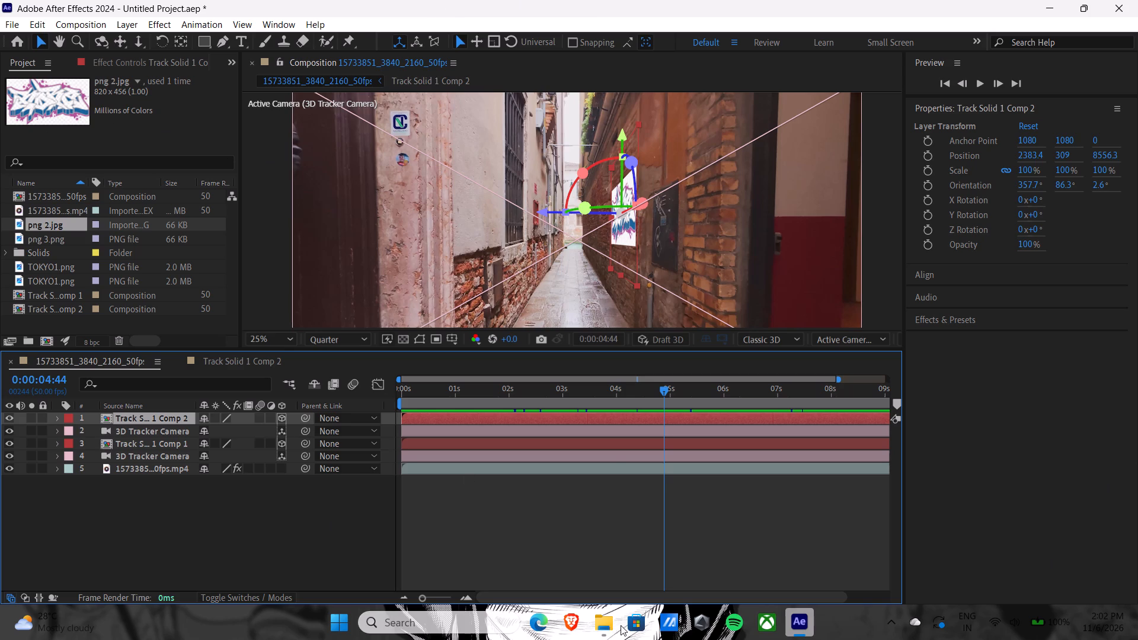
{"action": "left_click", "coordinate": [603, 623]}
{"action": "left_click", "coordinate": [528, 523]}
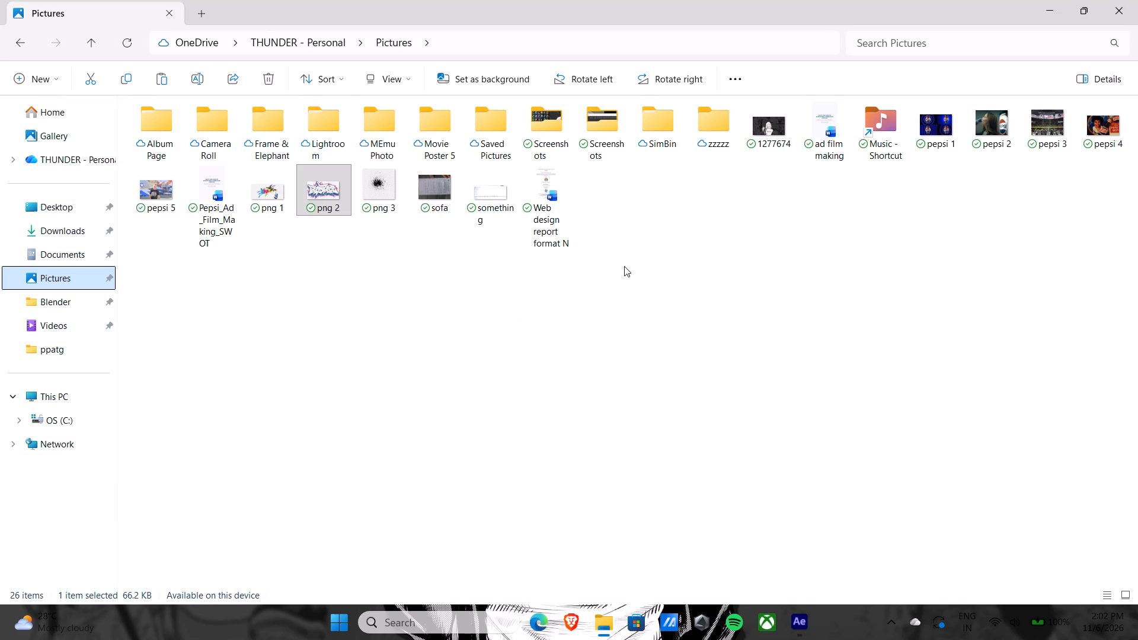
{"action": "double_click", "coordinate": [325, 185]}
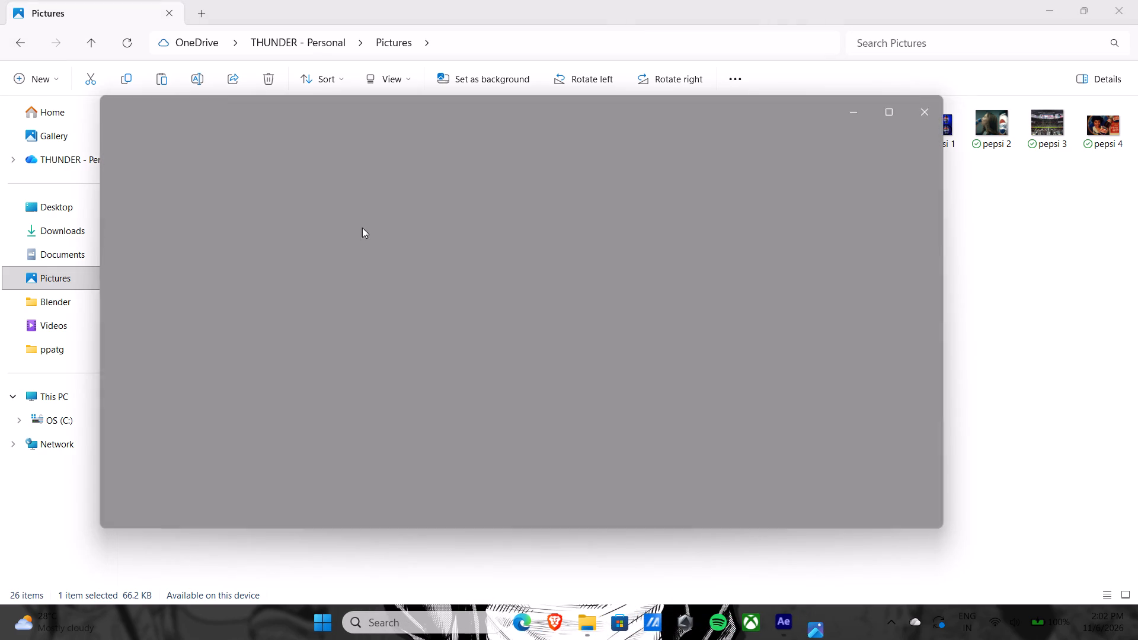
{"action": "scroll", "coordinate": [370, 233], "scroll_direction": "up", "scroll_amount": 3}
{"action": "scroll", "coordinate": [274, 211], "scroll_direction": "up", "scroll_amount": 3}
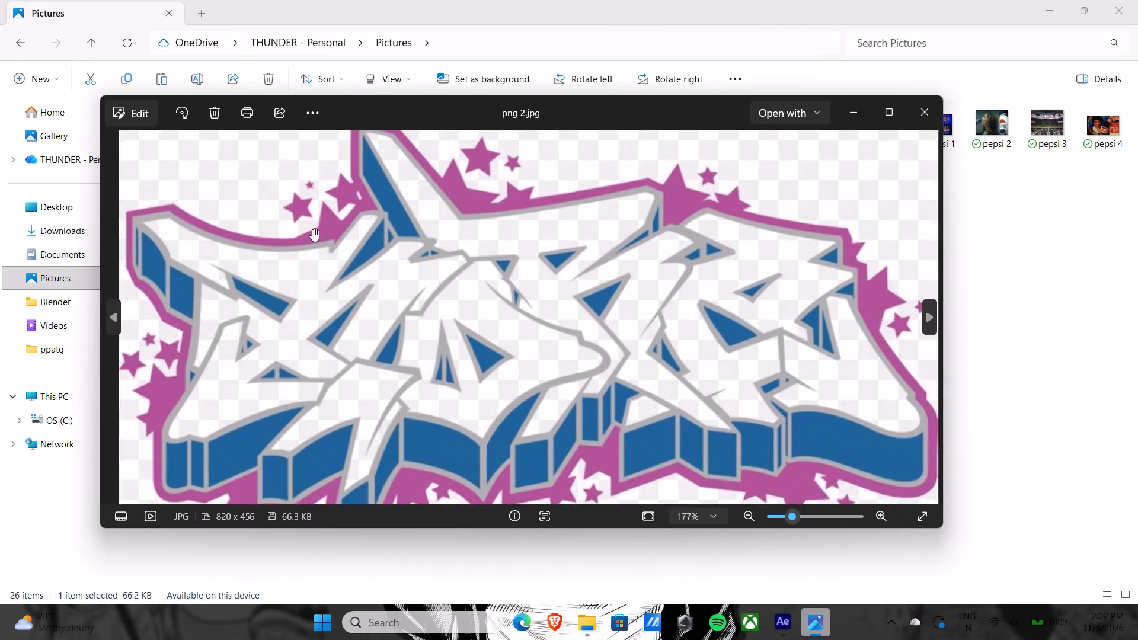
{"action": "left_click_drag", "start_coordinate": [406, 243], "coordinate": [609, 354]}
{"action": "scroll", "coordinate": [330, 236], "scroll_direction": "up", "scroll_amount": 2}
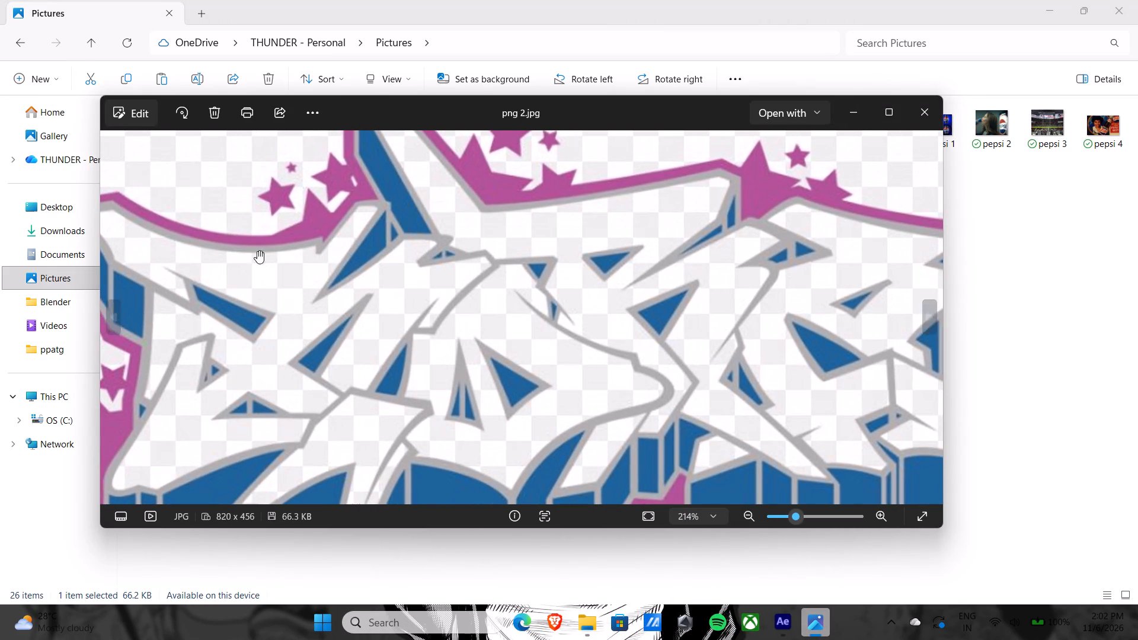
{"action": "scroll", "coordinate": [317, 268], "scroll_direction": "down", "scroll_amount": 5}
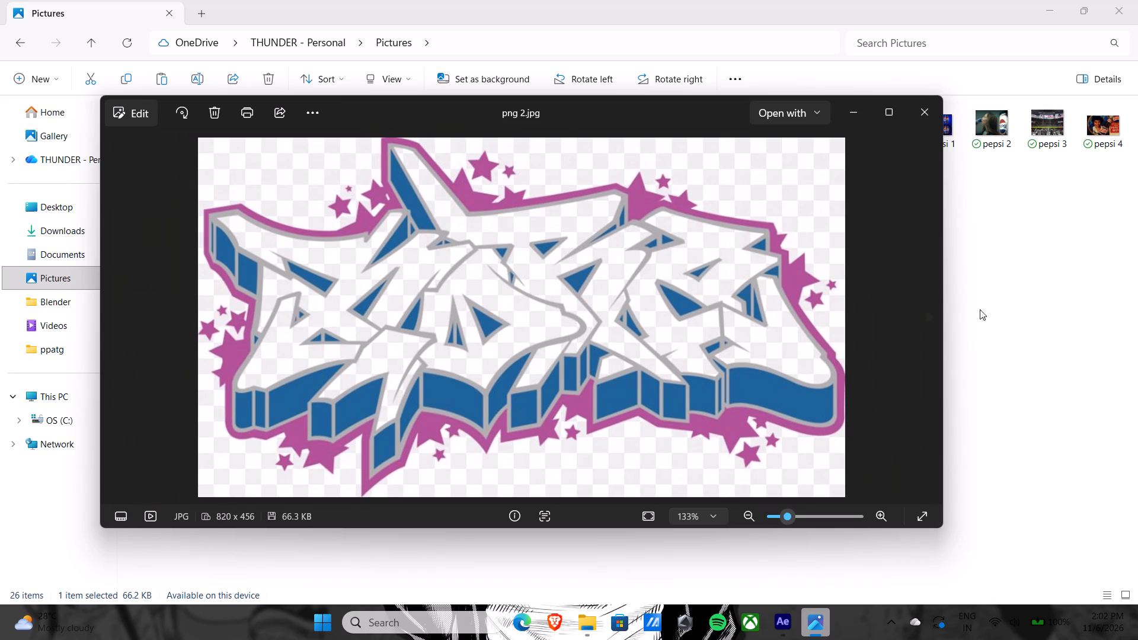
{"action": "left_click", "coordinate": [918, 105]}
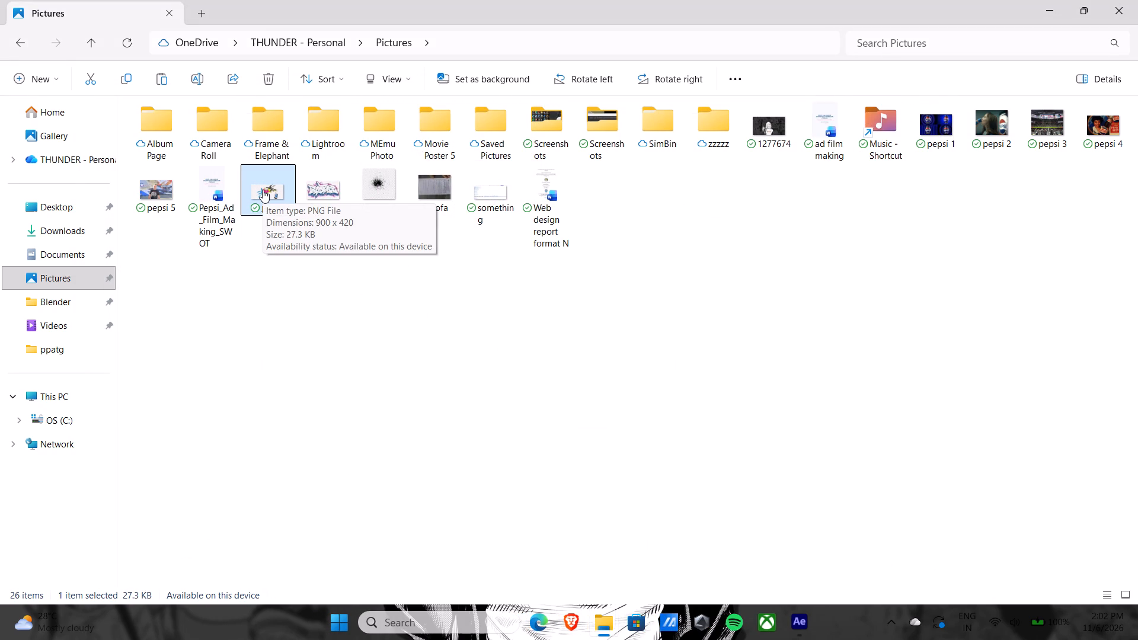
Delete the png 1, png 2 and png 3 image files from the Pictures folder.
{"action": "left_click_drag", "start_coordinate": [373, 333], "coordinate": [353, 194]}
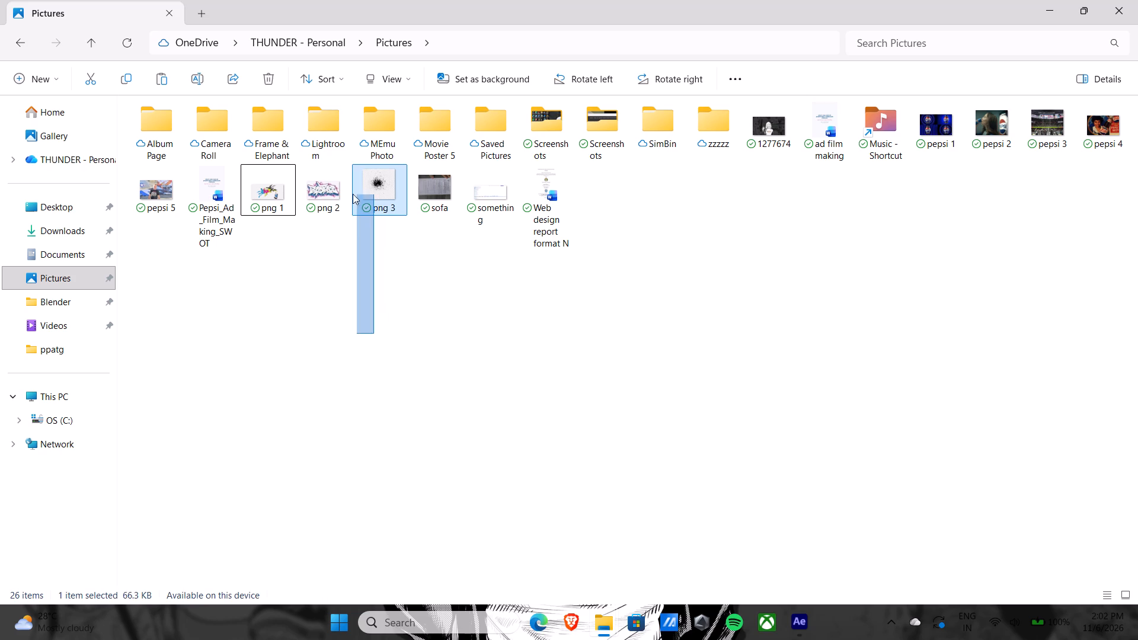
{"action": "left_click_drag", "start_coordinate": [353, 194], "coordinate": [285, 188]}
{"action": "key", "text": "Delete"}
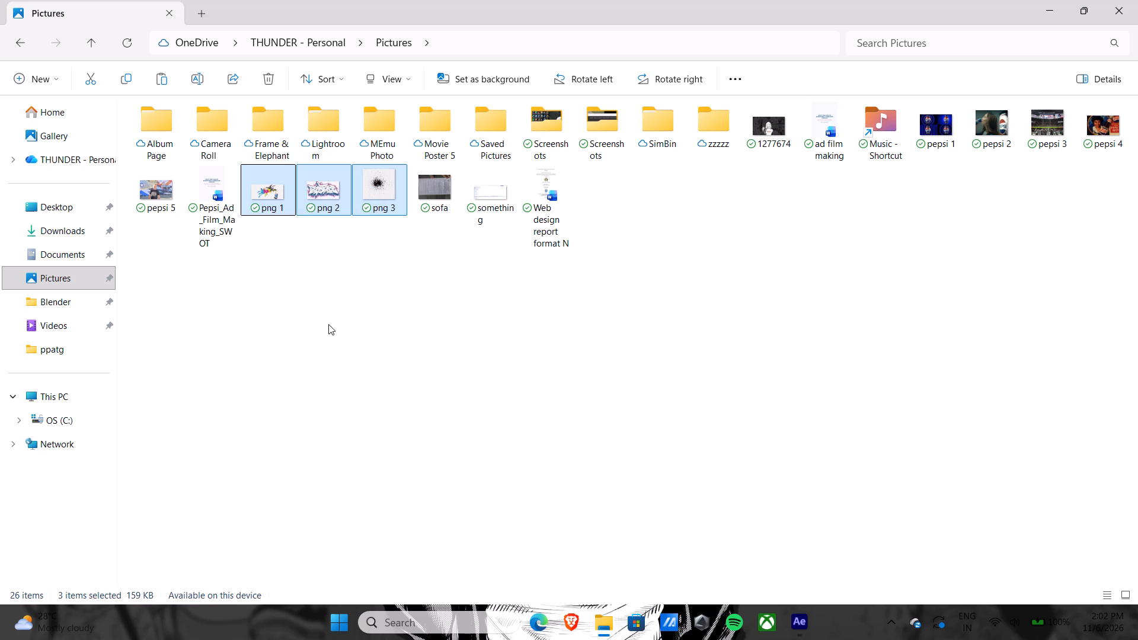
Switch to After Effects, open Track Solid 1 Comp 2, show its pink solid and delete the png 2.jpg layer.
{"action": "left_click", "coordinate": [792, 615]}
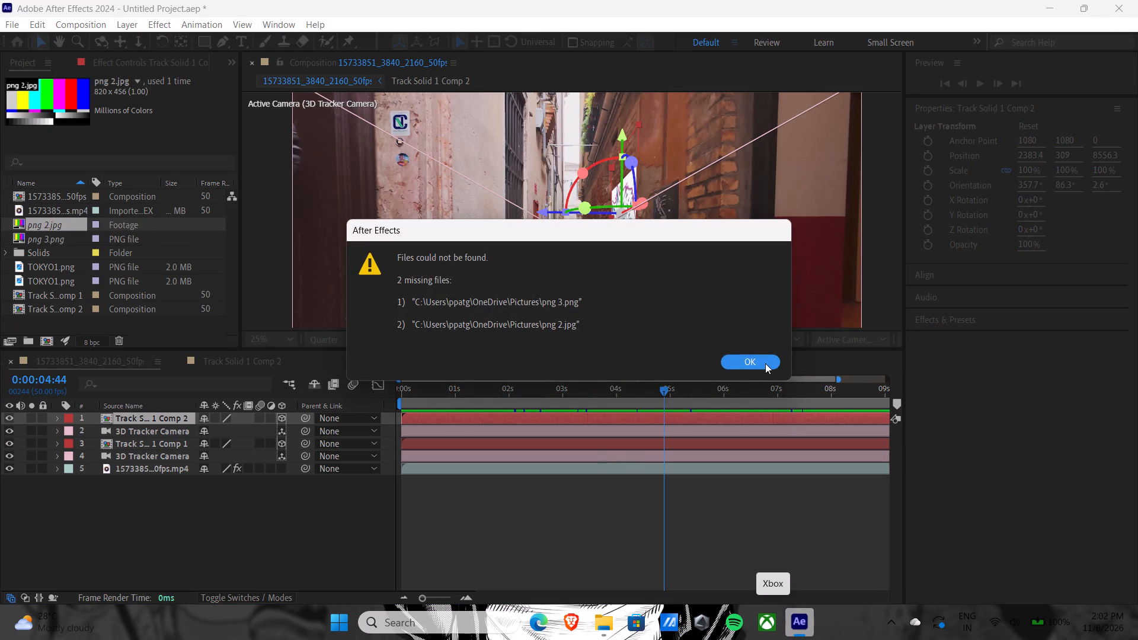
{"action": "left_click", "coordinate": [765, 363]}
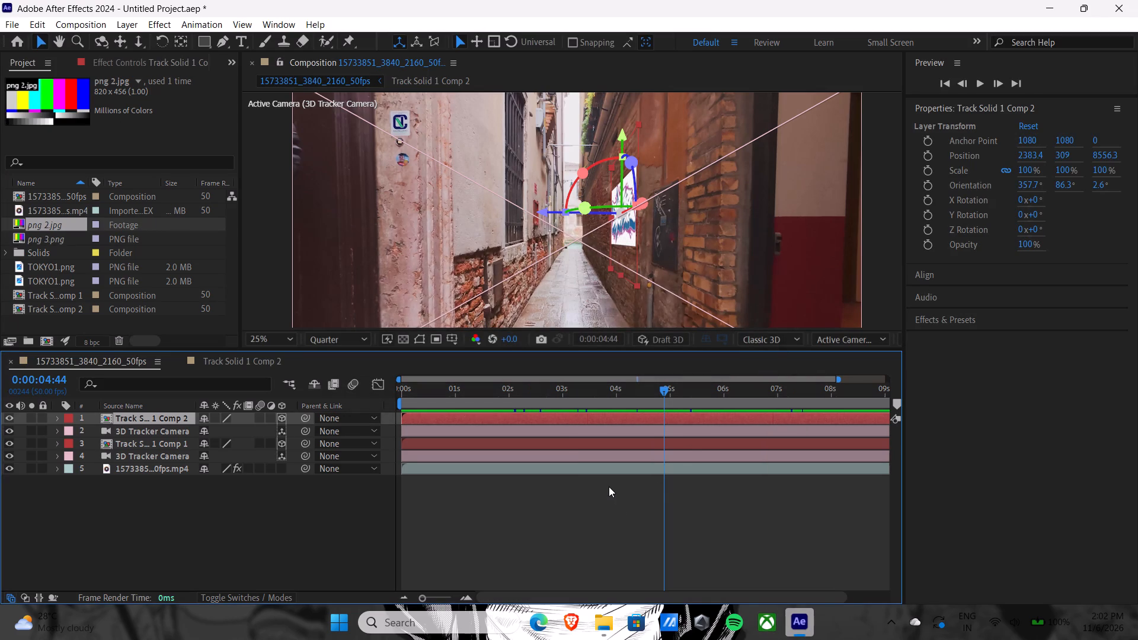
{"action": "left_click", "coordinate": [54, 417]}
{"action": "left_click", "coordinate": [54, 417]}
{"action": "double_click", "coordinate": [104, 418]}
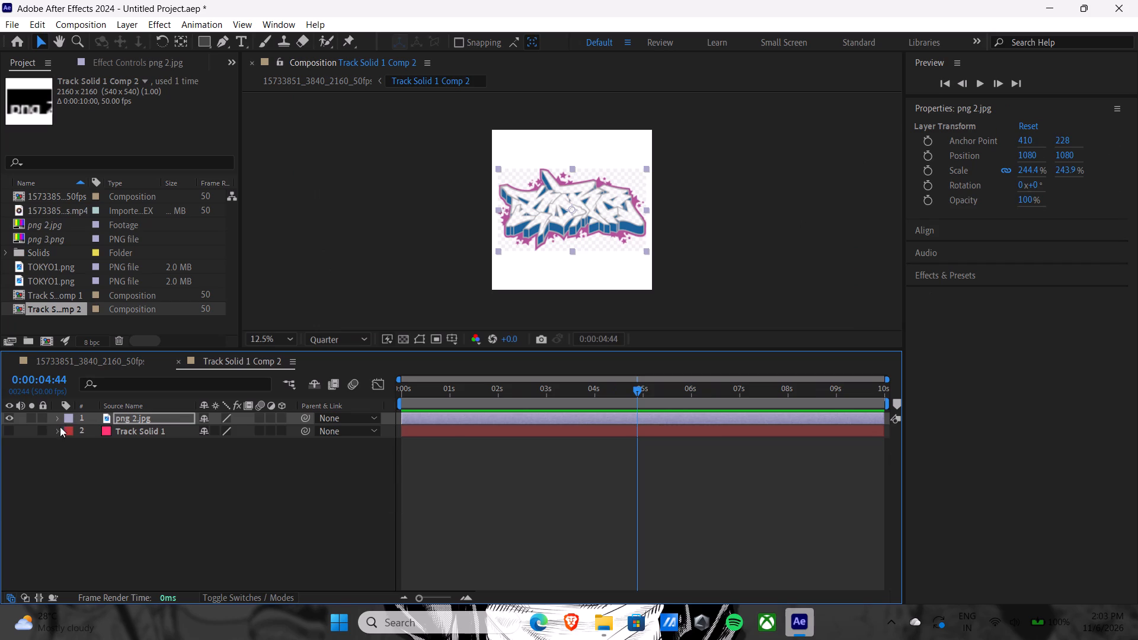
{"action": "left_click", "coordinate": [5, 428]}
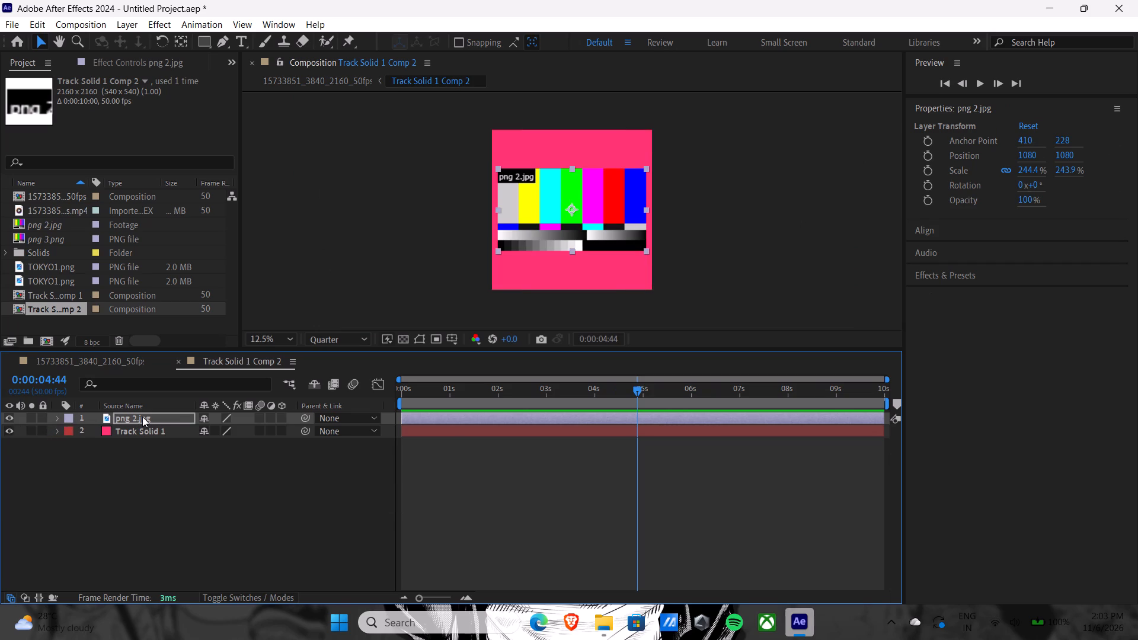
{"action": "key", "text": "Delete"}
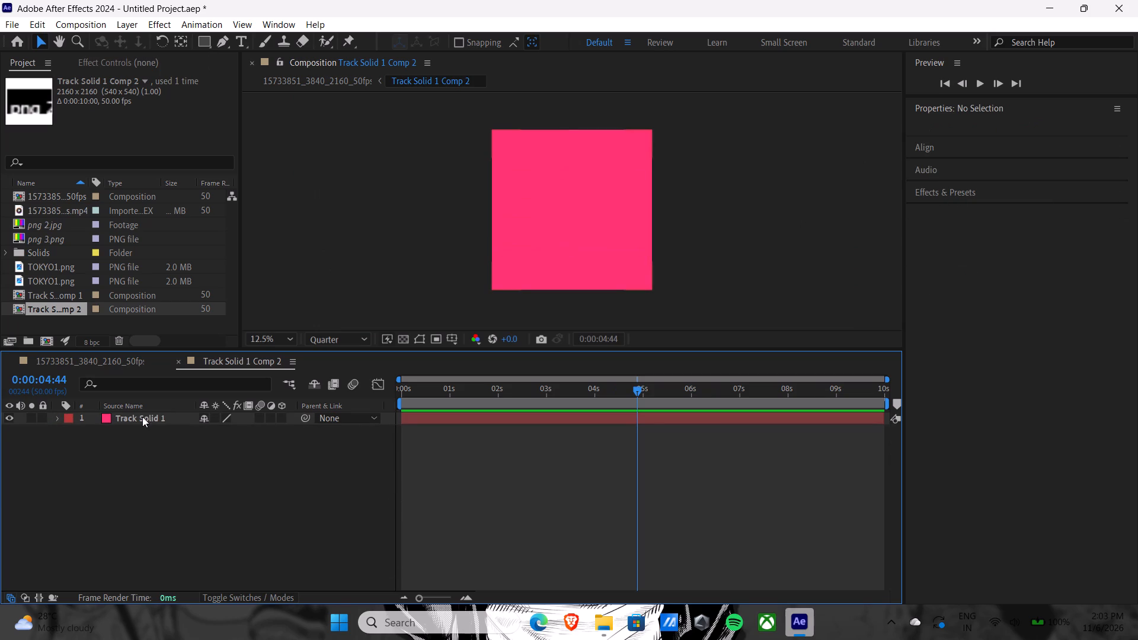
Delete one of the two duplicate TOKYO1.png footage items from the project.
{"action": "left_click", "coordinate": [47, 281]}
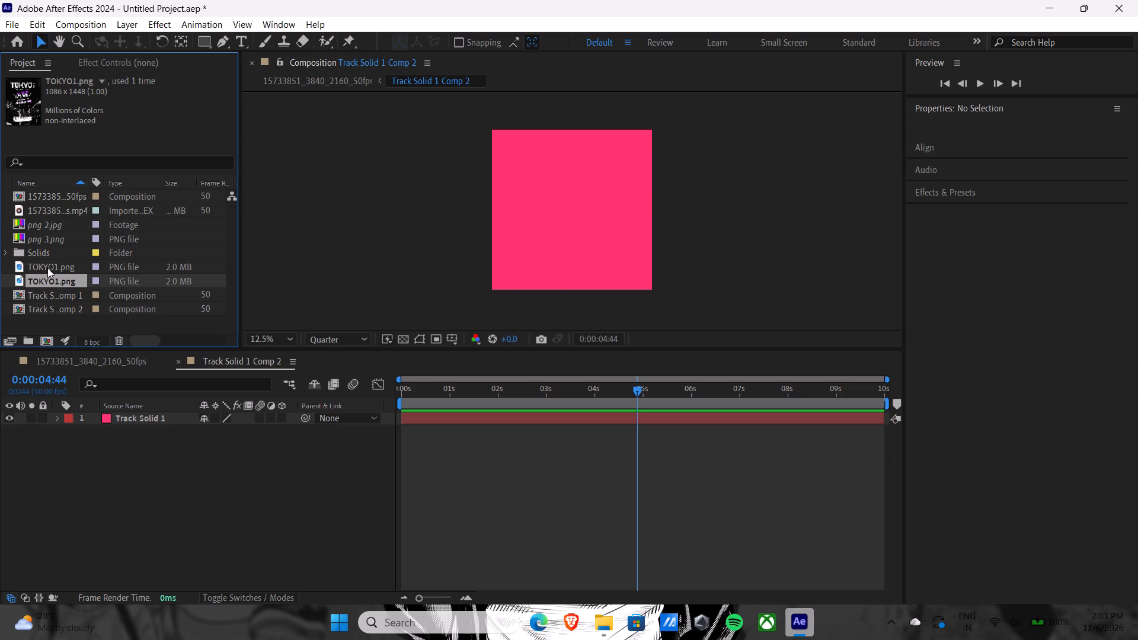
{"action": "left_click", "coordinate": [48, 267]}
{"action": "left_click", "coordinate": [47, 277]}
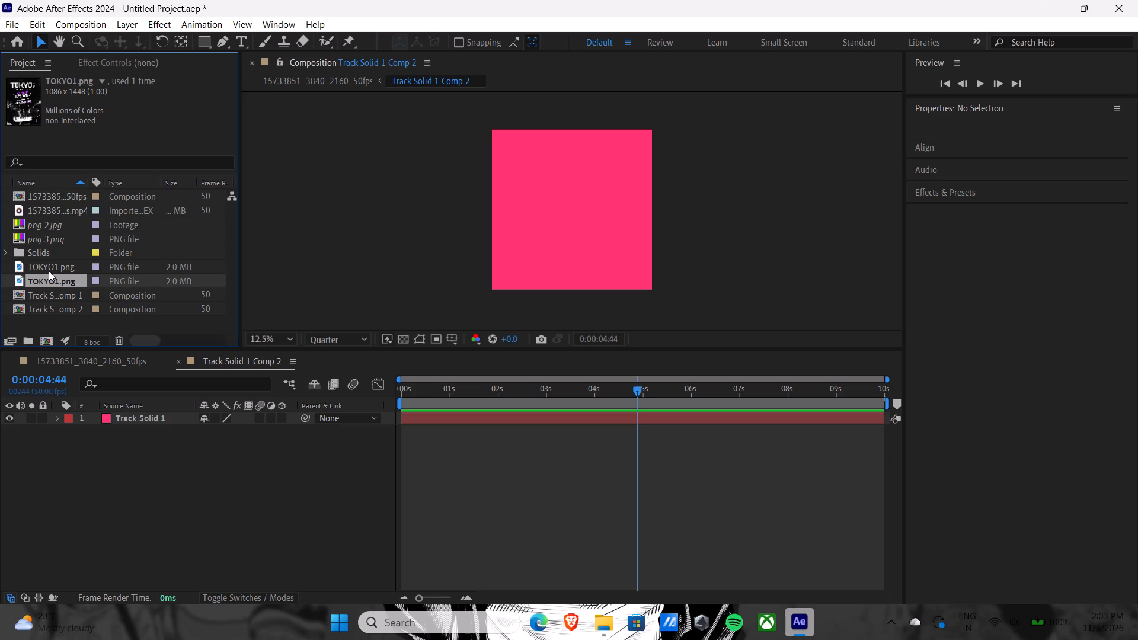
{"action": "left_click", "coordinate": [50, 267]}
{"action": "key", "text": "Delete"}
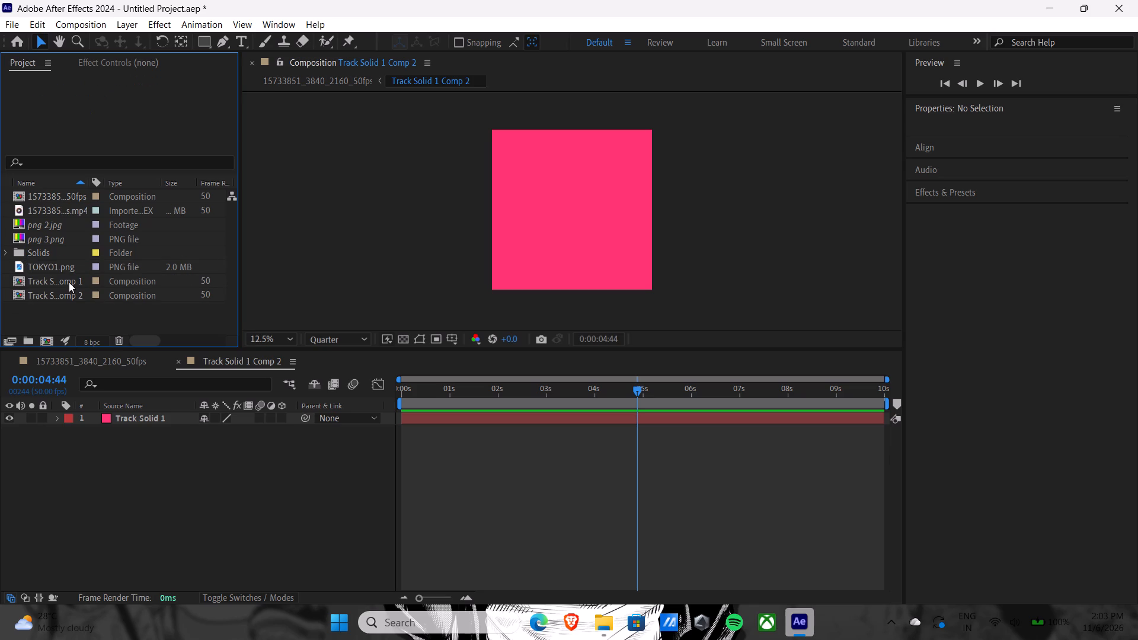
Delete the unused png 2.jpg and png 3.png footage items from the project.
{"action": "left_click", "coordinate": [59, 228]}
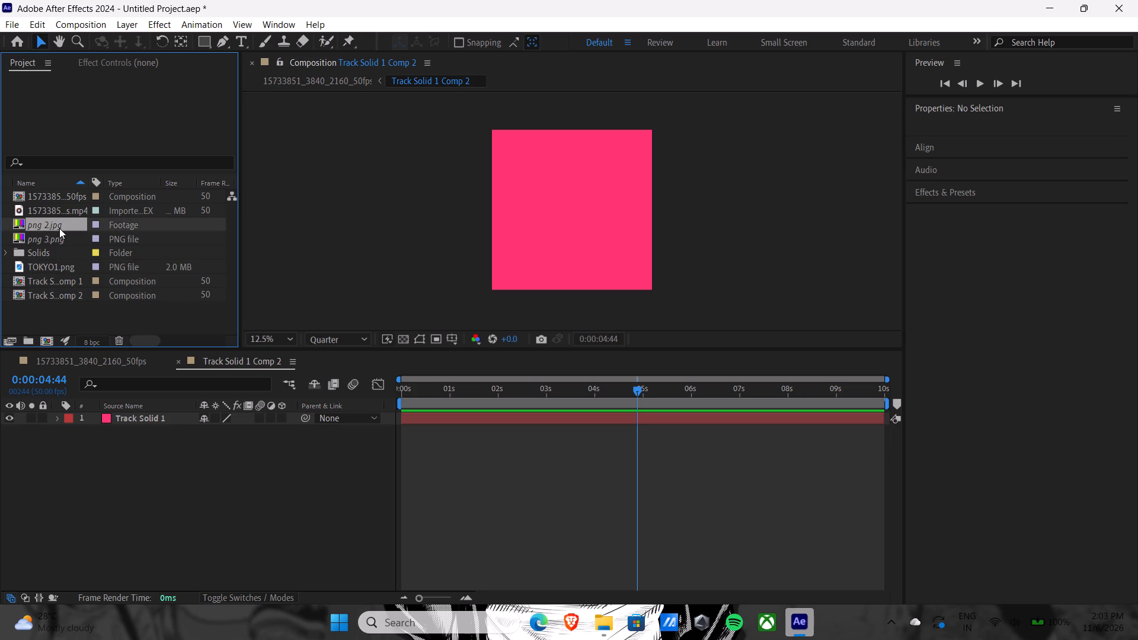
{"action": "key", "text": "Delete"}
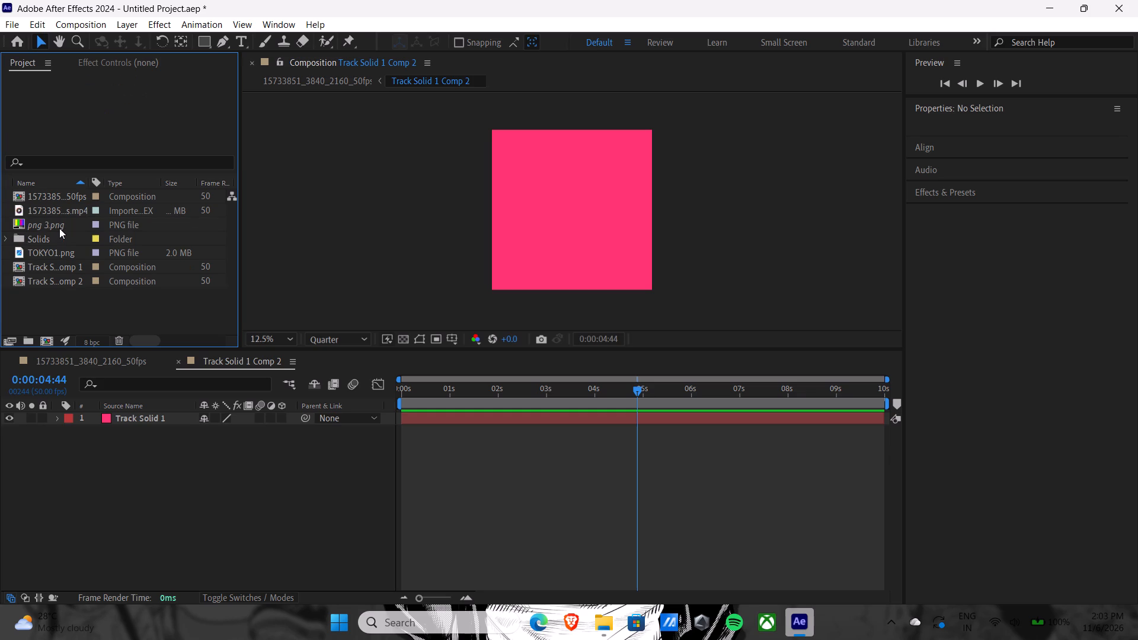
{"action": "left_click", "coordinate": [59, 228]}
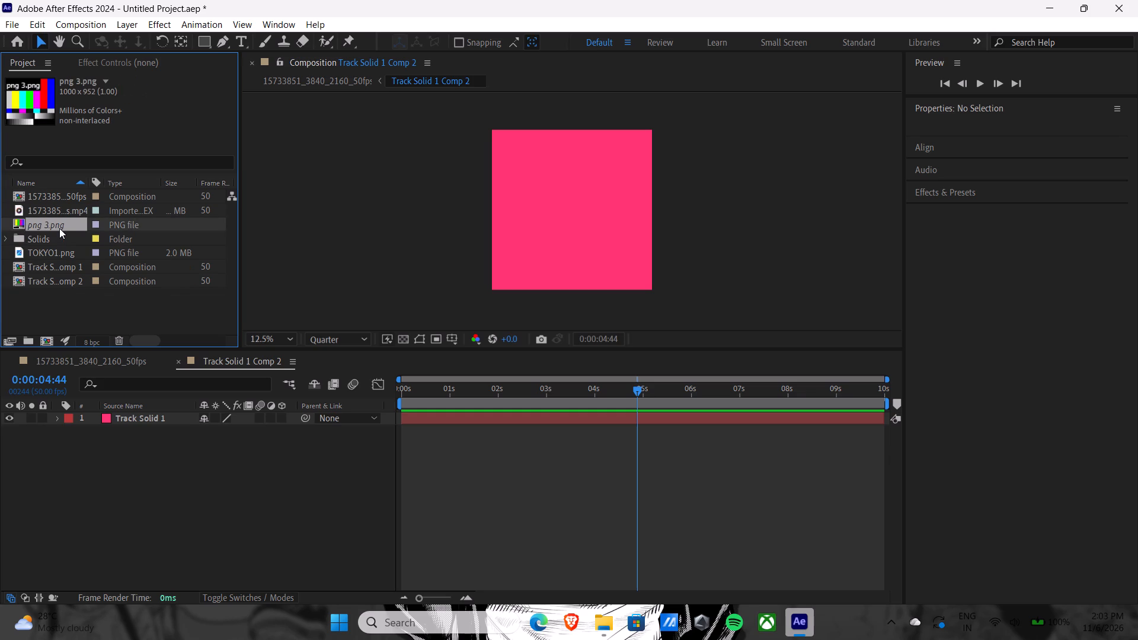
{"action": "key", "text": "Delete"}
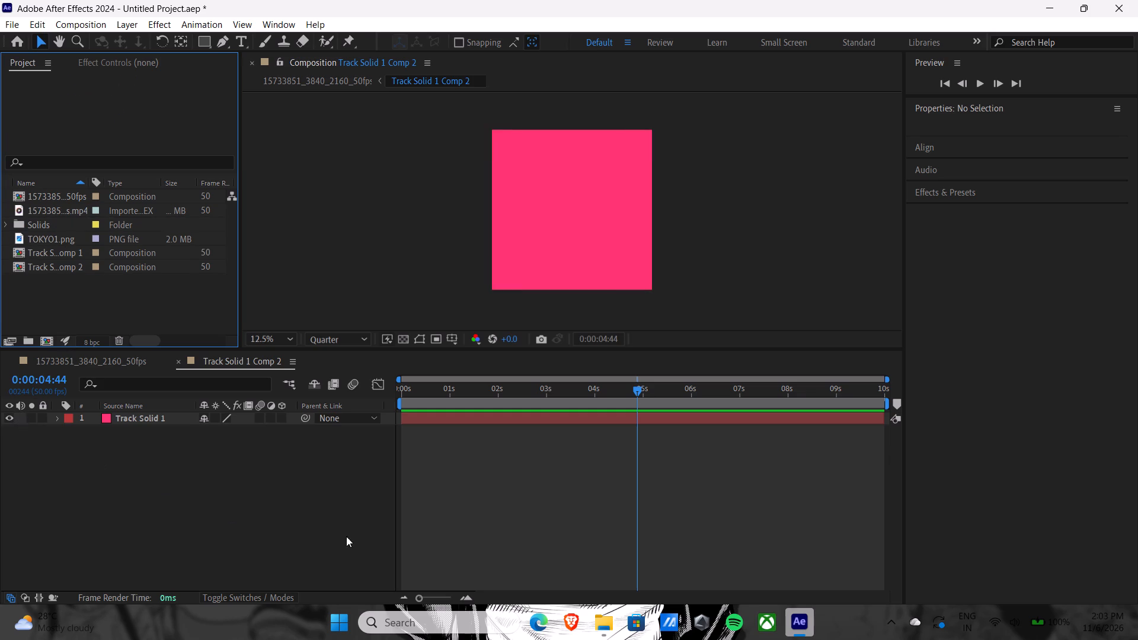
Switch to Microsoft Edge, search the web for "png image files of subwaysurfer" and show the image results.
{"action": "left_click", "coordinate": [546, 623]}
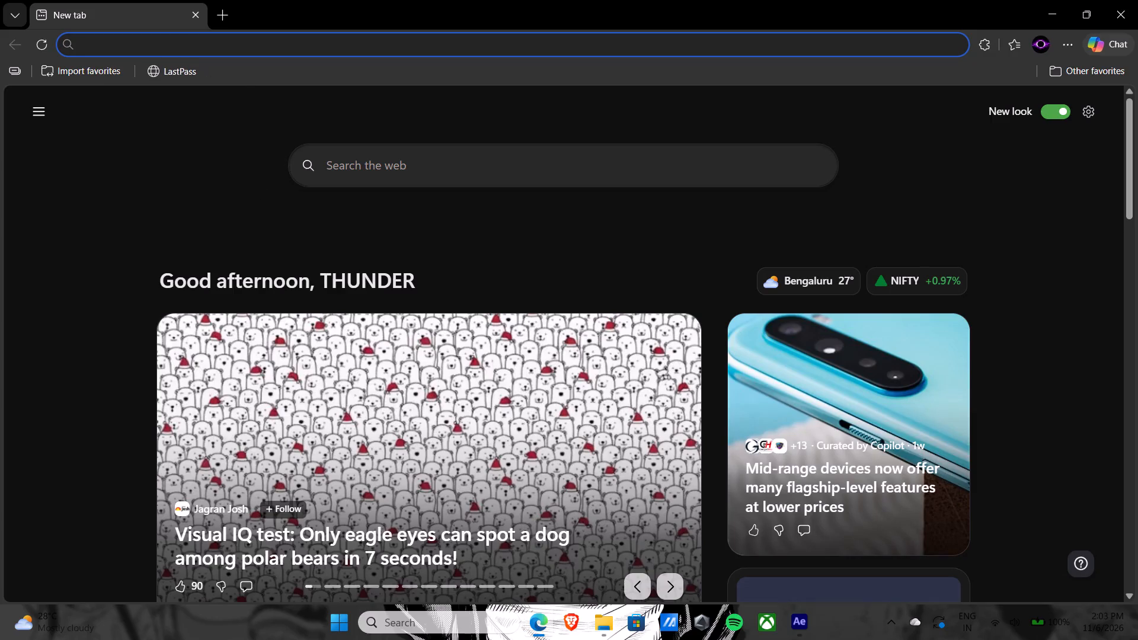
{"action": "type", "text": "png image"}
{"action": "key", "text": "space"}
{"action": "type", "text": "files"}
{"action": "key", "text": "space"}
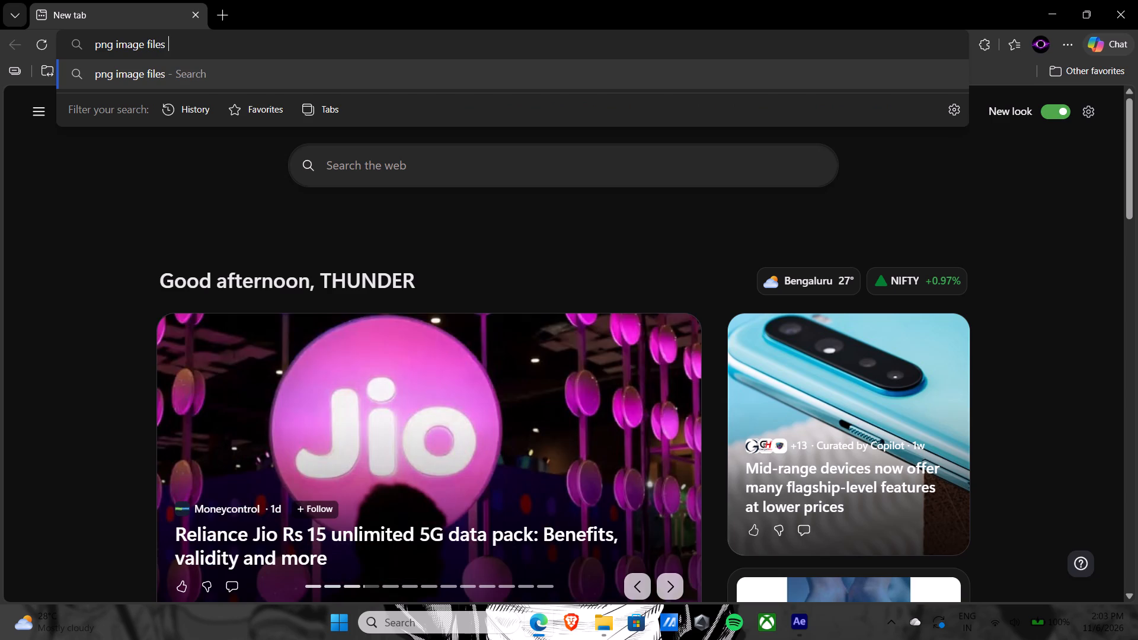
{"action": "type", "text": "of subwa"}
{"action": "type", "text": "ysurfer"}
{"action": "key", "text": "Return"}
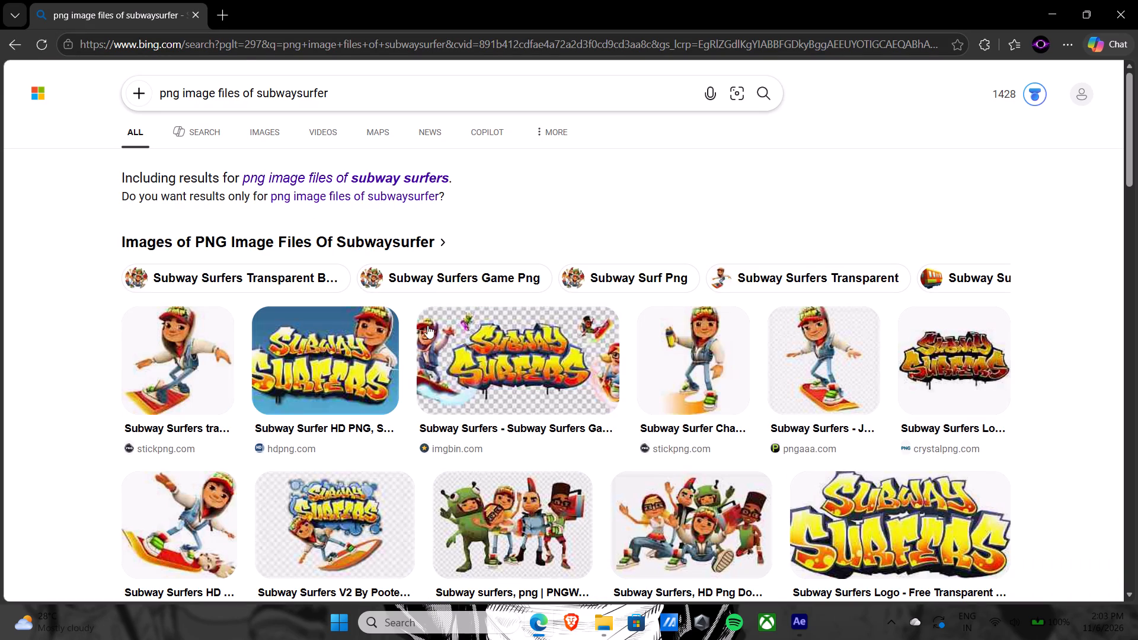
{"action": "scroll", "coordinate": [533, 337], "scroll_direction": "down", "scroll_amount": 4}
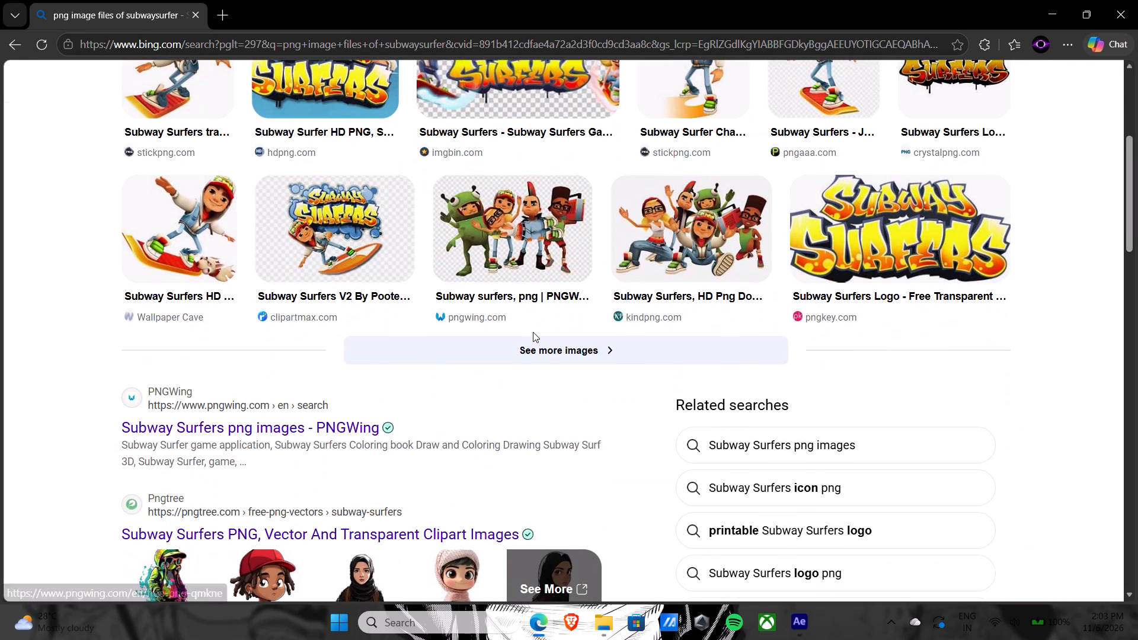
{"action": "scroll", "coordinate": [520, 332], "scroll_direction": "up", "scroll_amount": 4}
{"action": "left_click", "coordinate": [276, 127]}
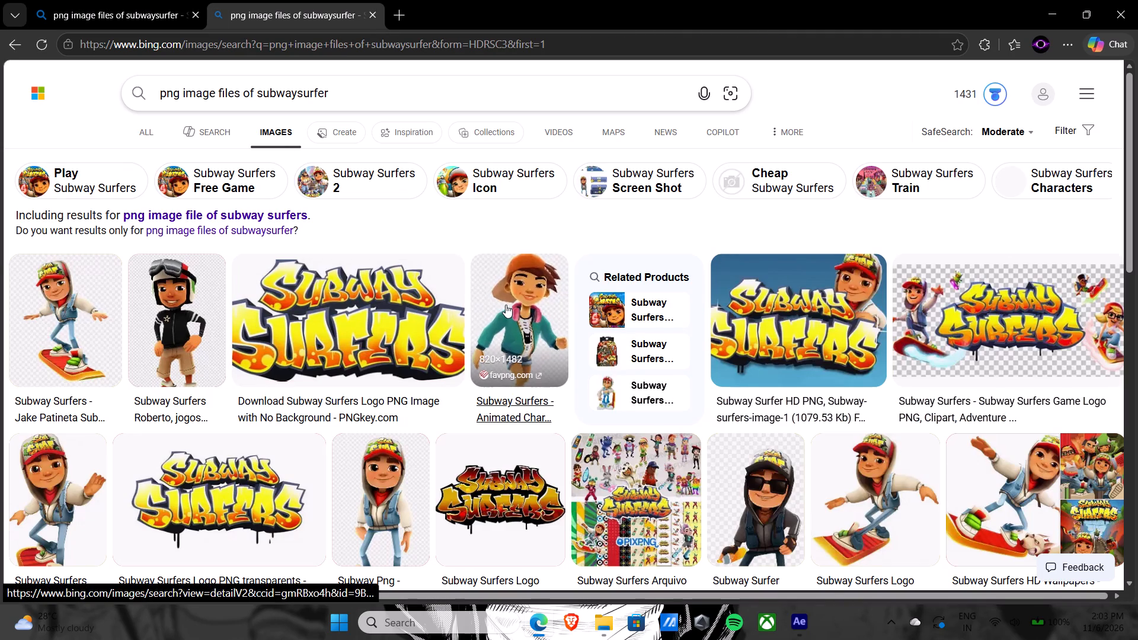
Preview the large yellow Subway Surfers logo from PNGkey and compare it with the neighbouring character images.
{"action": "right_click", "coordinate": [506, 305]}
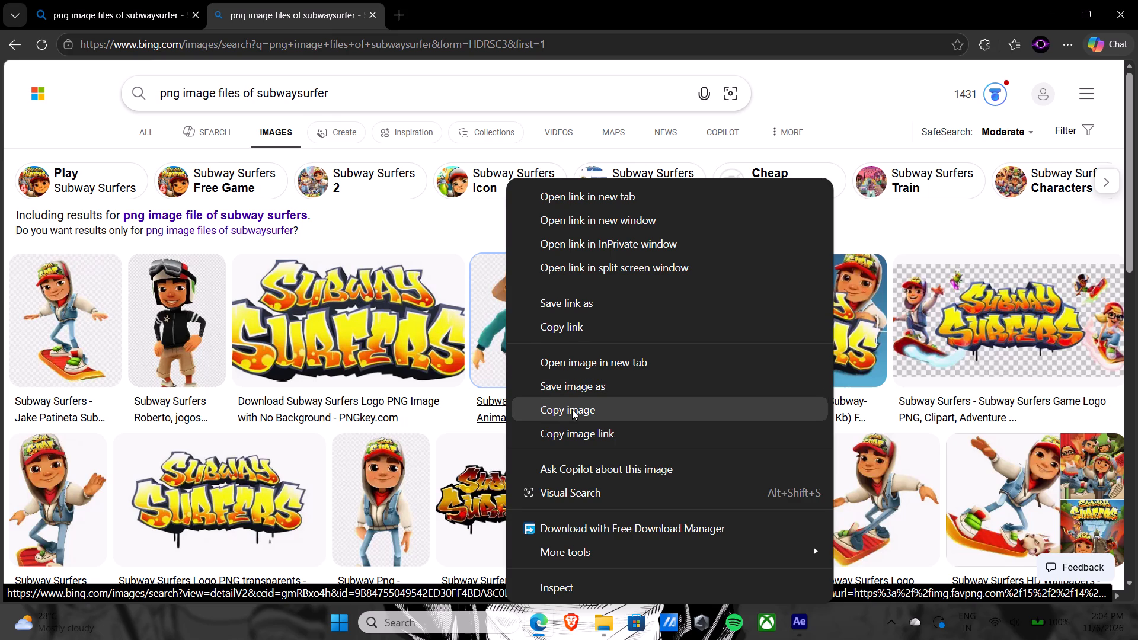
{"action": "left_click", "coordinate": [381, 313]}
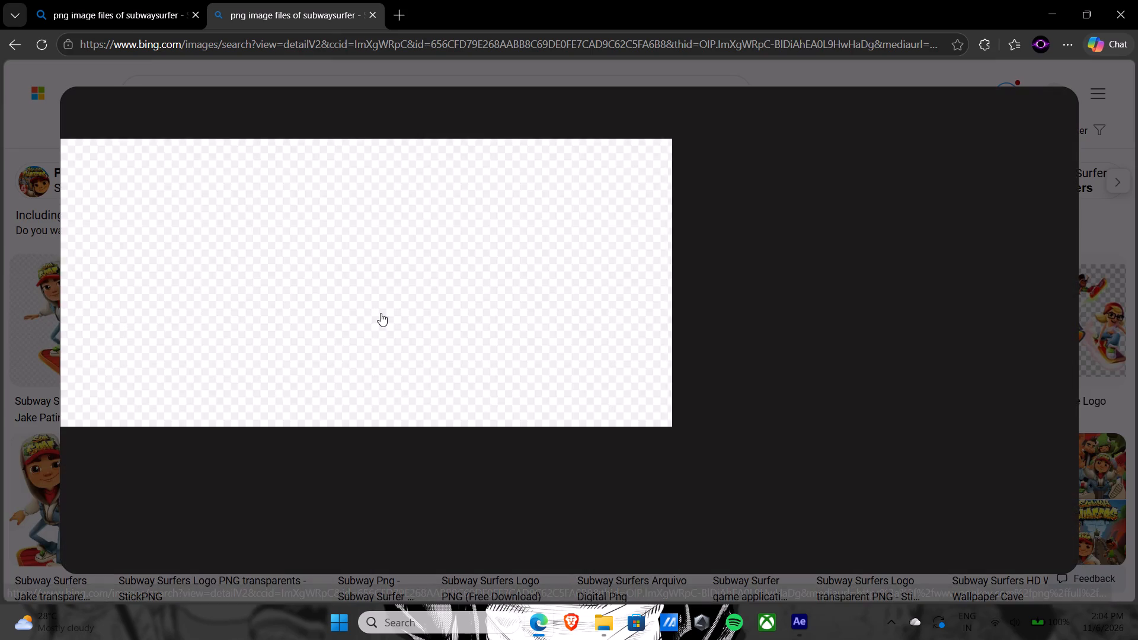
{"action": "scroll", "coordinate": [381, 313], "scroll_direction": "down", "scroll_amount": 2}
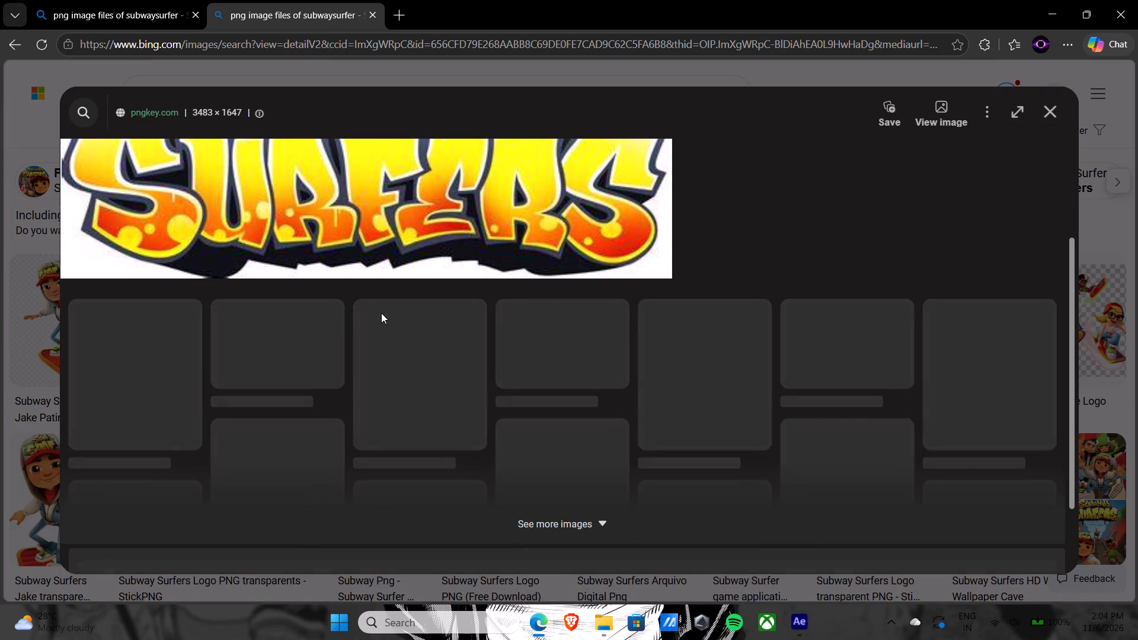
{"action": "scroll", "coordinate": [381, 313], "scroll_direction": "up", "scroll_amount": 3}
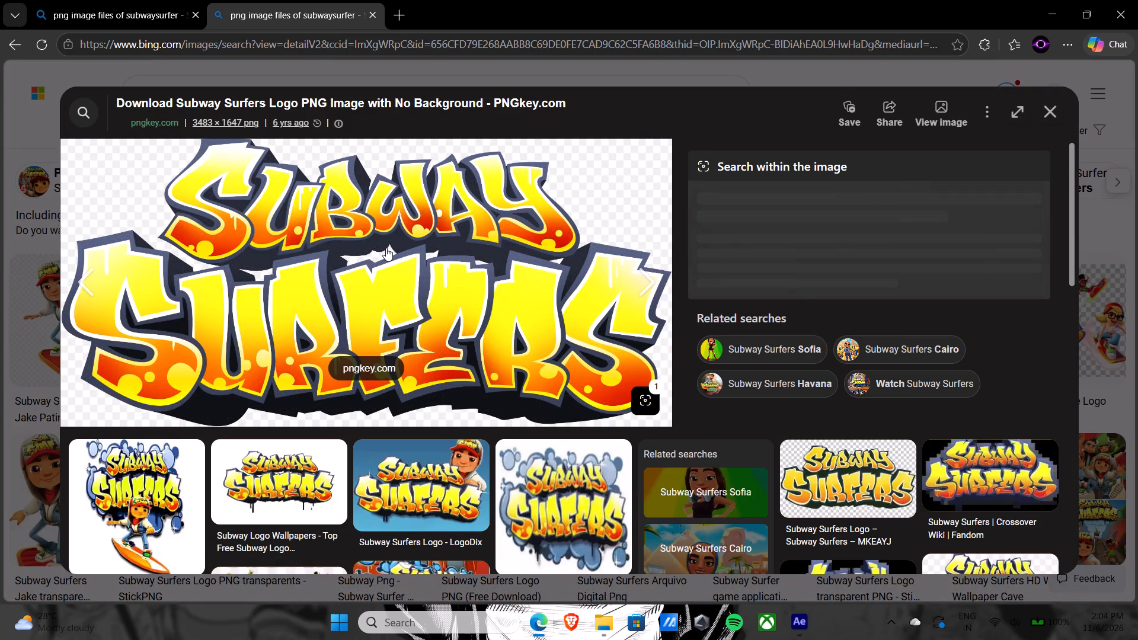
{"action": "right_click", "coordinate": [386, 248]}
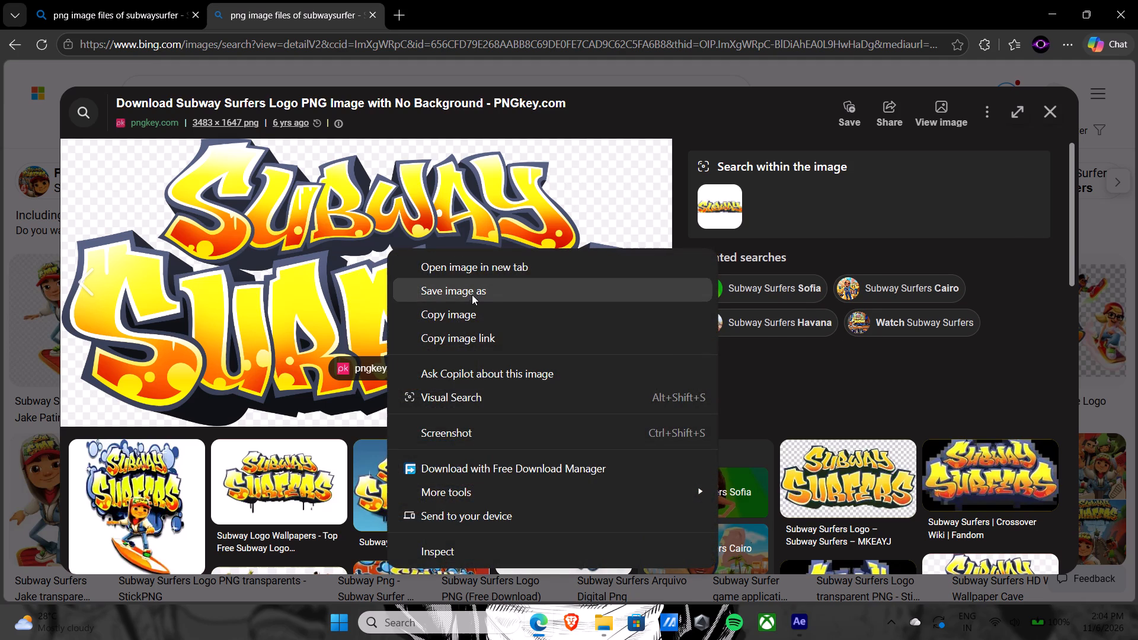
{"action": "left_click", "coordinate": [279, 250]}
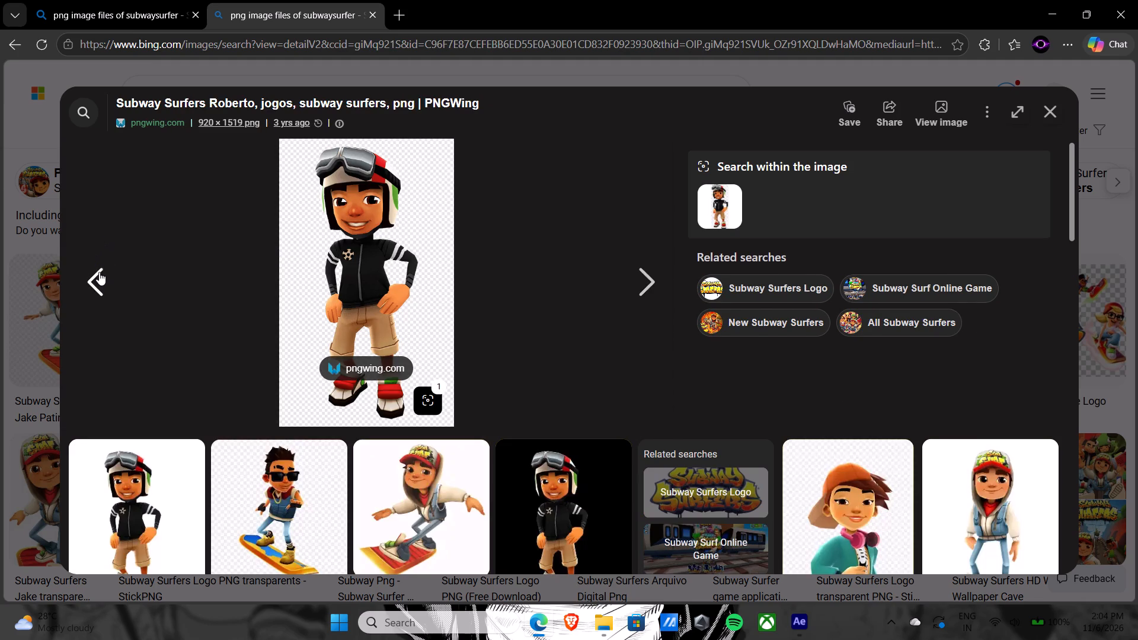
{"action": "left_click", "coordinate": [98, 272]}
{"action": "left_click", "coordinate": [88, 273]}
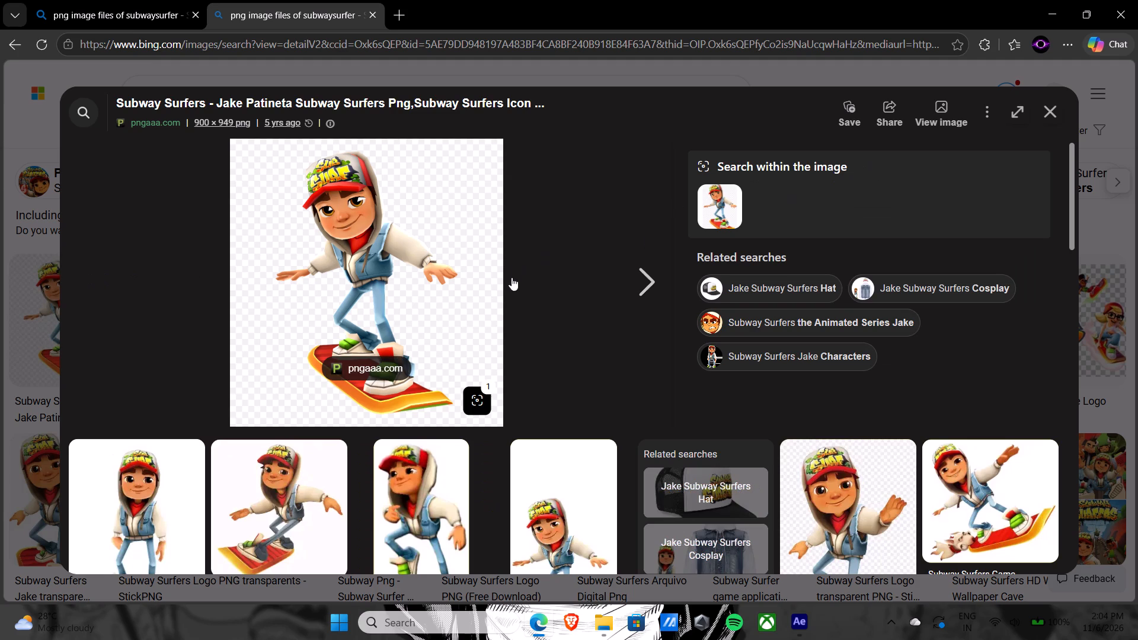
{"action": "left_click", "coordinate": [646, 276]}
{"action": "left_click", "coordinate": [644, 277]}
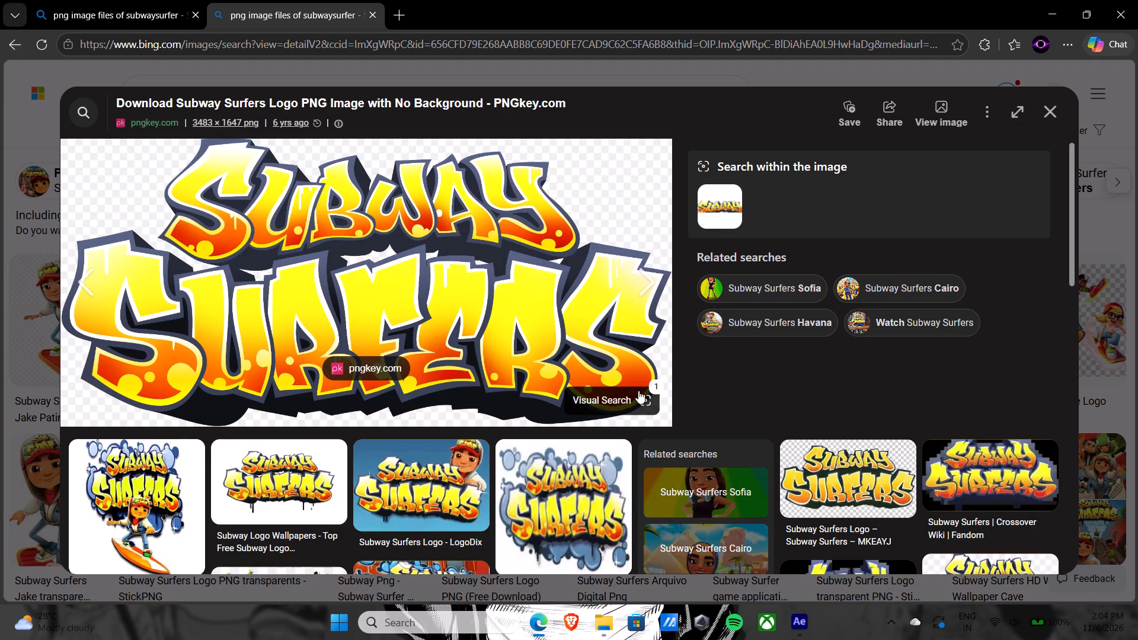
View the PNGkey Subway Surfers logo at full size, and return to its preview in the image results.
{"action": "left_click", "coordinate": [938, 110]}
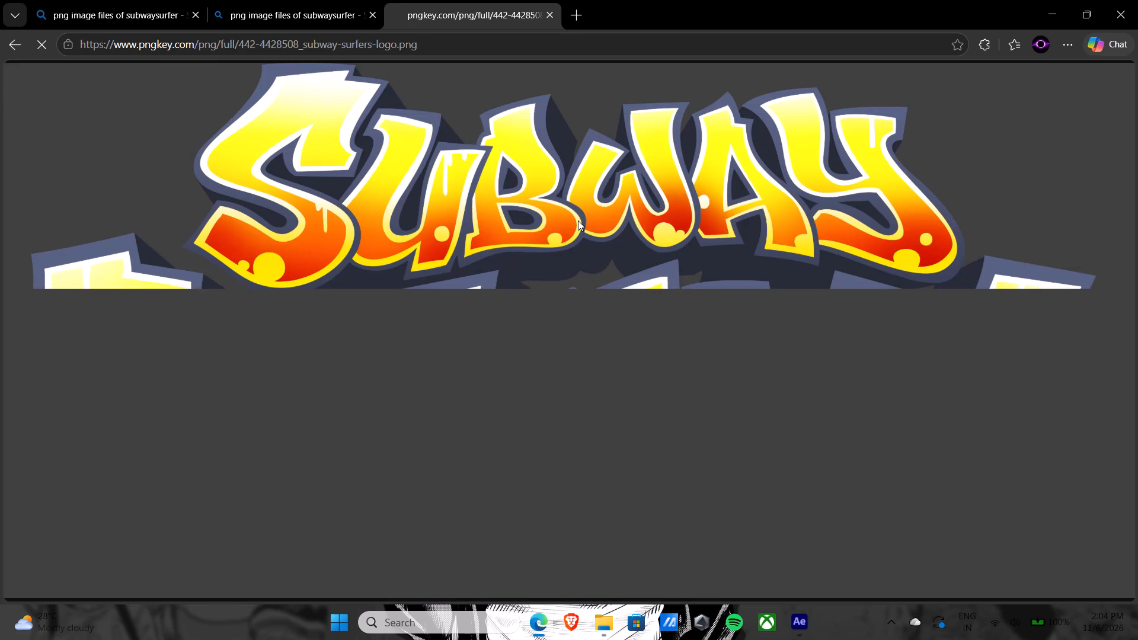
{"action": "scroll", "coordinate": [578, 220], "scroll_direction": "down", "scroll_amount": 3}
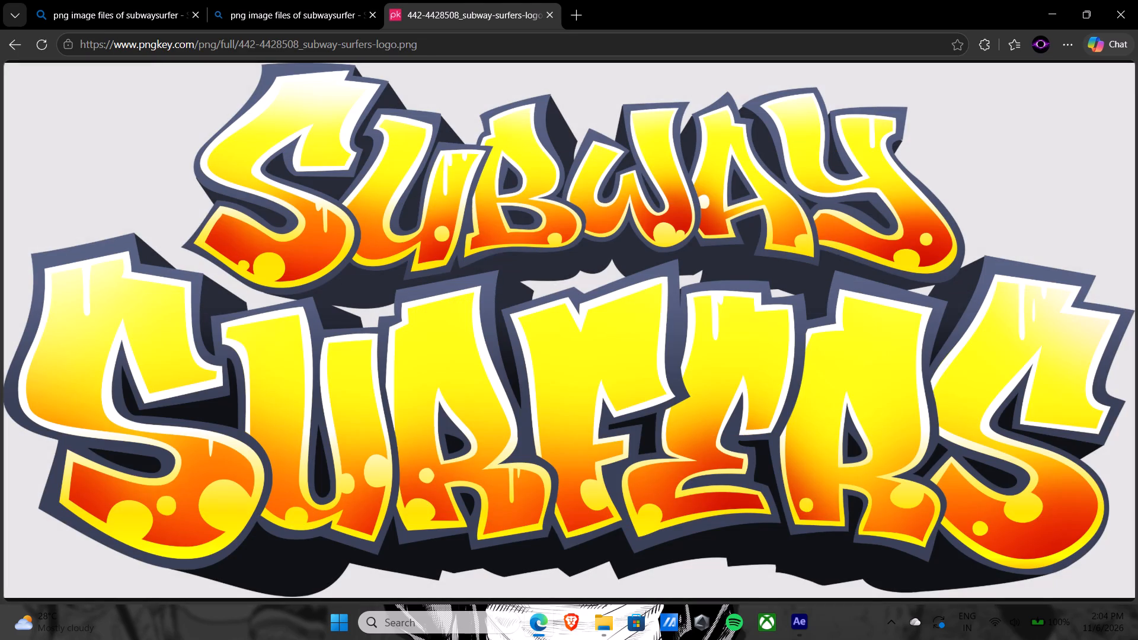
{"action": "right_click", "coordinate": [482, 290]}
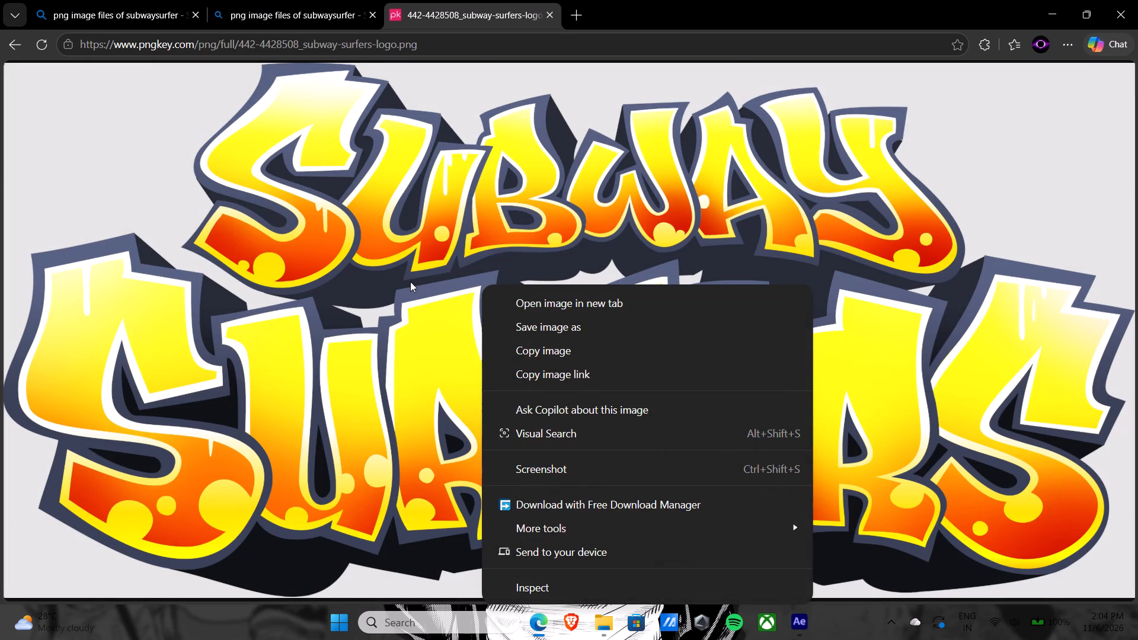
{"action": "left_click", "coordinate": [410, 281]}
{"action": "left_click", "coordinate": [410, 281]}
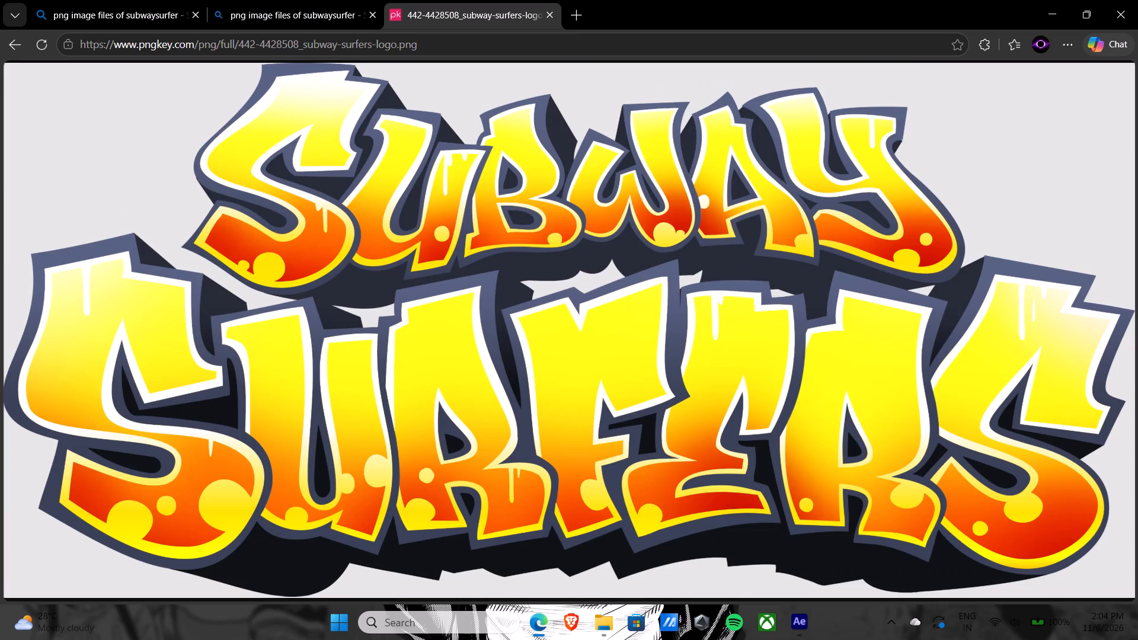
{"action": "left_click", "coordinate": [548, 14]}
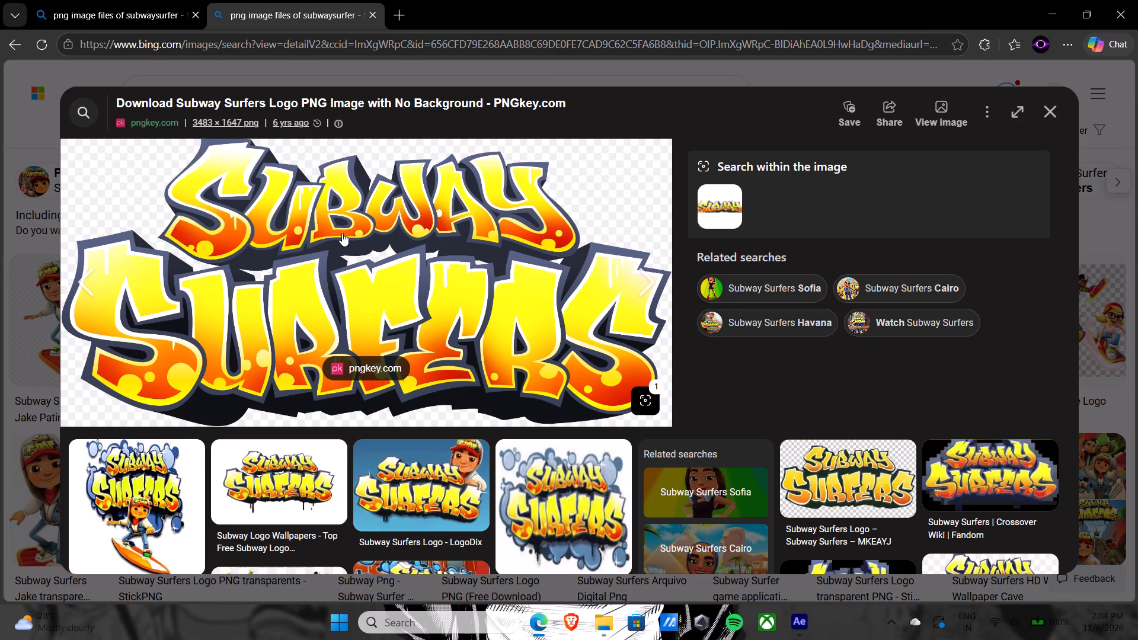
Open the logo's pngkey.com page and request the transparent image download, dismissing Free Download Manager in favour of the browser's own save.
{"action": "left_click", "coordinate": [354, 370]}
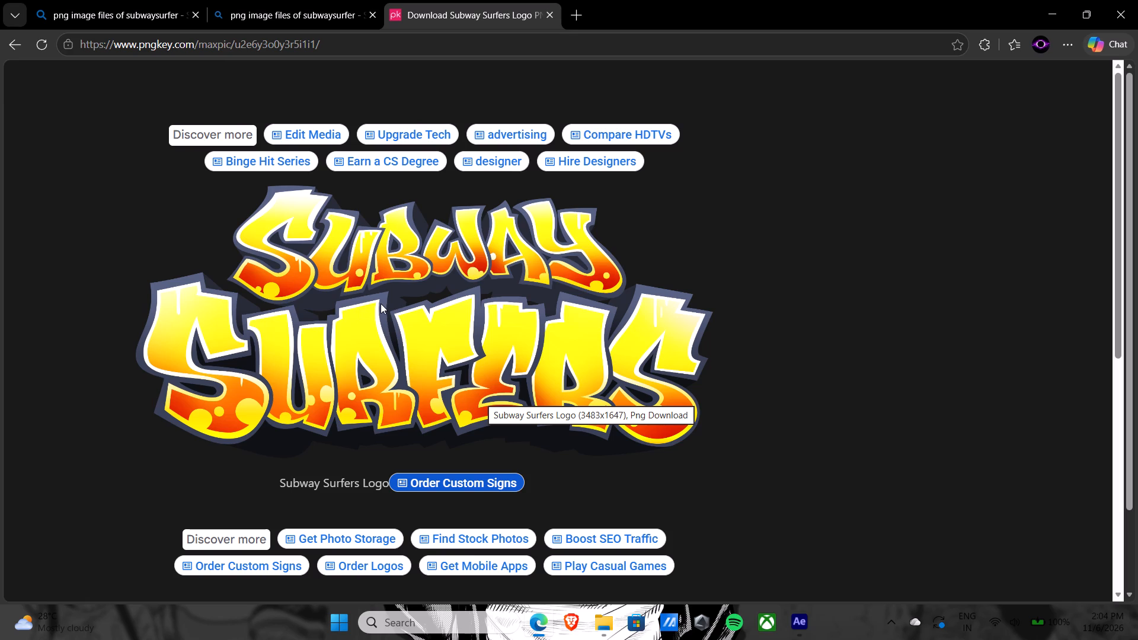
{"action": "scroll", "coordinate": [381, 303], "scroll_direction": "down", "scroll_amount": 9}
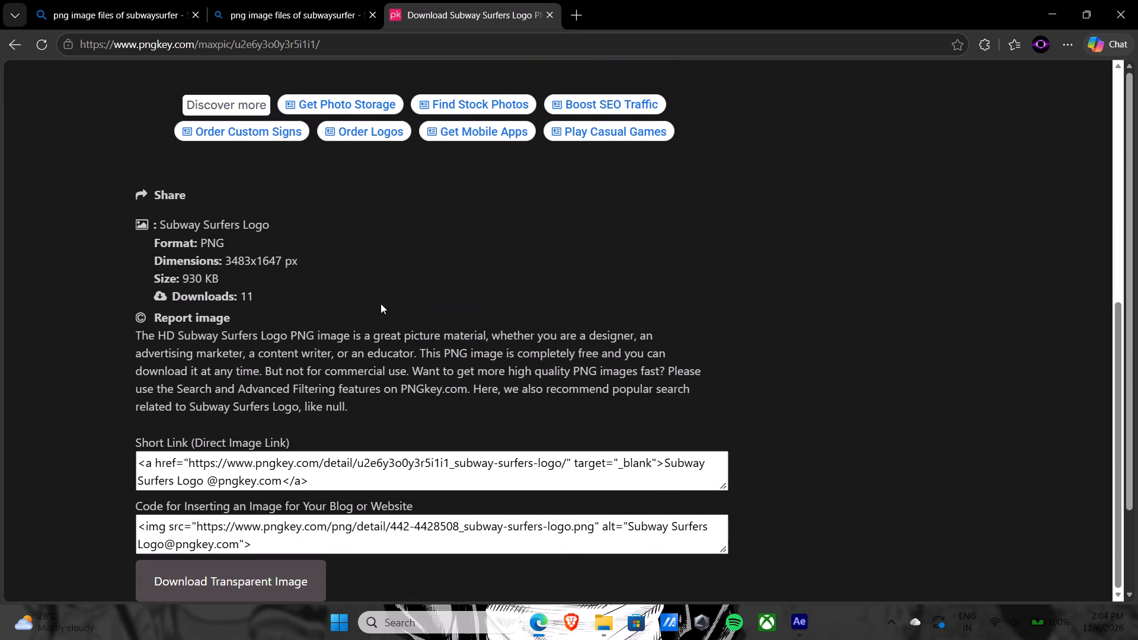
{"action": "scroll", "coordinate": [381, 303], "scroll_direction": "down", "scroll_amount": 5}
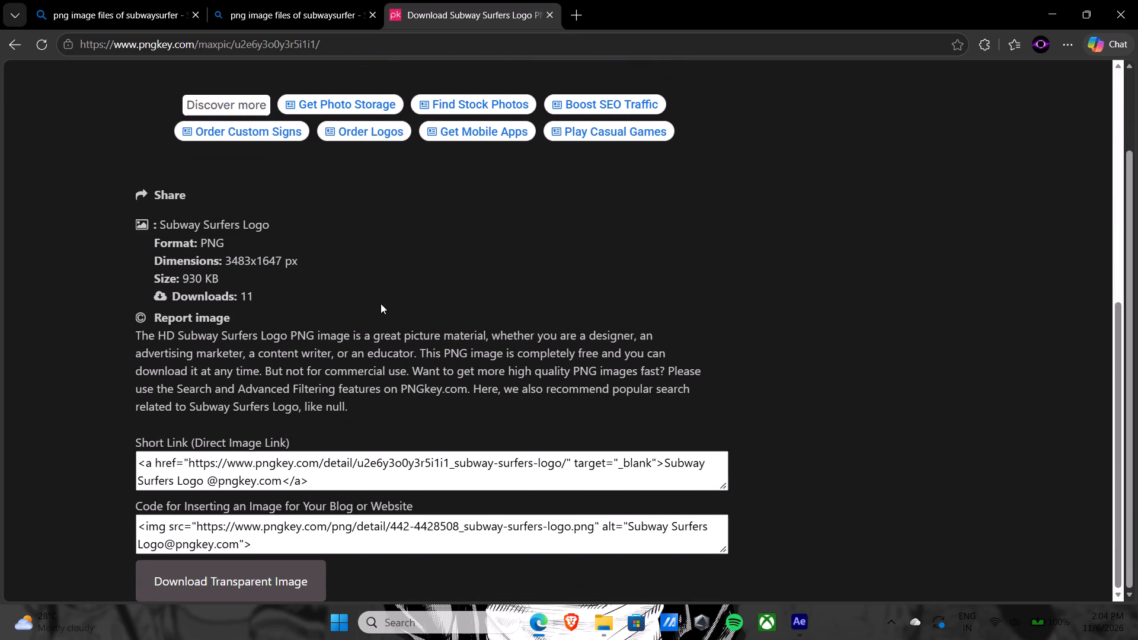
{"action": "left_click", "coordinate": [249, 581]}
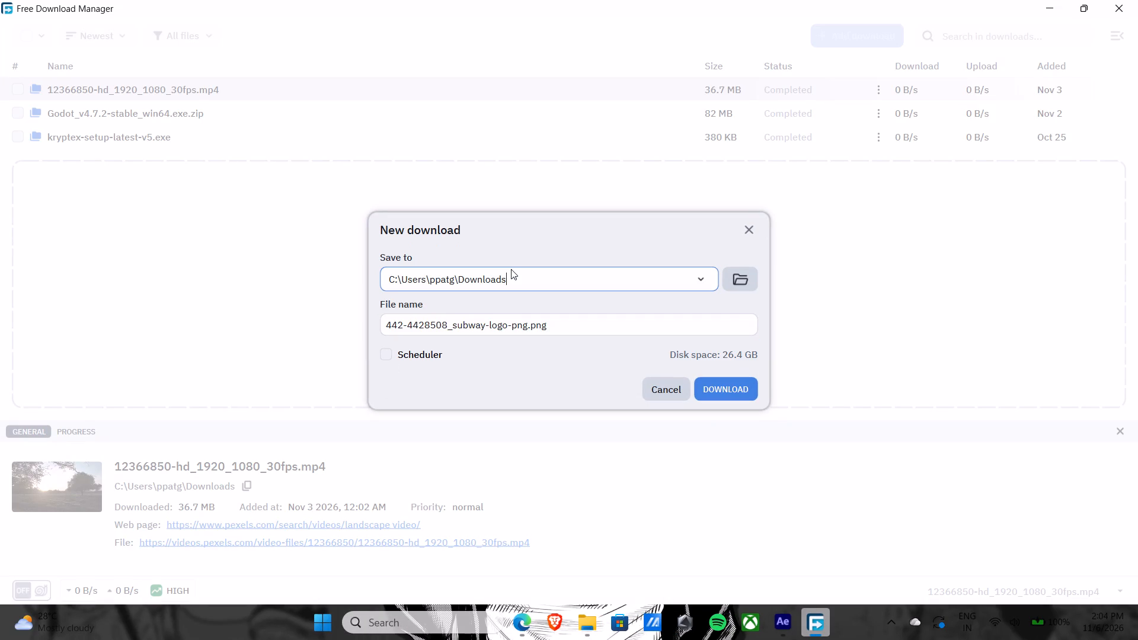
{"action": "left_click", "coordinate": [746, 228]}
{"action": "left_click", "coordinate": [1117, 11]}
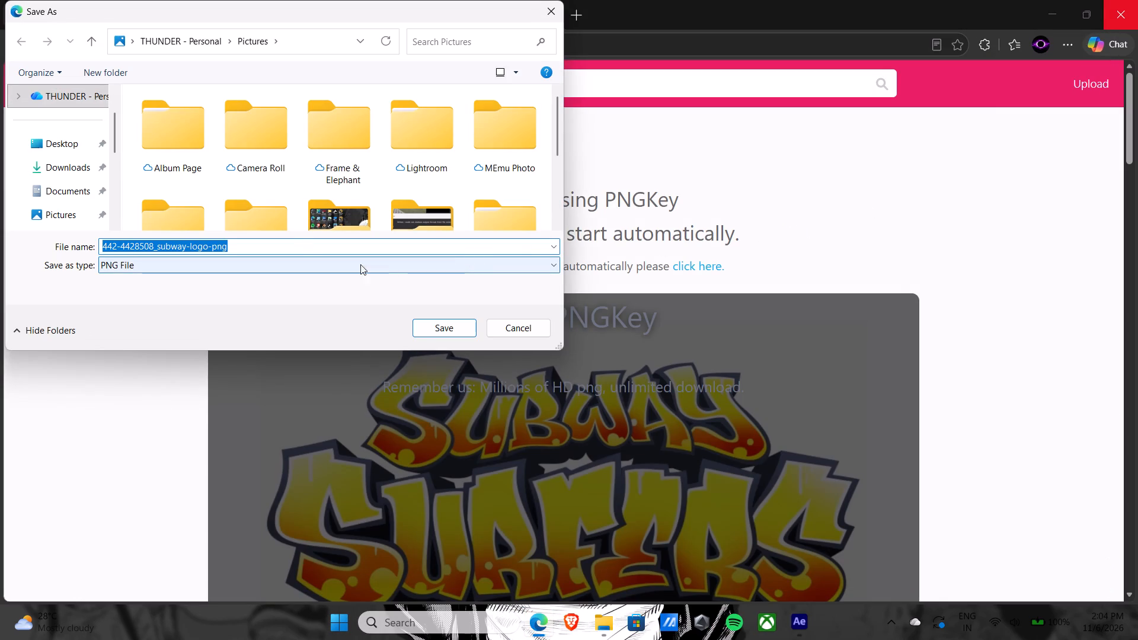
Save the Subway Surfers logo as a PNG file named png 1 in the Pictures folder, and close the download page.
{"action": "left_click", "coordinate": [252, 246]}
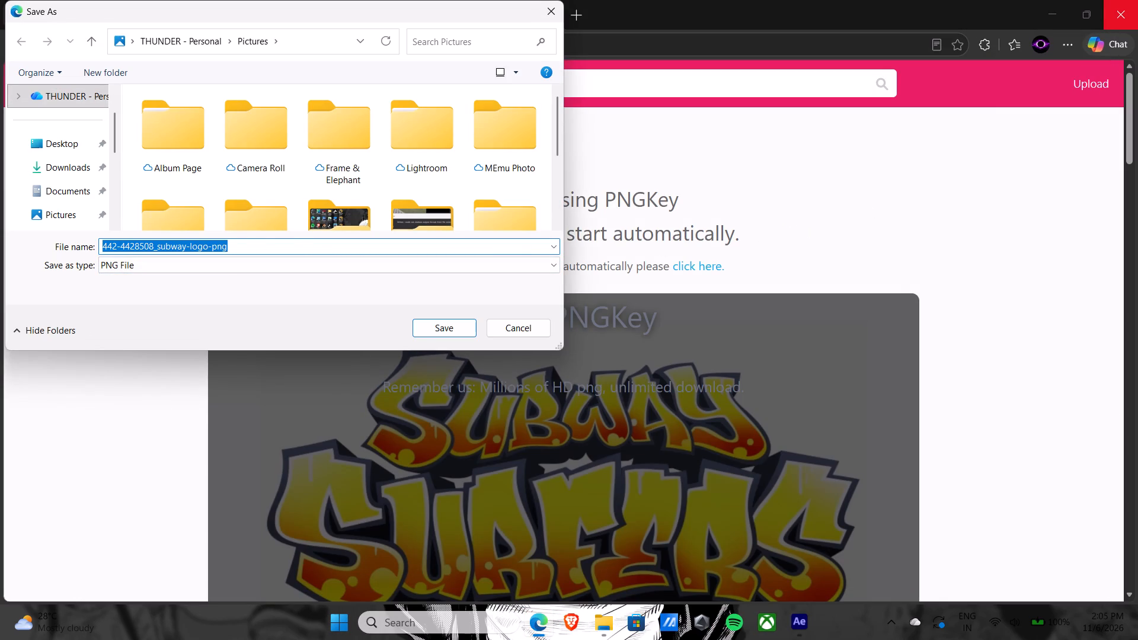
{"action": "left_click_drag", "start_coordinate": [252, 246], "coordinate": [111, 242]}
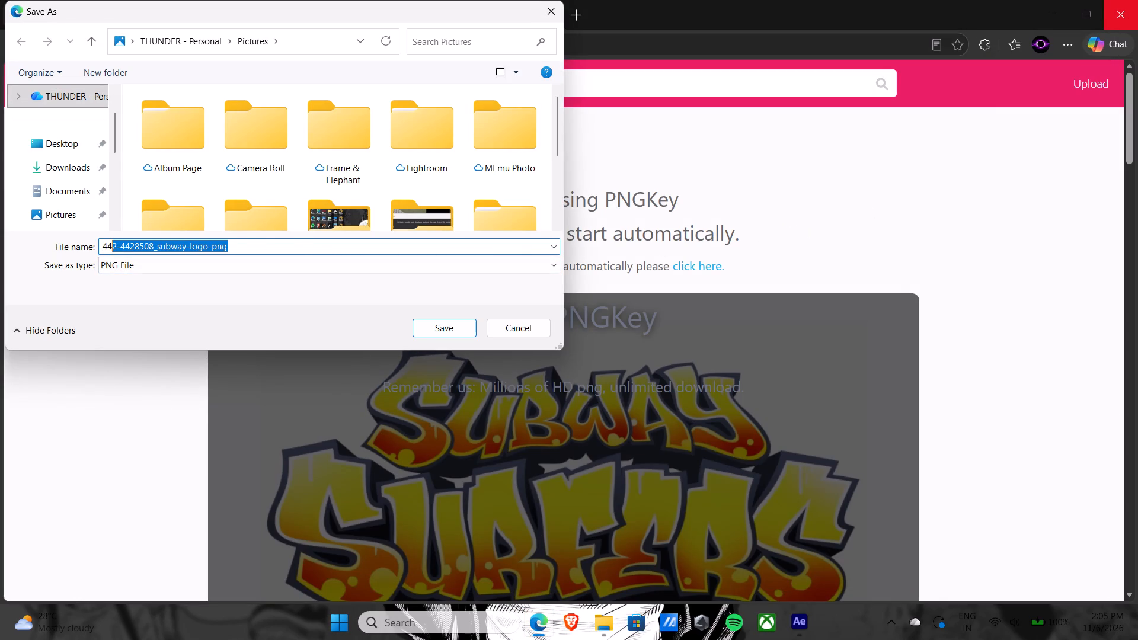
{"action": "left_click", "coordinate": [245, 244]}
{"action": "left_click_drag", "start_coordinate": [245, 244], "coordinate": [59, 239]}
{"action": "key", "text": "BackSpace"}
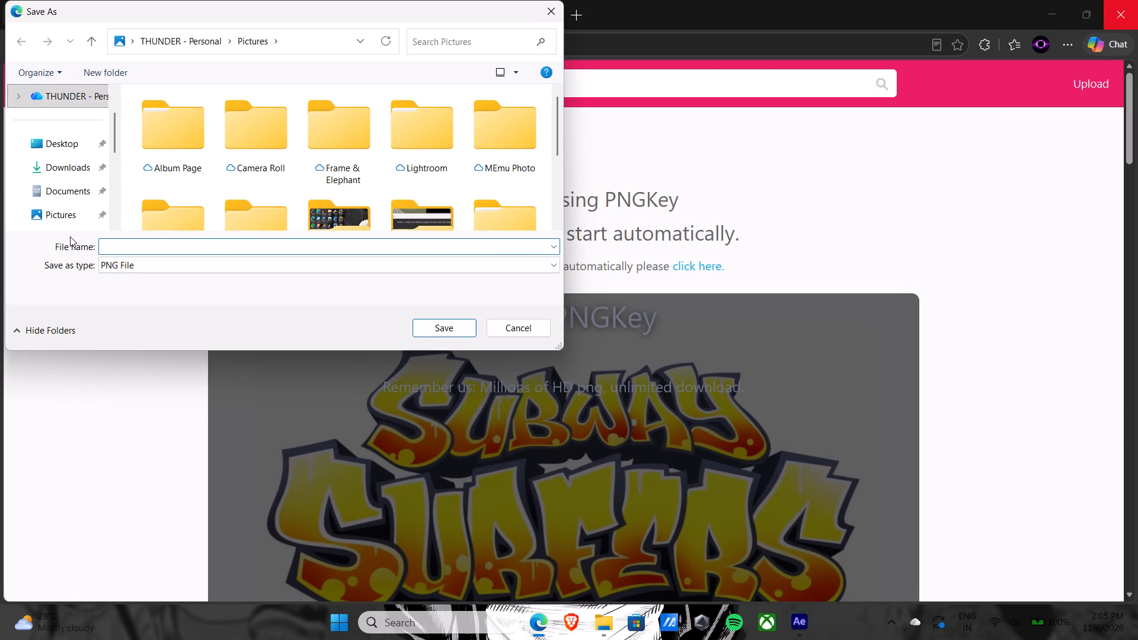
{"action": "type", "text": "png"}
{"action": "key", "text": "space"}
{"action": "key", "text": "1"}
{"action": "left_click", "coordinate": [437, 332]}
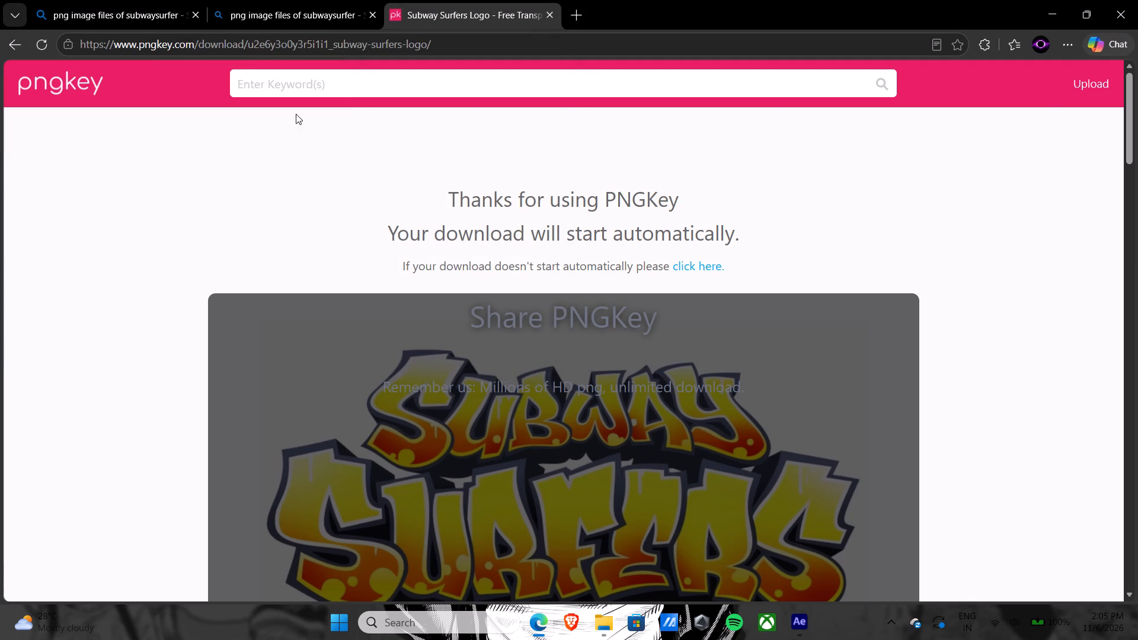
{"action": "left_click", "coordinate": [552, 15]}
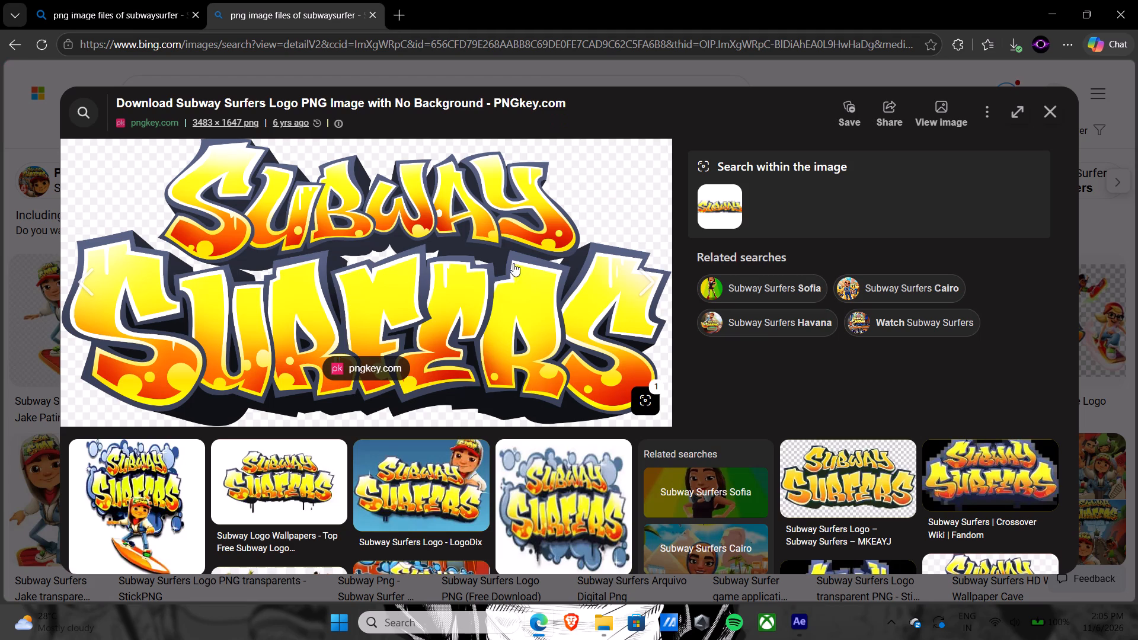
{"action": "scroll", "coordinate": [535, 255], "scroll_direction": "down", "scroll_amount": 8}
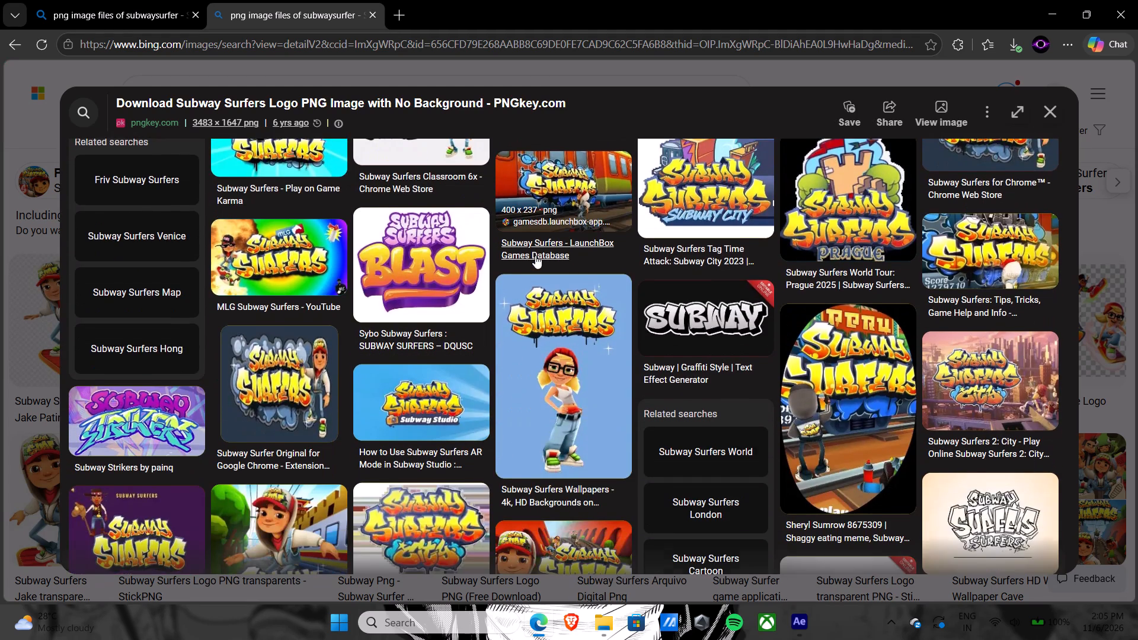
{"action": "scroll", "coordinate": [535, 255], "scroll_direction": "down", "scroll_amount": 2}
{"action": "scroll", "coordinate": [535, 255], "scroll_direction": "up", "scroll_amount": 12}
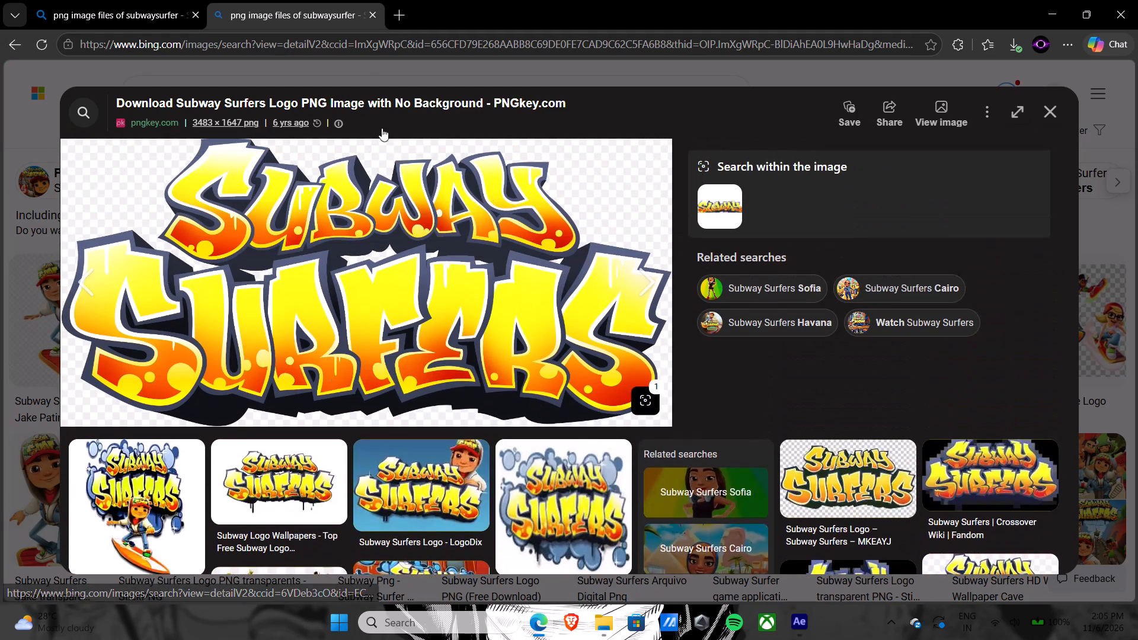
Close the Subway Surfers search tabs and reopen the earlier "wall spray paintings png image" image search from the browsing history.
{"action": "left_click", "coordinate": [393, 15]}
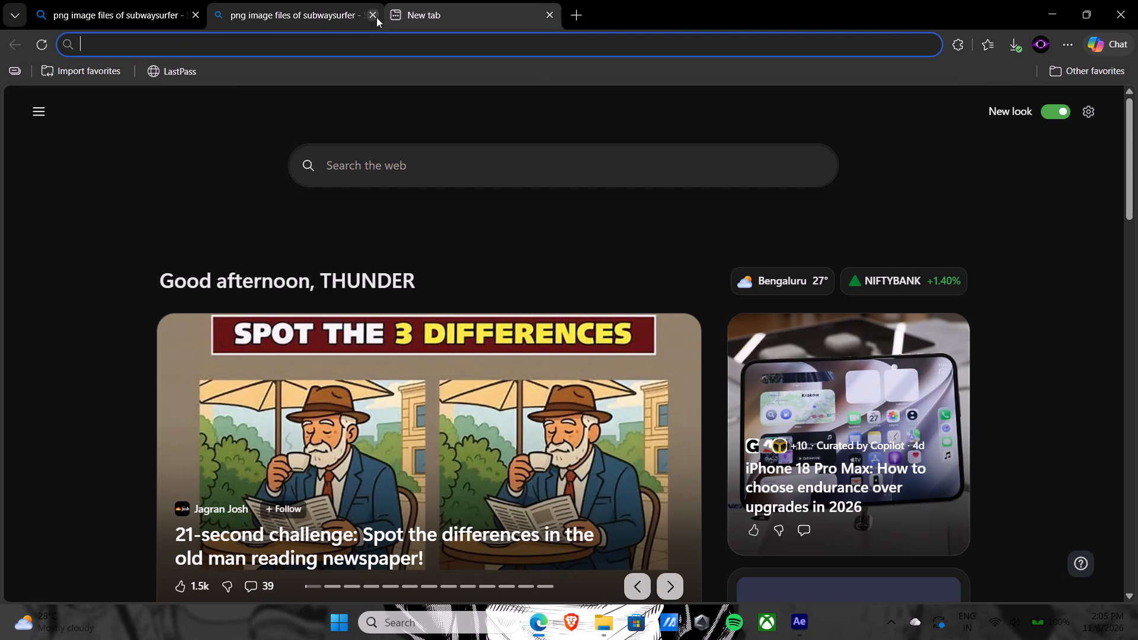
{"action": "left_click", "coordinate": [376, 16]}
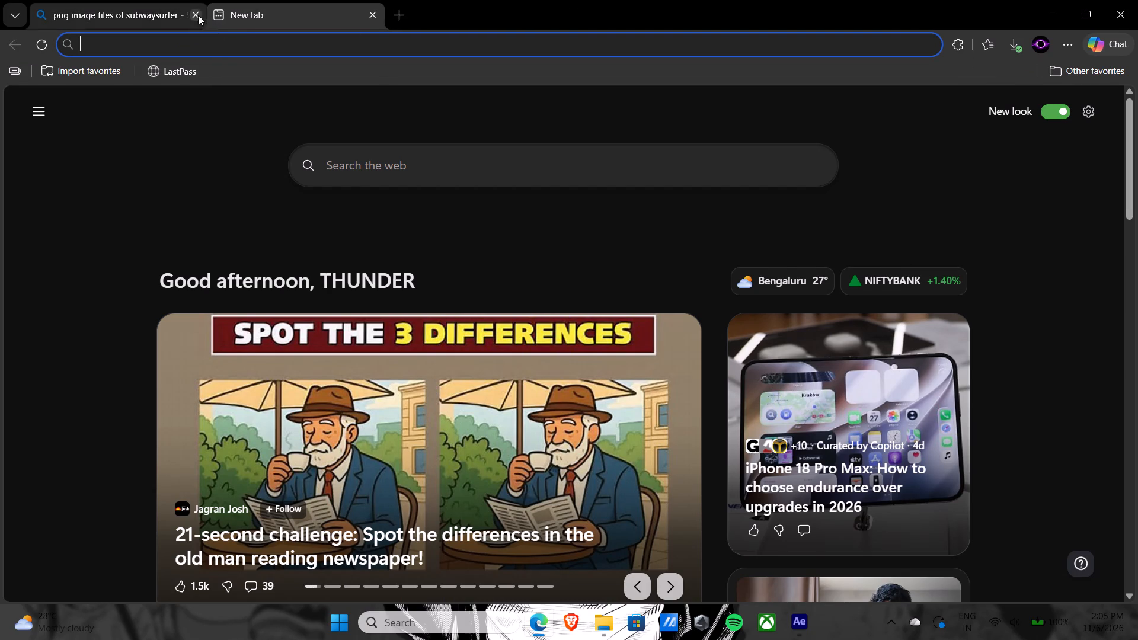
{"action": "left_click", "coordinate": [198, 15]}
{"action": "left_click", "coordinate": [1063, 40]}
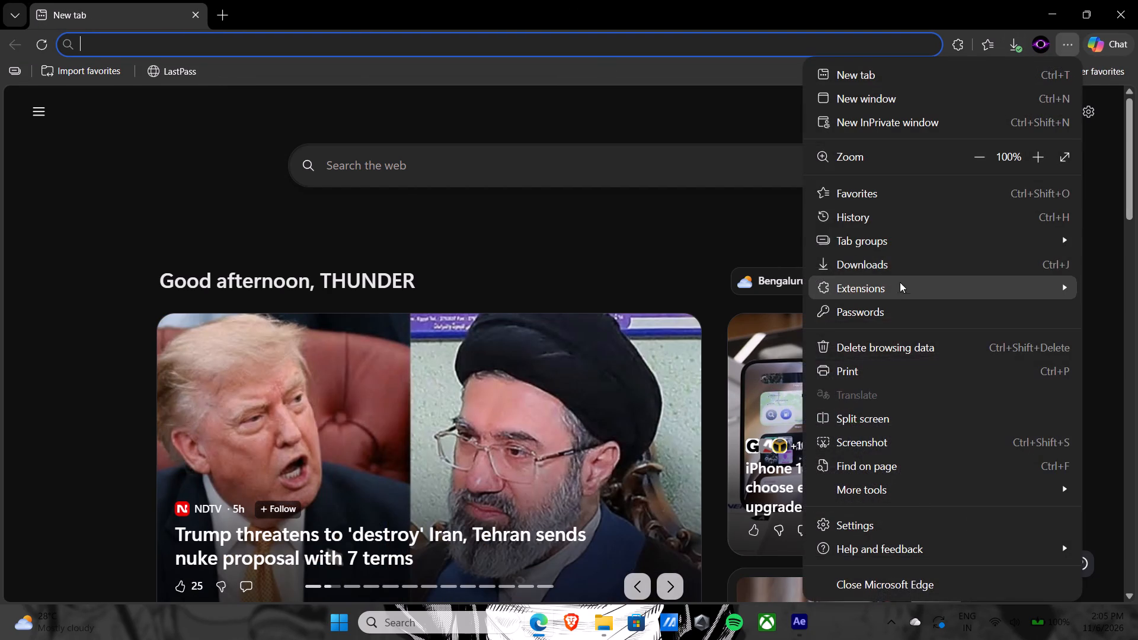
{"action": "left_click", "coordinate": [873, 206]}
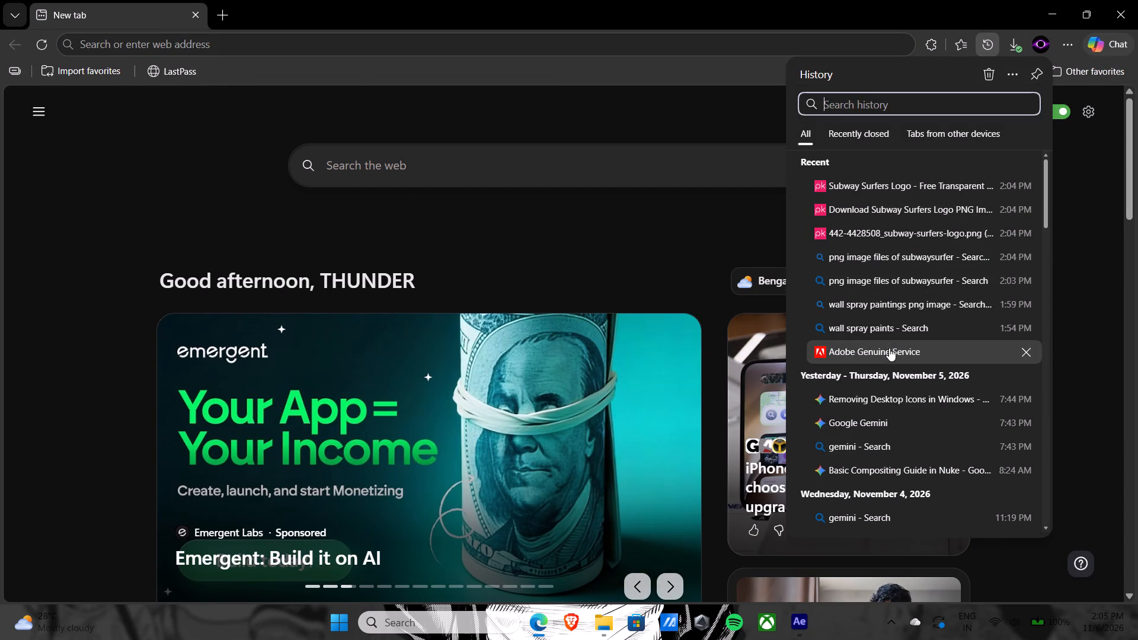
{"action": "left_click", "coordinate": [883, 303]}
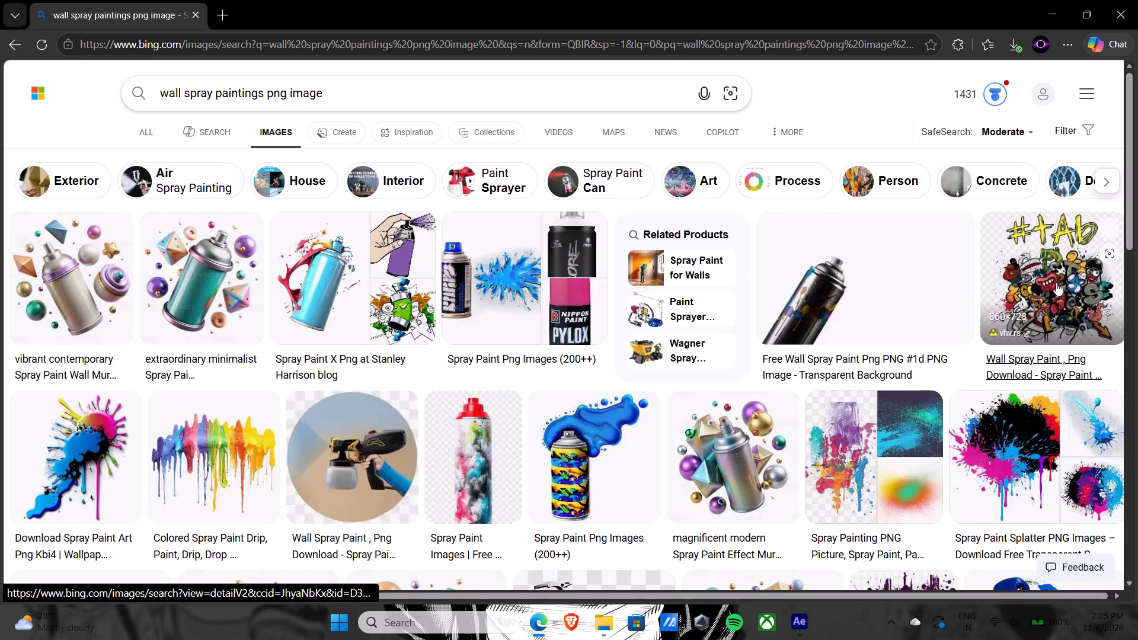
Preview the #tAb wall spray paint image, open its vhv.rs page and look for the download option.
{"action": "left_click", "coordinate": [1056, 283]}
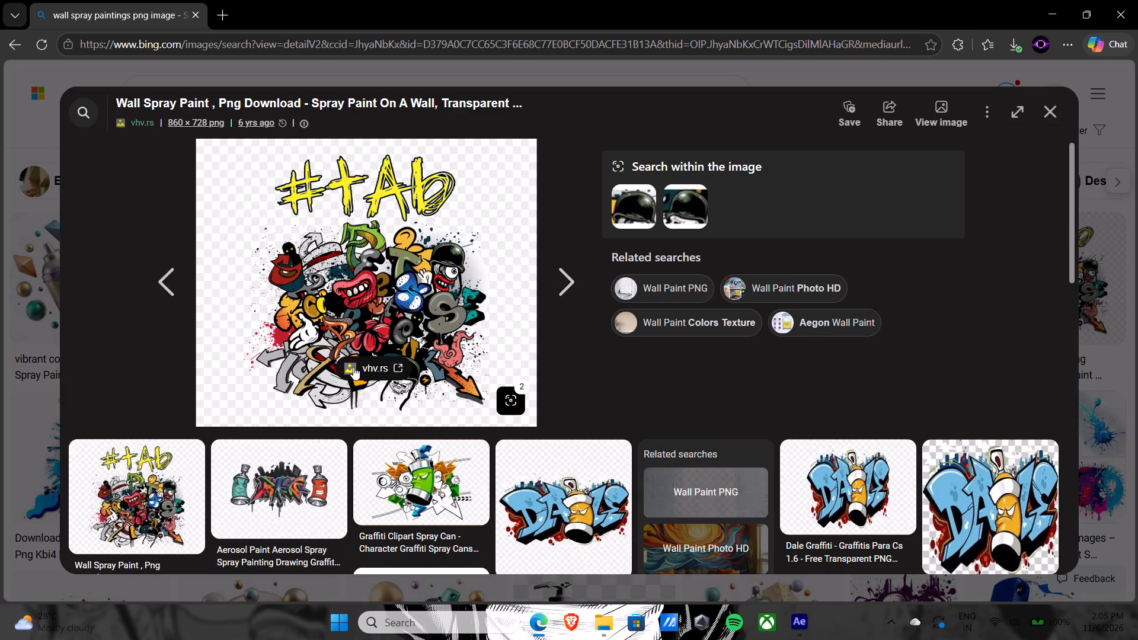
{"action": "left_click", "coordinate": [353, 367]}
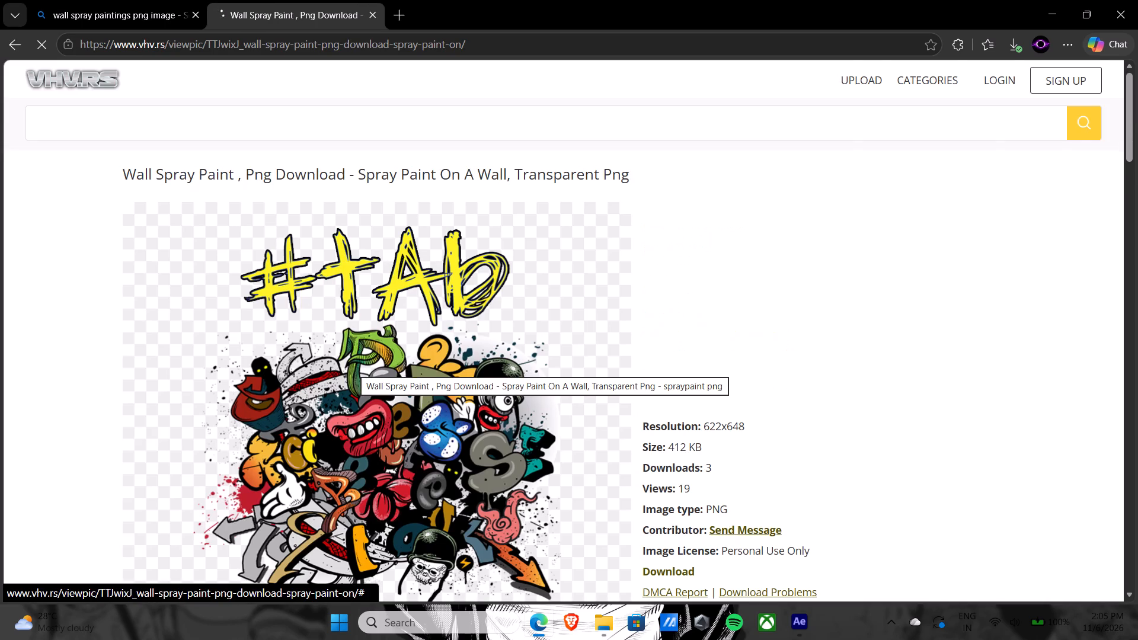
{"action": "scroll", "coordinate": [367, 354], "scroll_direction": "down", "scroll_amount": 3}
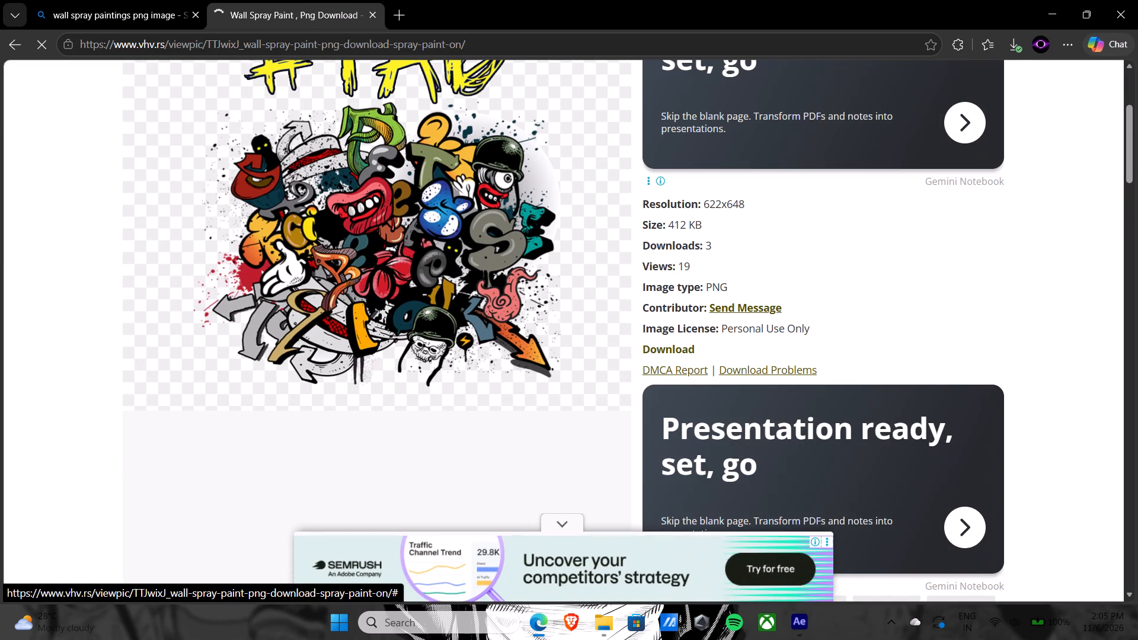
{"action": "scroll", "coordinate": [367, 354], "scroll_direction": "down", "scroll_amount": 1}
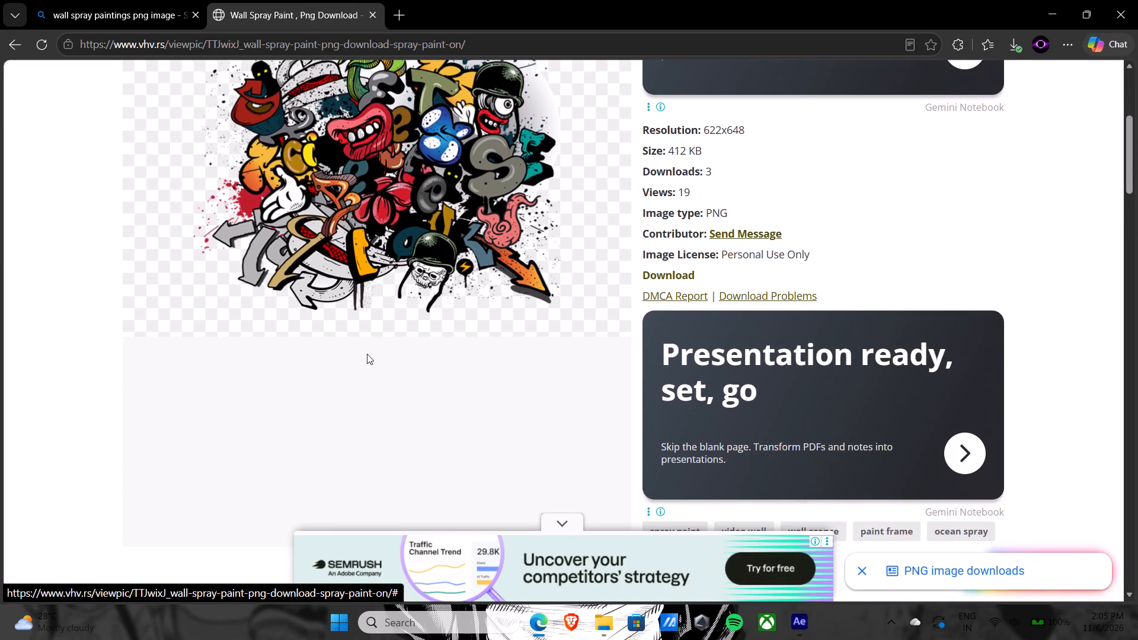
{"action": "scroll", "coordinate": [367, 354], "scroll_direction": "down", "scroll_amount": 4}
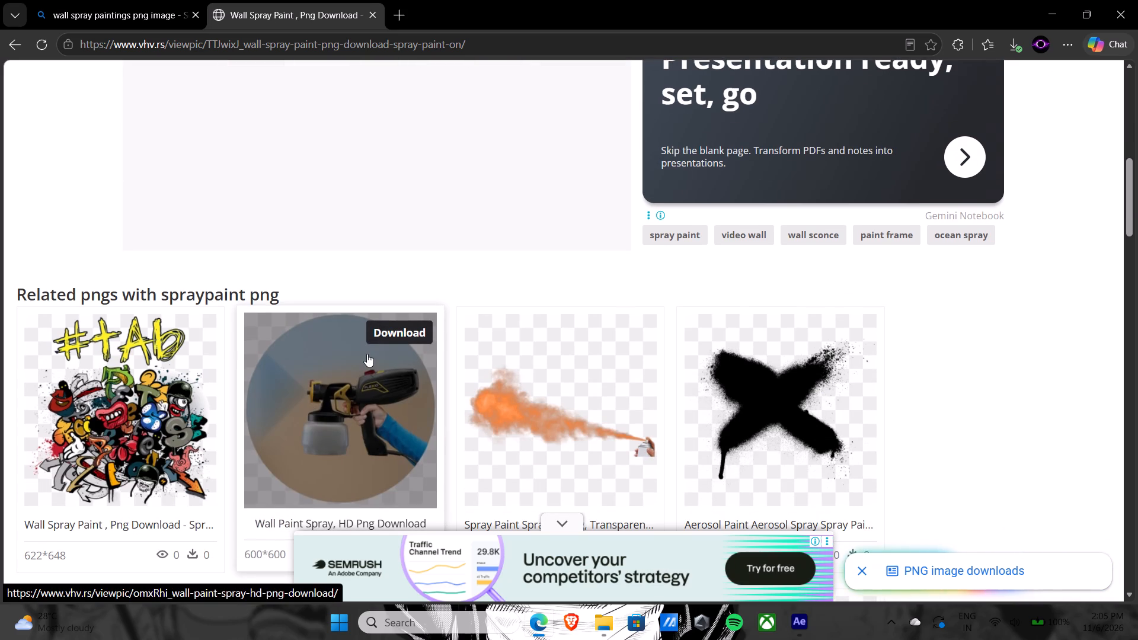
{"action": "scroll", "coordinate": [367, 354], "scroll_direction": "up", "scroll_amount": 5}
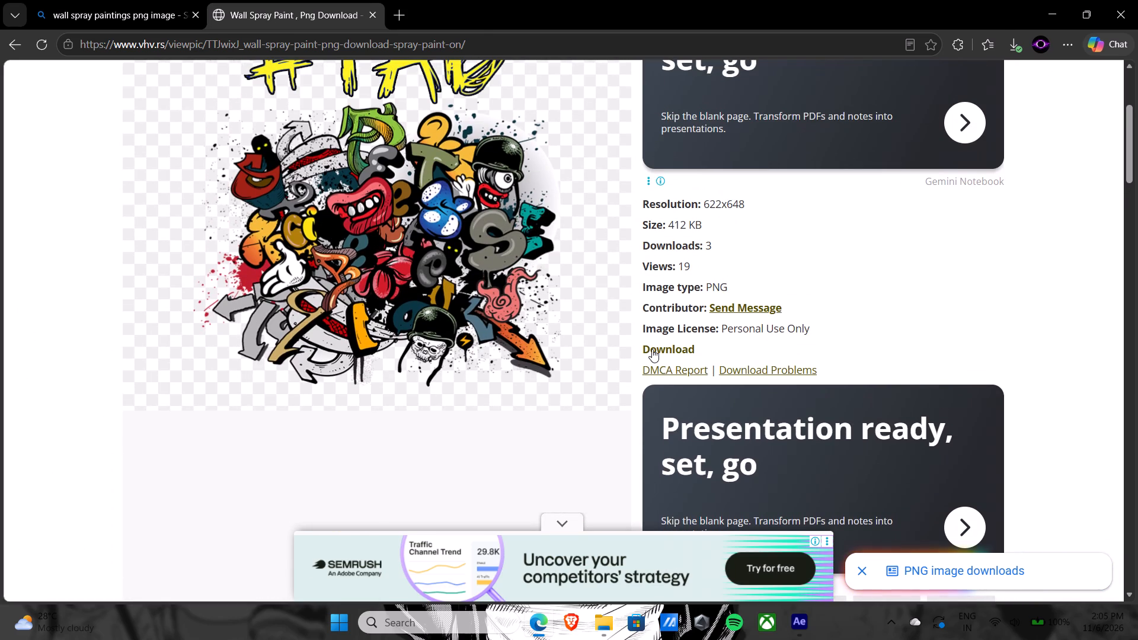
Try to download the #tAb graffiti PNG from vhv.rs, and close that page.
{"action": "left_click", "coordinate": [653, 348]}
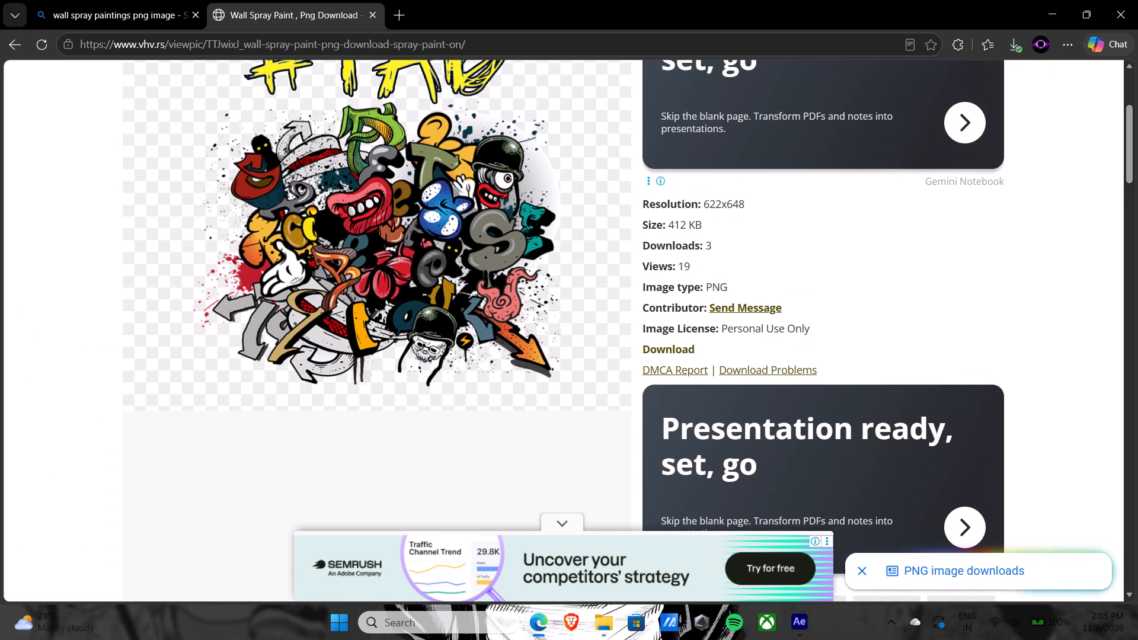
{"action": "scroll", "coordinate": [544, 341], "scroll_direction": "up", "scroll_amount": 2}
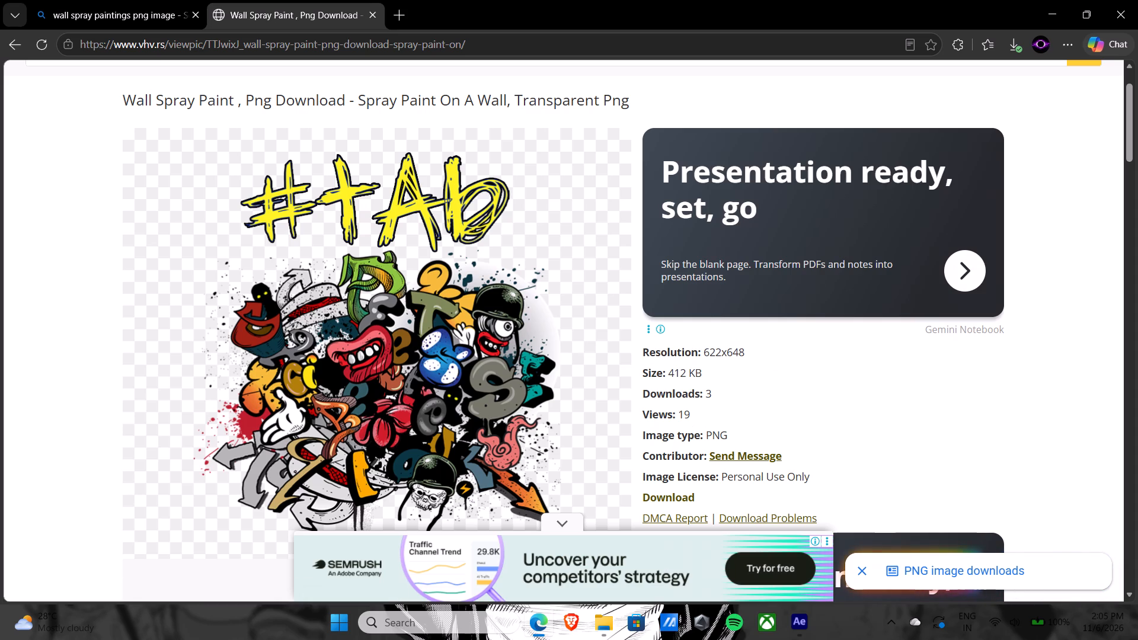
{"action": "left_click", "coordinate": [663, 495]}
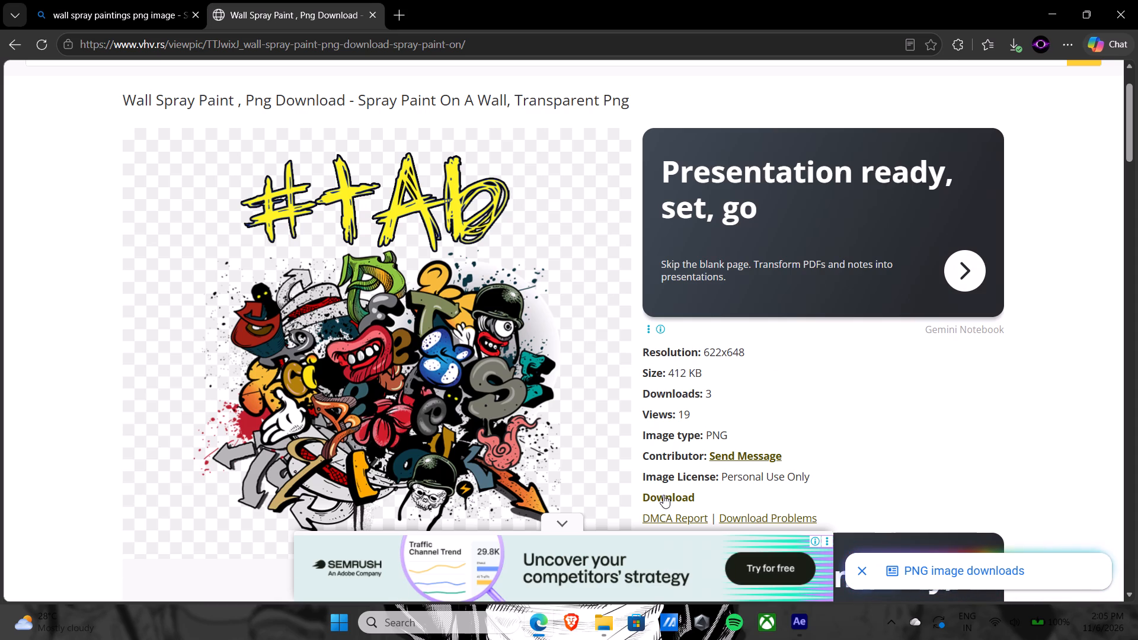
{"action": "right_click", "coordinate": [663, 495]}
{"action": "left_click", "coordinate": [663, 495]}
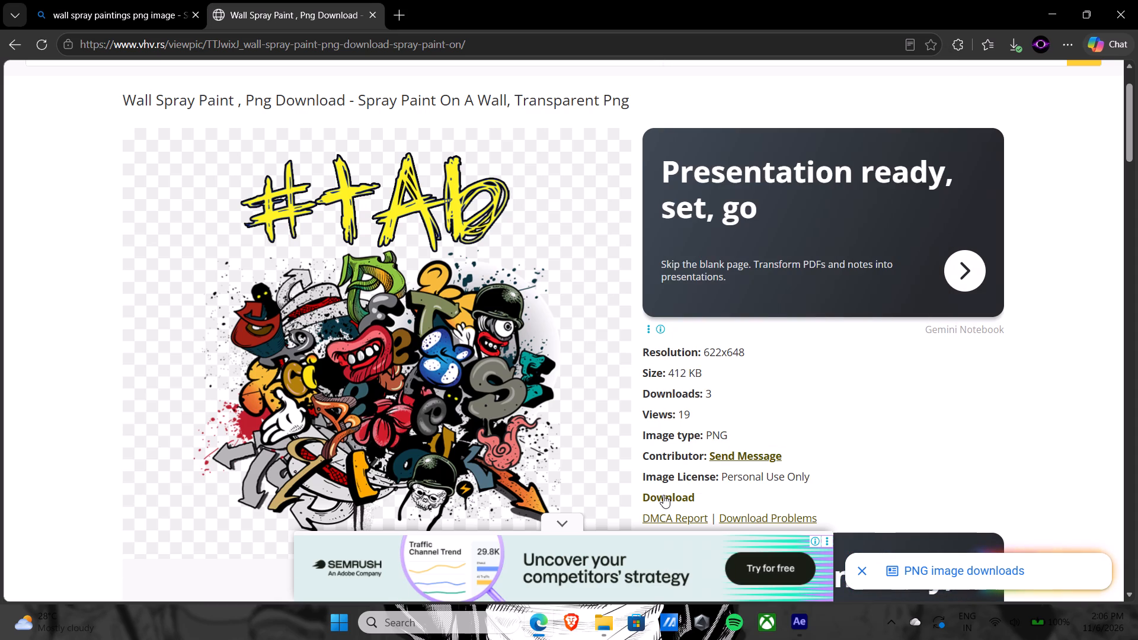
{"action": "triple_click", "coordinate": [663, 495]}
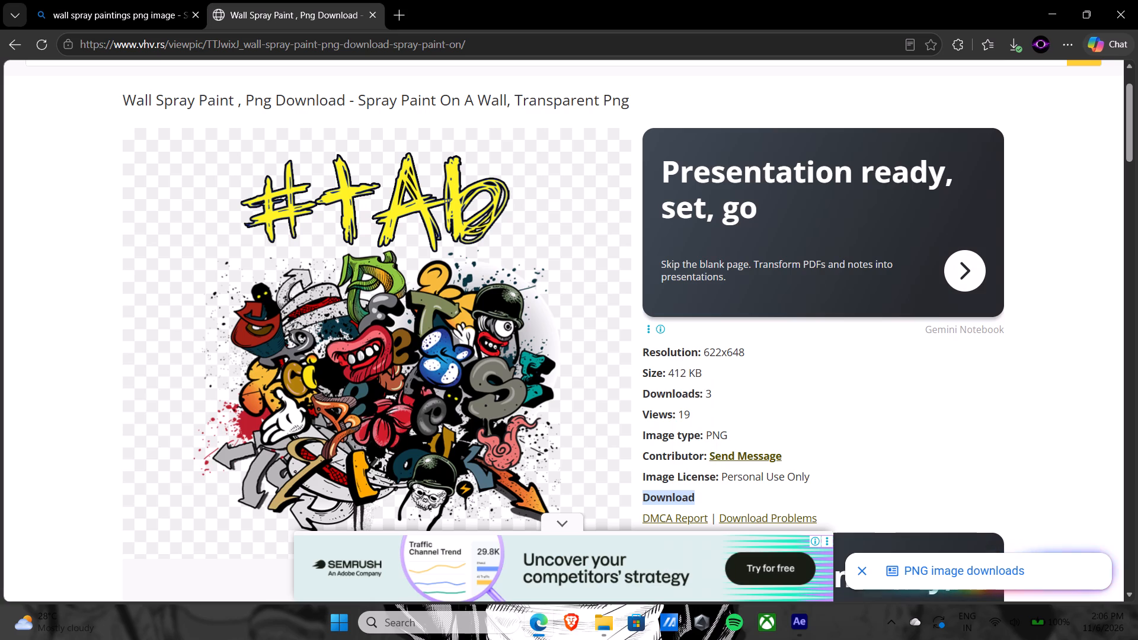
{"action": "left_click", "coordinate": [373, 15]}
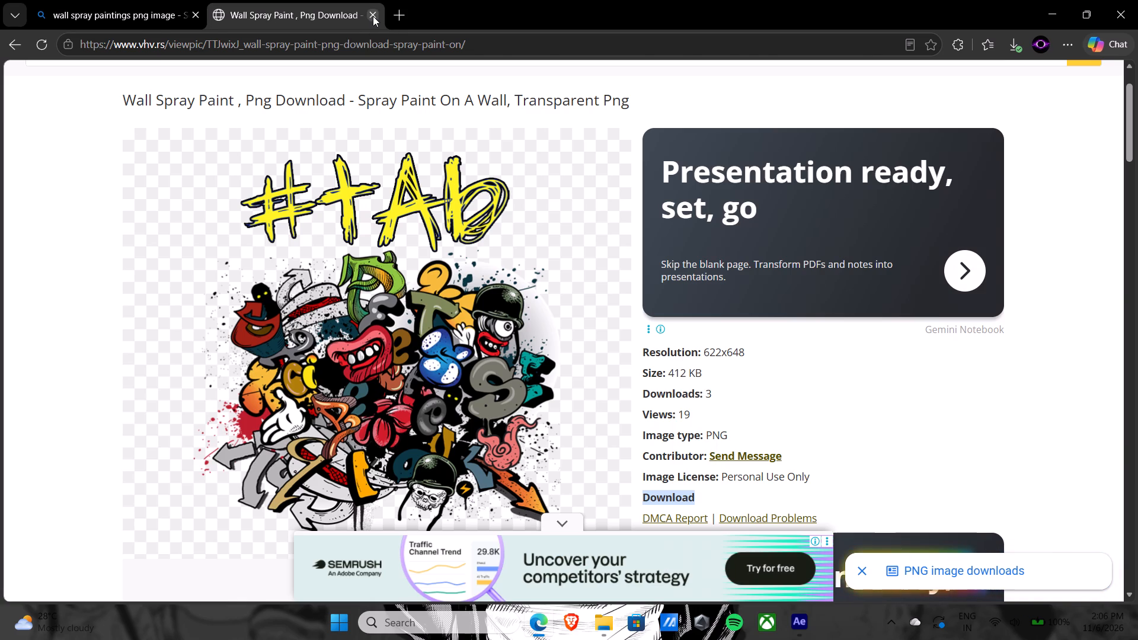
Preview the blue graffiti lettering with the orange spray can among the related images and open its toppng.com page.
{"action": "scroll", "coordinate": [480, 284], "scroll_direction": "down", "scroll_amount": 2}
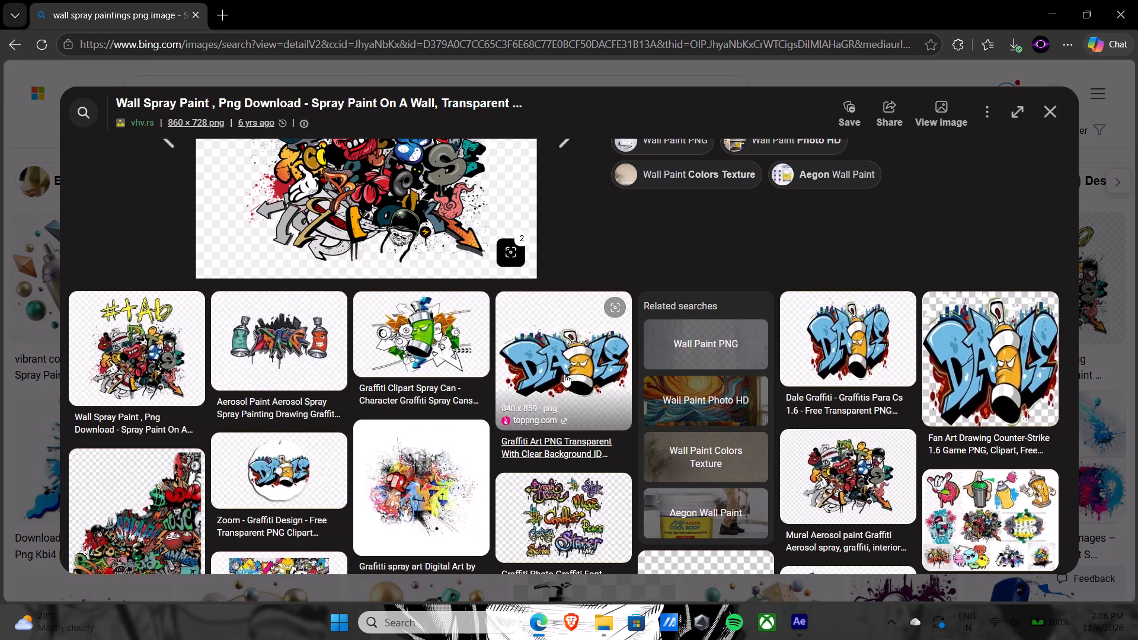
{"action": "left_click", "coordinate": [564, 374]}
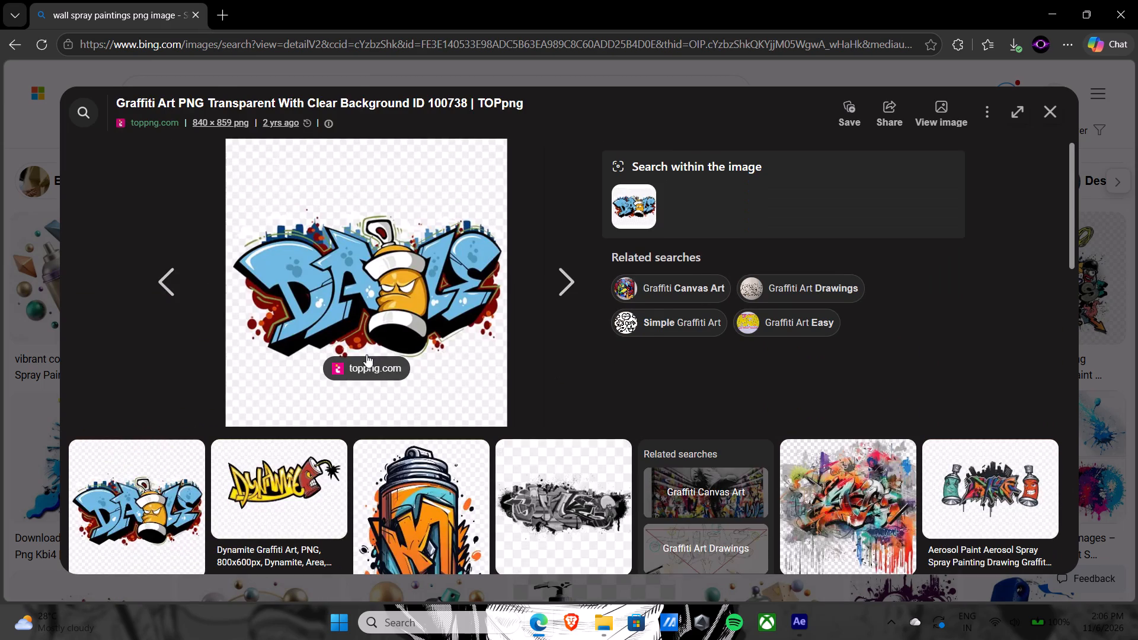
{"action": "left_click", "coordinate": [369, 361]}
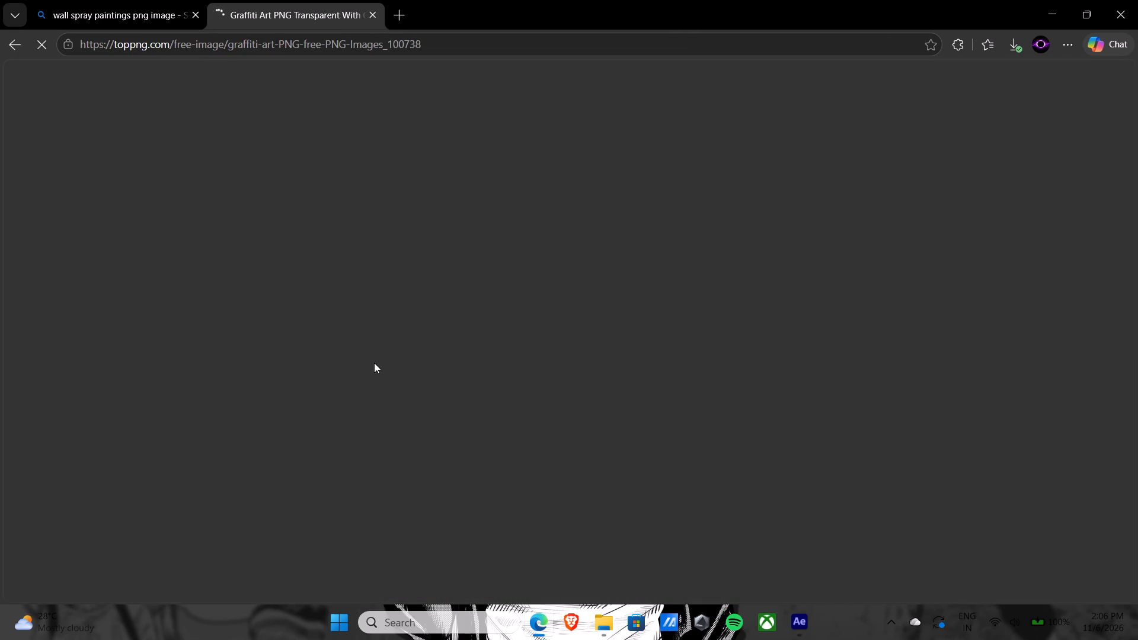
Look through the toppng.com page for a way to download the graffiti art, checking the PNG image downloads link and dismissing its overlay.
{"action": "scroll", "coordinate": [414, 365], "scroll_direction": "down", "scroll_amount": 2}
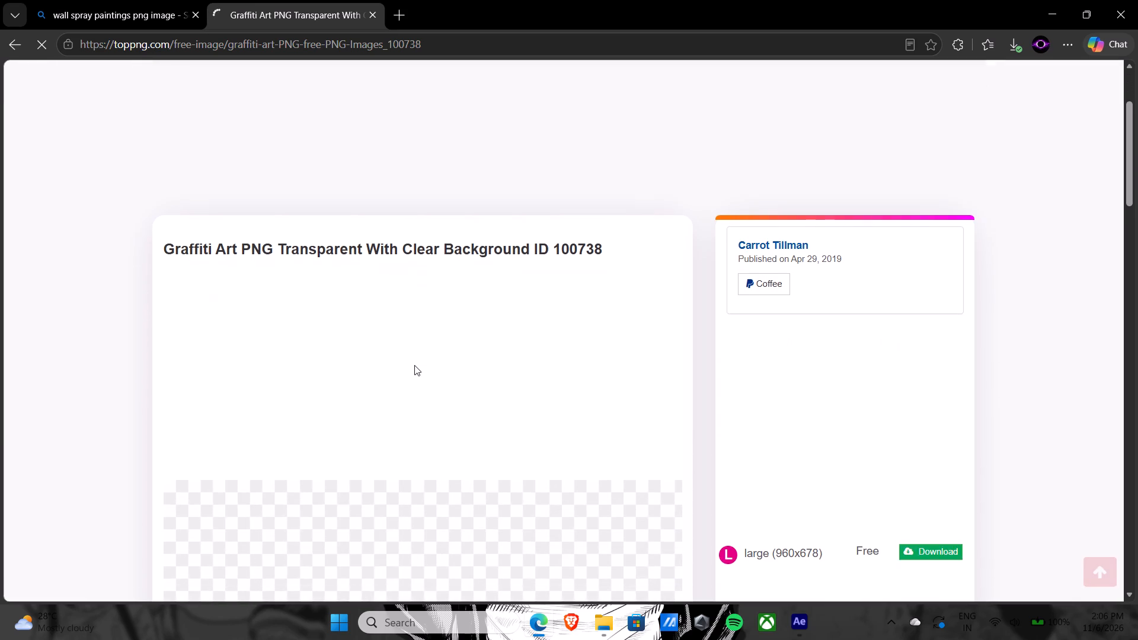
{"action": "scroll", "coordinate": [414, 365], "scroll_direction": "down", "scroll_amount": 10}
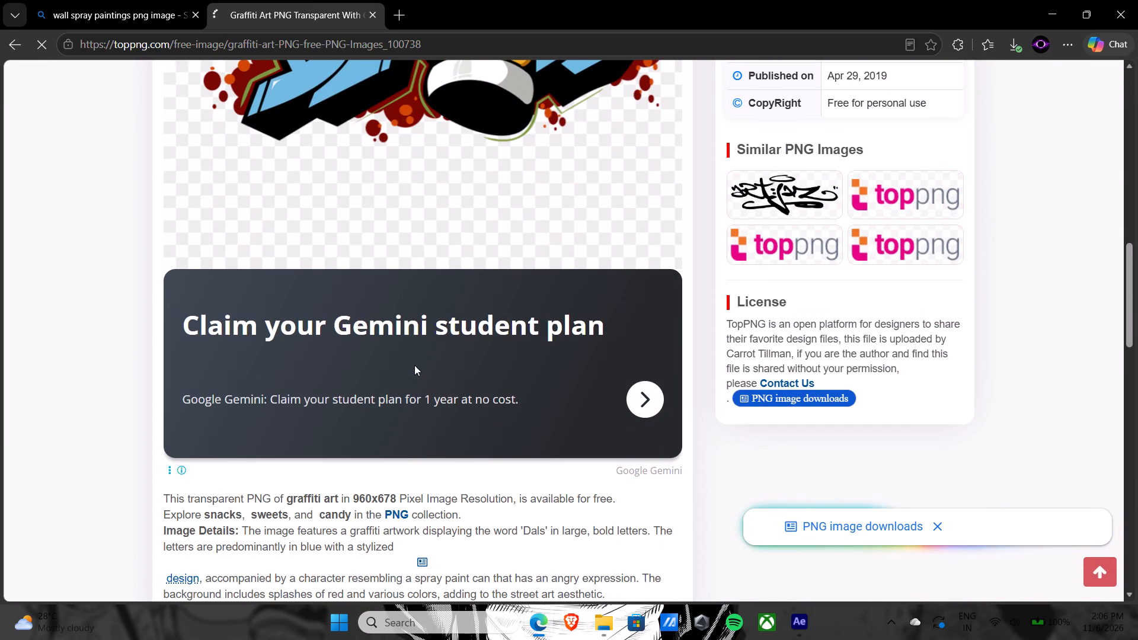
{"action": "scroll", "coordinate": [414, 365], "scroll_direction": "down", "scroll_amount": 3}
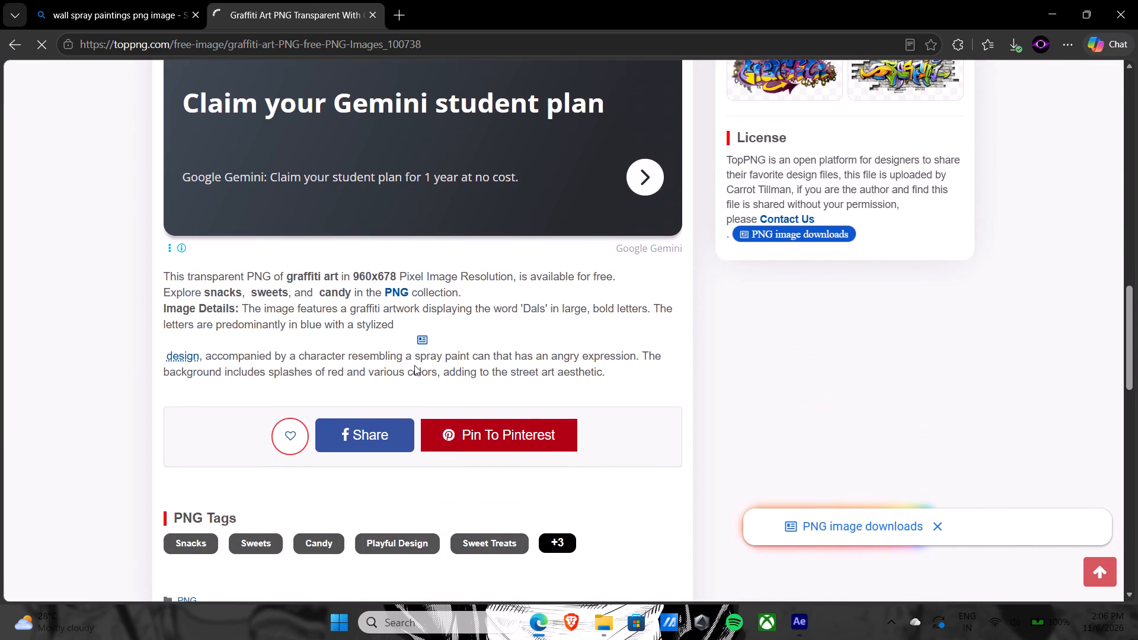
{"action": "scroll", "coordinate": [414, 365], "scroll_direction": "down", "scroll_amount": 7}
{"action": "scroll", "coordinate": [414, 365], "scroll_direction": "up", "scroll_amount": 2}
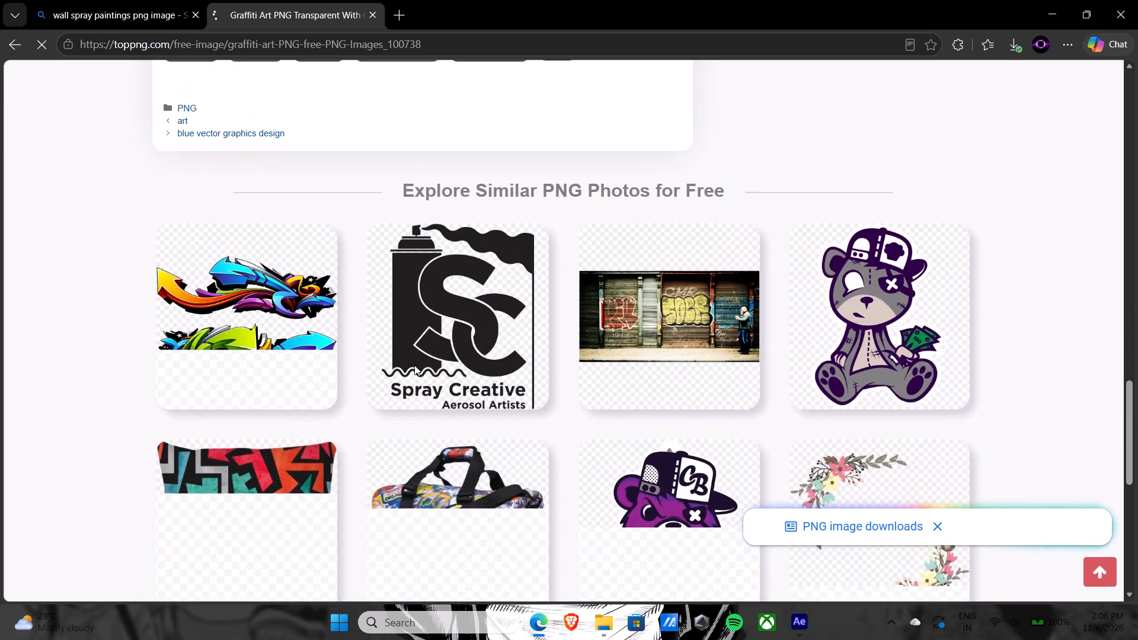
{"action": "scroll", "coordinate": [414, 365], "scroll_direction": "up", "scroll_amount": 7}
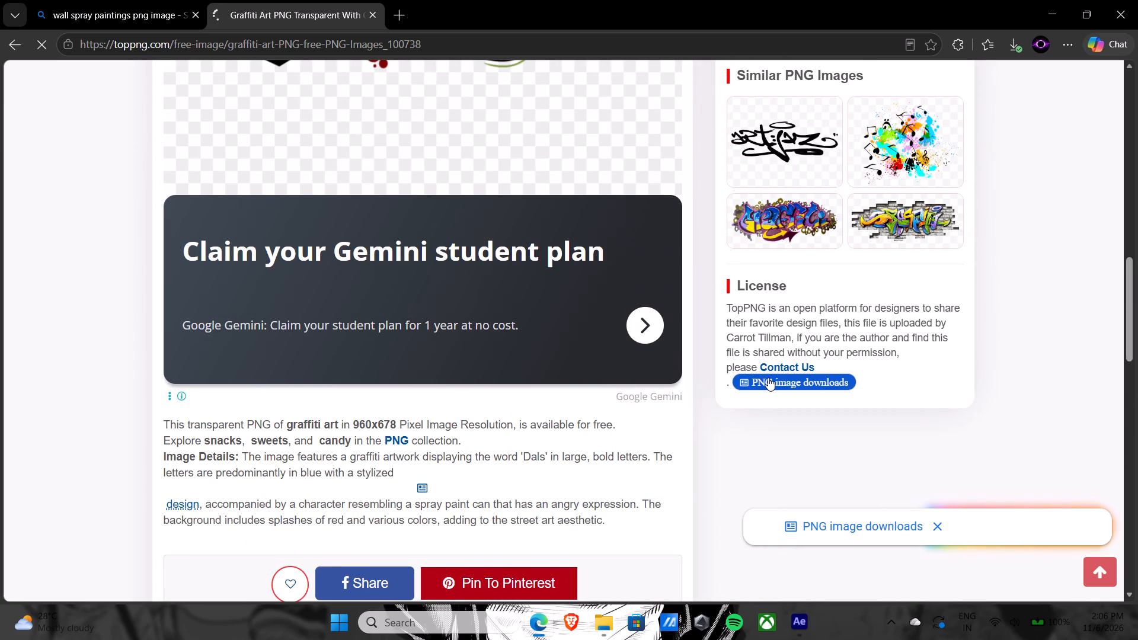
{"action": "left_click", "coordinate": [767, 377]}
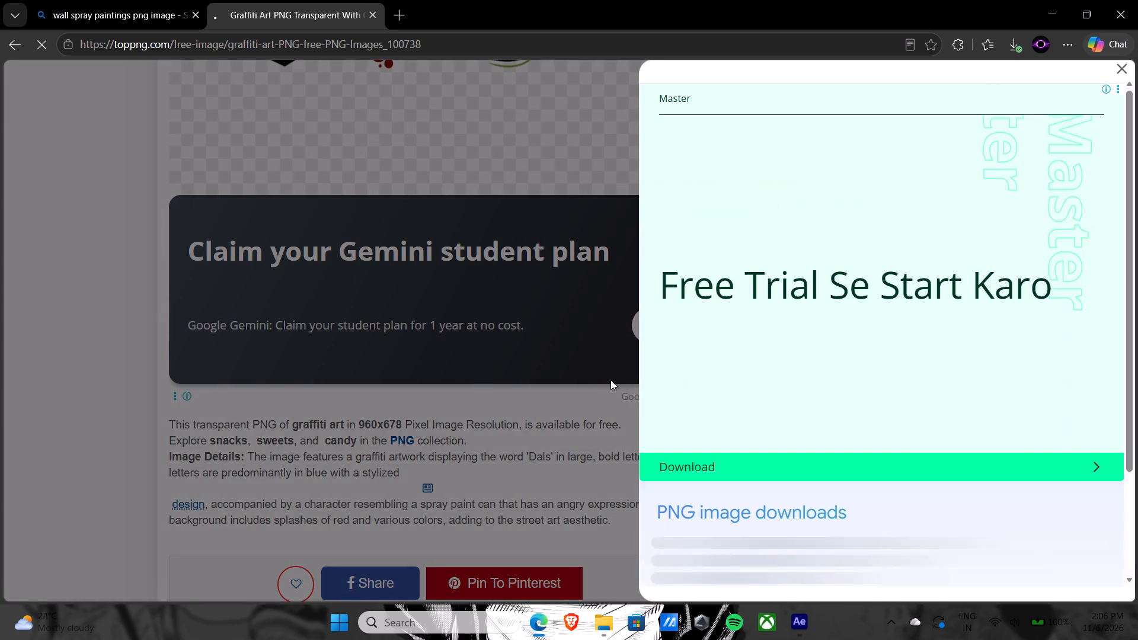
{"action": "left_click", "coordinate": [548, 420]}
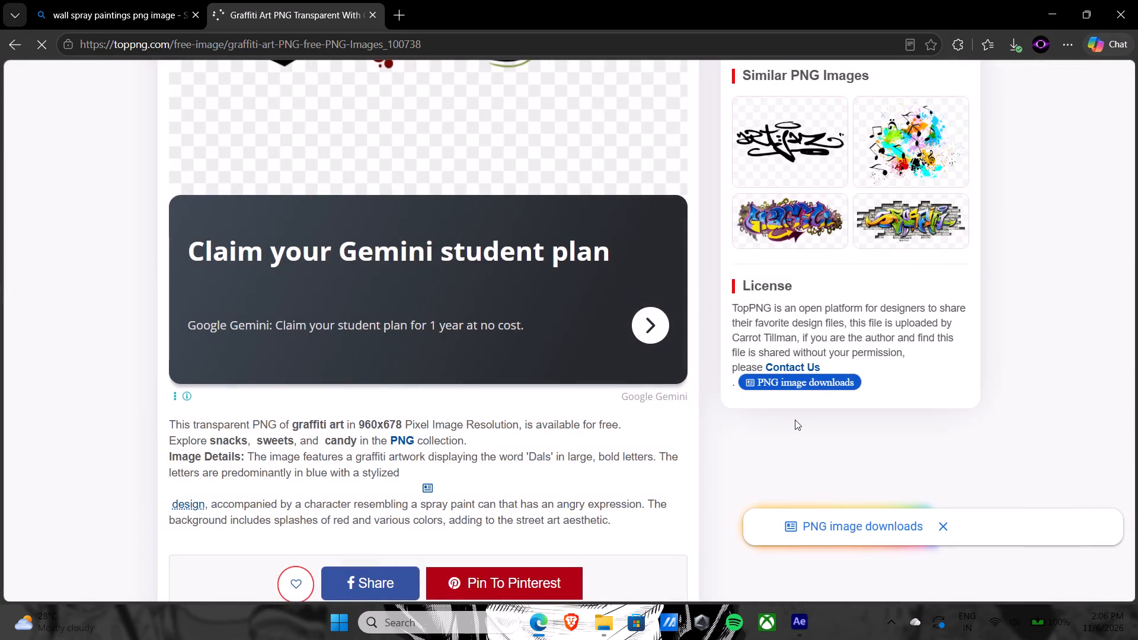
Request the free large (960x678) download of the graffiti art on toppng.com.
{"action": "scroll", "coordinate": [795, 420], "scroll_direction": "up", "scroll_amount": 6}
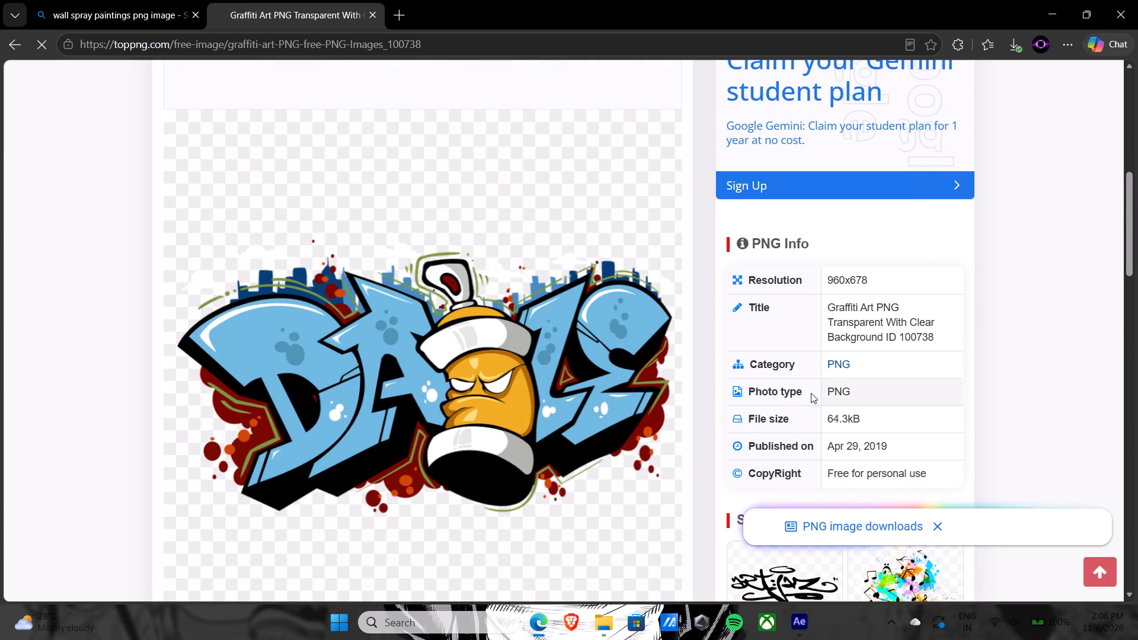
{"action": "scroll", "coordinate": [742, 344], "scroll_direction": "up", "scroll_amount": 2}
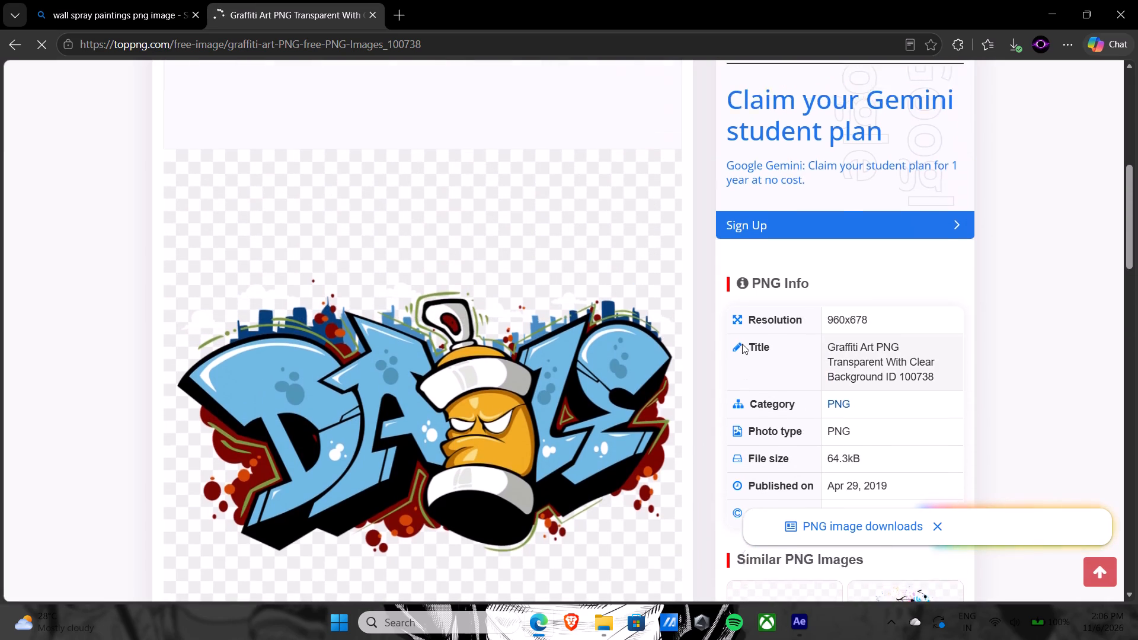
{"action": "scroll", "coordinate": [739, 355], "scroll_direction": "up", "scroll_amount": 3}
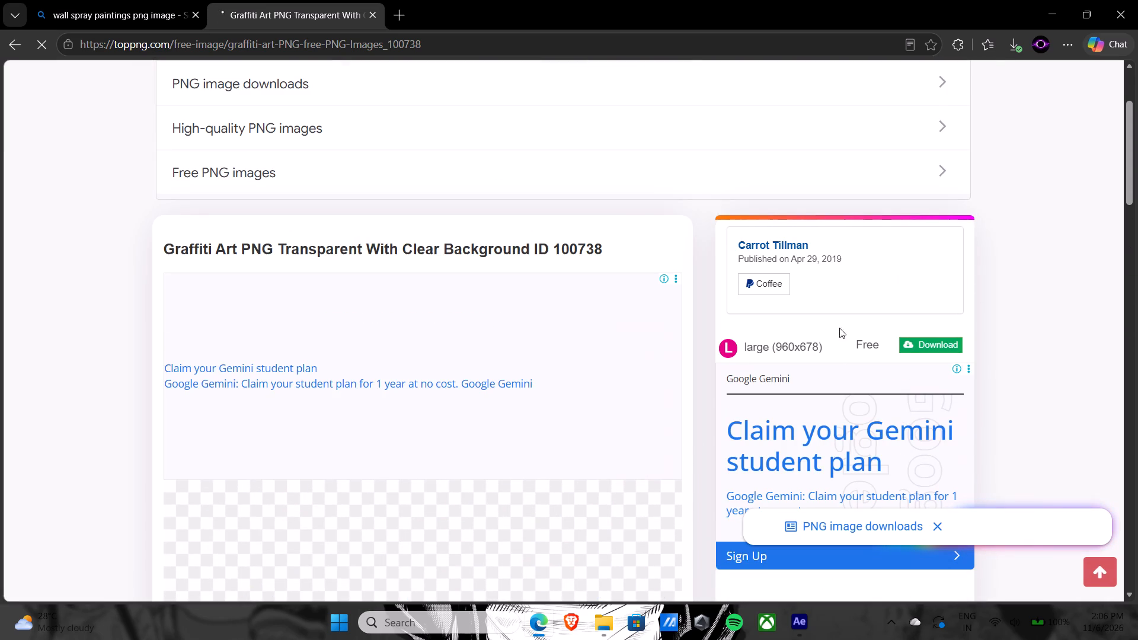
{"action": "left_click", "coordinate": [921, 345]}
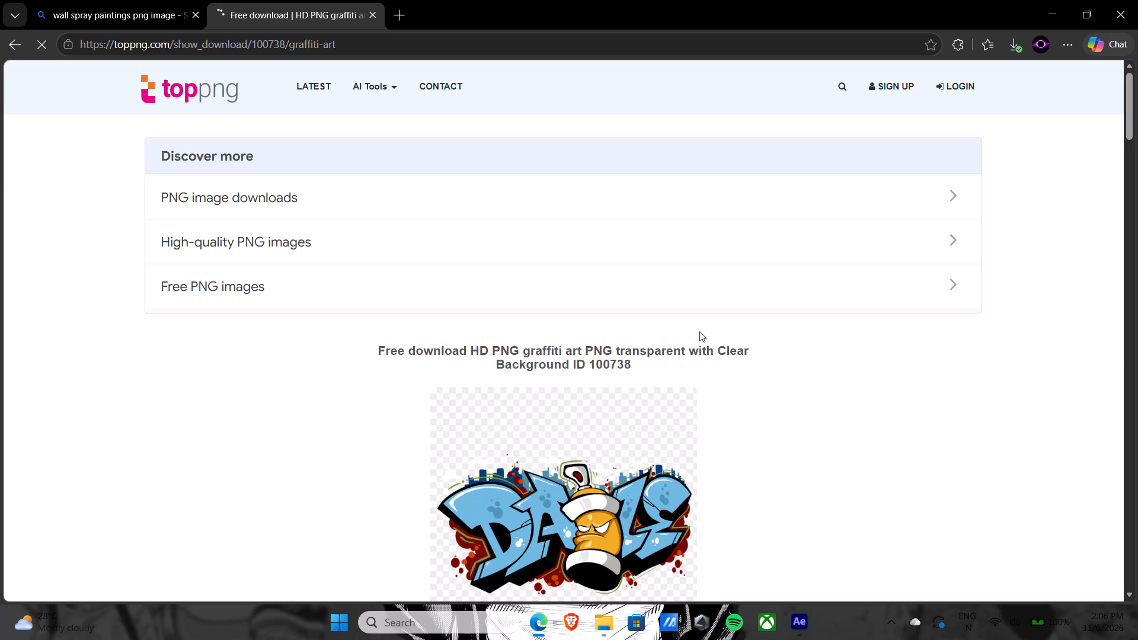
Complete the reCAPTCHA check on the graffiti art's download page.
{"action": "scroll", "coordinate": [699, 331], "scroll_direction": "down", "scroll_amount": 5}
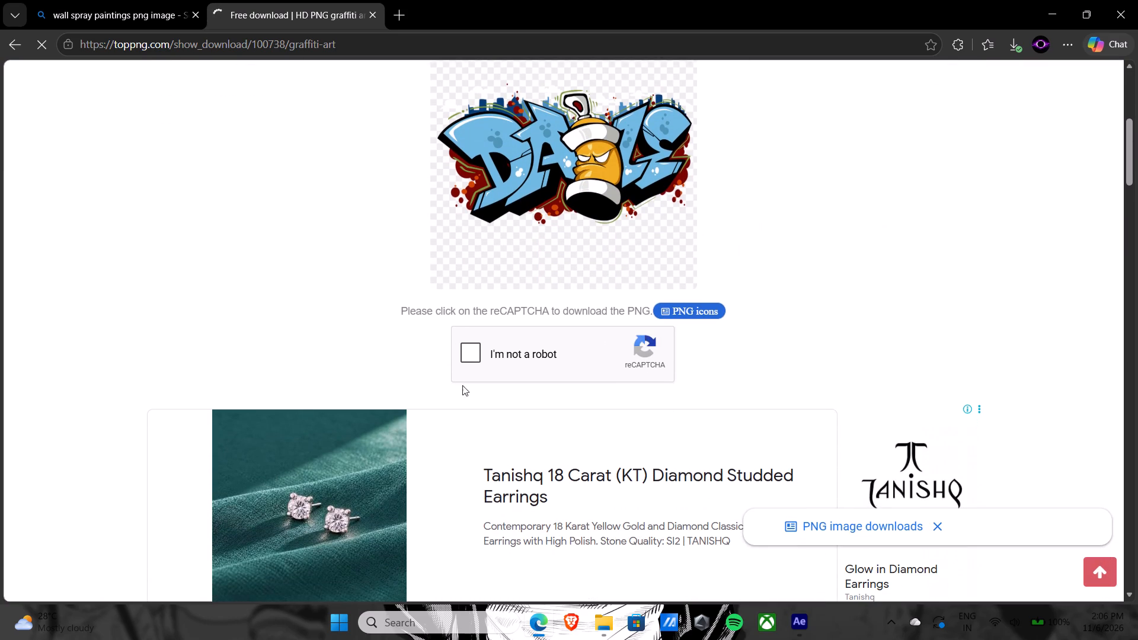
{"action": "left_click", "coordinate": [471, 353]}
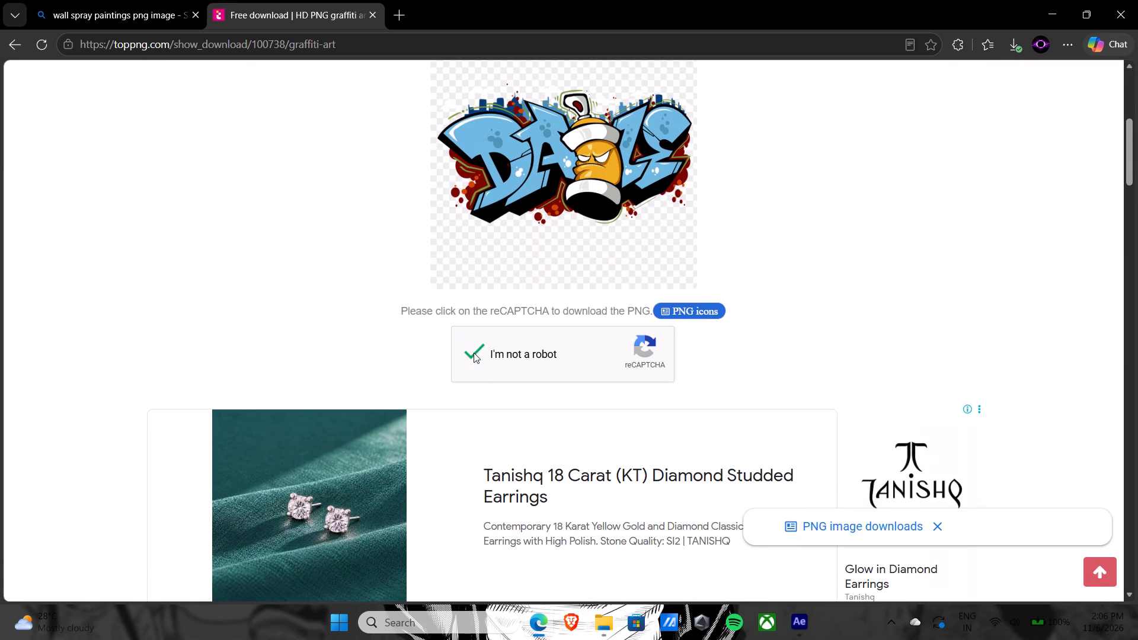
Dismiss the Add download dialog of Free Download Manager and close its window.
{"action": "scroll", "coordinate": [474, 352], "scroll_direction": "down", "scroll_amount": 5}
{"action": "scroll", "coordinate": [474, 352], "scroll_direction": "up", "scroll_amount": 3}
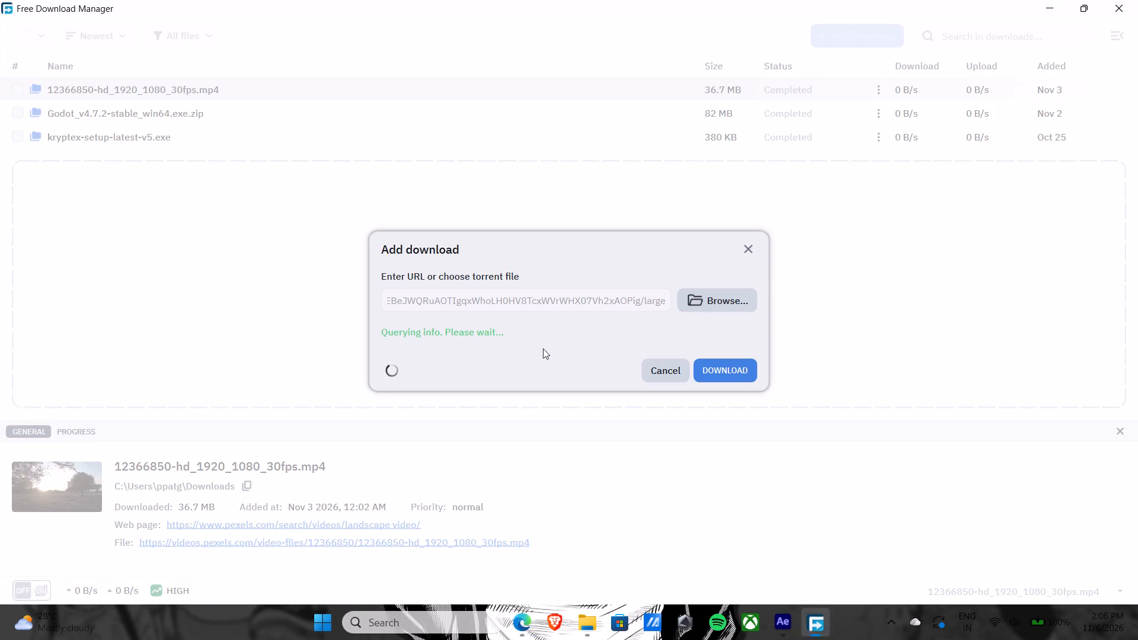
{"action": "left_click", "coordinate": [750, 225]}
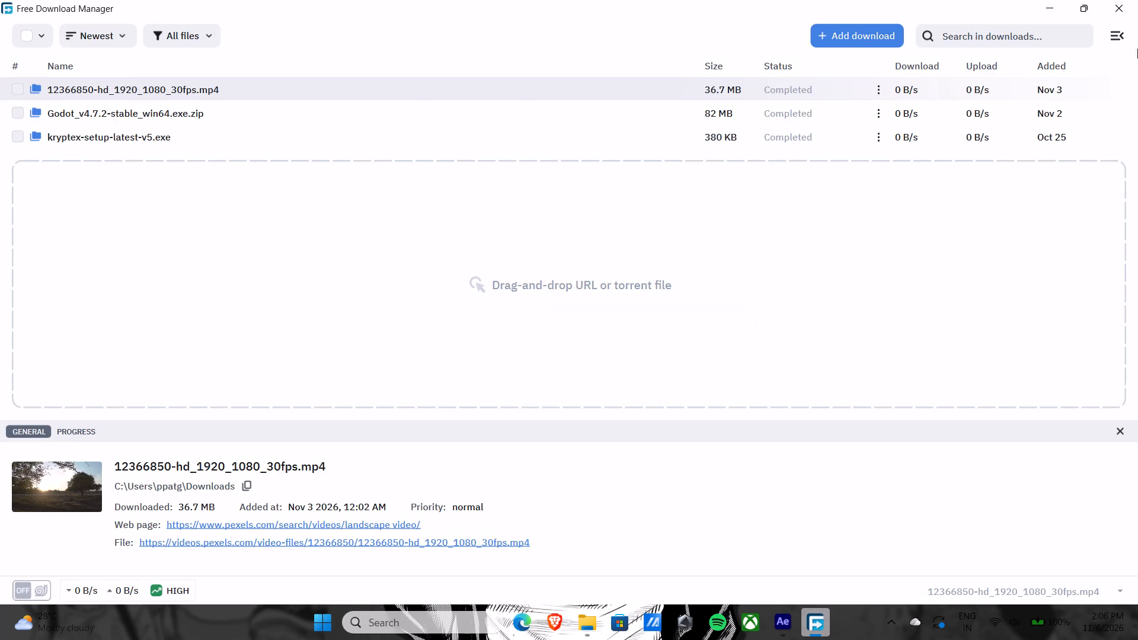
{"action": "left_click", "coordinate": [1137, 2]}
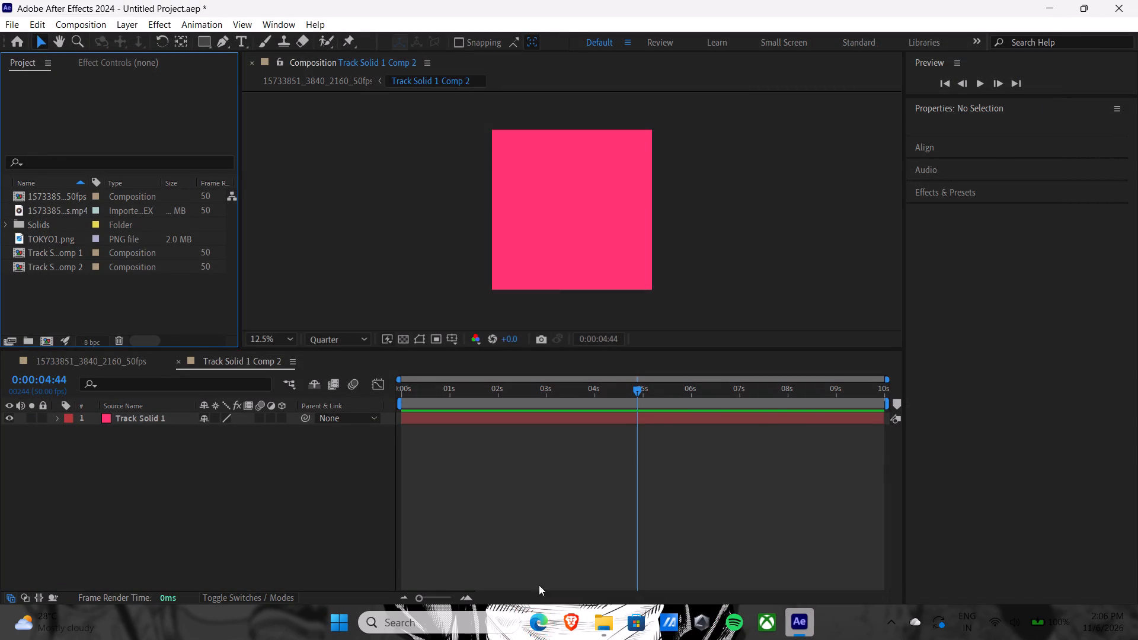
Switch to Microsoft Edge, save the graffiti art as "png 2" in the Pictures folder and close its toppng.com tab.
{"action": "left_click", "coordinate": [534, 624]}
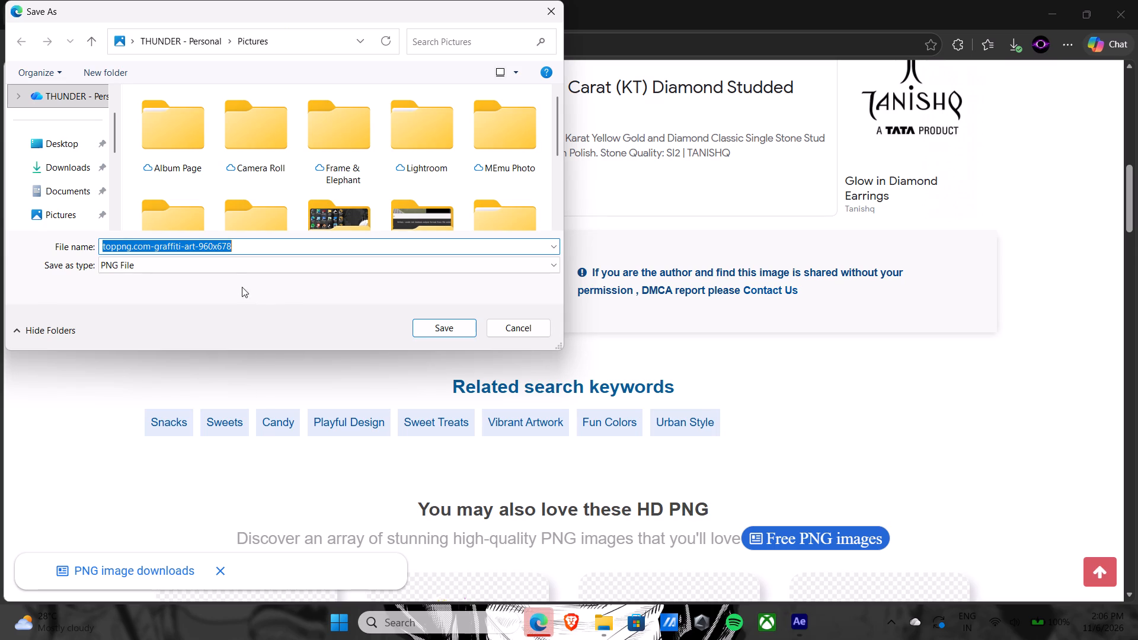
{"action": "key", "text": "BackSpace"}
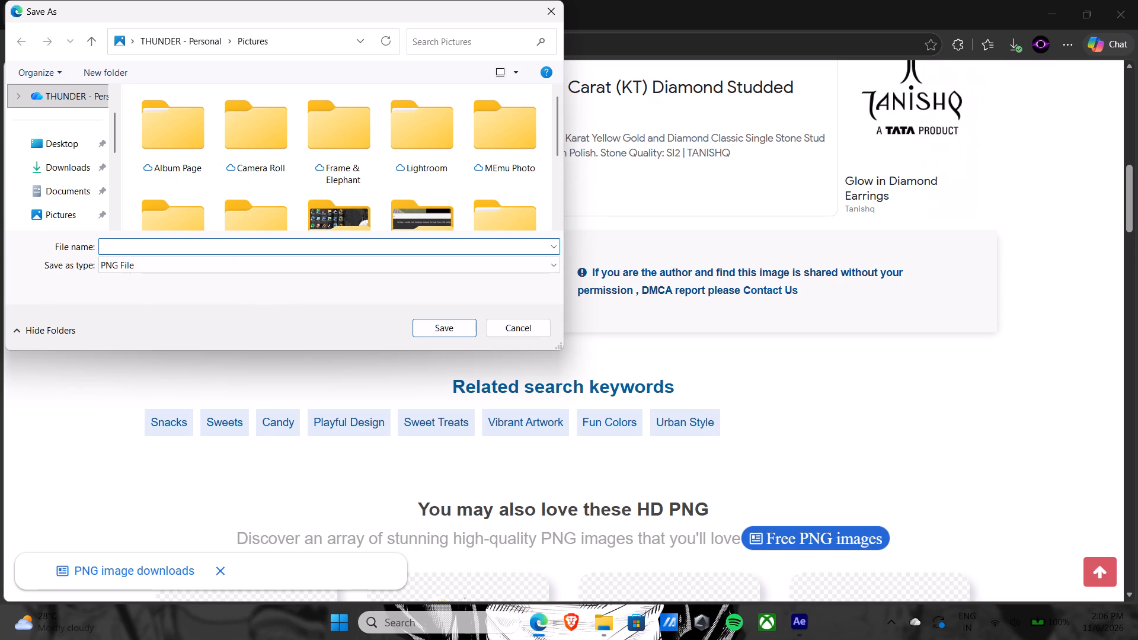
{"action": "type", "text": "png 2"}
{"action": "key", "text": "Return"}
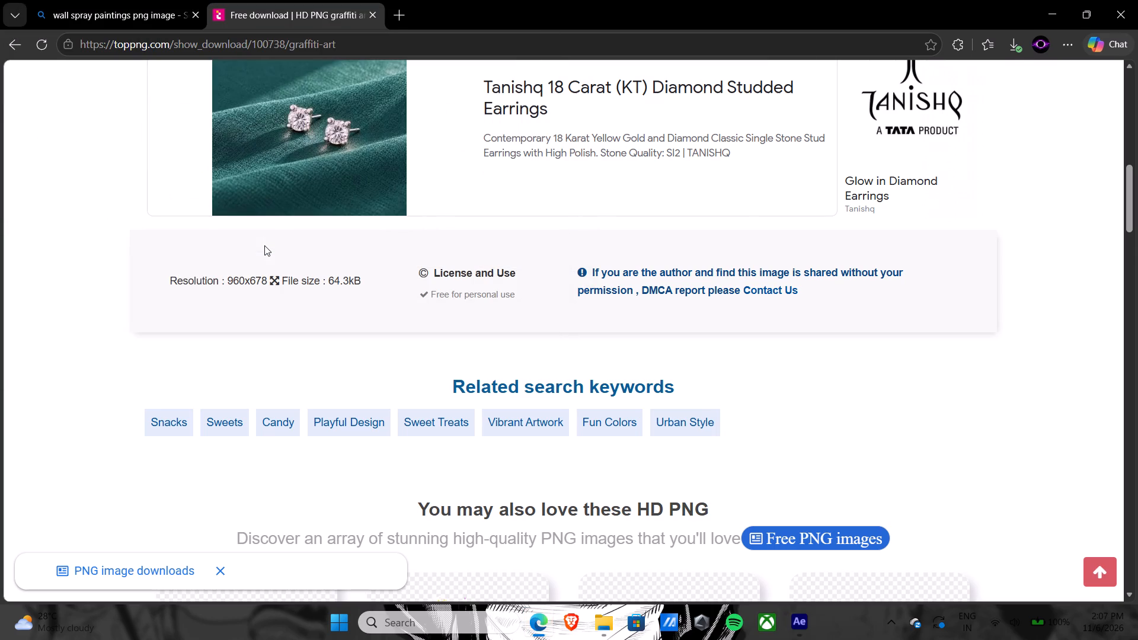
{"action": "scroll", "coordinate": [477, 260], "scroll_direction": "up", "scroll_amount": 8}
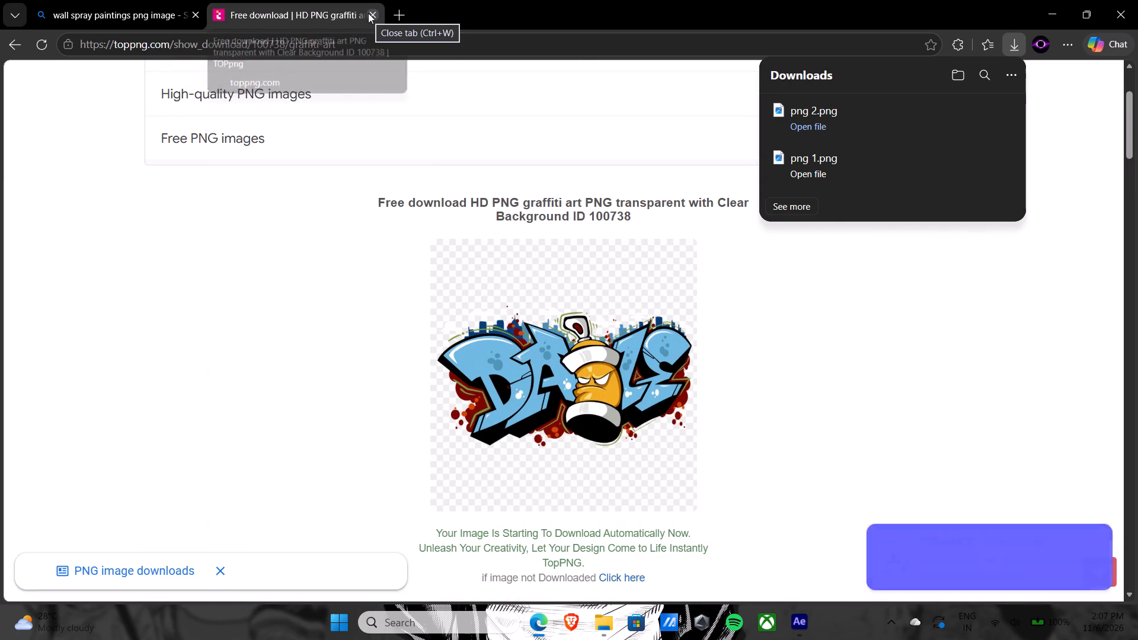
{"action": "left_click", "coordinate": [368, 13]}
Look through the related images under the graffiti art preview for another transparent graffiti design.
{"action": "scroll", "coordinate": [501, 263], "scroll_direction": "down", "scroll_amount": 3}
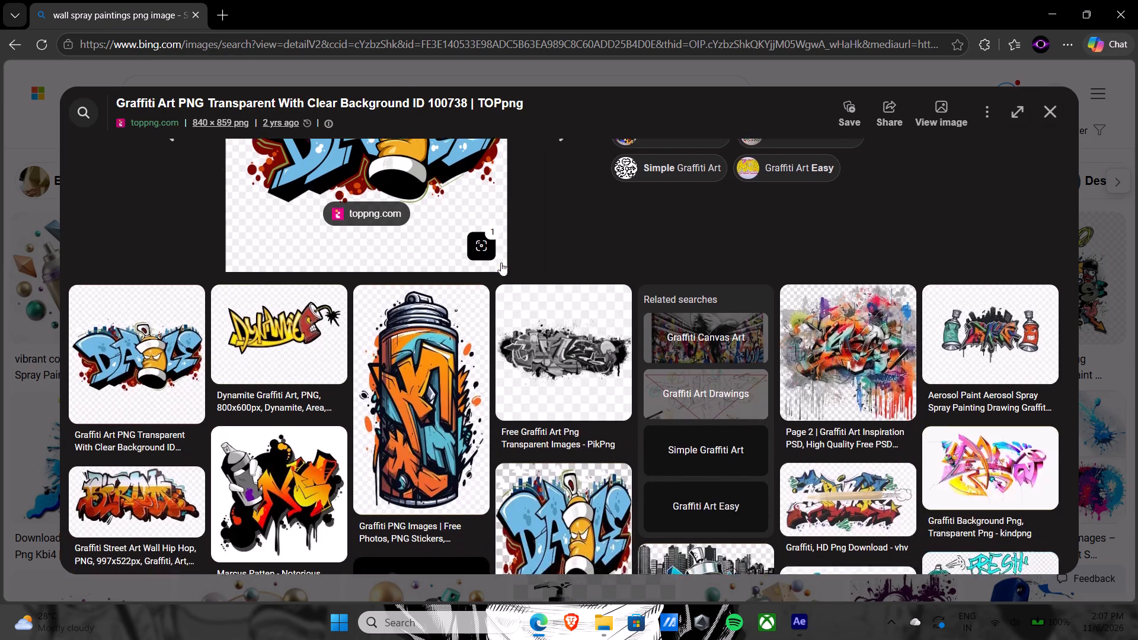
{"action": "scroll", "coordinate": [501, 263], "scroll_direction": "down", "scroll_amount": 5}
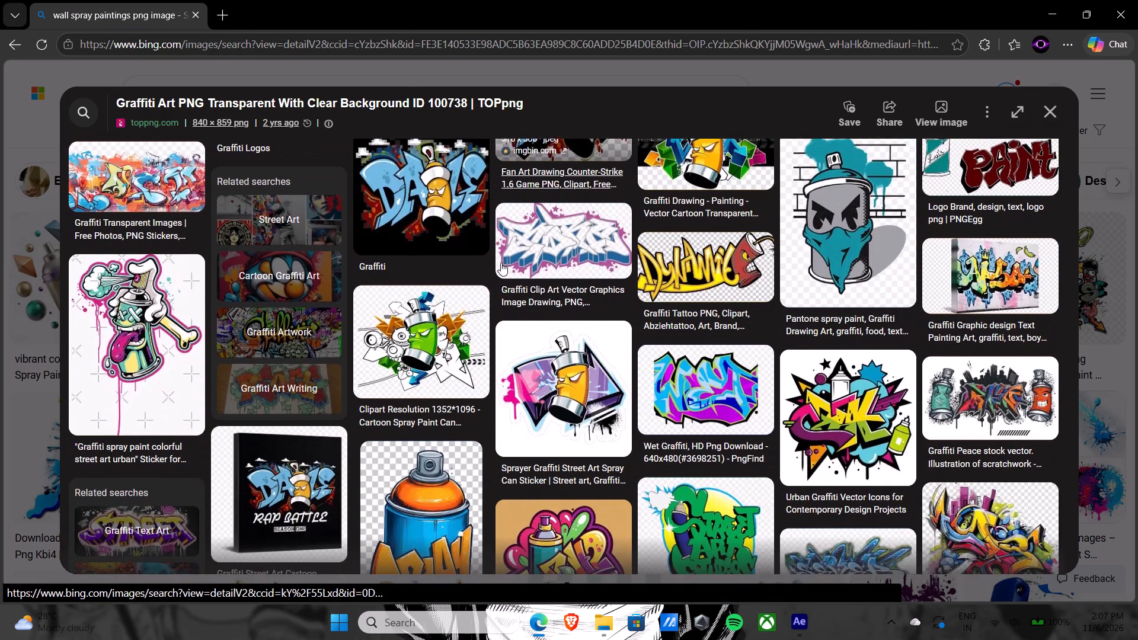
{"action": "scroll", "coordinate": [501, 263], "scroll_direction": "down", "scroll_amount": 2}
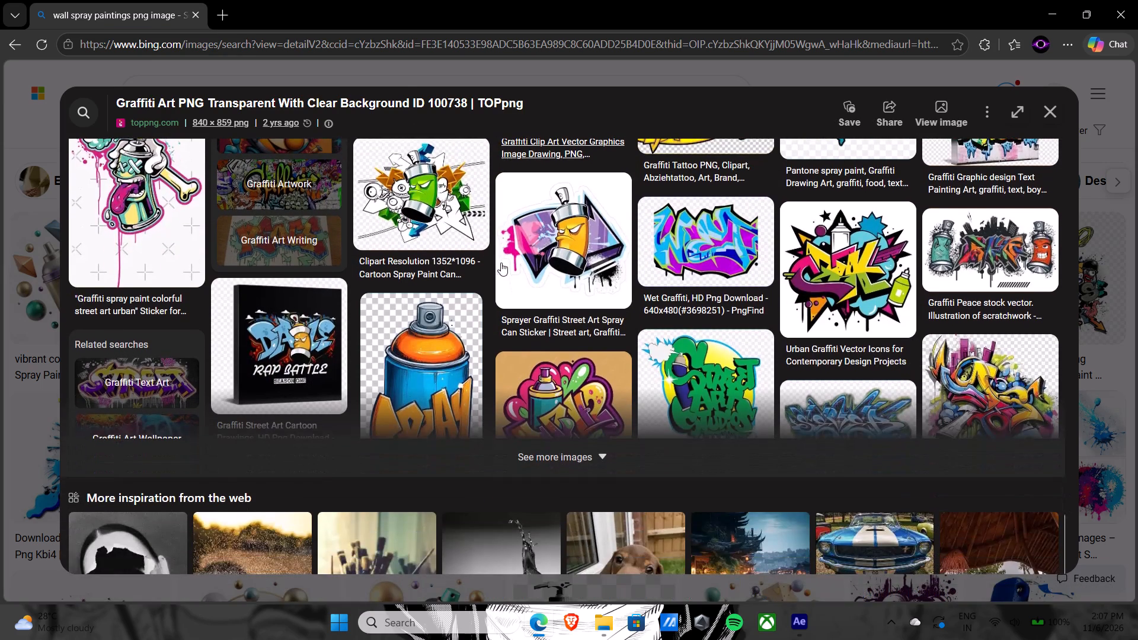
{"action": "scroll", "coordinate": [501, 263], "scroll_direction": "down", "scroll_amount": 3}
{"action": "scroll", "coordinate": [501, 263], "scroll_direction": "up", "scroll_amount": 9}
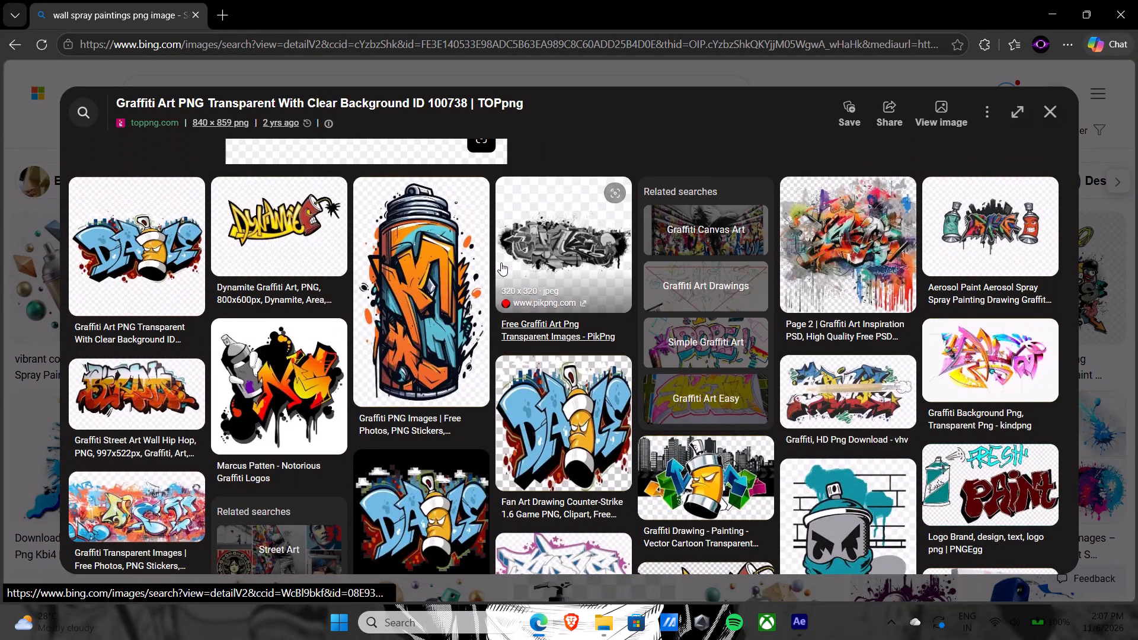
{"action": "left_click", "coordinate": [153, 380]}
{"action": "scroll", "coordinate": [400, 338], "scroll_direction": "down", "scroll_amount": 1}
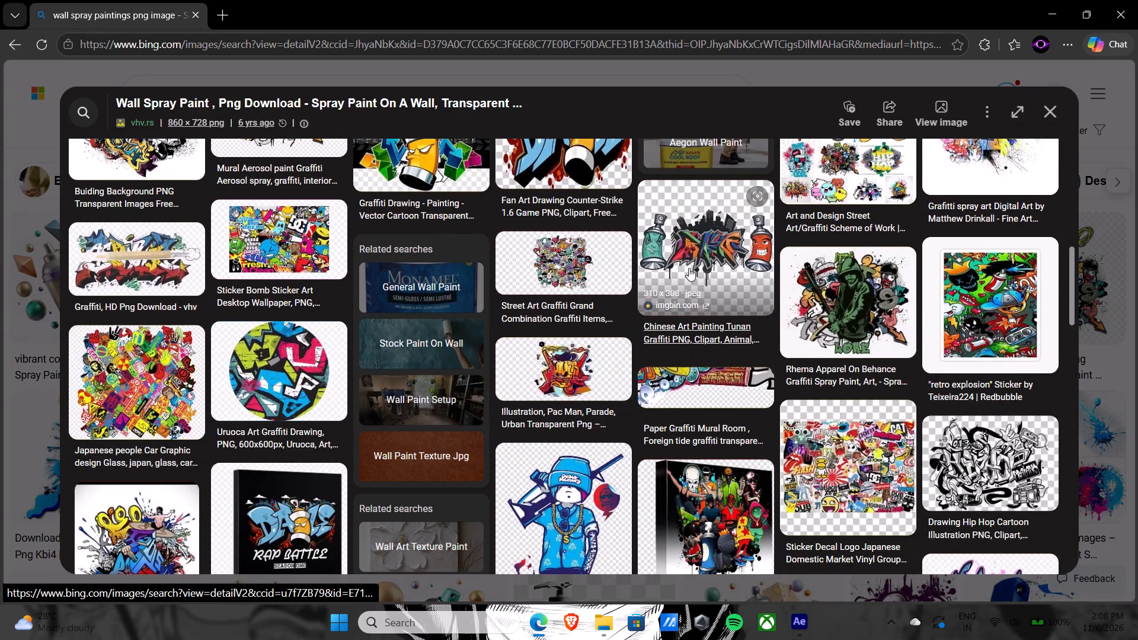
{"action": "scroll", "coordinate": [689, 268], "scroll_direction": "down", "scroll_amount": 4}
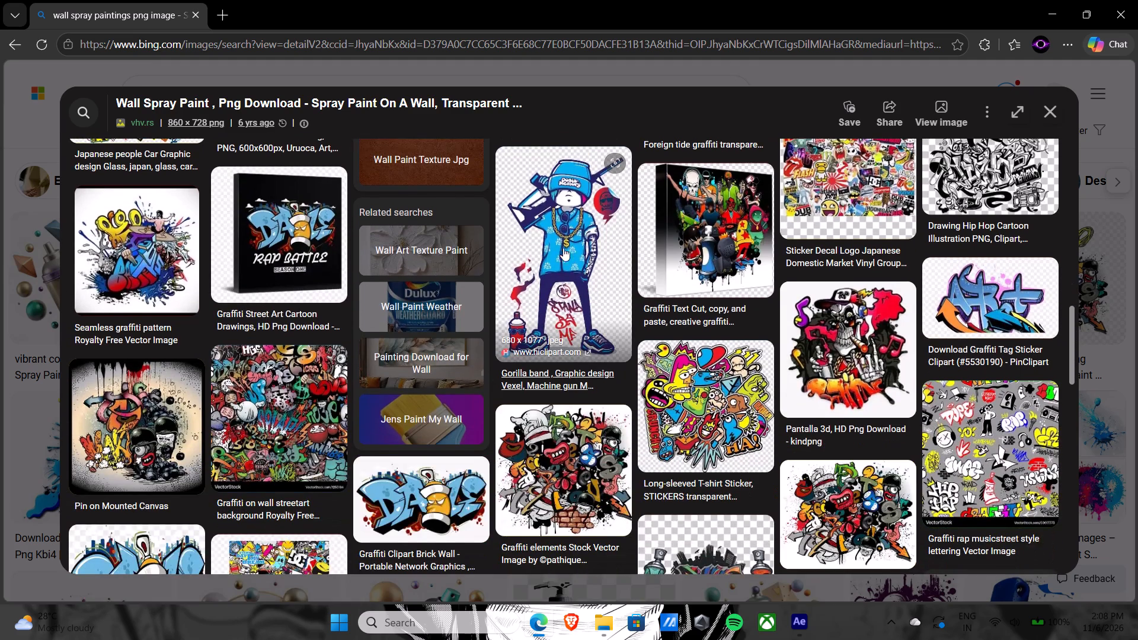
{"action": "left_click", "coordinate": [575, 248]}
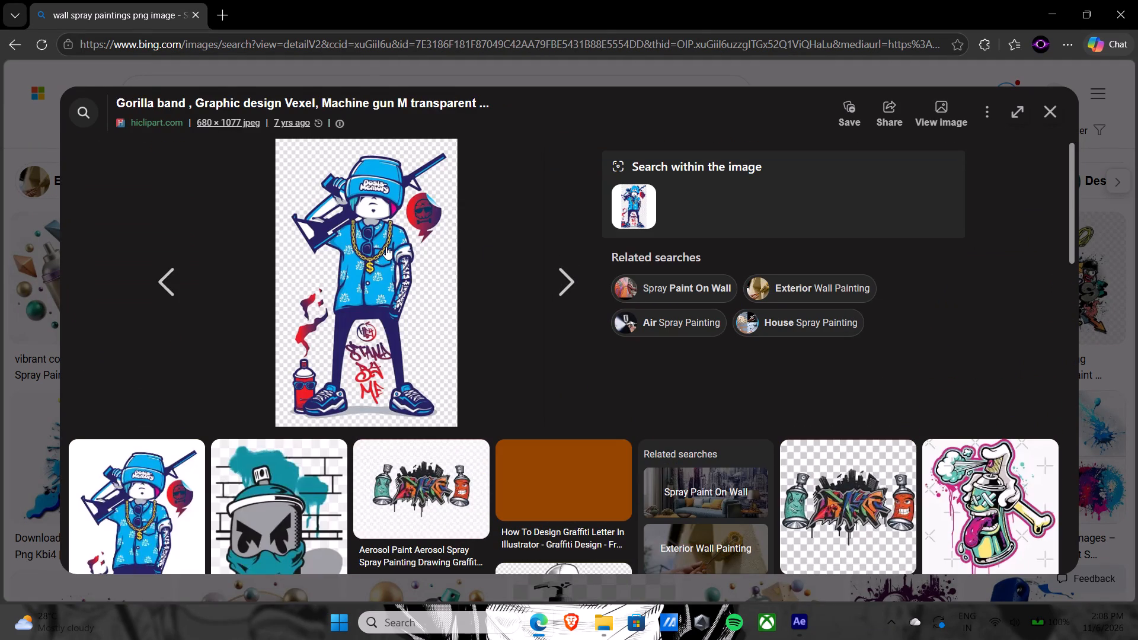
{"action": "left_click", "coordinate": [363, 367]}
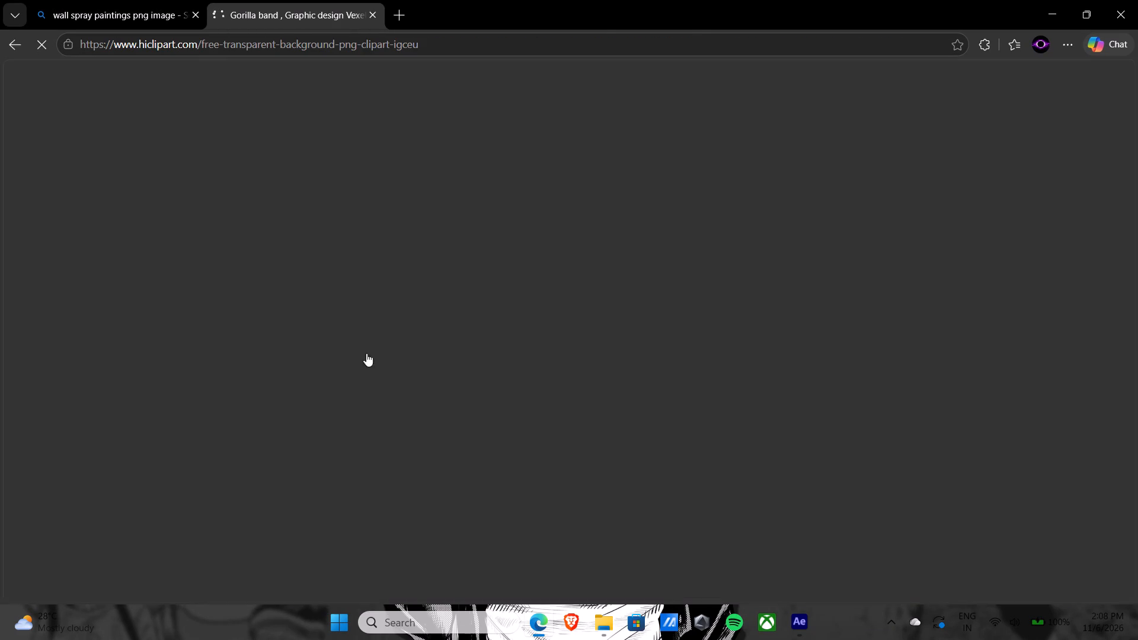
Unlock the hiclipart site by viewing the short ad and start downloading the Gorilla band original PNG.
{"action": "scroll", "coordinate": [416, 349], "scroll_direction": "down", "scroll_amount": 2}
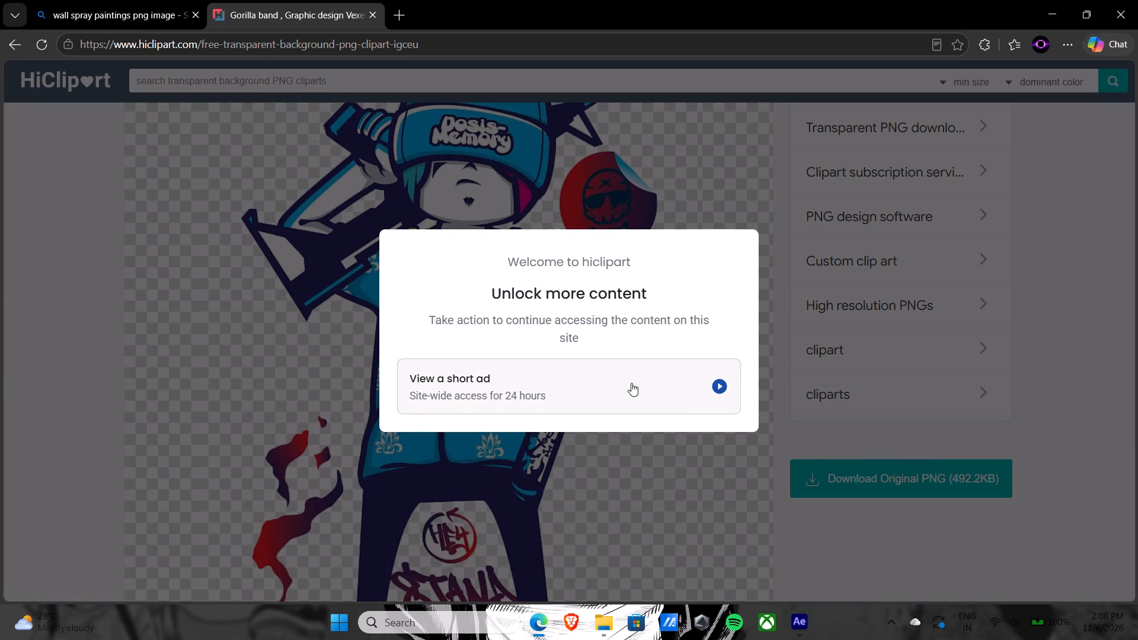
{"action": "left_click", "coordinate": [724, 386]}
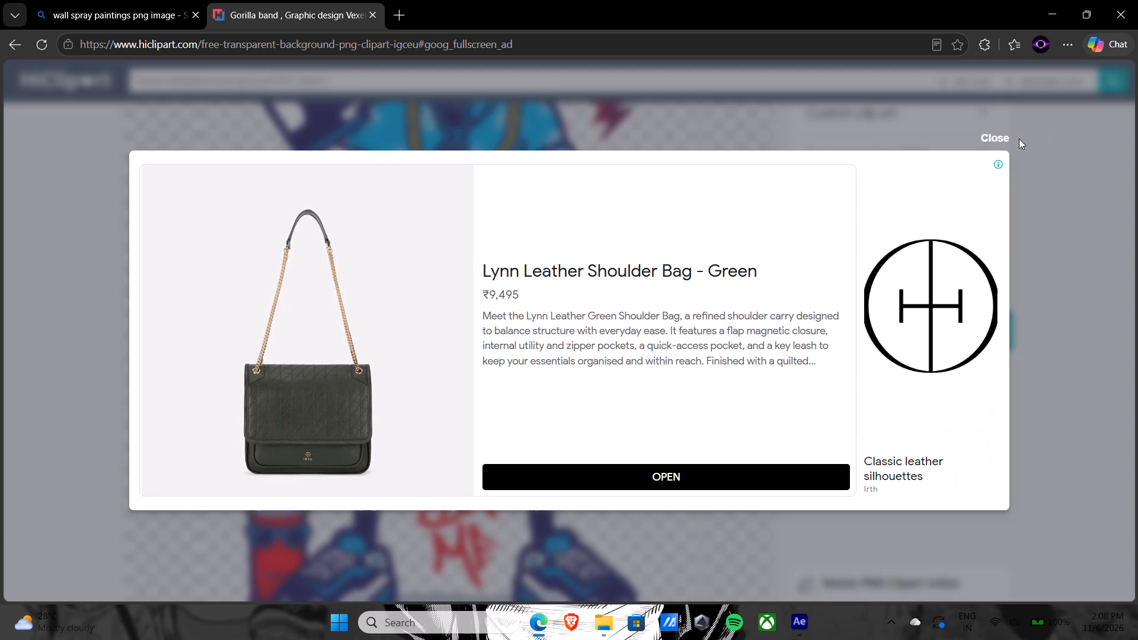
{"action": "left_click", "coordinate": [983, 136]}
{"action": "left_click", "coordinate": [881, 476]}
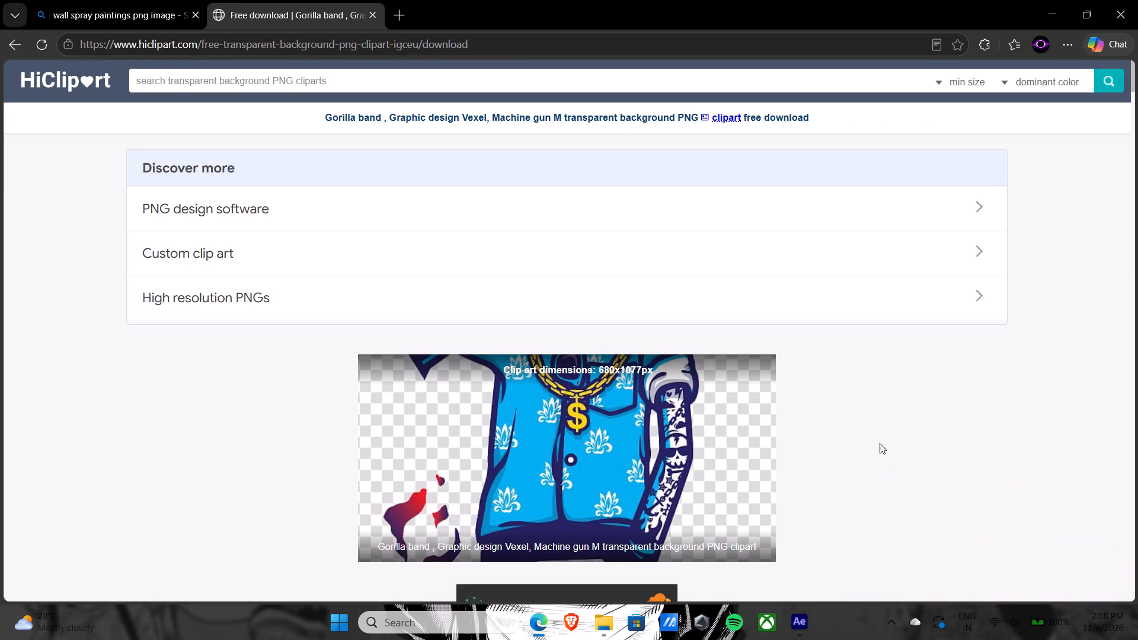
{"action": "scroll", "coordinate": [825, 395], "scroll_direction": "down", "scroll_amount": 4}
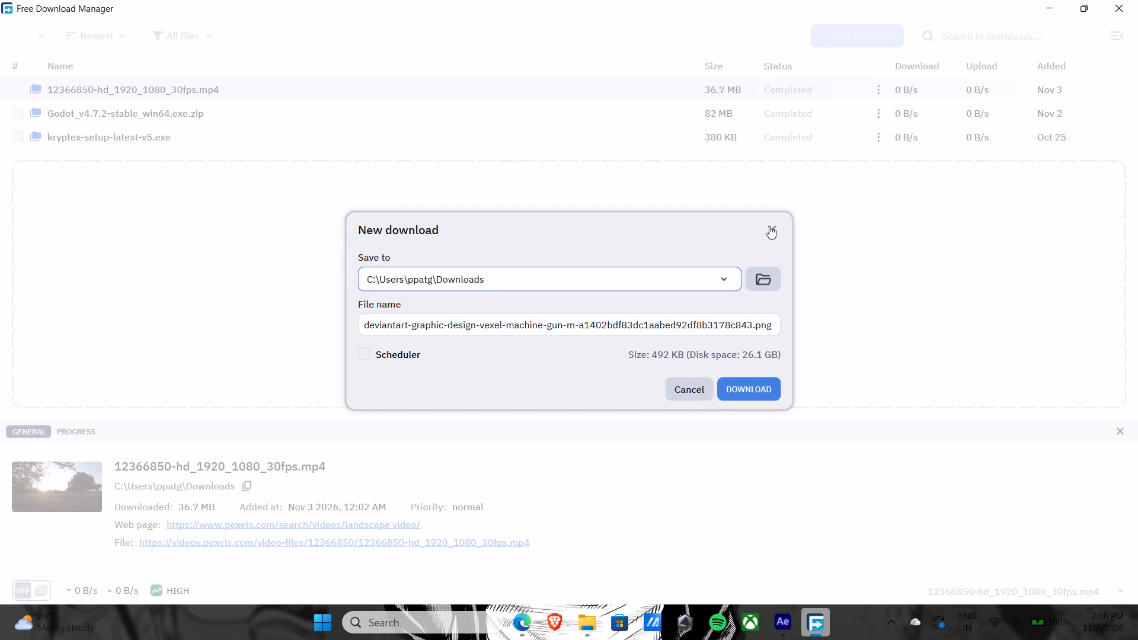
Dismiss the Free Download Manager download, save the PNG through the browser as png 3 in Pictures, and close the browser.
{"action": "left_click", "coordinate": [769, 226]}
{"action": "left_click", "coordinate": [1117, 0]}
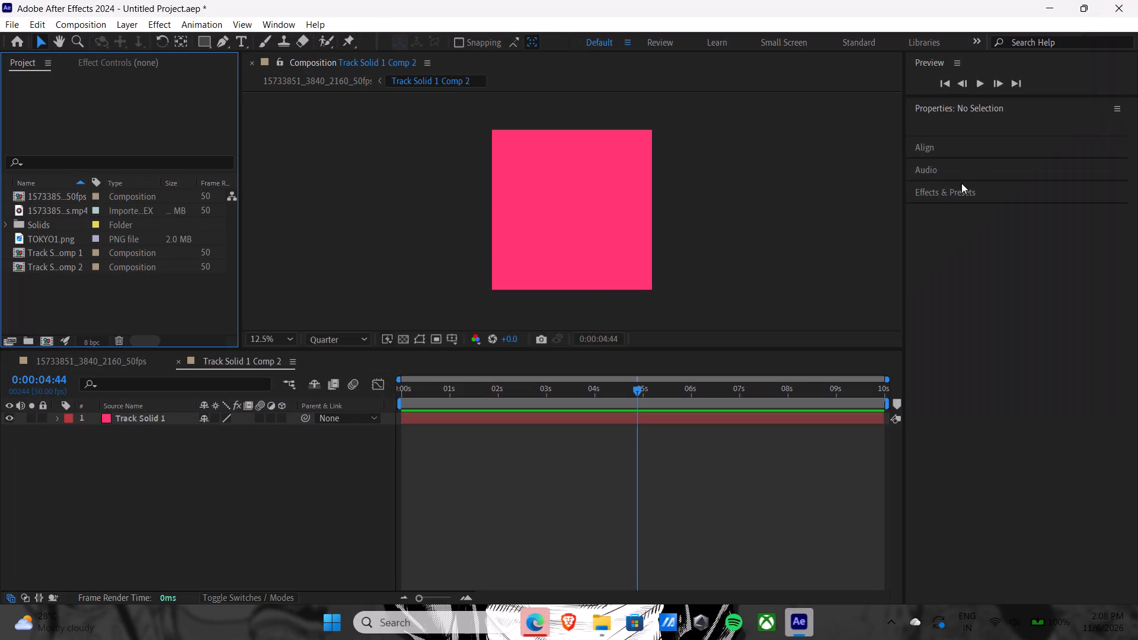
{"action": "left_click", "coordinate": [537, 629]}
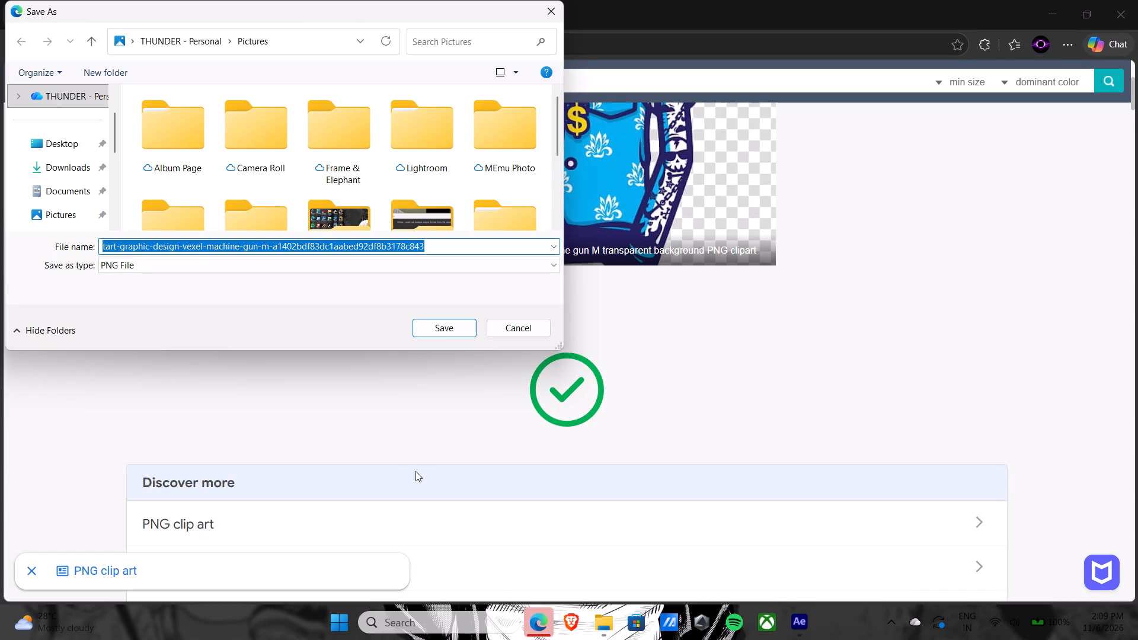
{"action": "key", "text": "BackSpace"}
{"action": "type", "text": "png"}
{"action": "key", "text": "space"}
{"action": "type", "text": "3"}
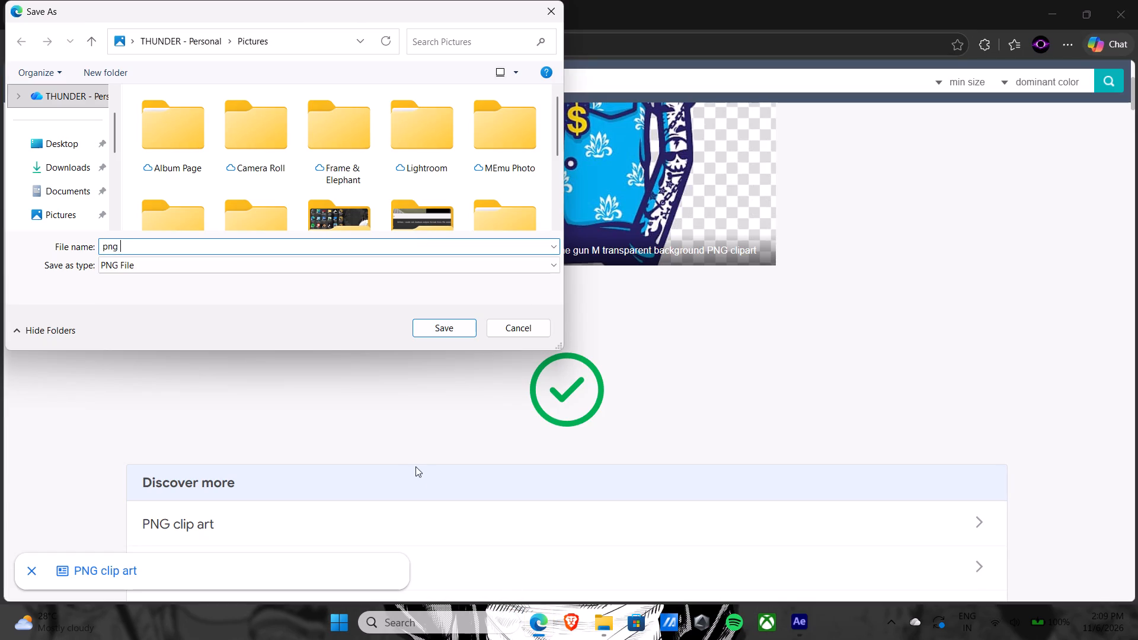
{"action": "left_click", "coordinate": [436, 326]}
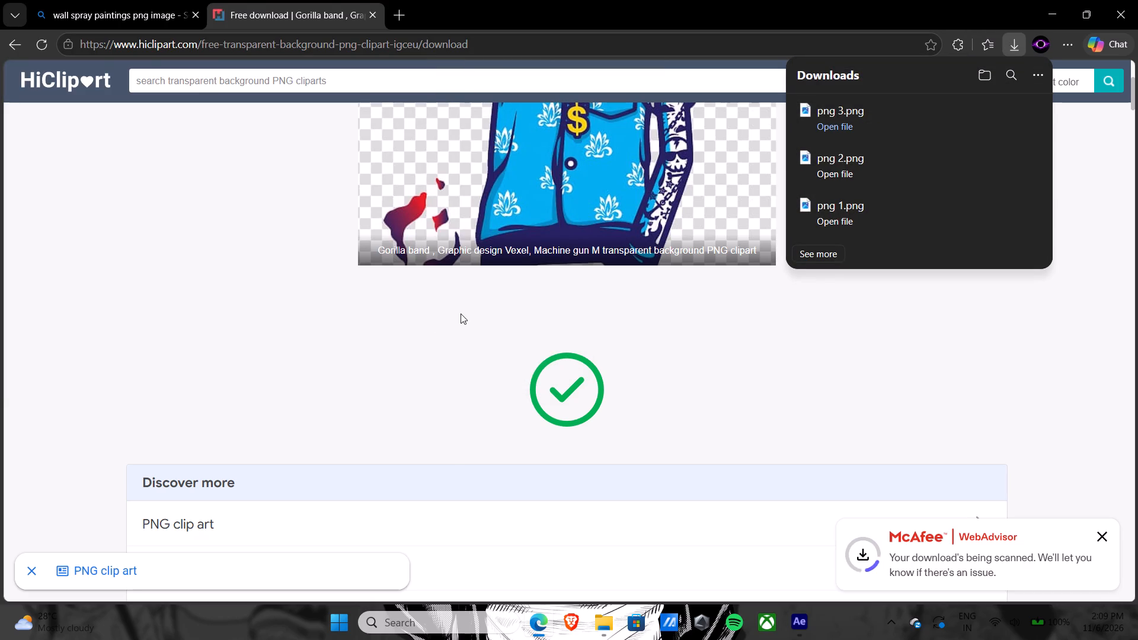
{"action": "left_click", "coordinate": [1114, 8]}
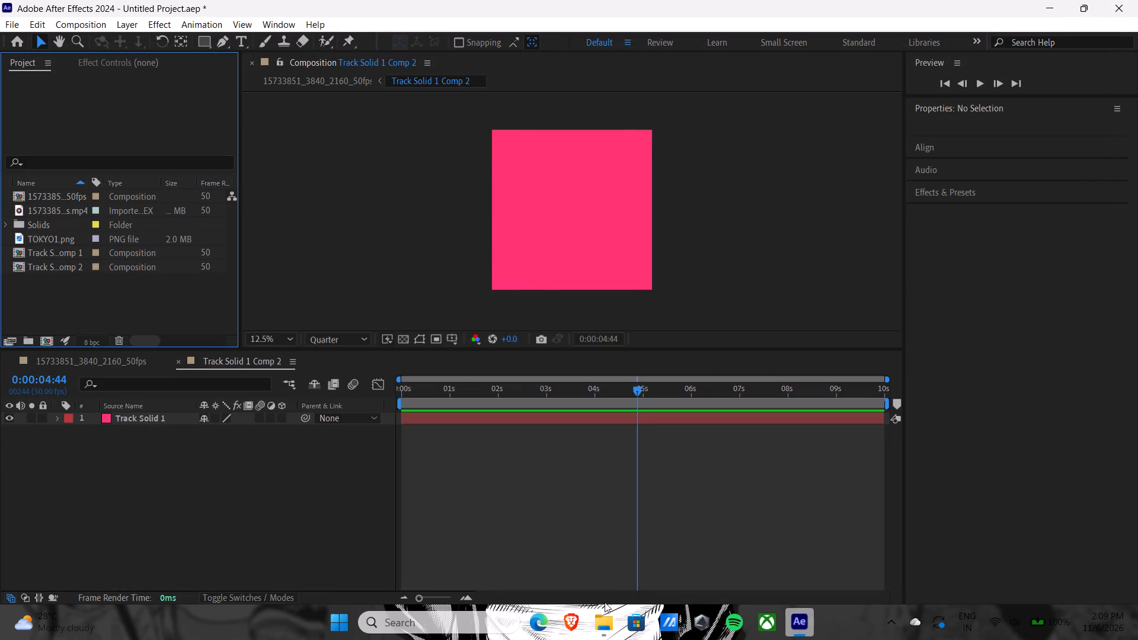
Close the spare Pictures window and add png 1 from the Pictures folder to Track Solid 1 Comp 2 in After Effects.
{"action": "left_click", "coordinate": [602, 621]}
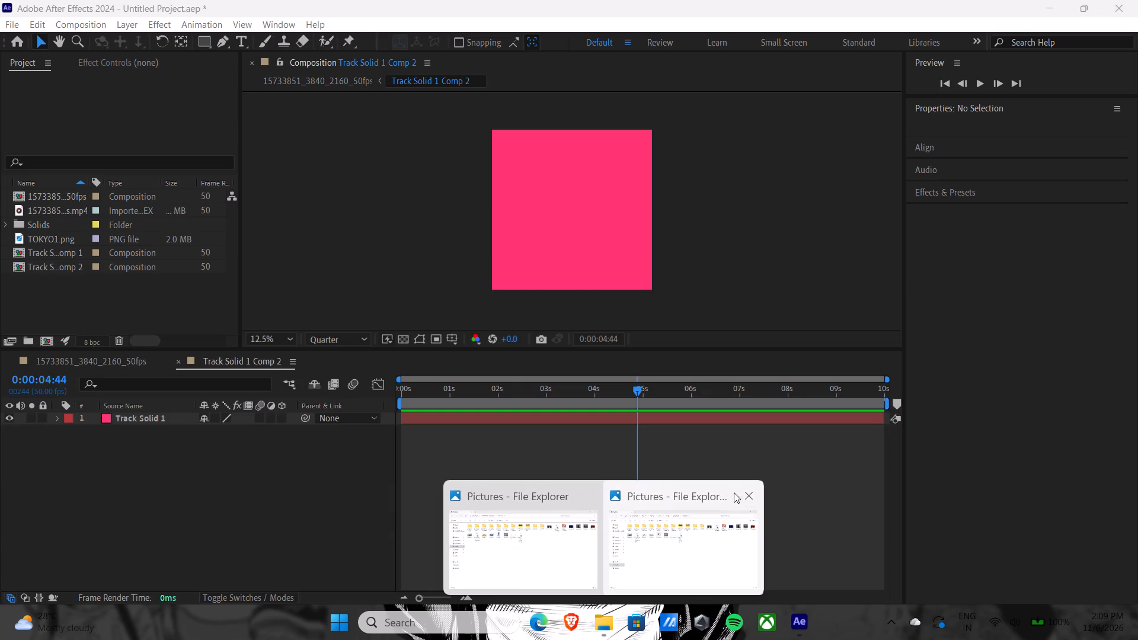
{"action": "left_click", "coordinate": [746, 494]}
{"action": "left_click", "coordinate": [604, 540]}
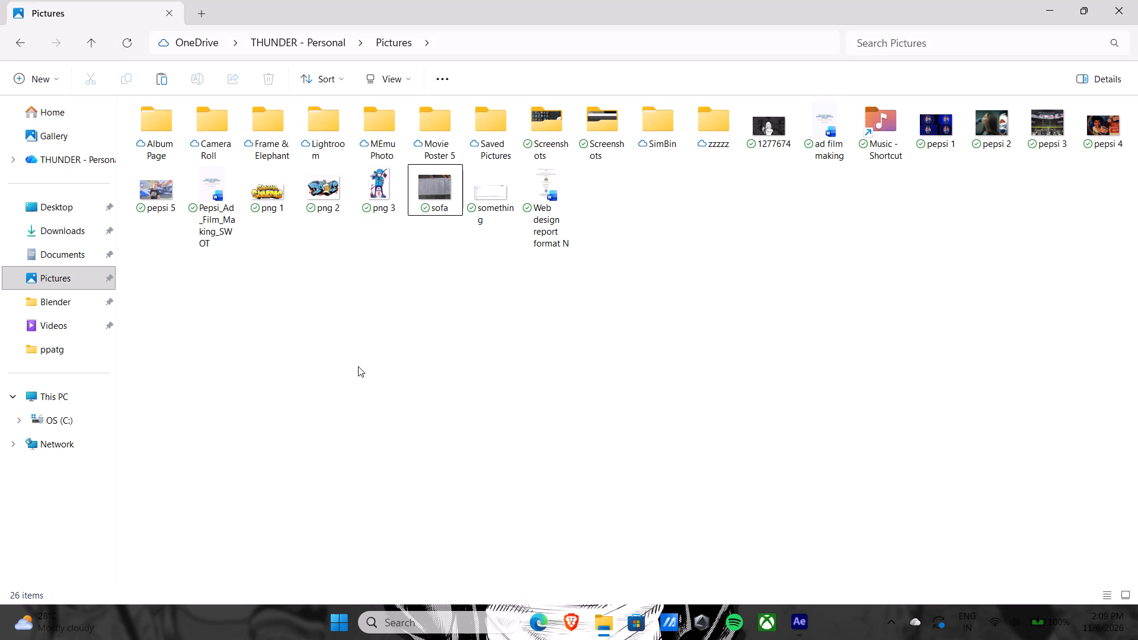
{"action": "left_click_drag", "start_coordinate": [265, 185], "coordinate": [309, 251]}
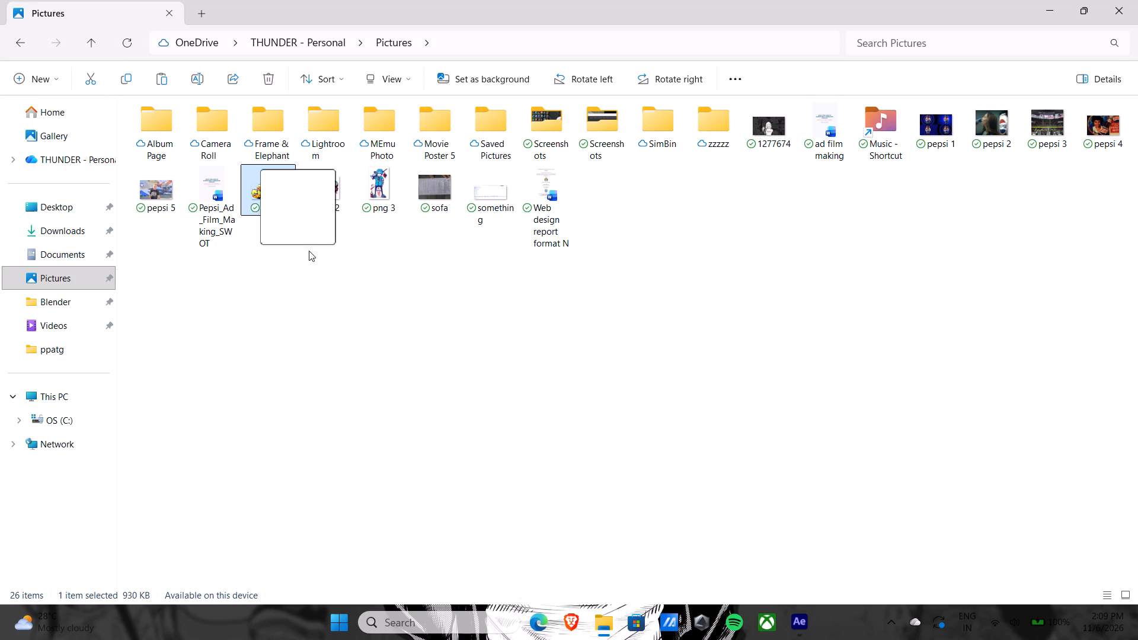
{"action": "left_click_drag", "start_coordinate": [309, 251], "coordinate": [599, 305]}
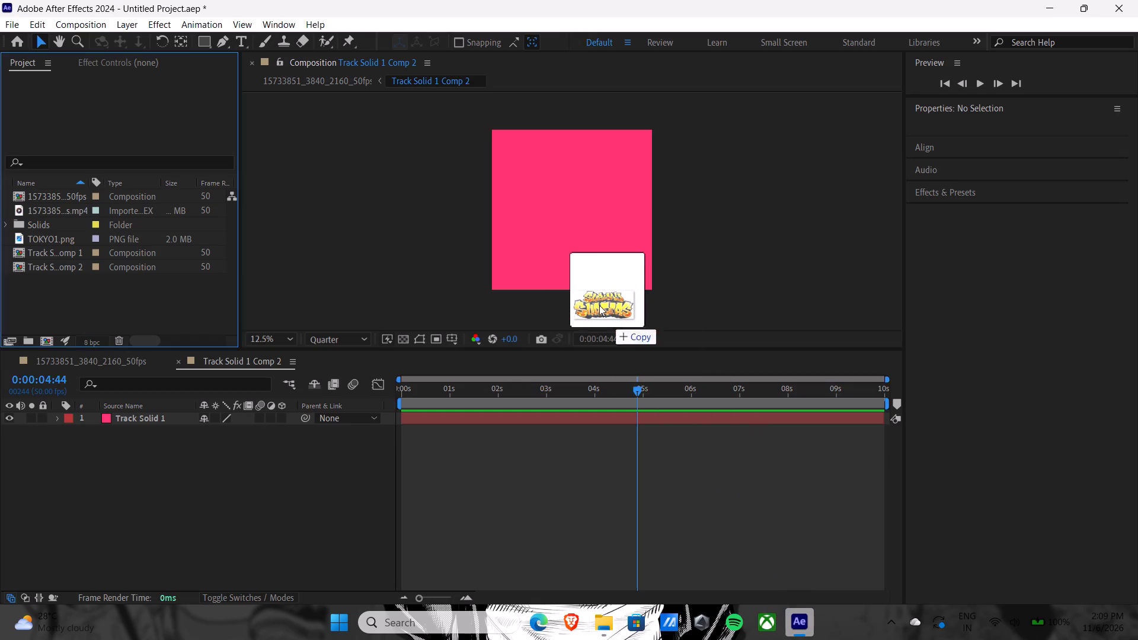
{"action": "left_click_drag", "start_coordinate": [599, 305], "coordinate": [557, 235]}
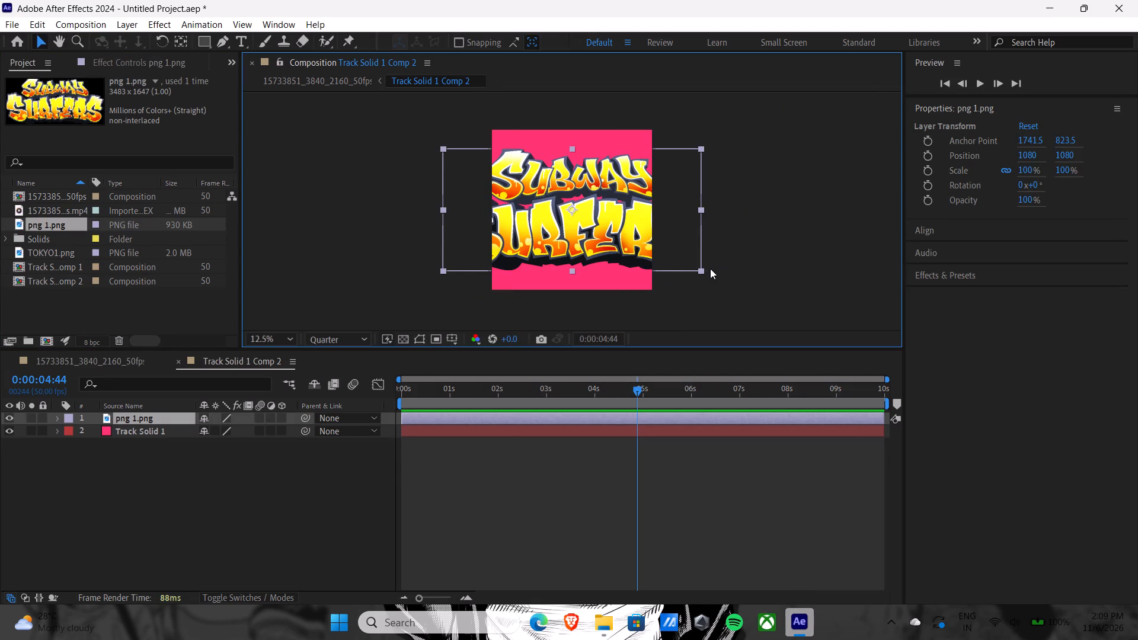
Scale the Subway Surfers graffiti to about 62.3% by 68.9% so it fits the composition's width.
{"action": "left_click_drag", "start_coordinate": [700, 268], "coordinate": [651, 249]}
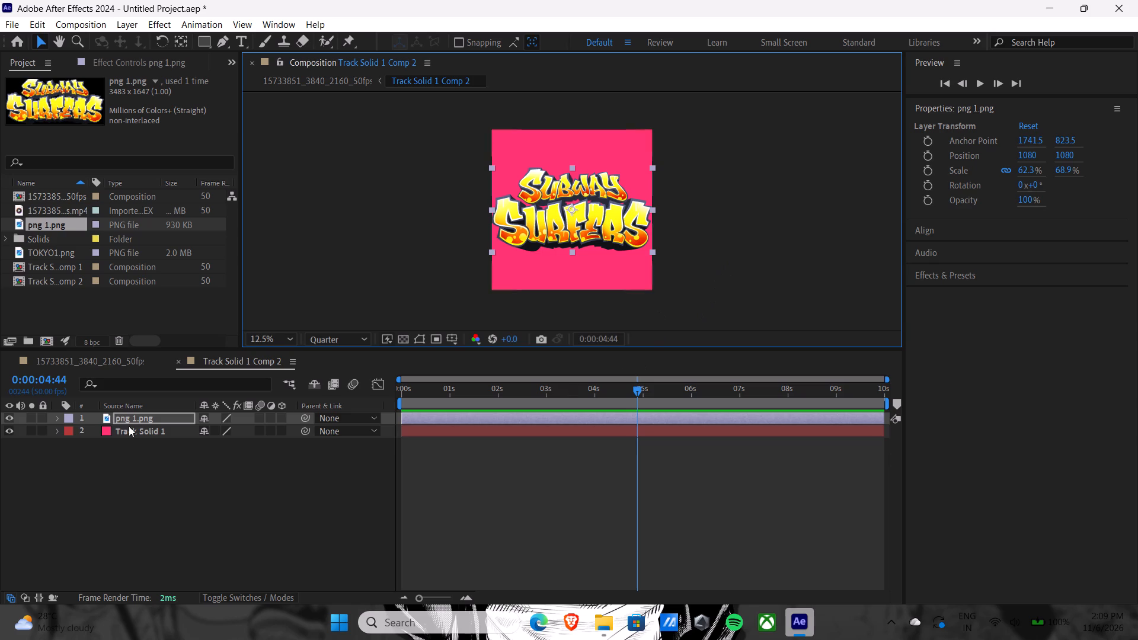
Check the graffiti in the alley composition, hide the pink Track Solid 1 layer inside Track Solid 1 Comp 2, and return to the alley composition.
{"action": "left_click", "coordinate": [92, 362]}
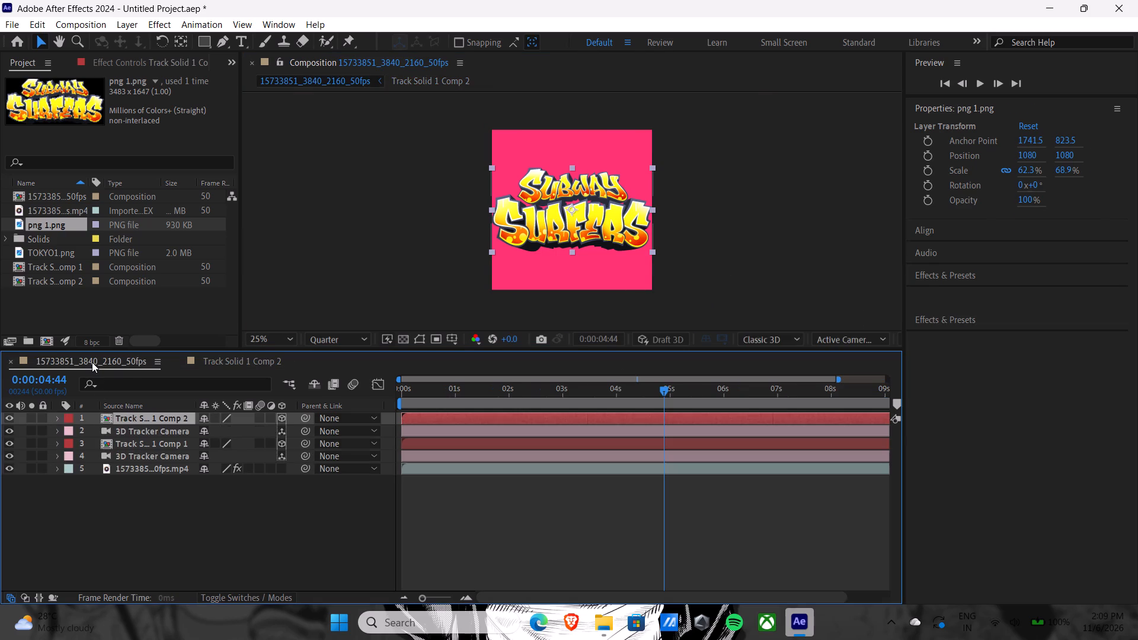
{"action": "left_click", "coordinate": [178, 360]}
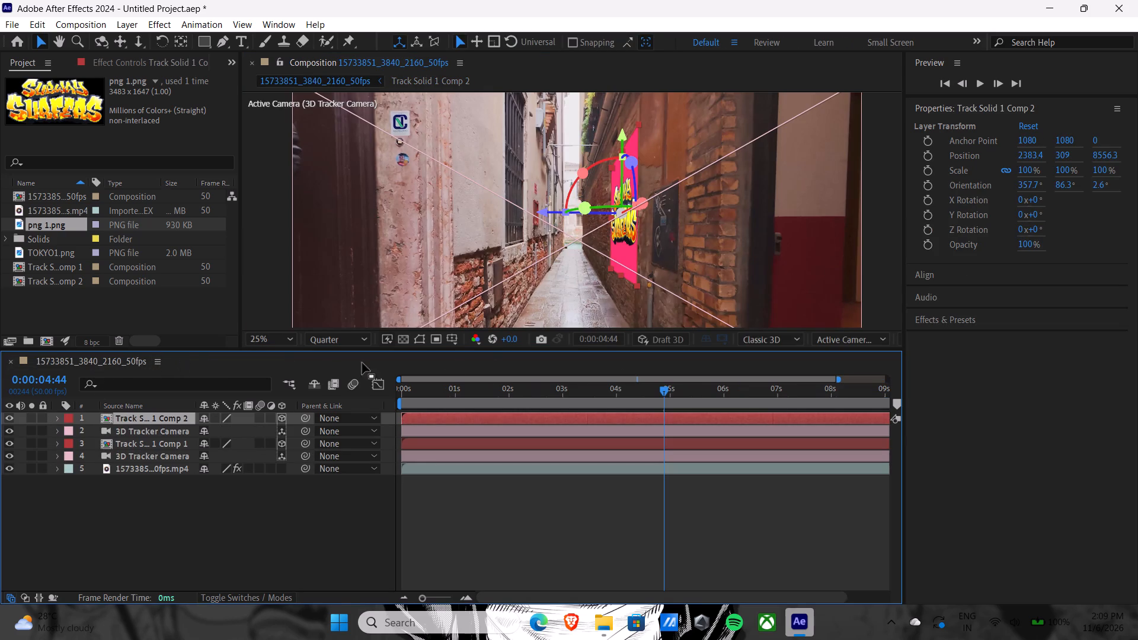
{"action": "double_click", "coordinate": [150, 419]}
{"action": "left_click", "coordinate": [9, 430]}
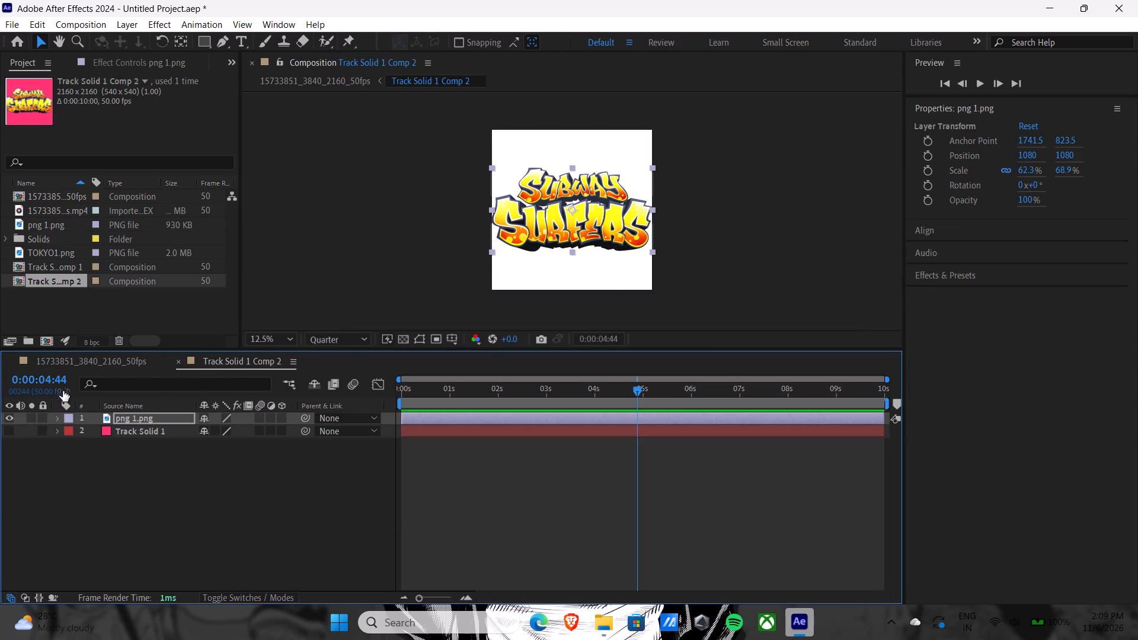
{"action": "left_click", "coordinate": [70, 361]}
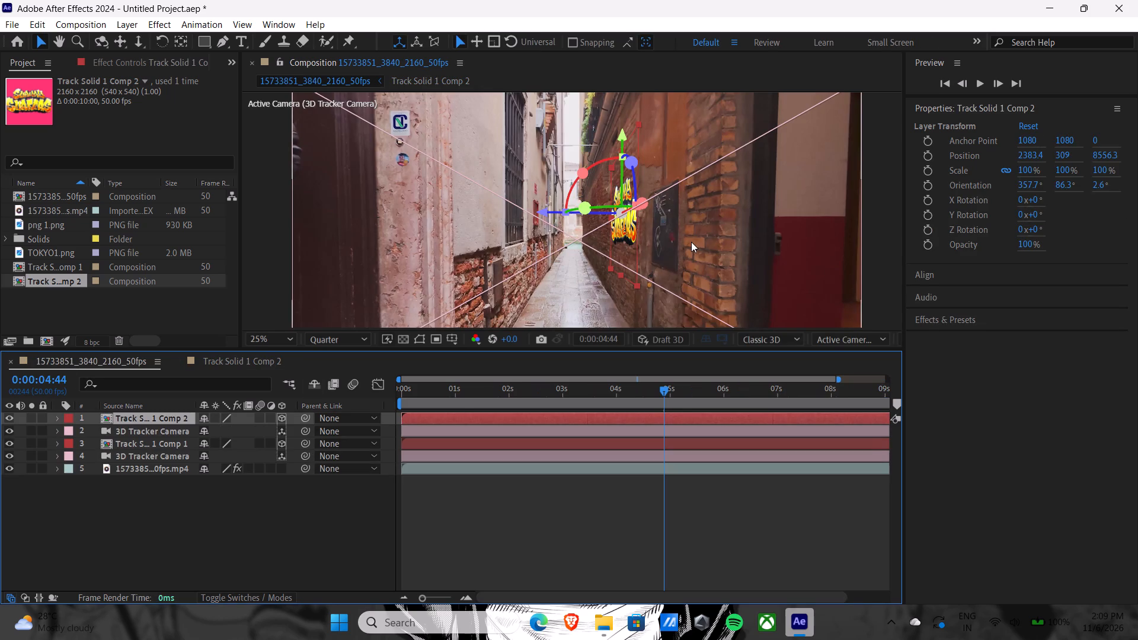
Select the alley footage layer and set its 3D Camera Tracker Track Point Size to 310%, showing the track points.
{"action": "left_click", "coordinate": [693, 242]}
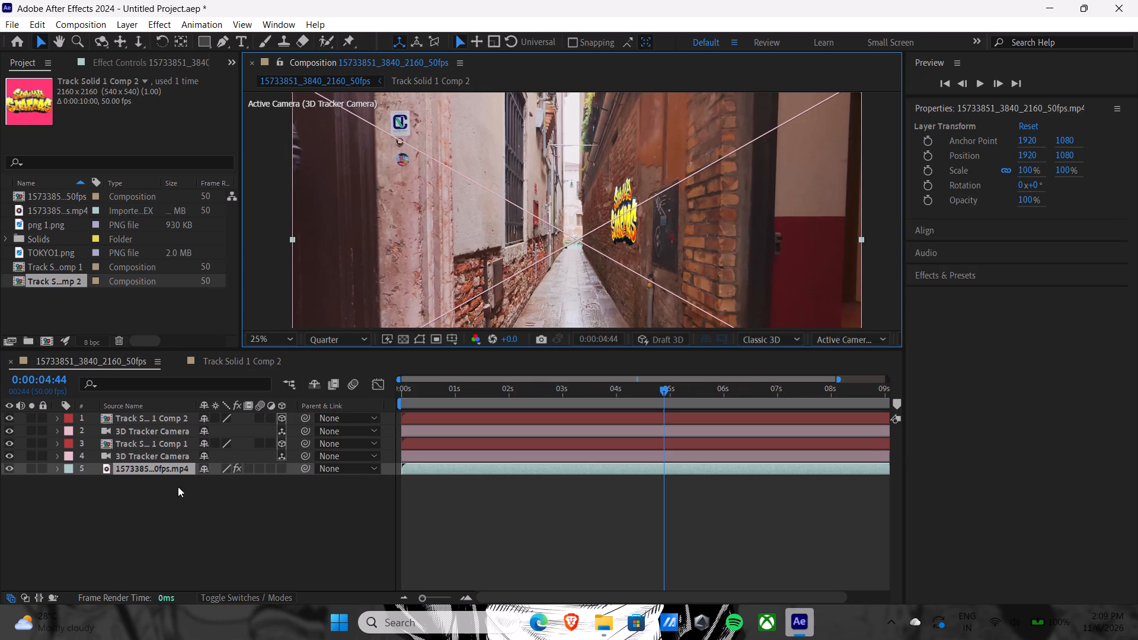
{"action": "left_click", "coordinate": [159, 62]}
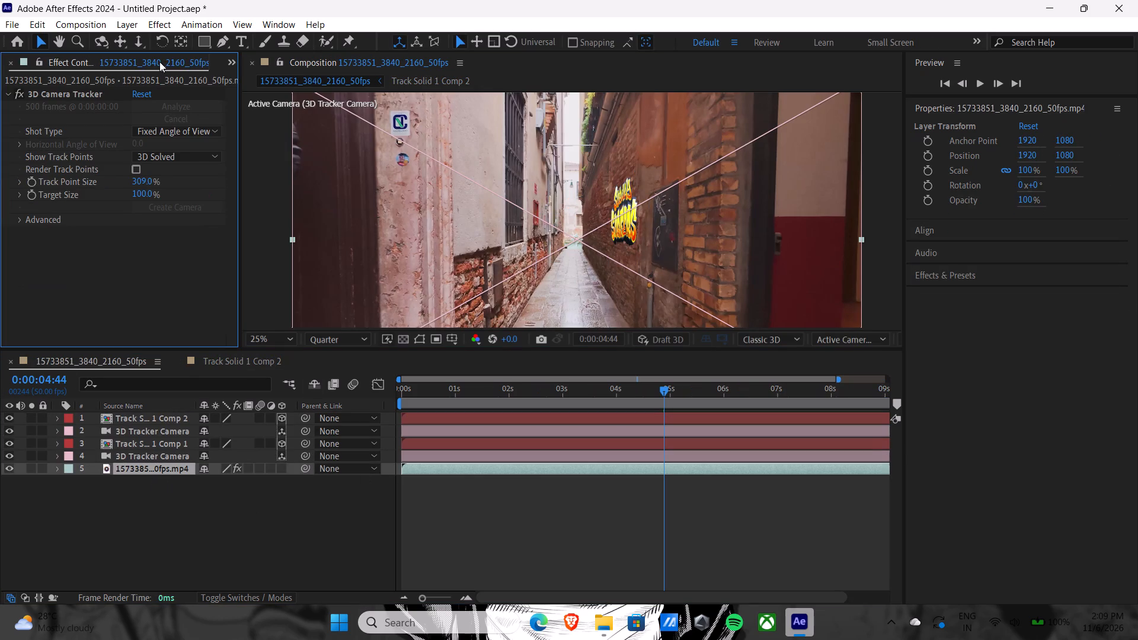
{"action": "left_click", "coordinate": [139, 184]}
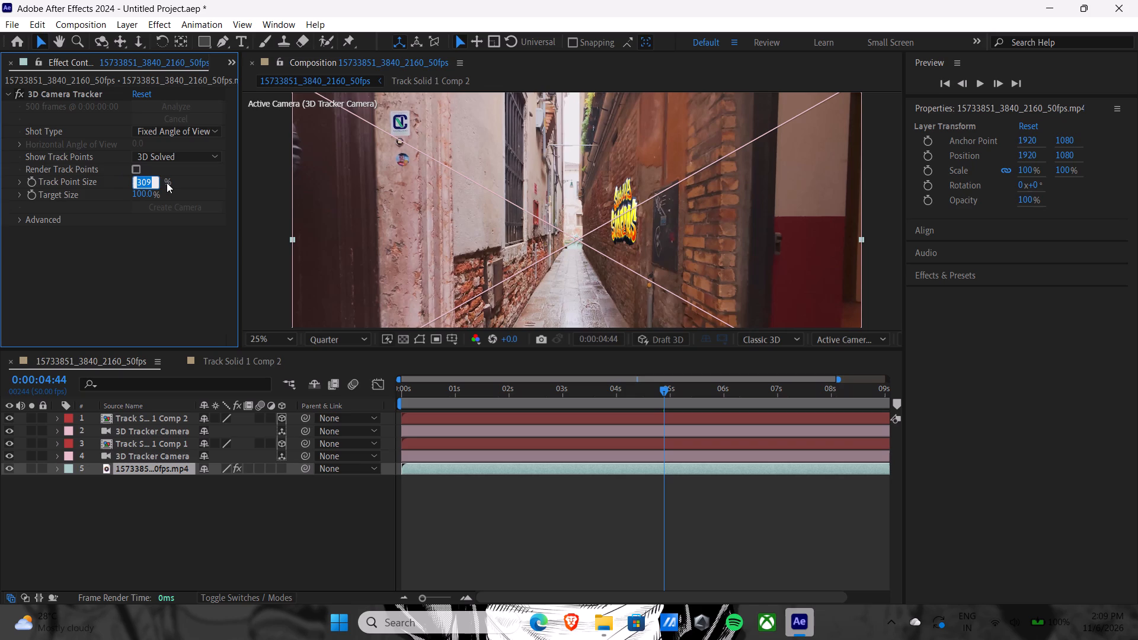
{"action": "key", "text": "BackSpace"}
{"action": "type", "text": "310"}
{"action": "key", "text": "Return"}
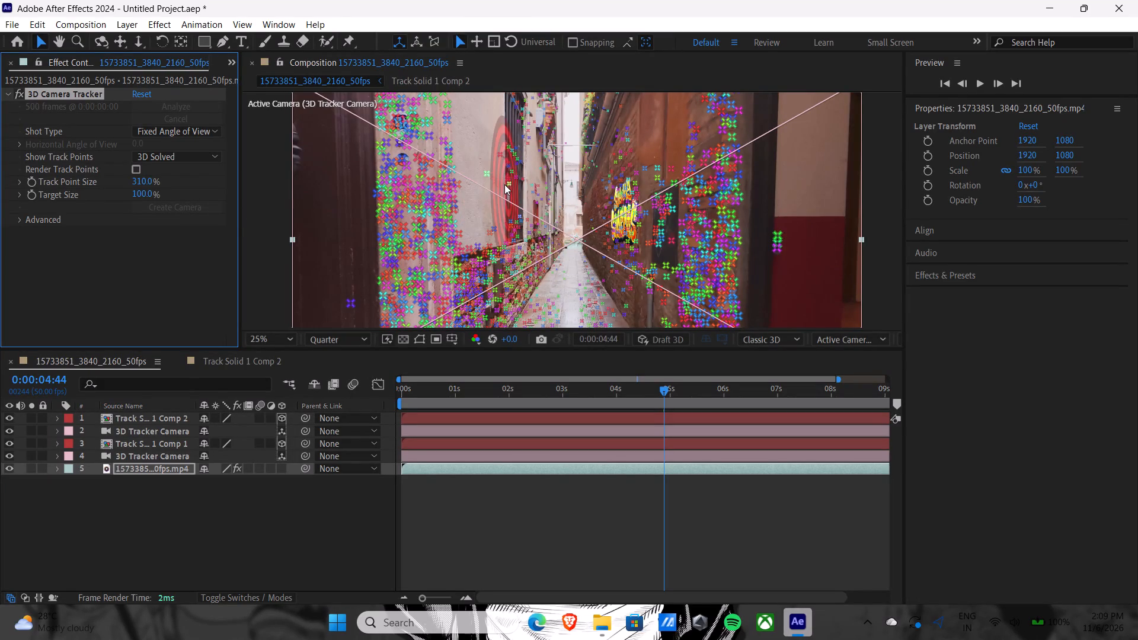
Select the track points on the plastered alley wall opposite the Subway Surfers graffiti and create a solid from them.
{"action": "left_click_drag", "start_coordinate": [501, 242], "coordinate": [493, 245]}
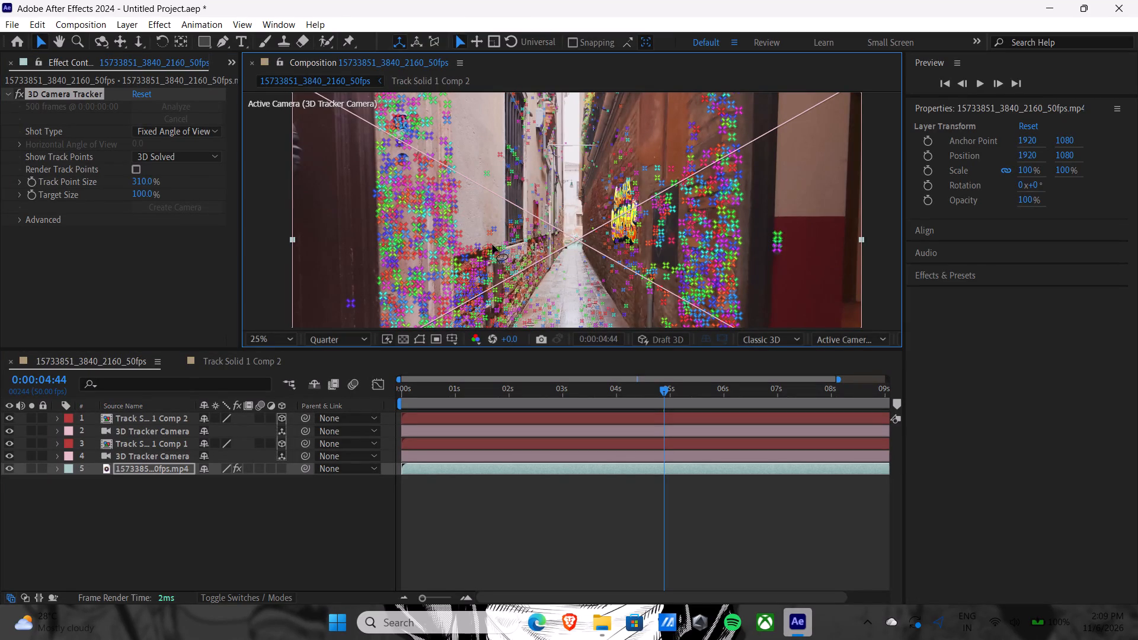
{"action": "left_click_drag", "start_coordinate": [493, 245], "coordinate": [494, 142]}
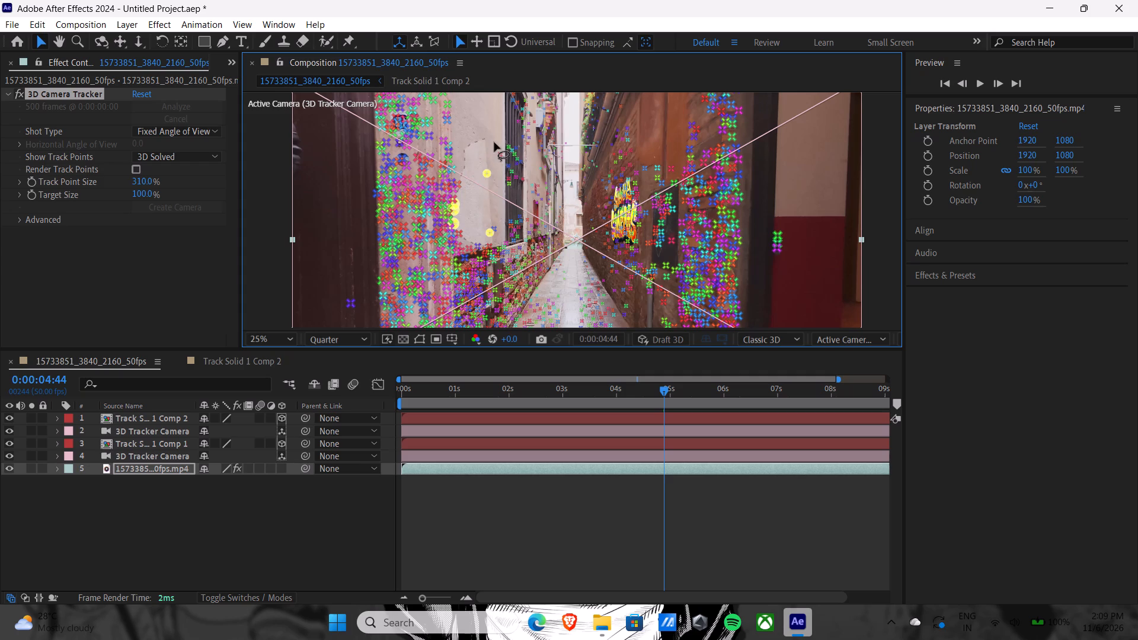
{"action": "left_click_drag", "start_coordinate": [494, 142], "coordinate": [501, 158]}
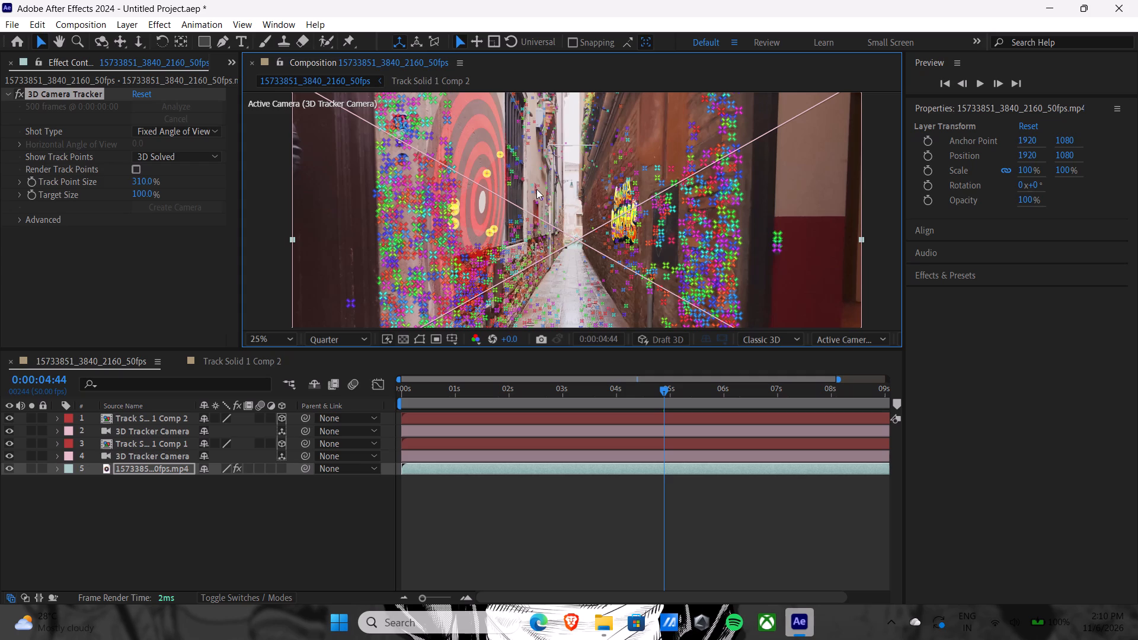
{"action": "scroll", "coordinate": [555, 207], "scroll_direction": "down", "scroll_amount": 1}
{"action": "scroll", "coordinate": [564, 213], "scroll_direction": "up", "scroll_amount": 1}
{"action": "right_click", "coordinate": [471, 156]}
{"action": "left_click", "coordinate": [505, 175]}
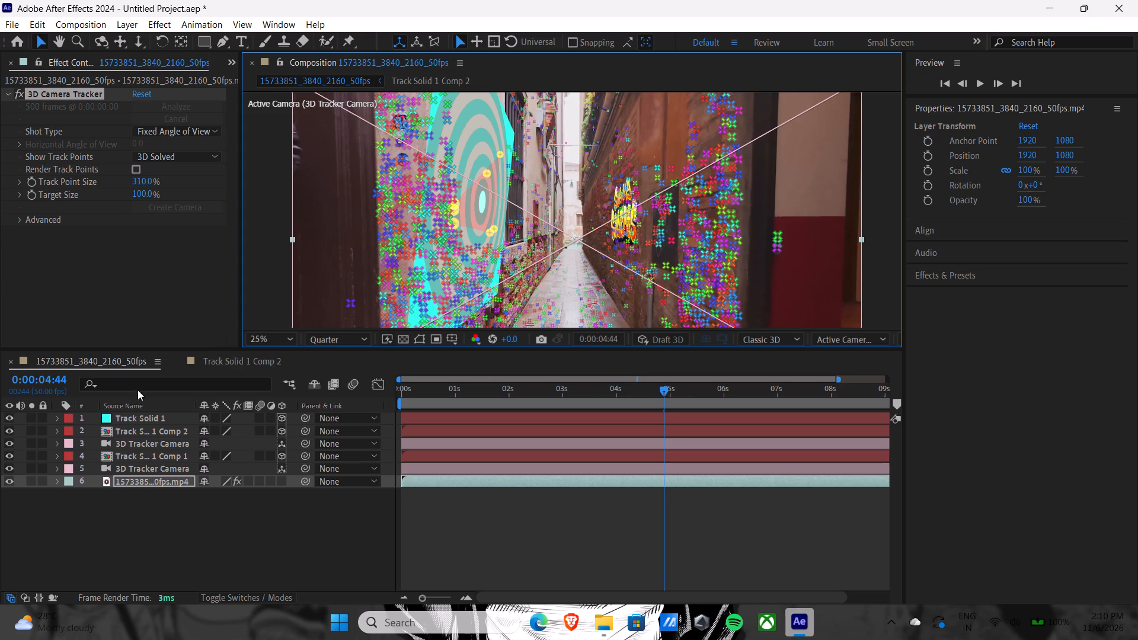
Rotate Track Solid 1 to stand upright against the wall, at an orientation of about 179.5°, 274.8°, 179.3°.
{"action": "left_click", "coordinate": [138, 417]}
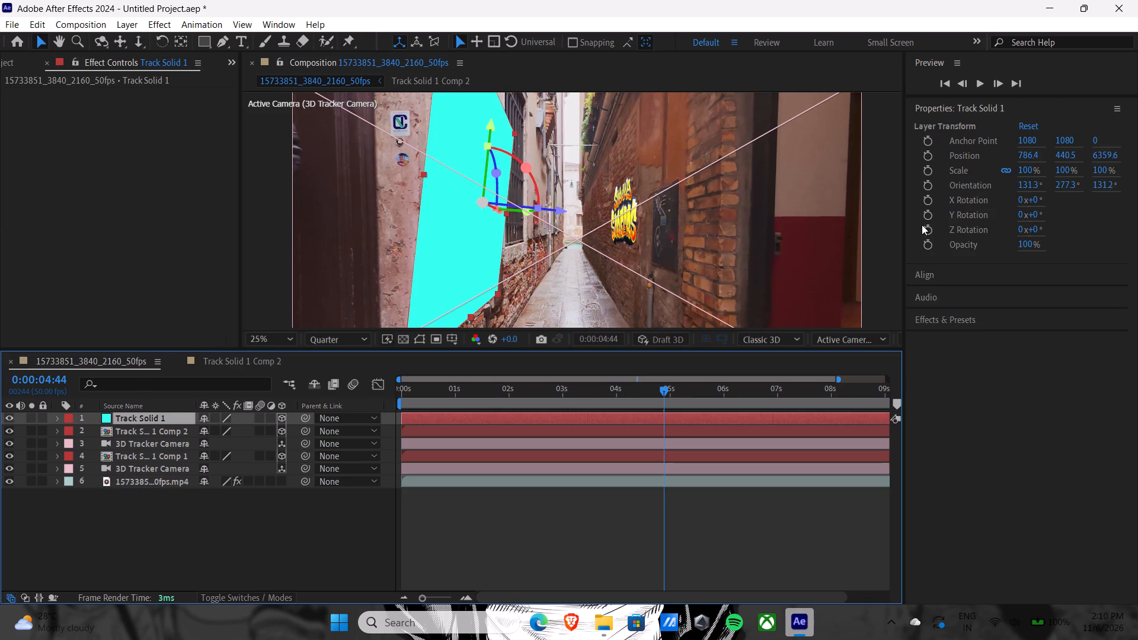
{"action": "left_click_drag", "start_coordinate": [526, 172], "coordinate": [521, 169]}
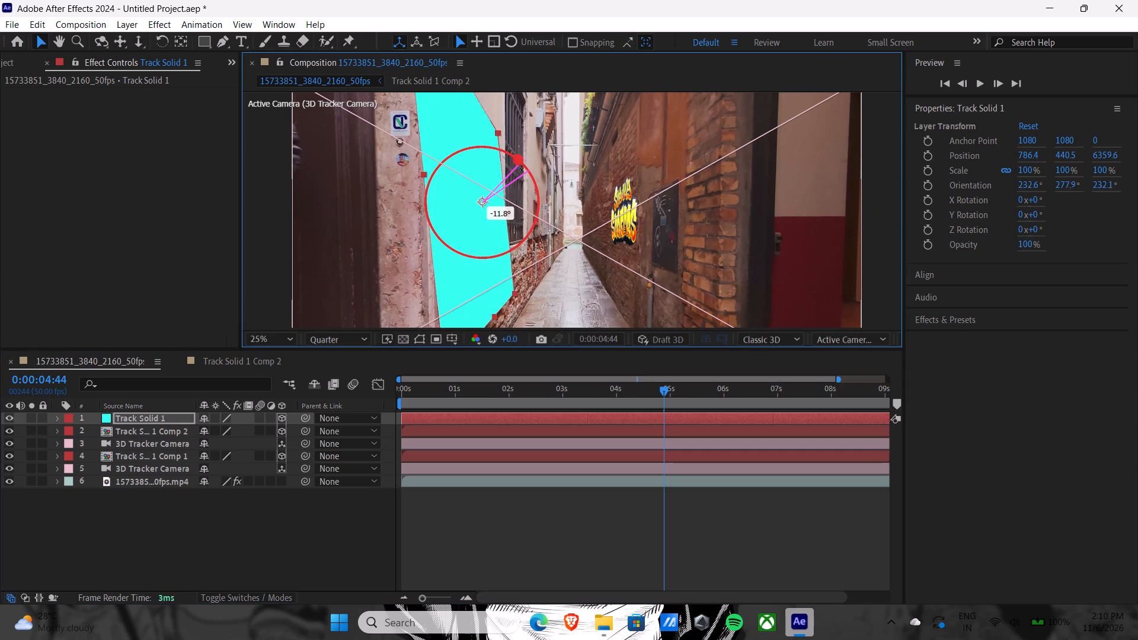
{"action": "left_click_drag", "start_coordinate": [521, 169], "coordinate": [522, 171]}
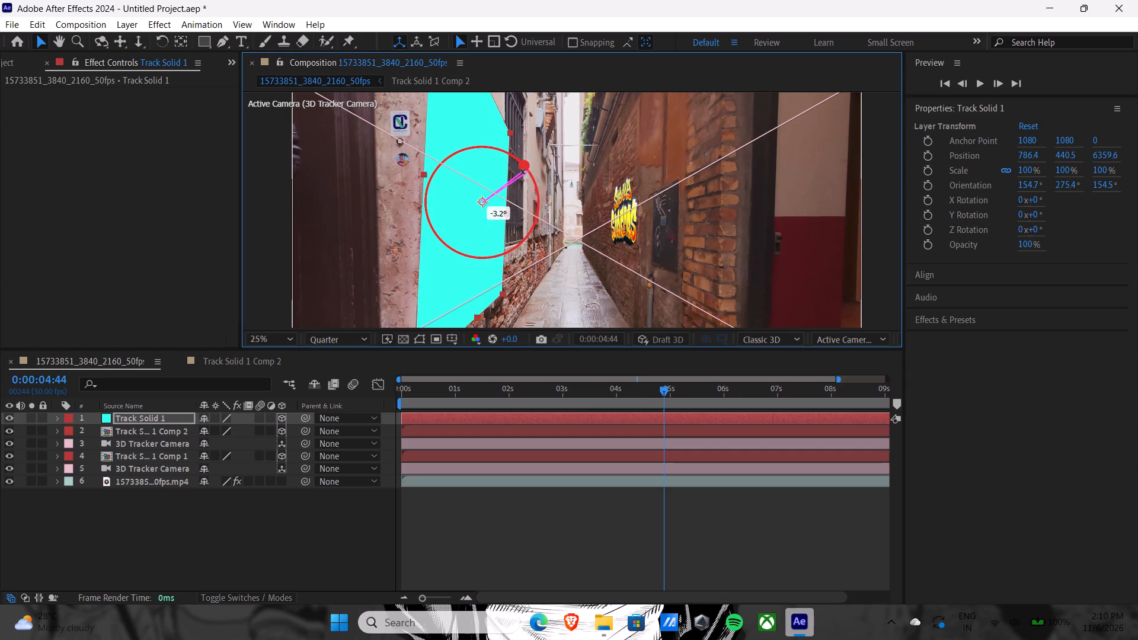
{"action": "left_click_drag", "start_coordinate": [522, 171], "coordinate": [520, 171]}
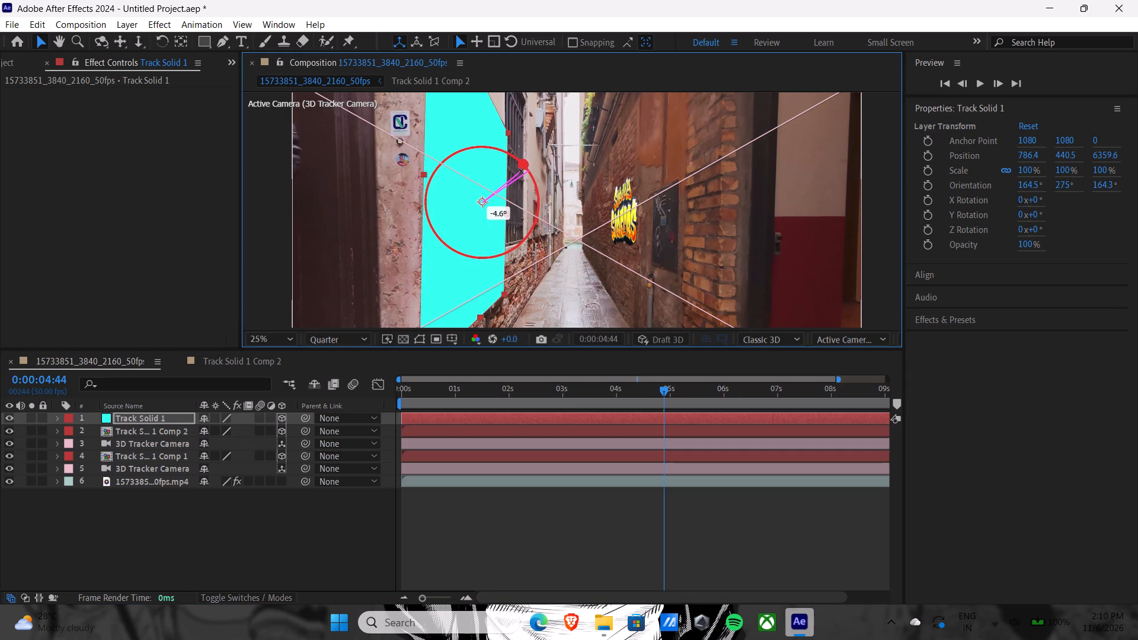
{"action": "left_click_drag", "start_coordinate": [520, 171], "coordinate": [520, 171]}
Move Track Solid 1 along the wall to about 551.4, 436.6, 7182.8 and adjust its Z orientation to about 176.1°.
{"action": "left_click_drag", "start_coordinate": [558, 206], "coordinate": [551, 205]}
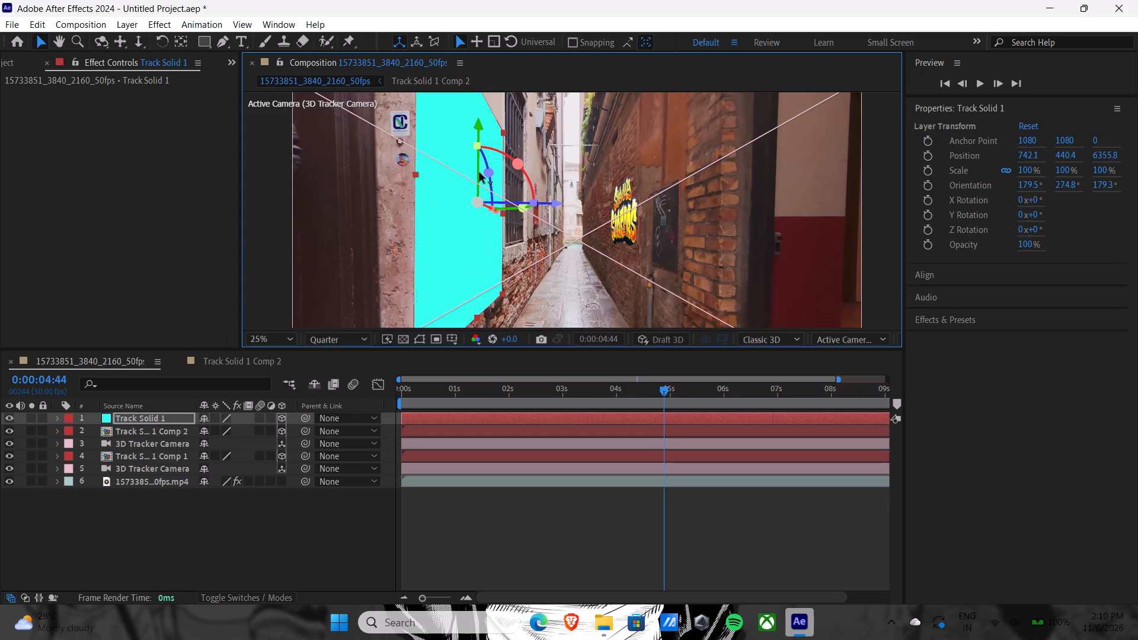
{"action": "left_click_drag", "start_coordinate": [499, 214], "coordinate": [506, 214]}
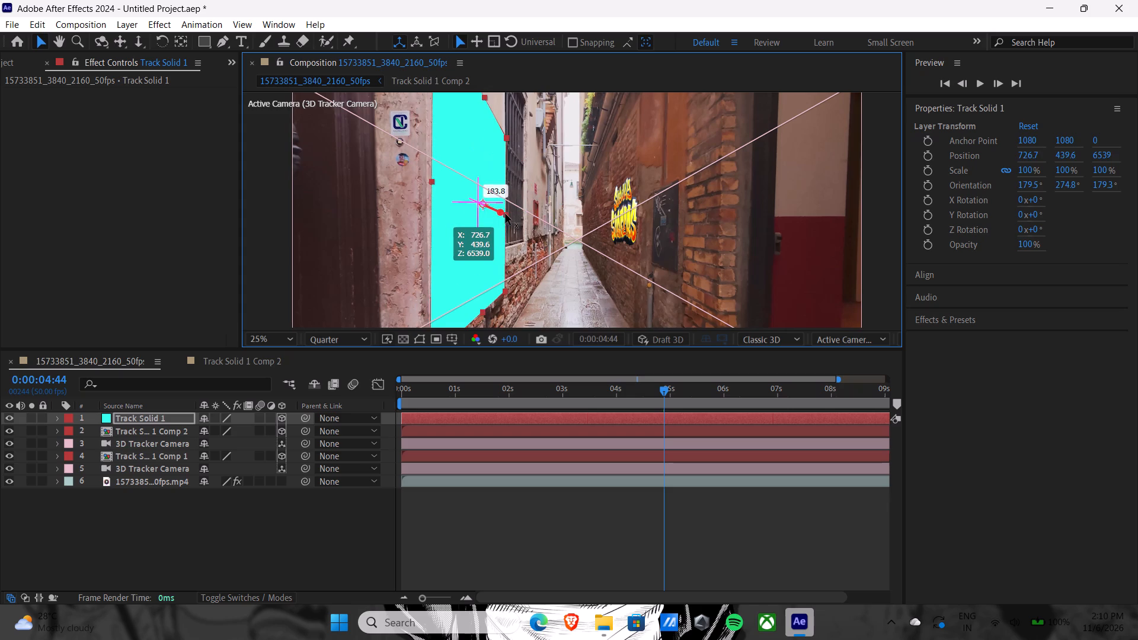
{"action": "left_click_drag", "start_coordinate": [506, 214], "coordinate": [509, 214]}
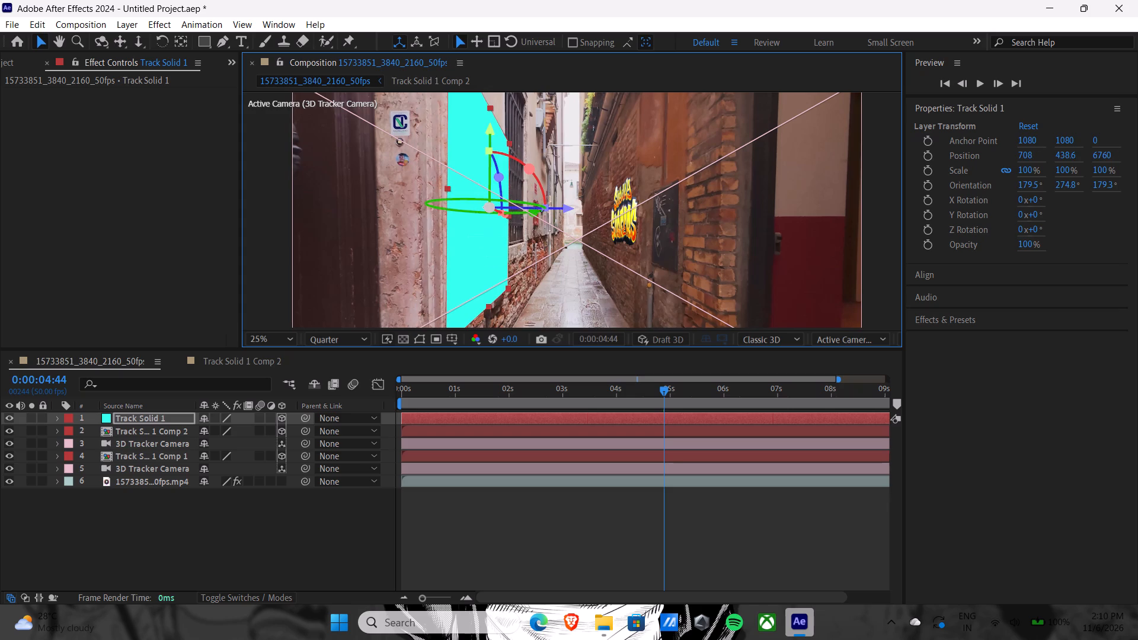
{"action": "left_click_drag", "start_coordinate": [567, 211], "coordinate": [558, 211]}
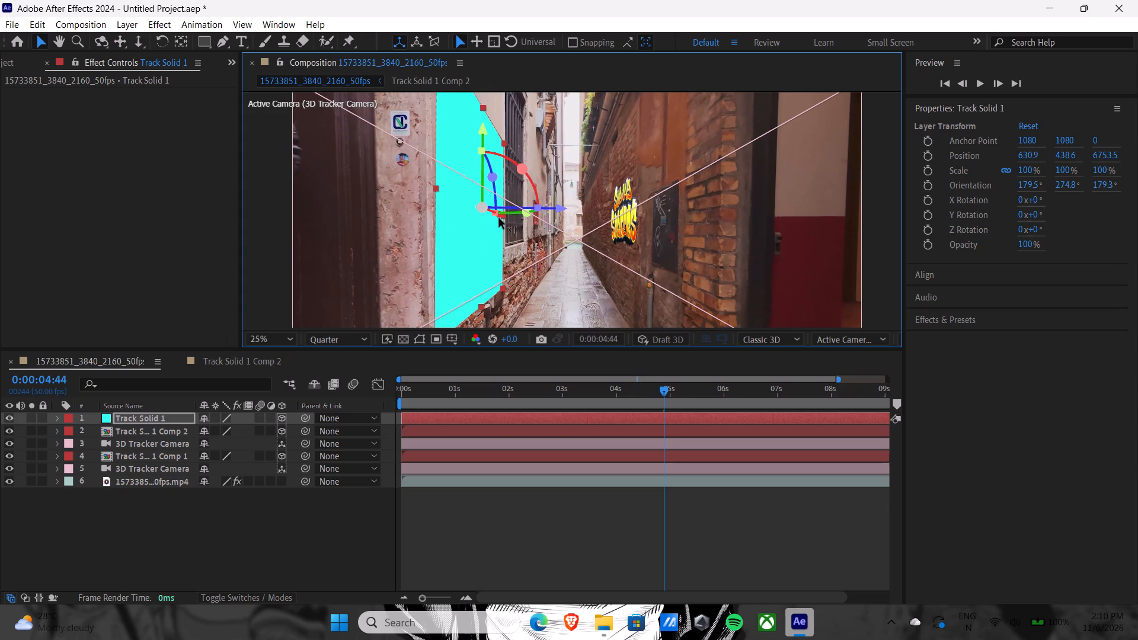
{"action": "left_click_drag", "start_coordinate": [498, 217], "coordinate": [506, 218]}
{"action": "left_click", "coordinate": [565, 210]}
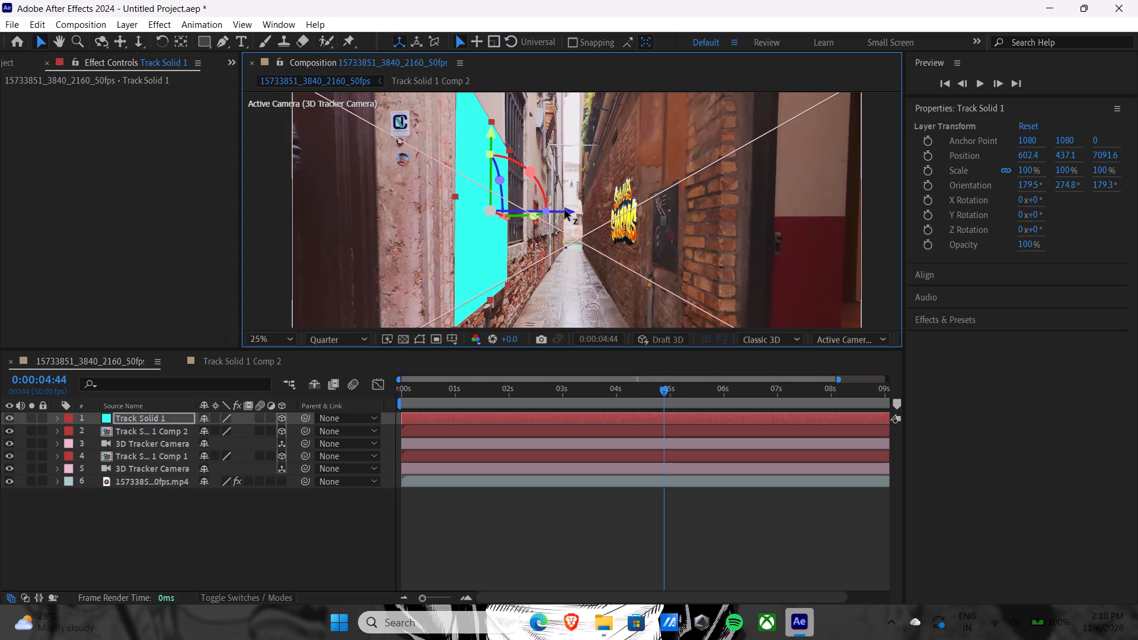
{"action": "left_click", "coordinate": [494, 216]}
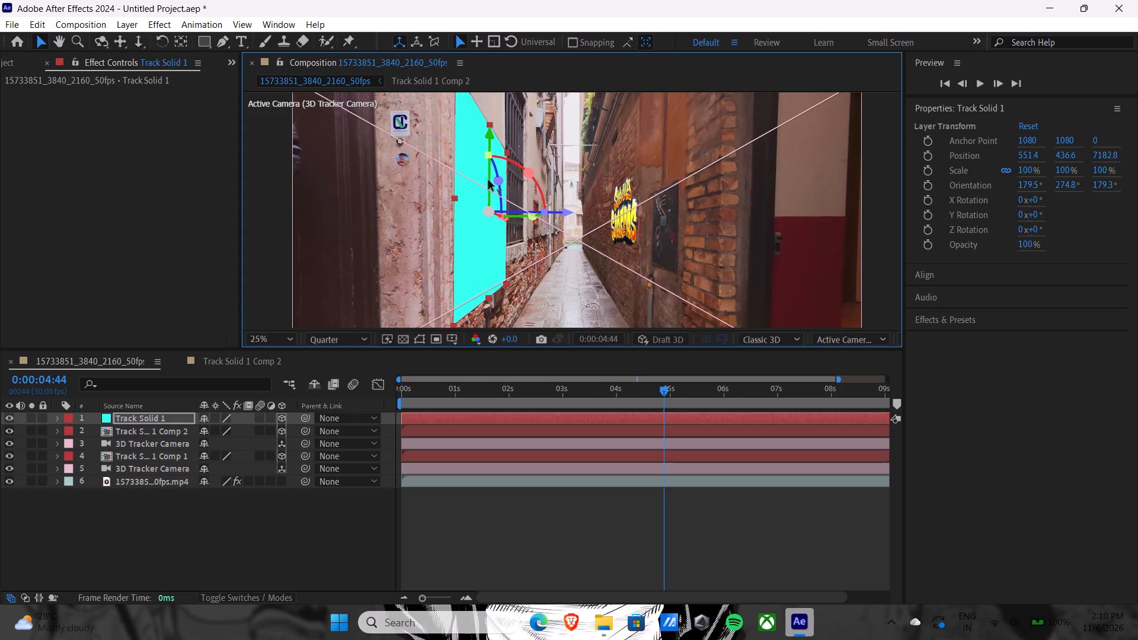
{"action": "left_click", "coordinate": [496, 176]}
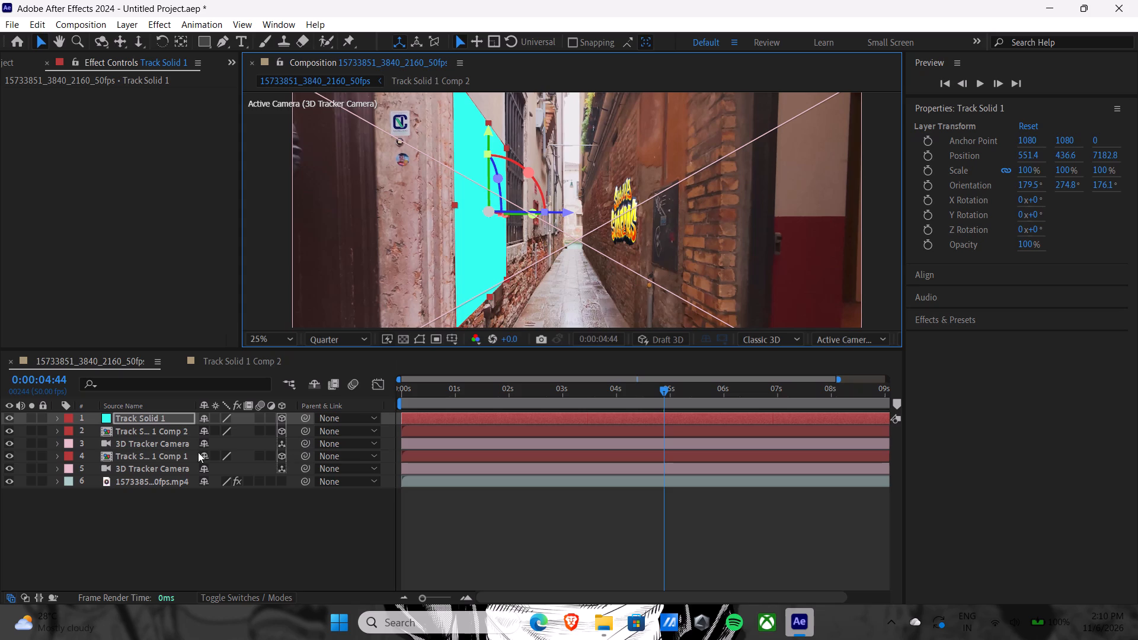
Pre-compose Track Solid 1 as Track Solid 1 Comp 3, leaving all attributes in the alley composition.
{"action": "double_click", "coordinate": [157, 417]}
{"action": "left_click", "coordinate": [154, 417]}
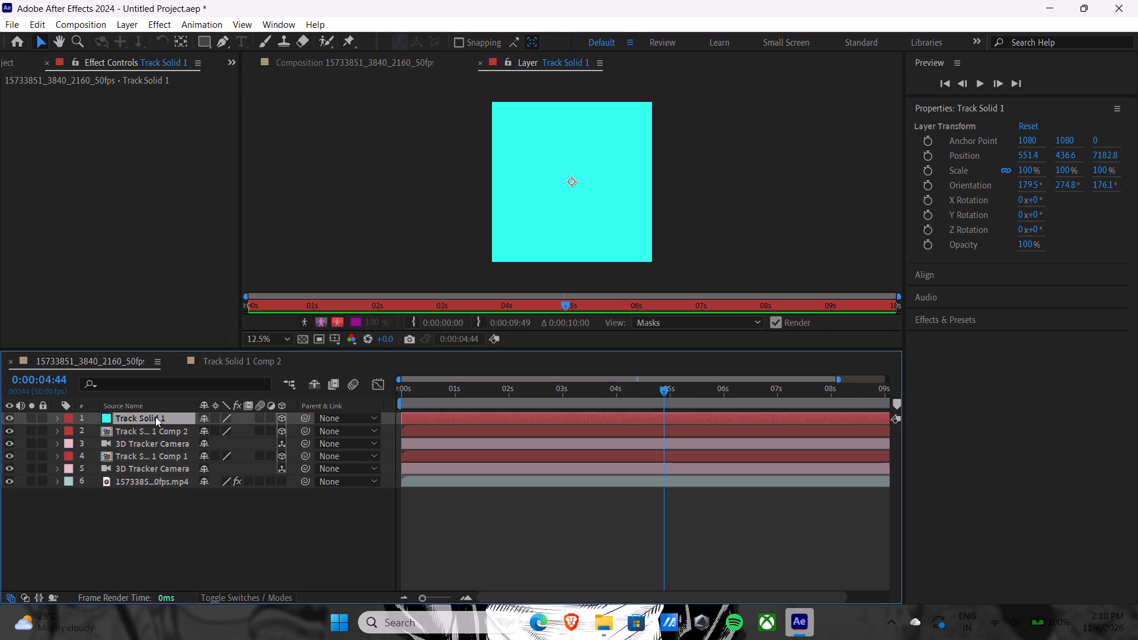
{"action": "right_click", "coordinate": [149, 415]}
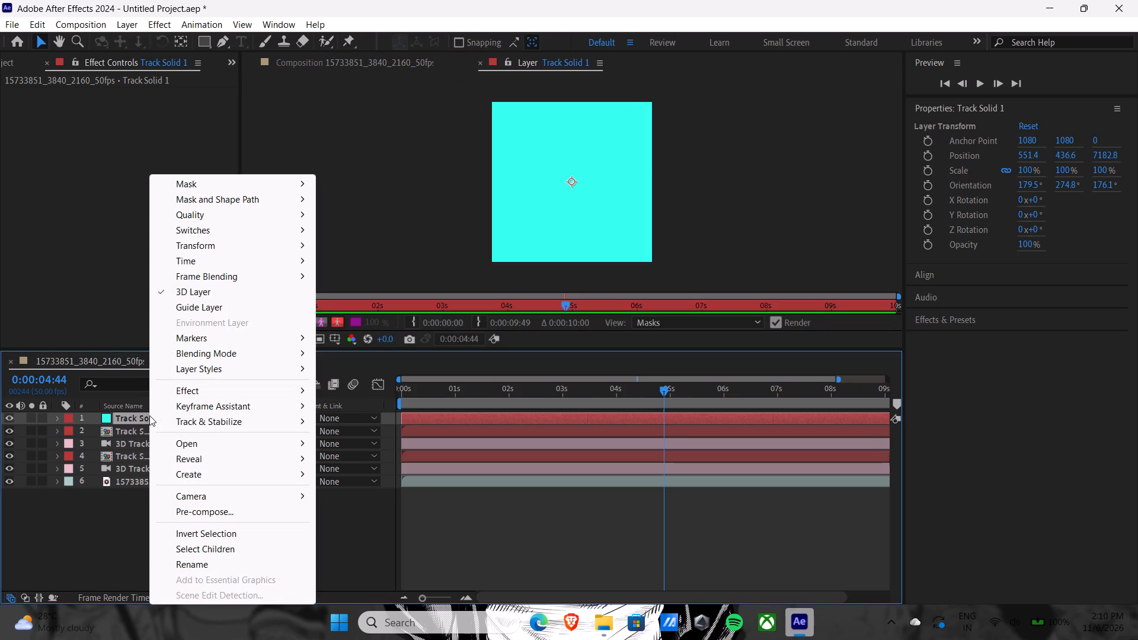
{"action": "left_click", "coordinate": [192, 508]}
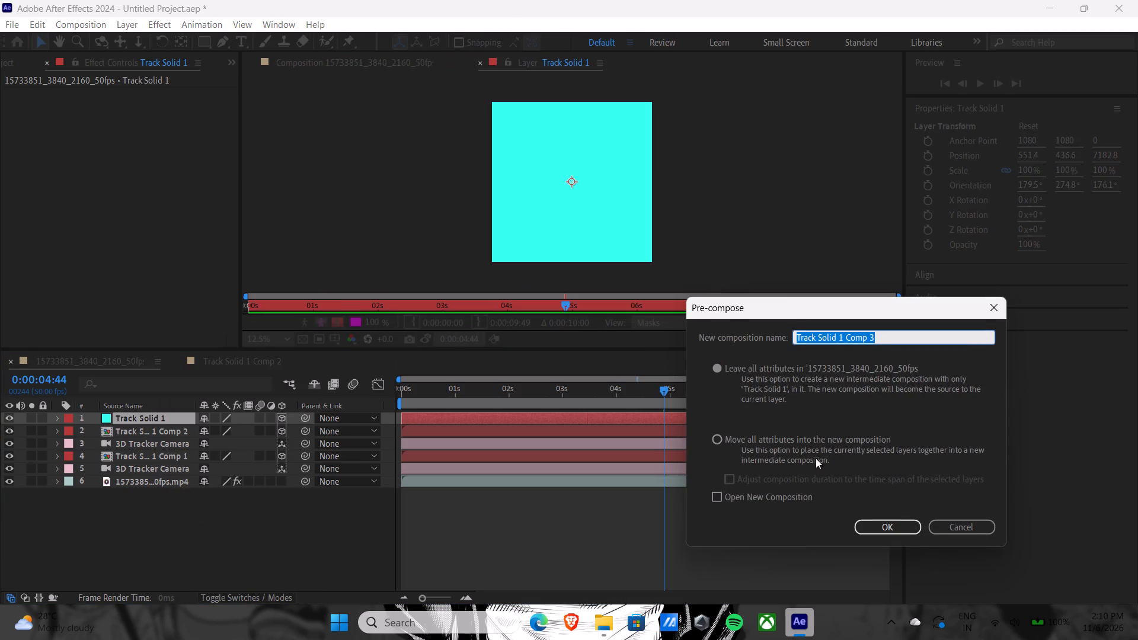
{"action": "left_click", "coordinate": [880, 530]}
Open Track Solid 1 Comp 3 and add png 3 from the Pictures folder above the solid.
{"action": "double_click", "coordinate": [152, 416]}
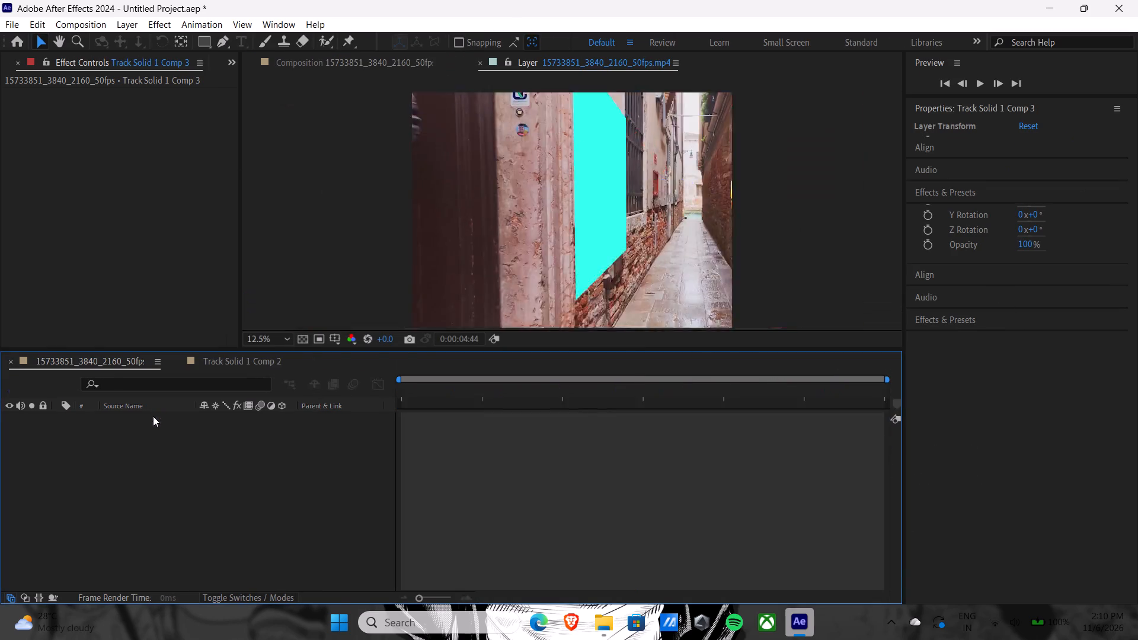
{"action": "left_click", "coordinate": [603, 623]}
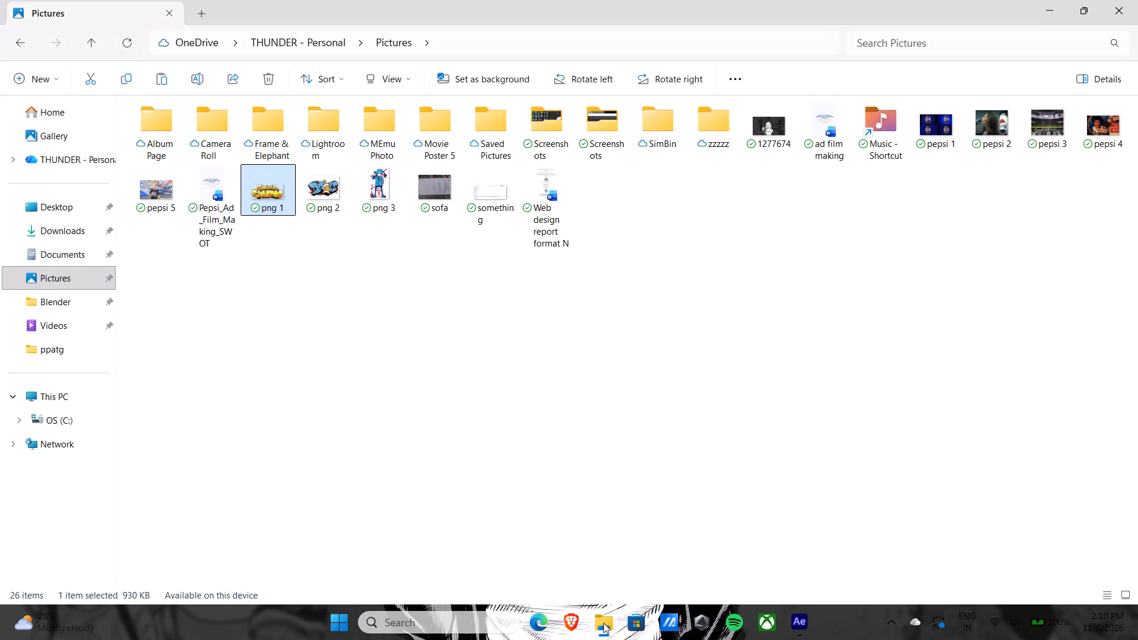
{"action": "left_click_drag", "start_coordinate": [336, 196], "coordinate": [756, 539]}
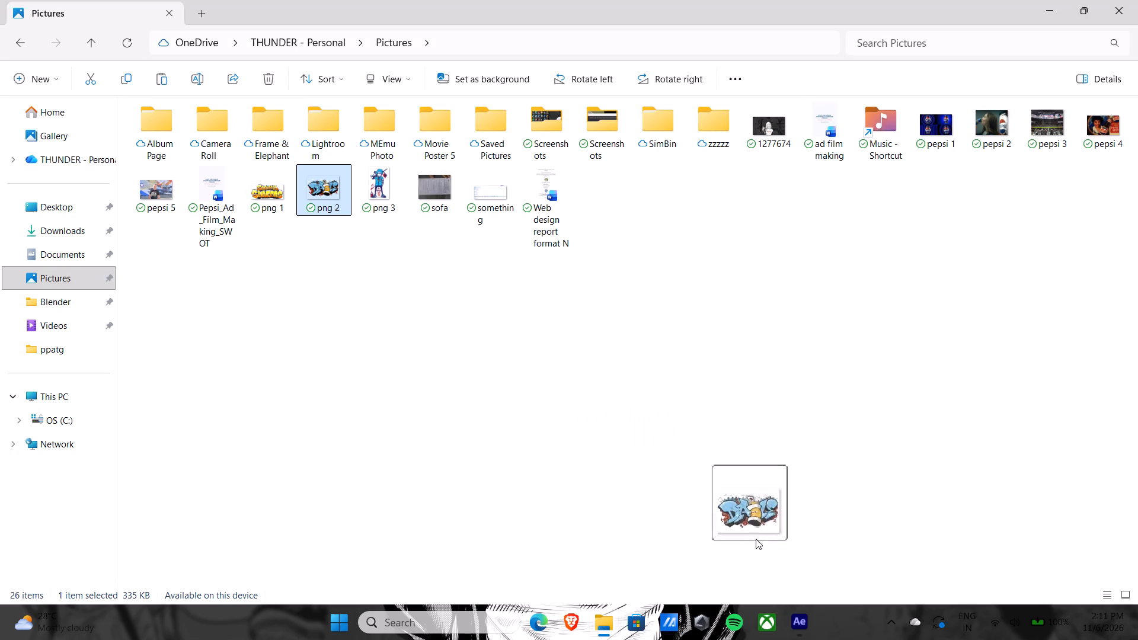
{"action": "left_click_drag", "start_coordinate": [756, 539], "coordinate": [456, 452]}
{"action": "left_click_drag", "start_coordinate": [386, 190], "coordinate": [417, 223]}
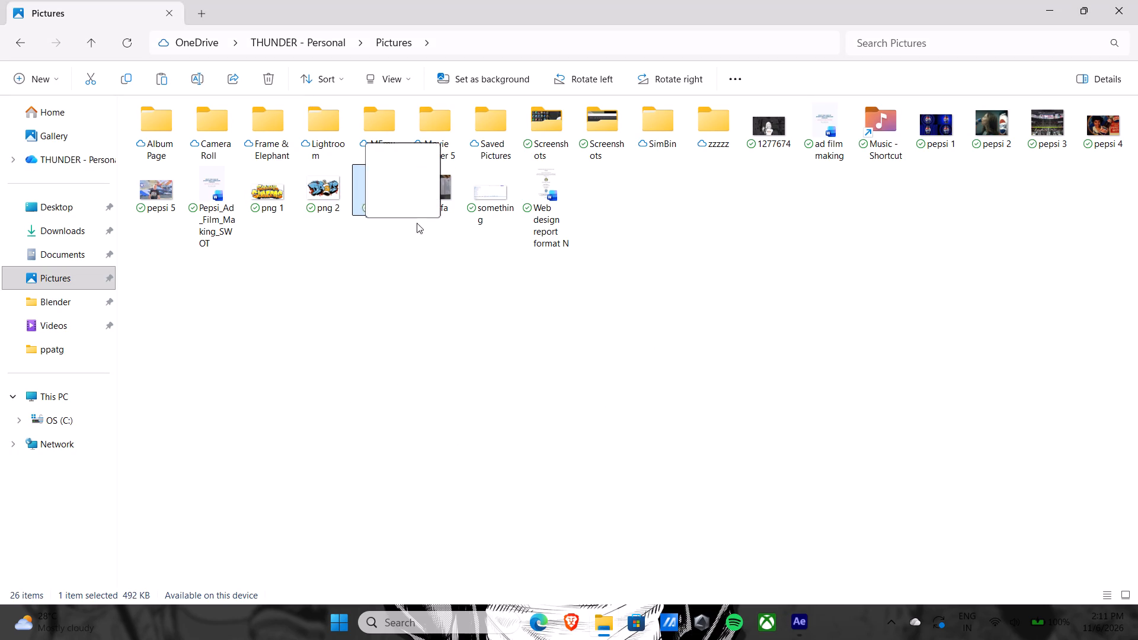
{"action": "left_click_drag", "start_coordinate": [417, 223], "coordinate": [529, 353]}
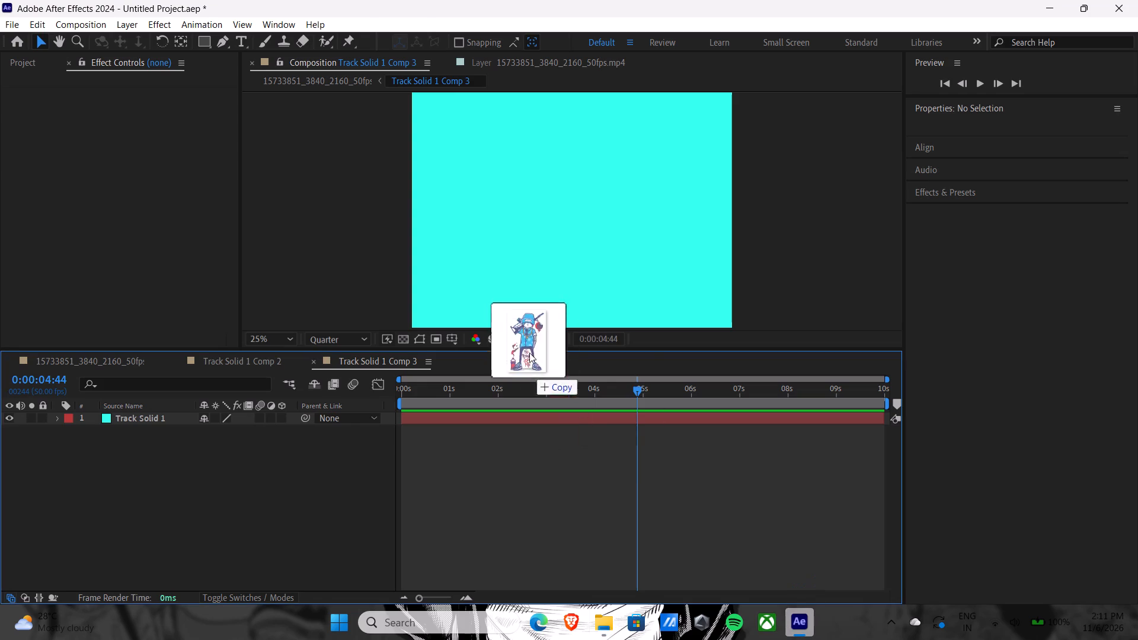
{"action": "left_click_drag", "start_coordinate": [529, 353], "coordinate": [544, 230]}
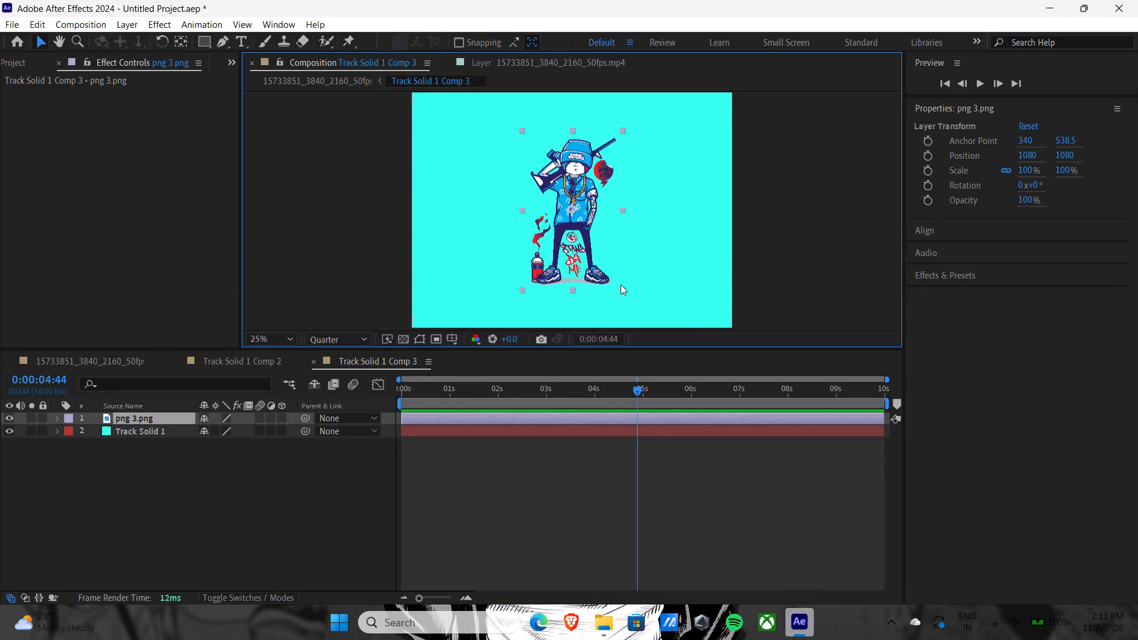
Scale the png 3 character graffiti to about 157.6% by 157.9% within the composition.
{"action": "left_click_drag", "start_coordinate": [624, 288], "coordinate": [656, 318]}
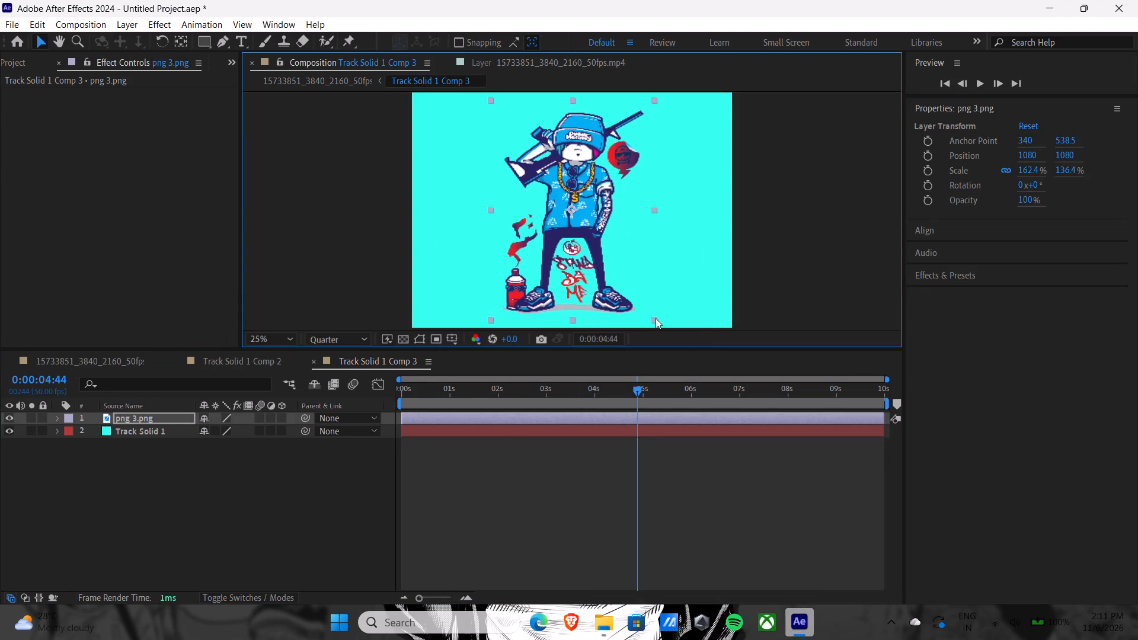
{"action": "left_click_drag", "start_coordinate": [656, 318], "coordinate": [656, 319]}
{"action": "scroll", "coordinate": [663, 255], "scroll_direction": "down", "scroll_amount": 1}
{"action": "left_click_drag", "start_coordinate": [612, 262], "coordinate": [611, 270]}
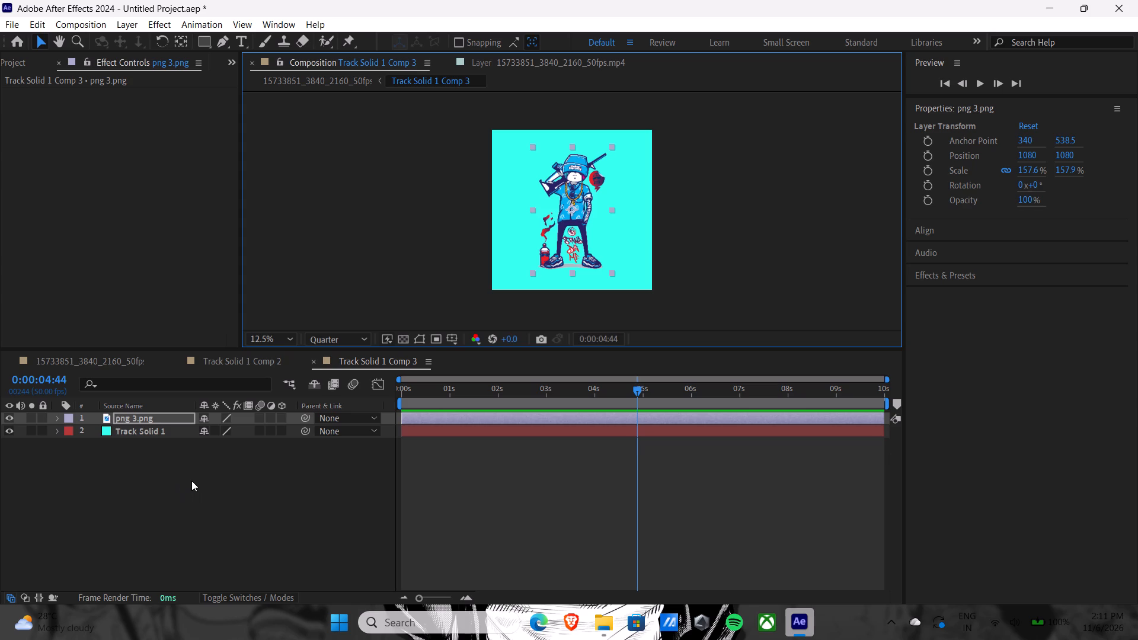
Hide the cyan Track Solid 1 layer, close the Track Solid 1 Comp 2 timeline, and return to the alley composition.
{"action": "left_click", "coordinate": [9, 431]}
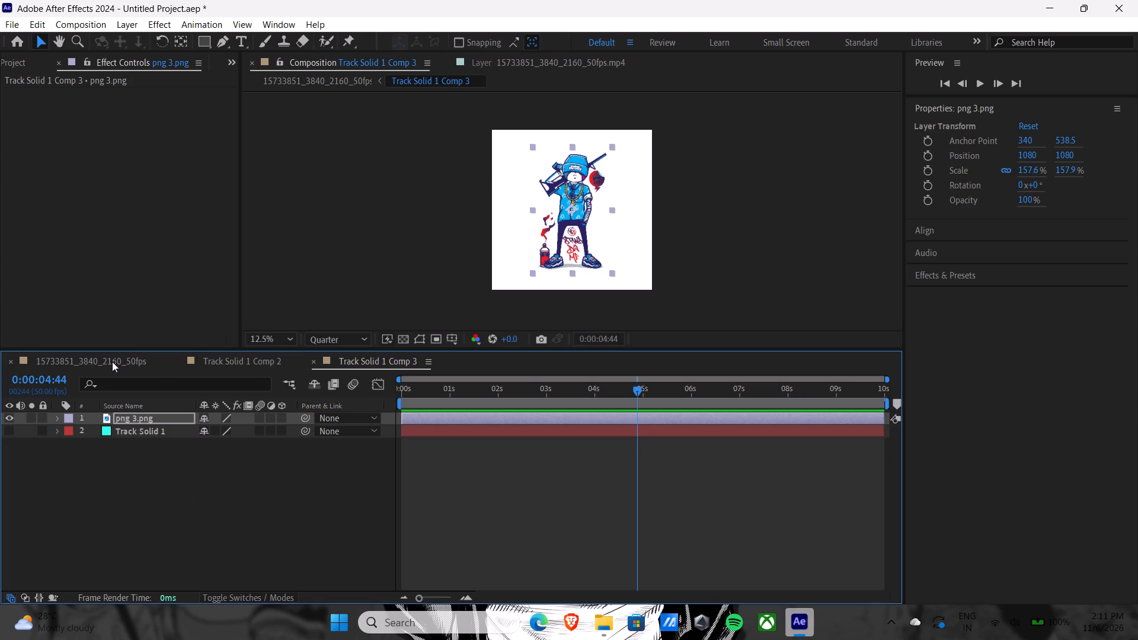
{"action": "left_click", "coordinate": [180, 361]}
{"action": "left_click", "coordinate": [102, 360]}
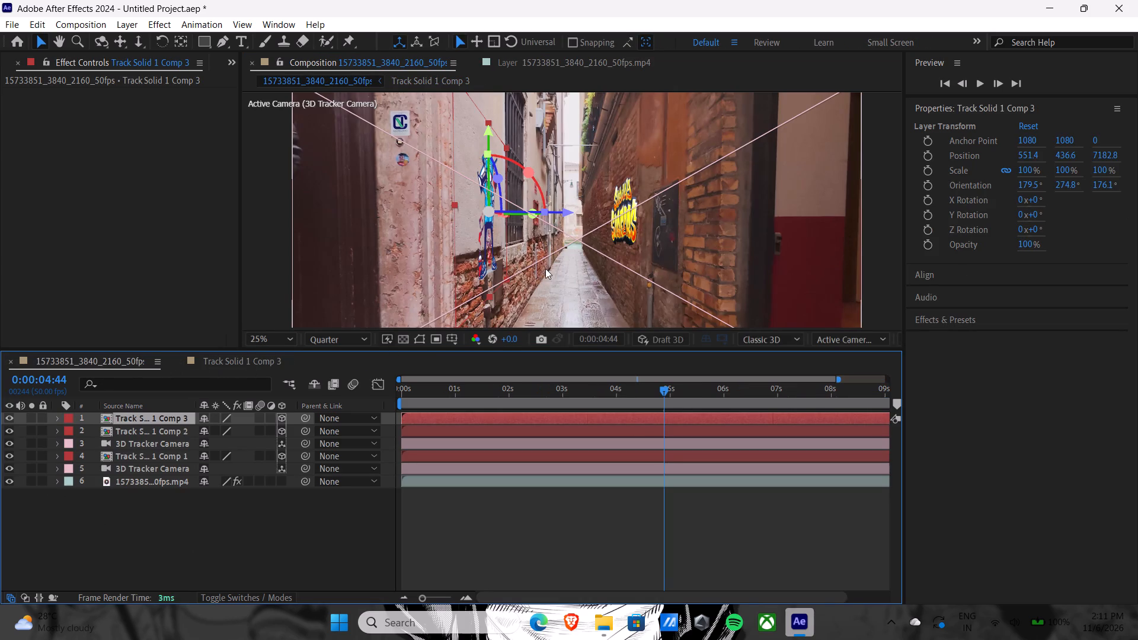
Move the character graffiti up the wall to a position of about 554.8, -151.5, 7148.1.
{"action": "left_click_drag", "start_coordinate": [487, 134], "coordinate": [493, 94]}
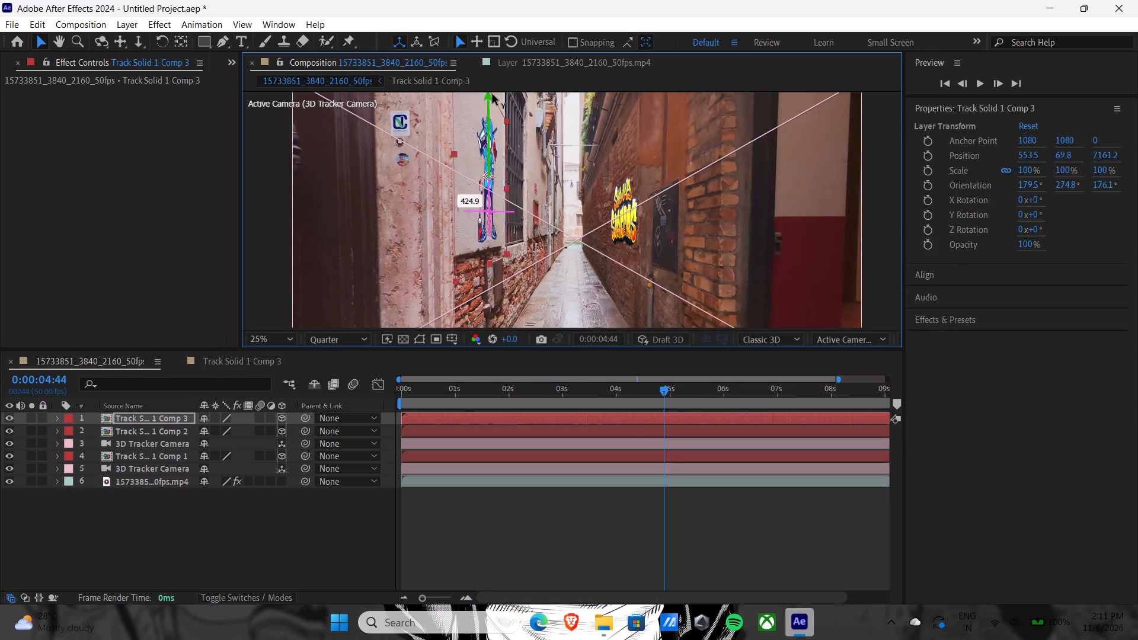
{"action": "left_click_drag", "start_coordinate": [493, 94], "coordinate": [493, 84]}
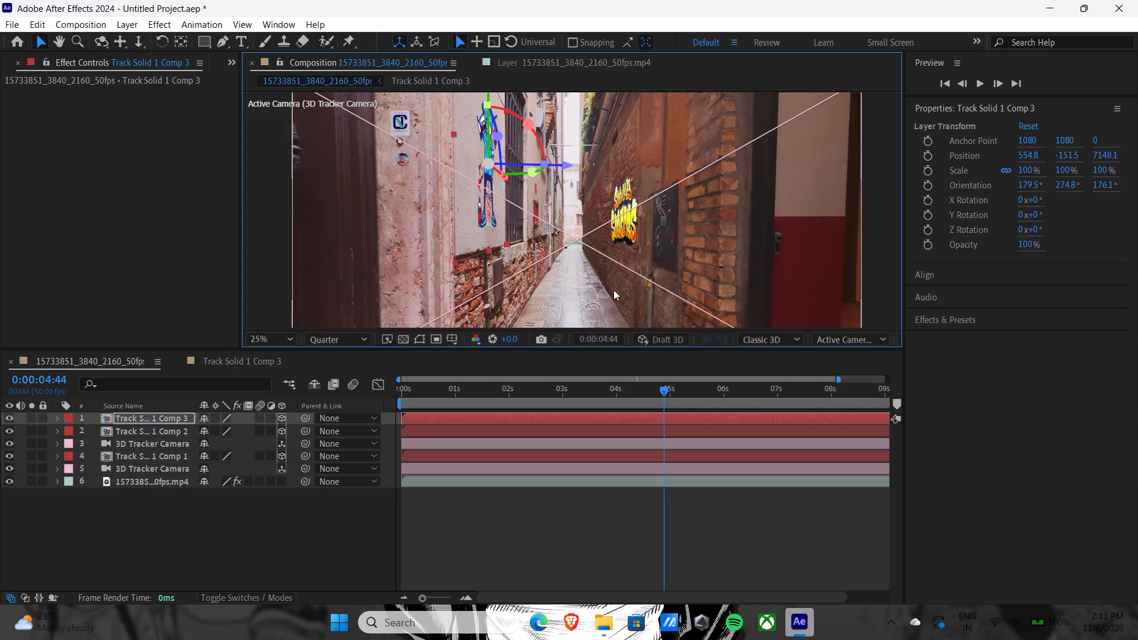
Go to 0:00:00:00 and select the TOKYO1 poster layer, Track Solid 1 Comp 1, dismissing the licensing notice and its browser page.
{"action": "left_click_drag", "start_coordinate": [661, 388], "coordinate": [520, 388]}
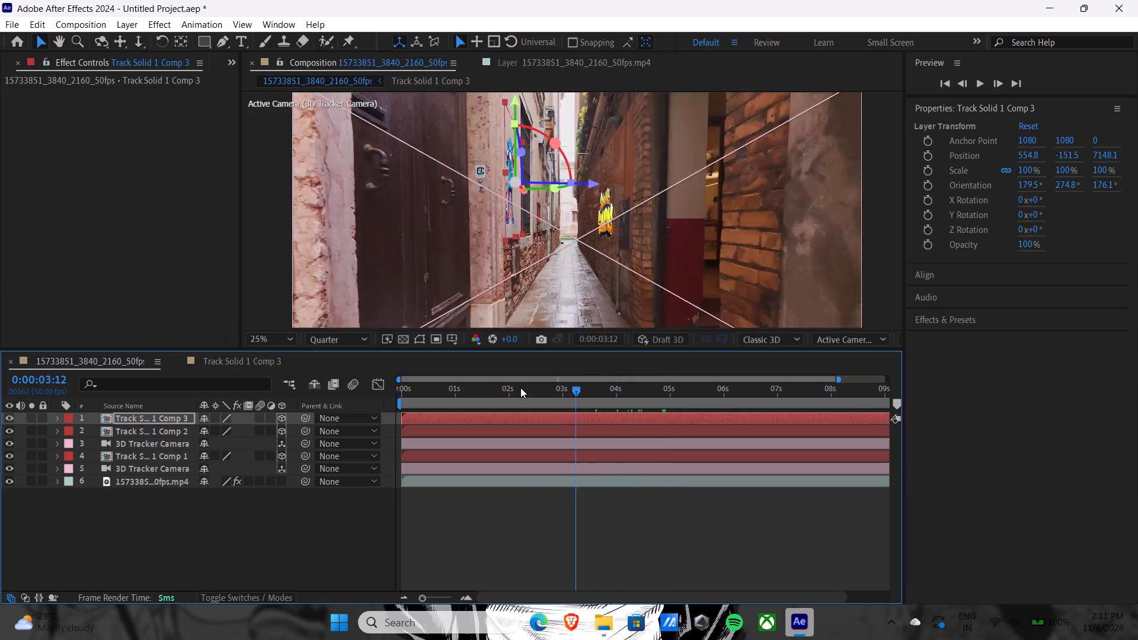
{"action": "left_click_drag", "start_coordinate": [520, 388], "coordinate": [400, 386]}
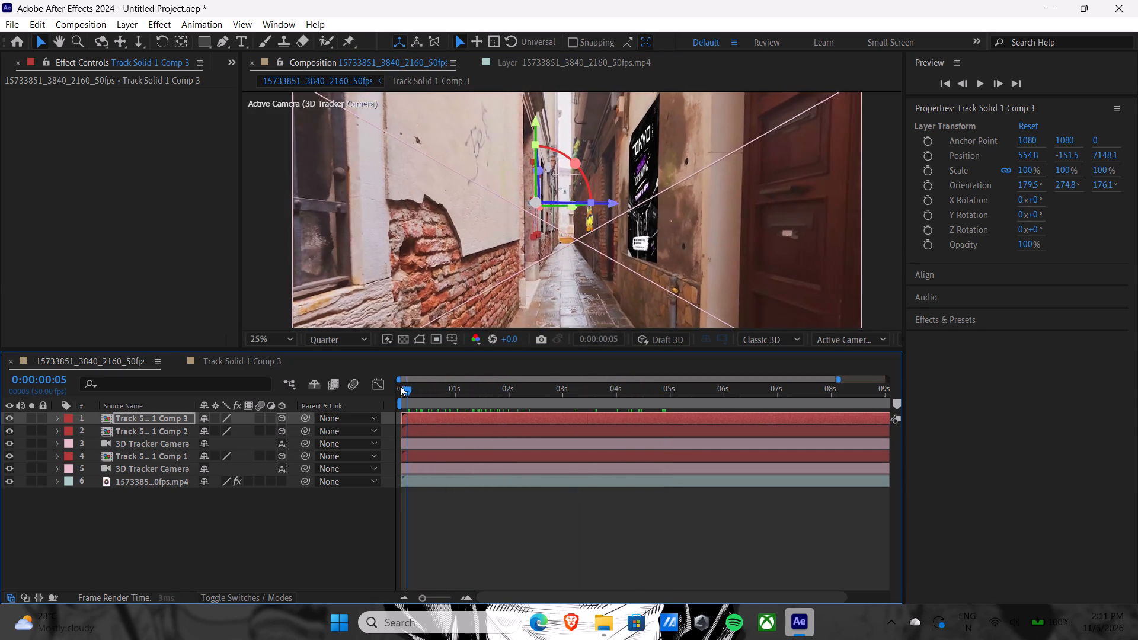
{"action": "left_click_drag", "start_coordinate": [400, 386], "coordinate": [376, 386]}
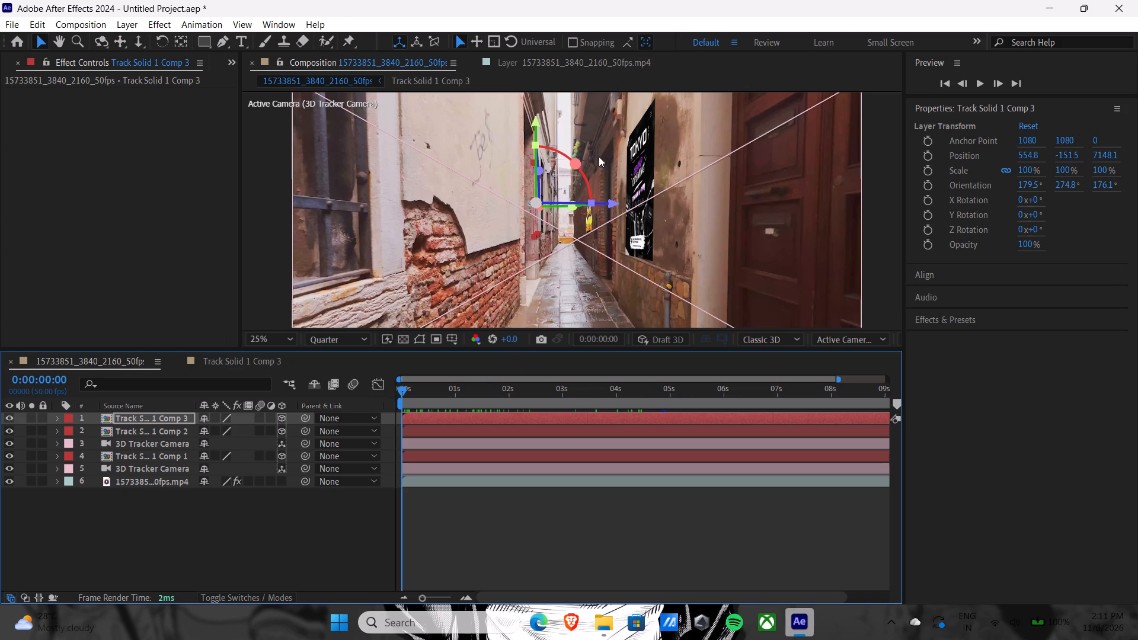
{"action": "left_click", "coordinate": [642, 158]}
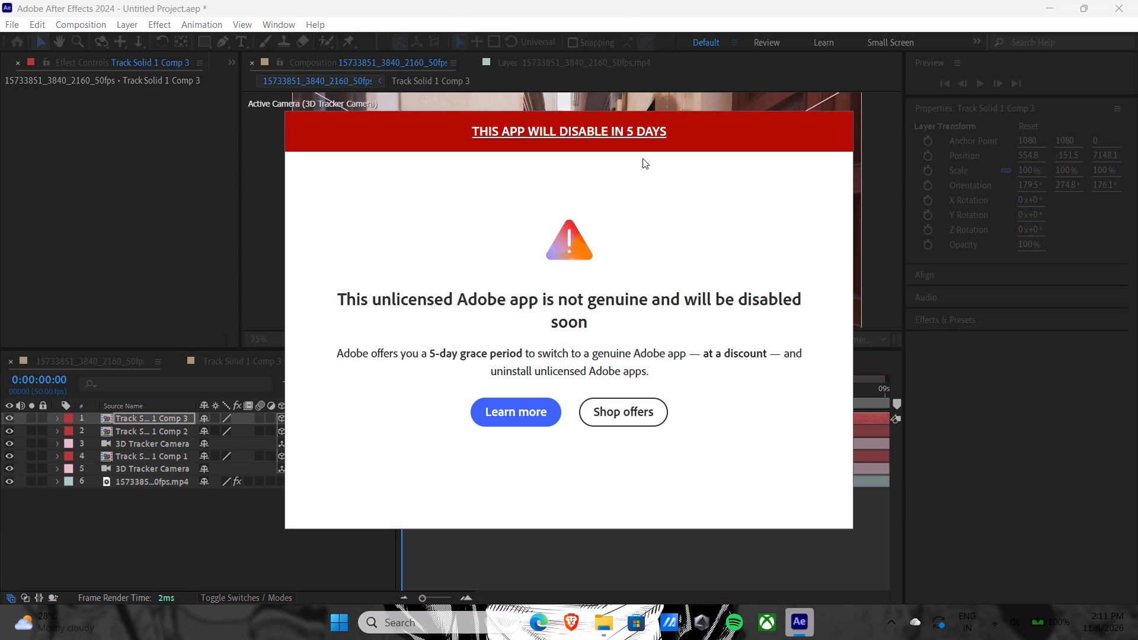
{"action": "left_click", "coordinate": [587, 132]}
{"action": "left_click", "coordinate": [1122, 17]}
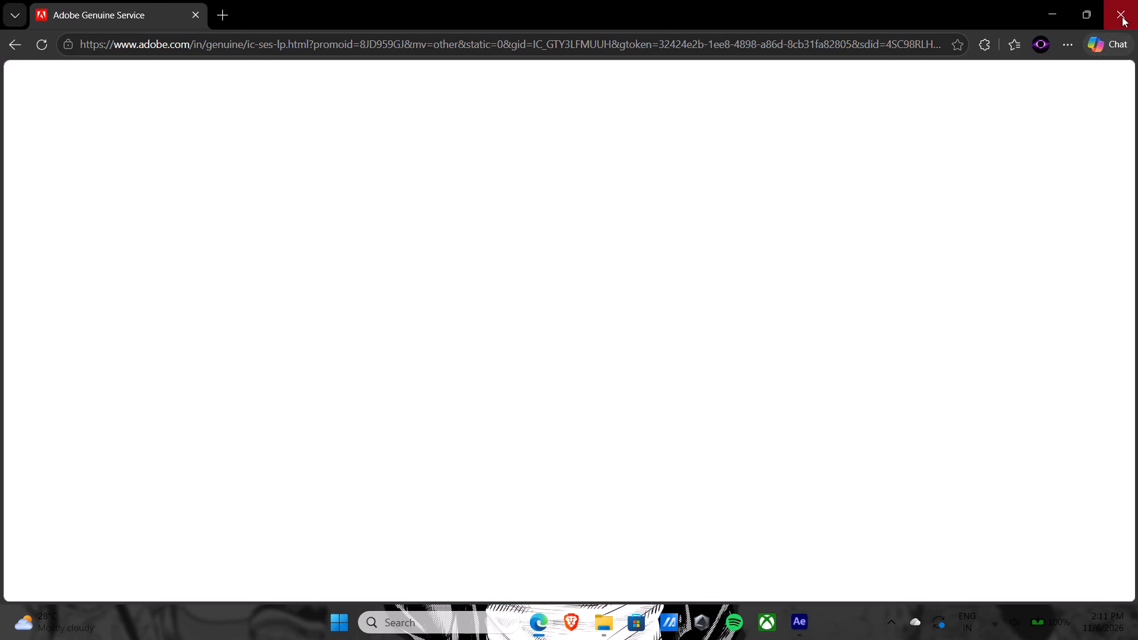
{"action": "left_click", "coordinate": [646, 170]}
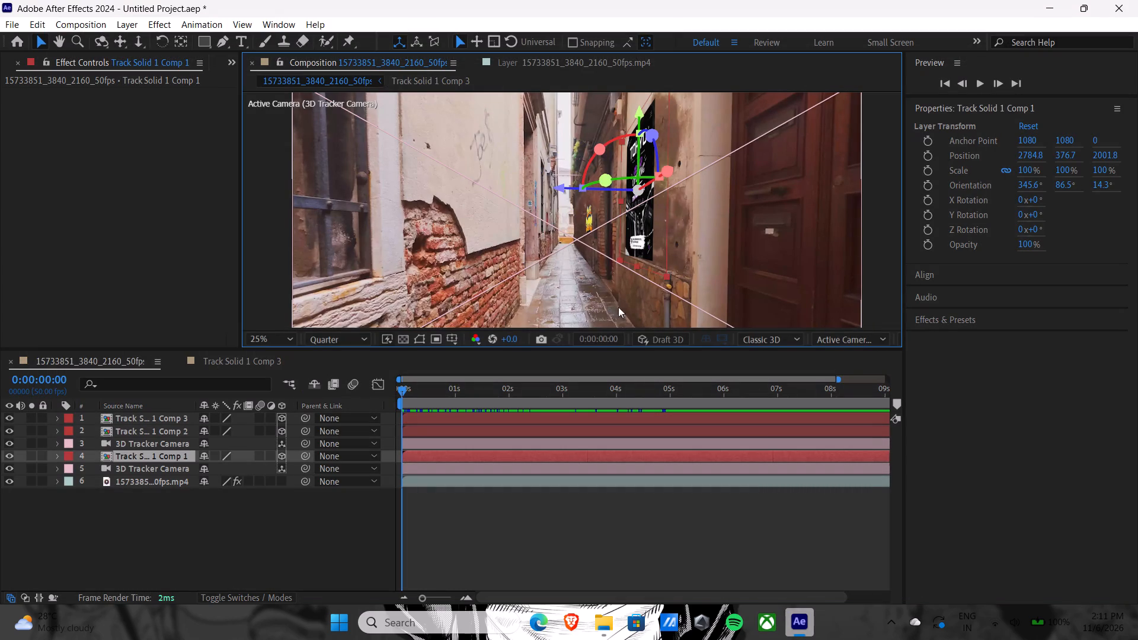
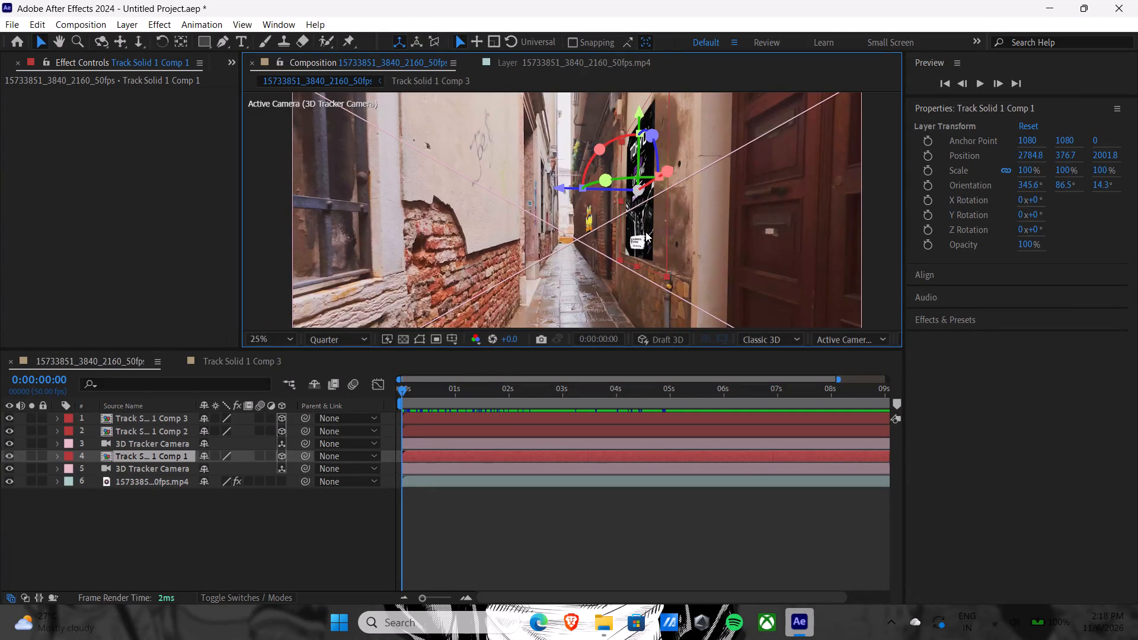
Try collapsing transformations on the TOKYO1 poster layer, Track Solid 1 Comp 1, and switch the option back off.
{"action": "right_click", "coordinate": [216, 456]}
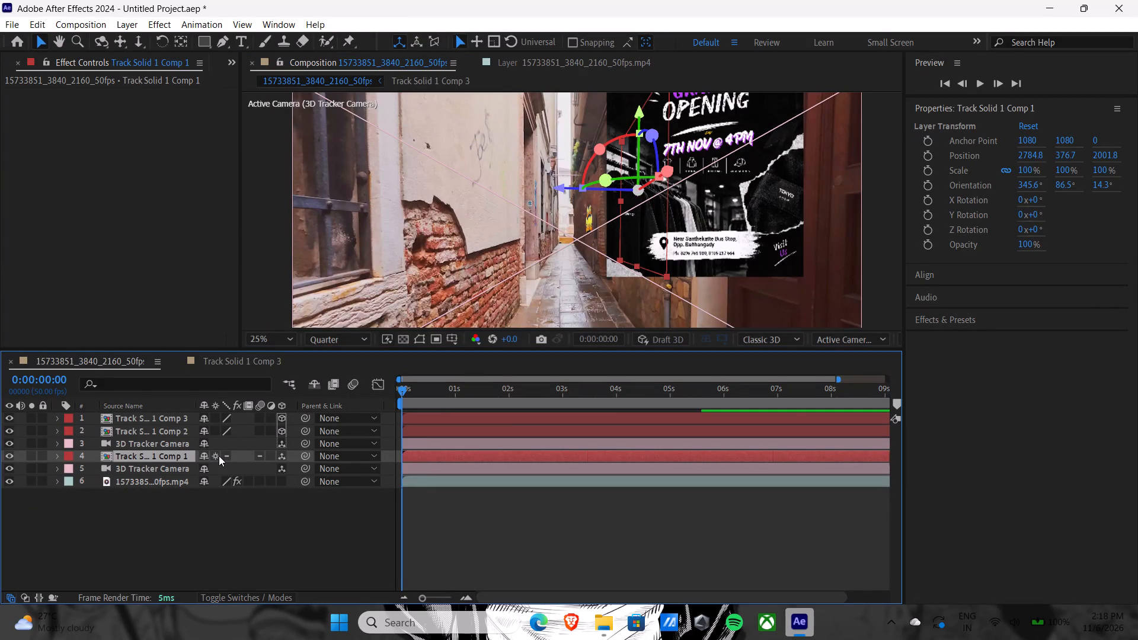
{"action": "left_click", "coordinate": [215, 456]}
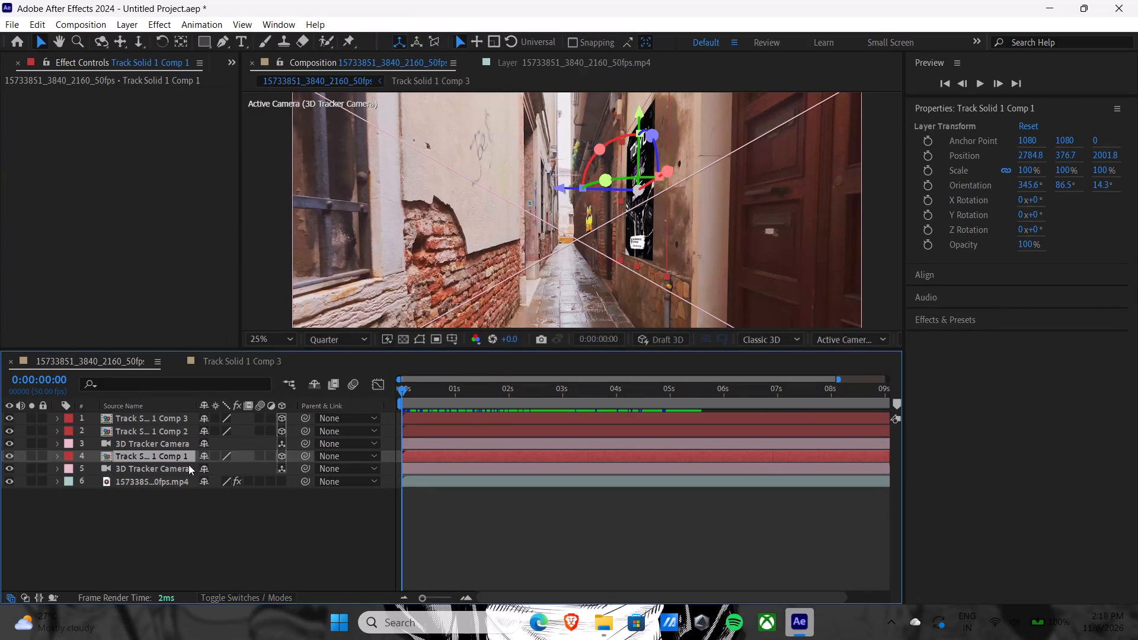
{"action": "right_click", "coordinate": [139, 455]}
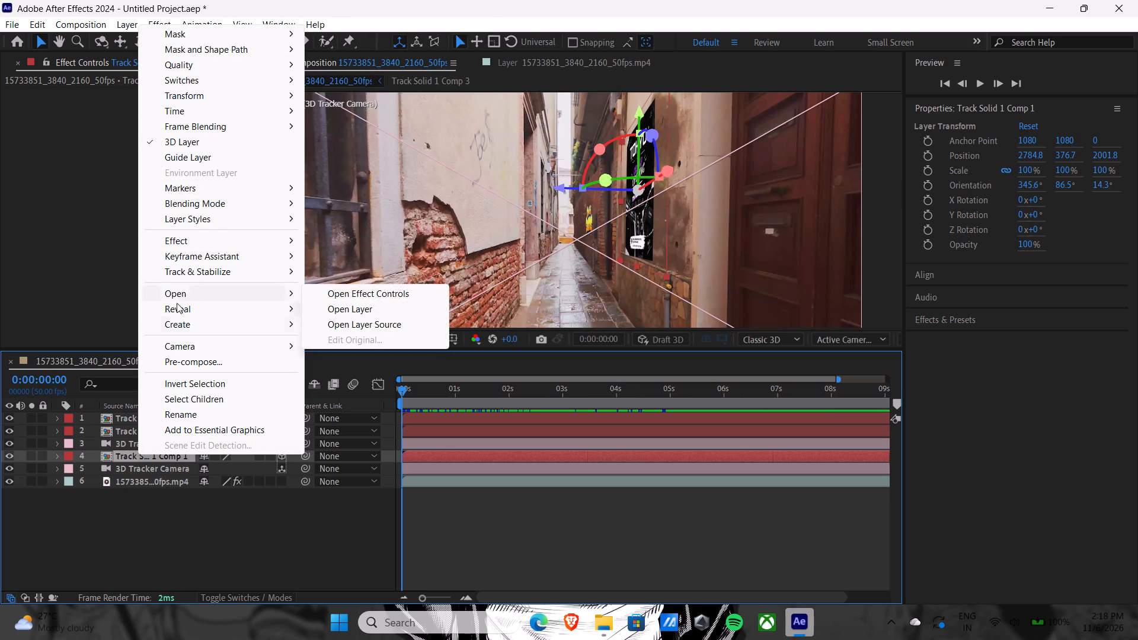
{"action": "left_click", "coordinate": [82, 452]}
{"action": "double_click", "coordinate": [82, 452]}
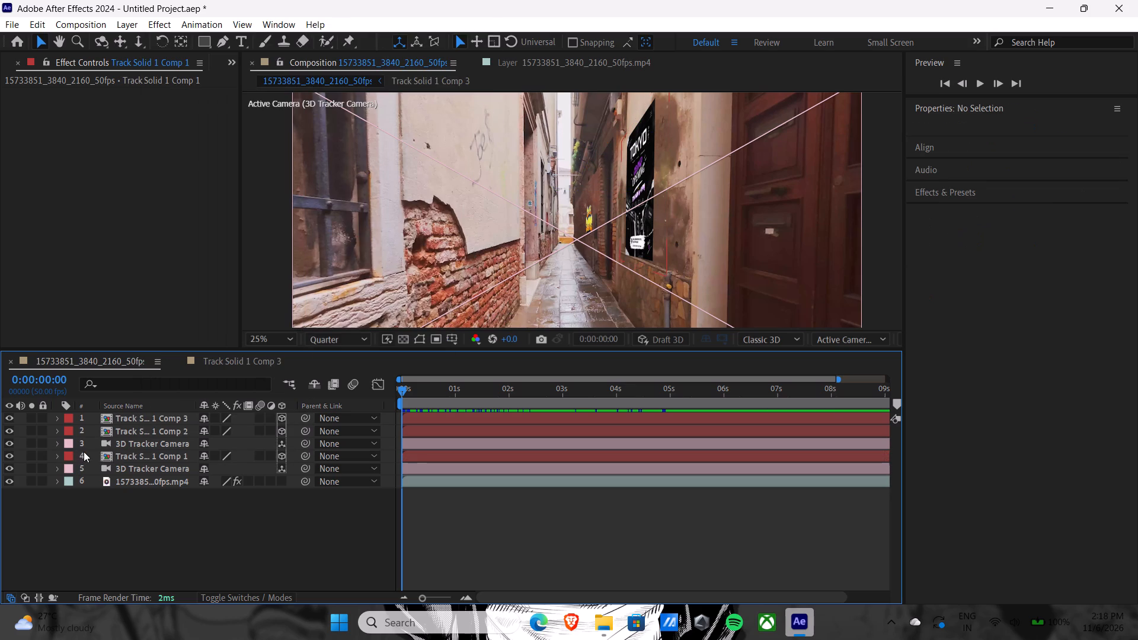
Open the Track Solid 1 Comp 1 composition, then close its timeline and the Track Solid 1 Comp 3 timeline.
{"action": "double_click", "coordinate": [100, 453]}
{"action": "double_click", "coordinate": [118, 456]}
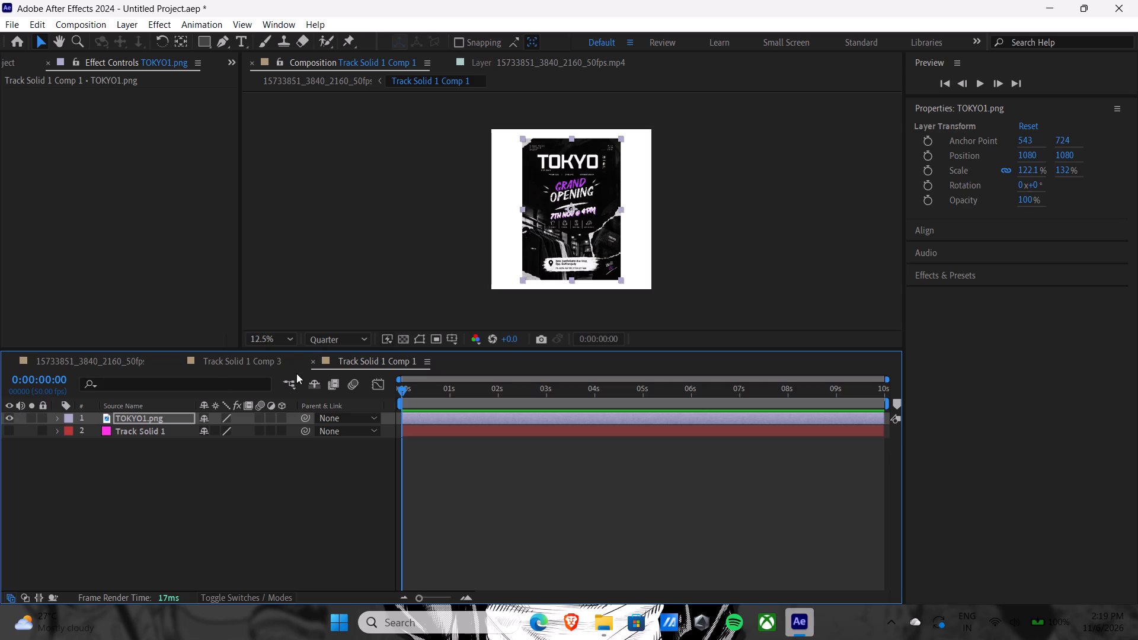
{"action": "left_click", "coordinate": [314, 360]}
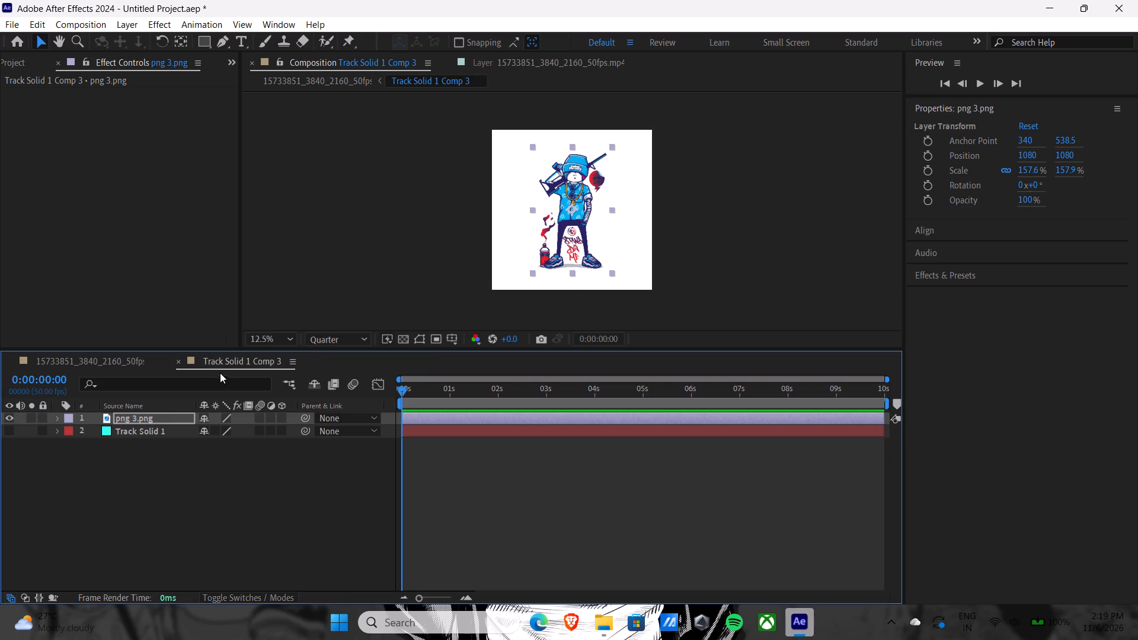
{"action": "left_click", "coordinate": [178, 364]}
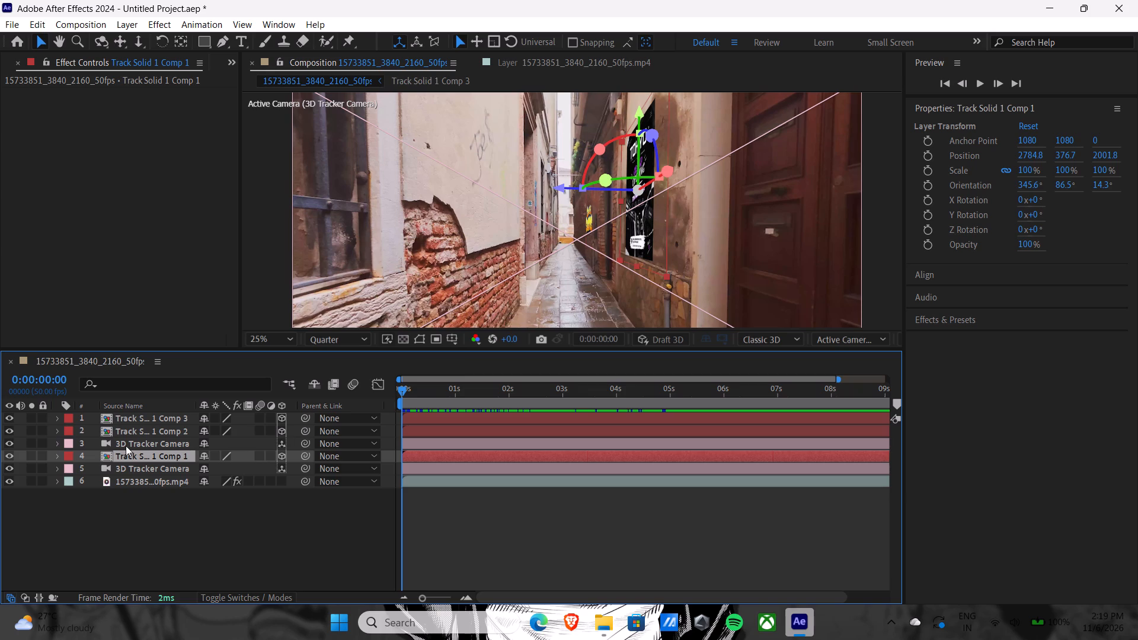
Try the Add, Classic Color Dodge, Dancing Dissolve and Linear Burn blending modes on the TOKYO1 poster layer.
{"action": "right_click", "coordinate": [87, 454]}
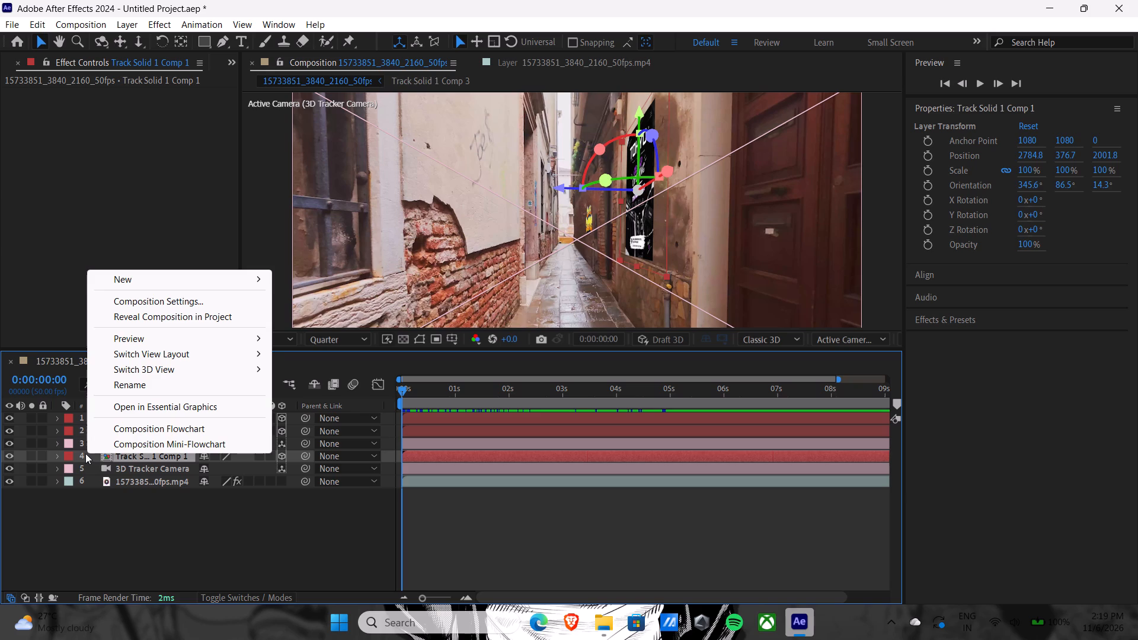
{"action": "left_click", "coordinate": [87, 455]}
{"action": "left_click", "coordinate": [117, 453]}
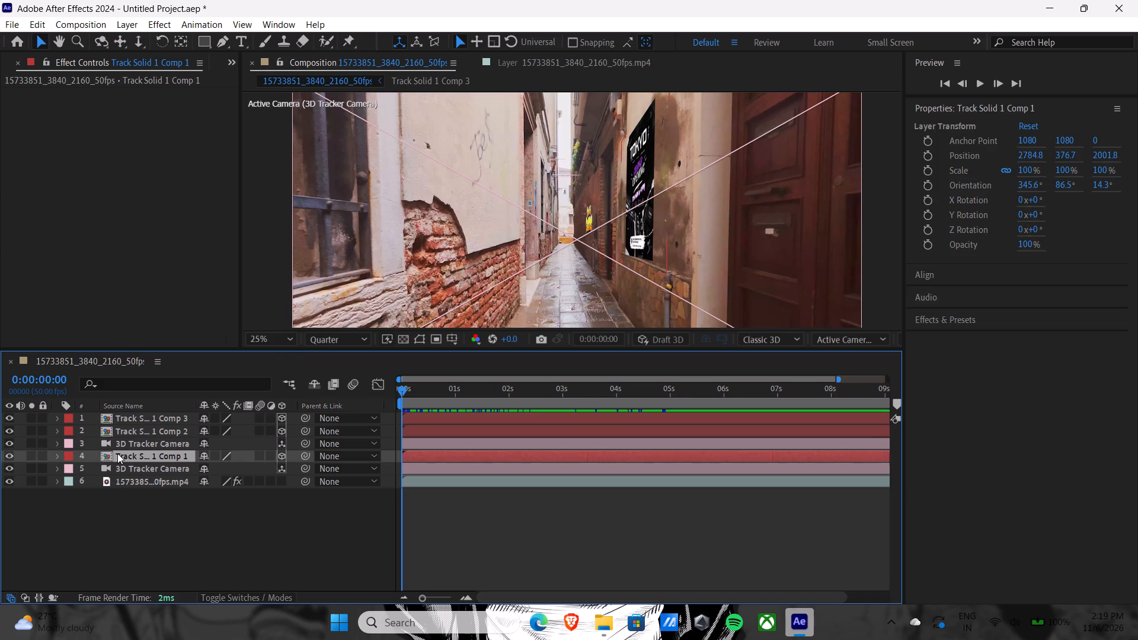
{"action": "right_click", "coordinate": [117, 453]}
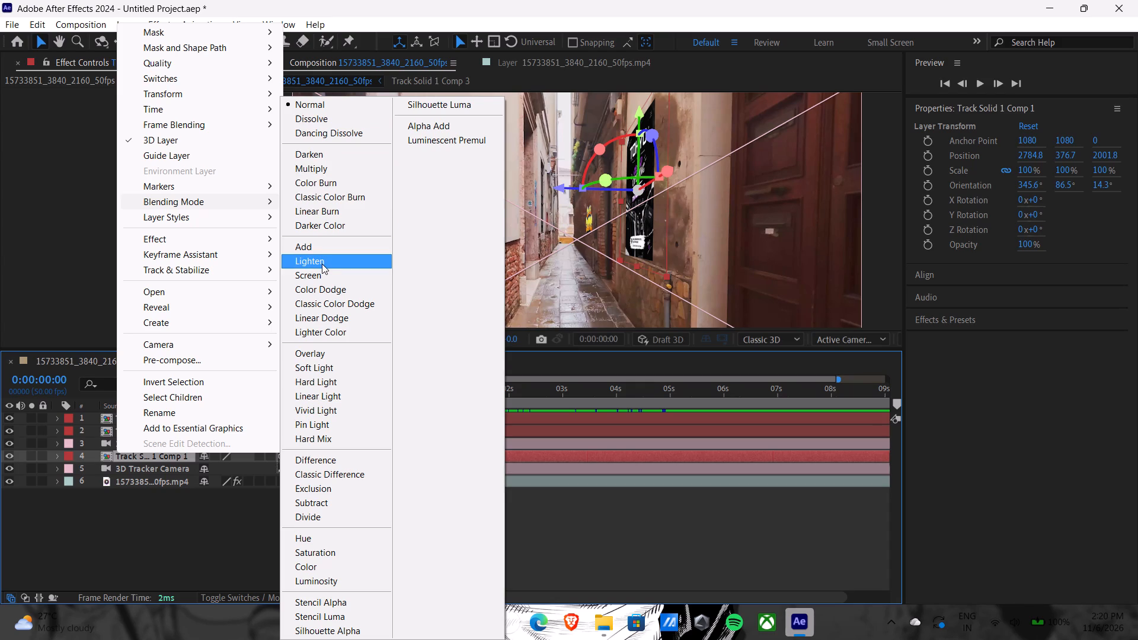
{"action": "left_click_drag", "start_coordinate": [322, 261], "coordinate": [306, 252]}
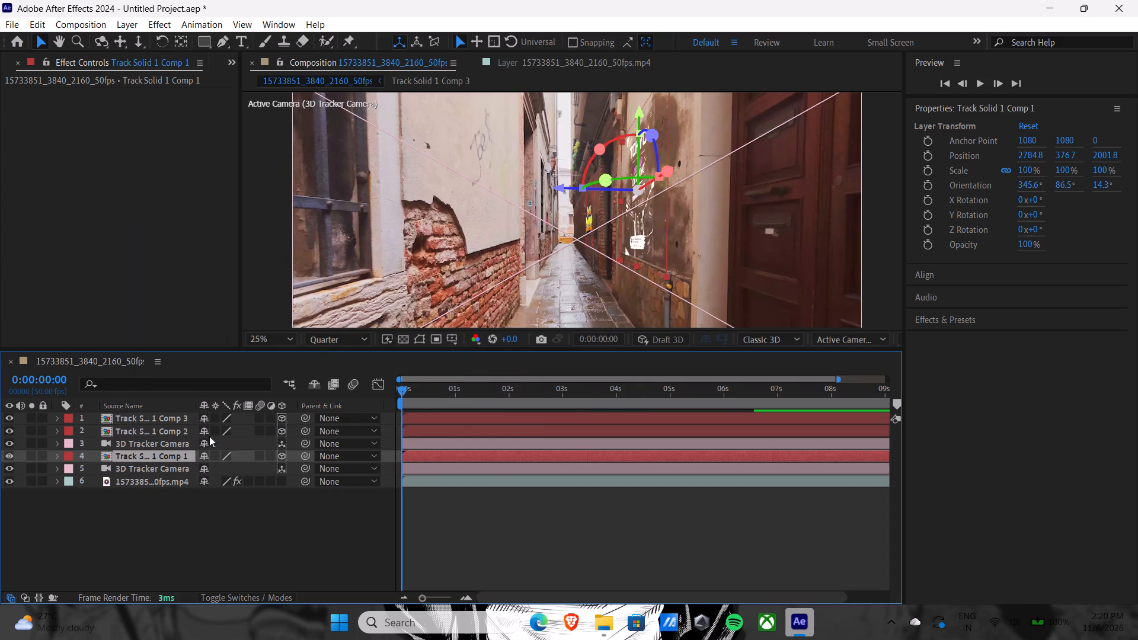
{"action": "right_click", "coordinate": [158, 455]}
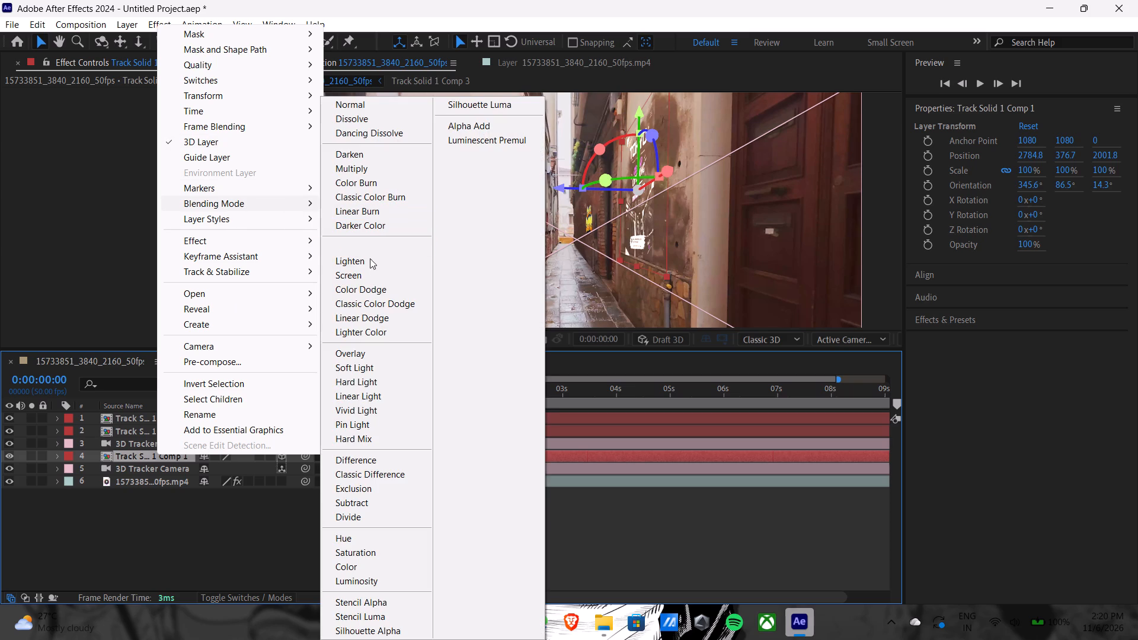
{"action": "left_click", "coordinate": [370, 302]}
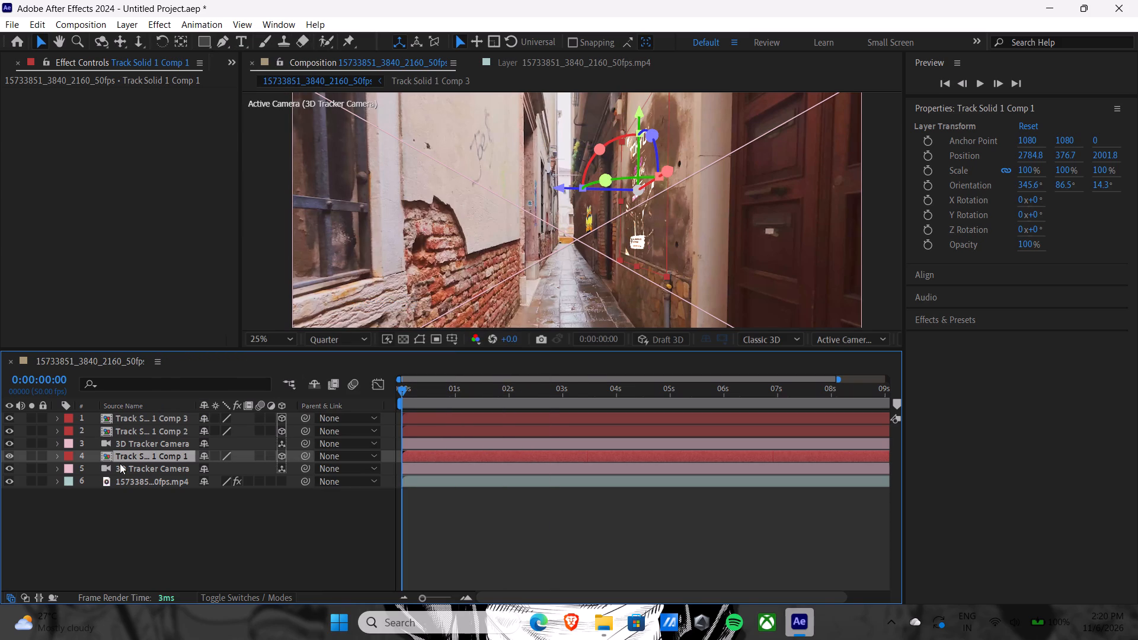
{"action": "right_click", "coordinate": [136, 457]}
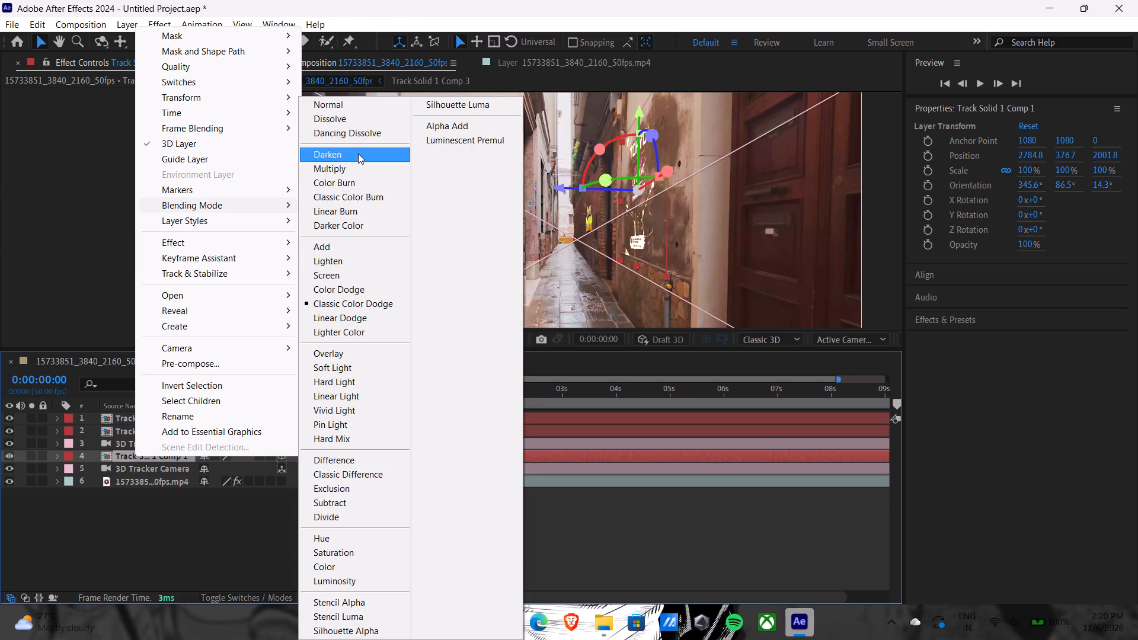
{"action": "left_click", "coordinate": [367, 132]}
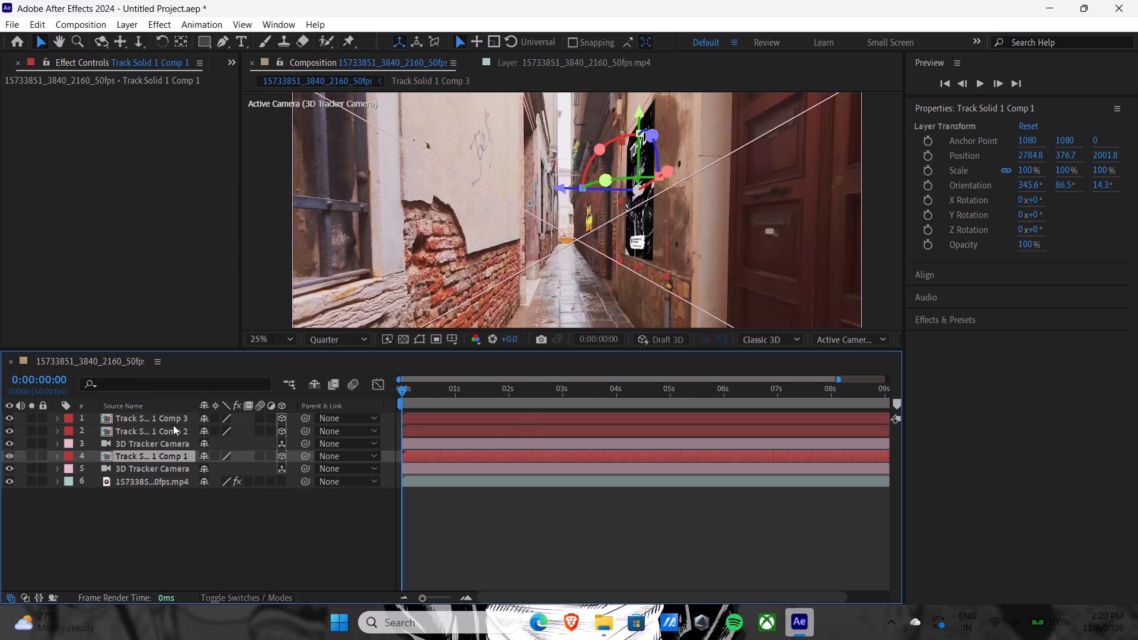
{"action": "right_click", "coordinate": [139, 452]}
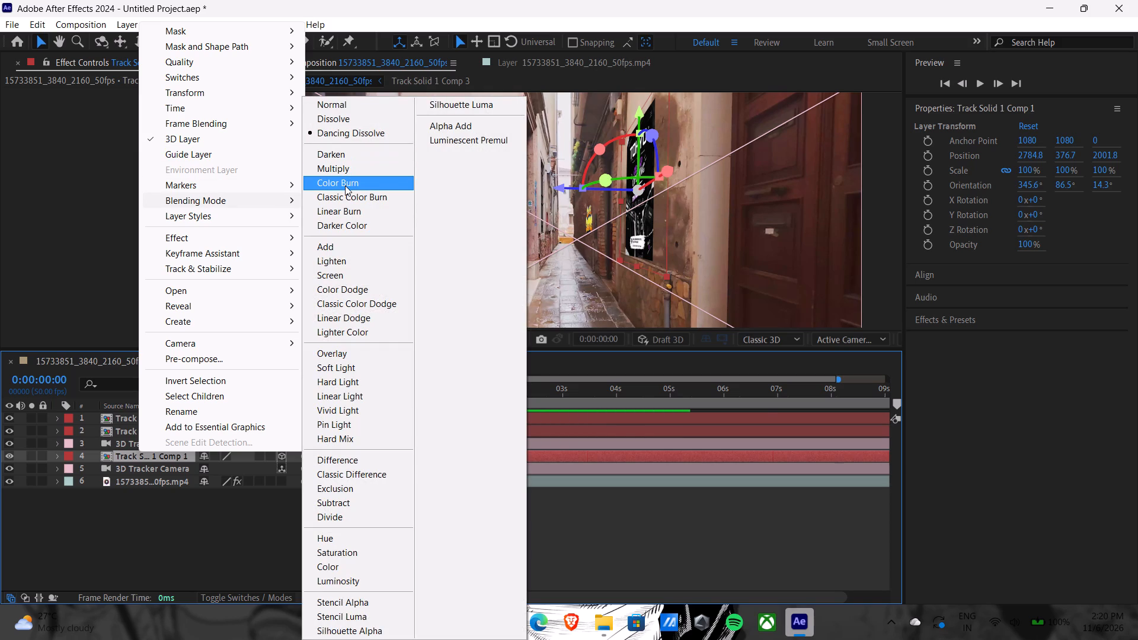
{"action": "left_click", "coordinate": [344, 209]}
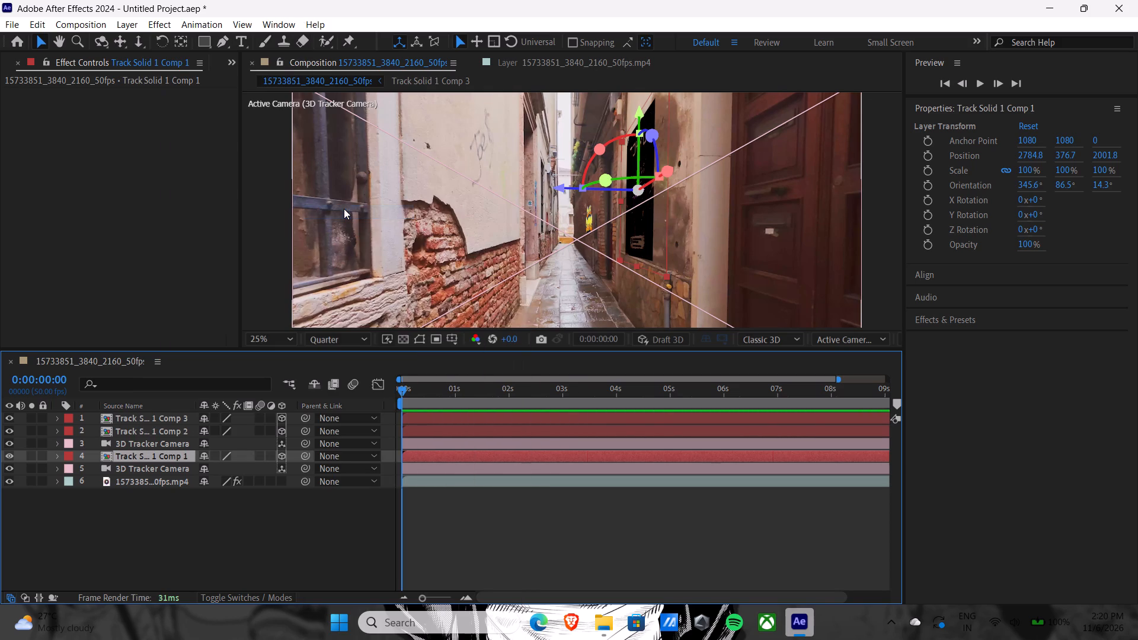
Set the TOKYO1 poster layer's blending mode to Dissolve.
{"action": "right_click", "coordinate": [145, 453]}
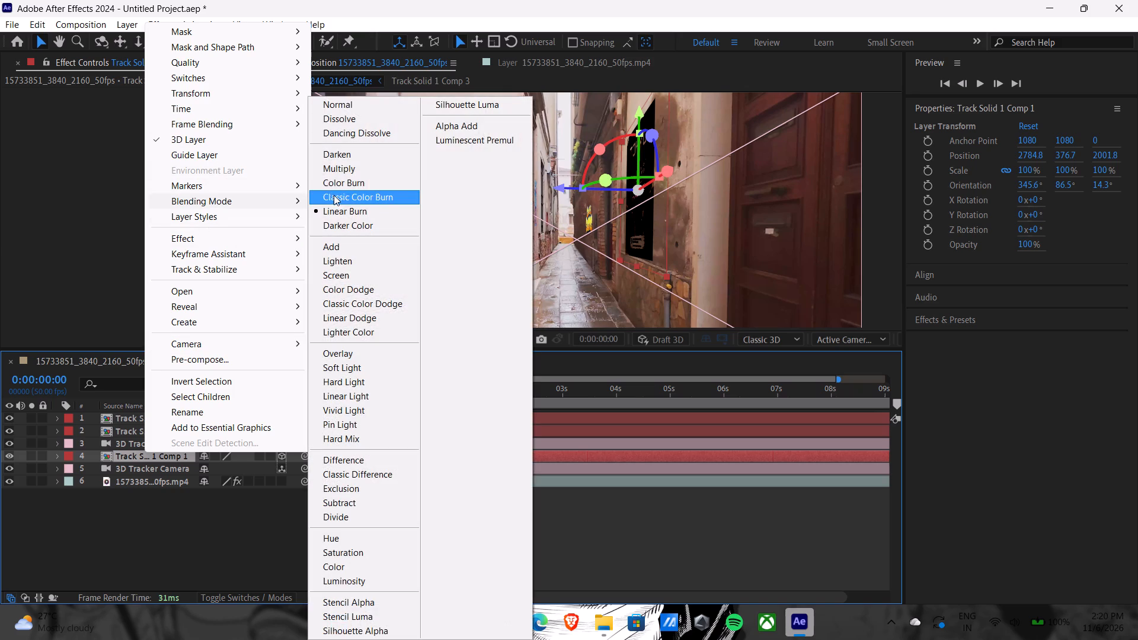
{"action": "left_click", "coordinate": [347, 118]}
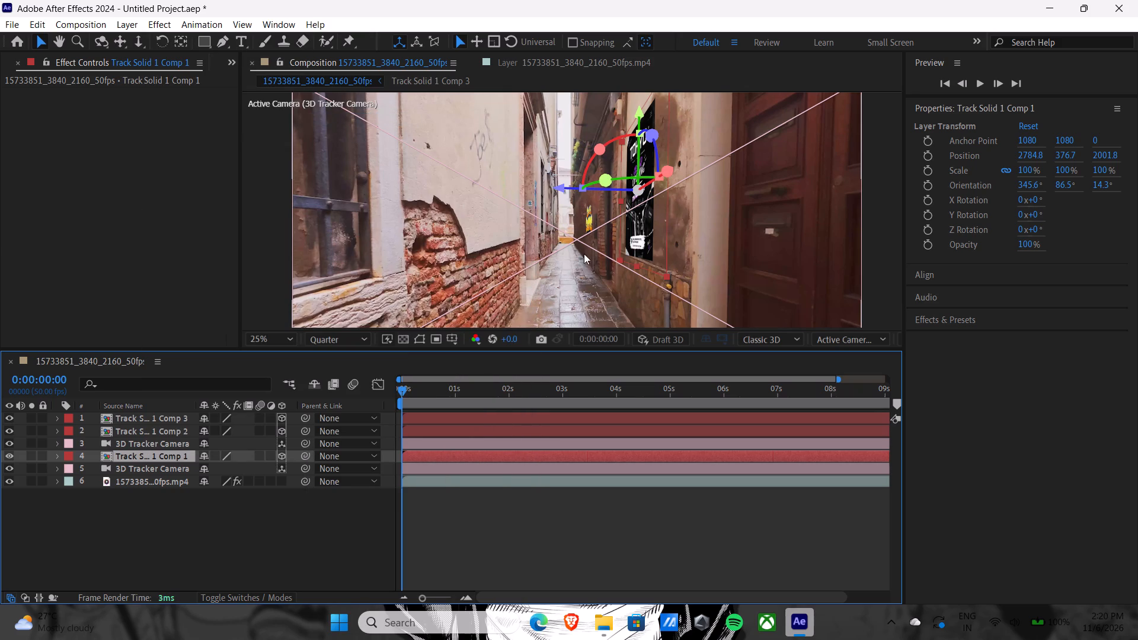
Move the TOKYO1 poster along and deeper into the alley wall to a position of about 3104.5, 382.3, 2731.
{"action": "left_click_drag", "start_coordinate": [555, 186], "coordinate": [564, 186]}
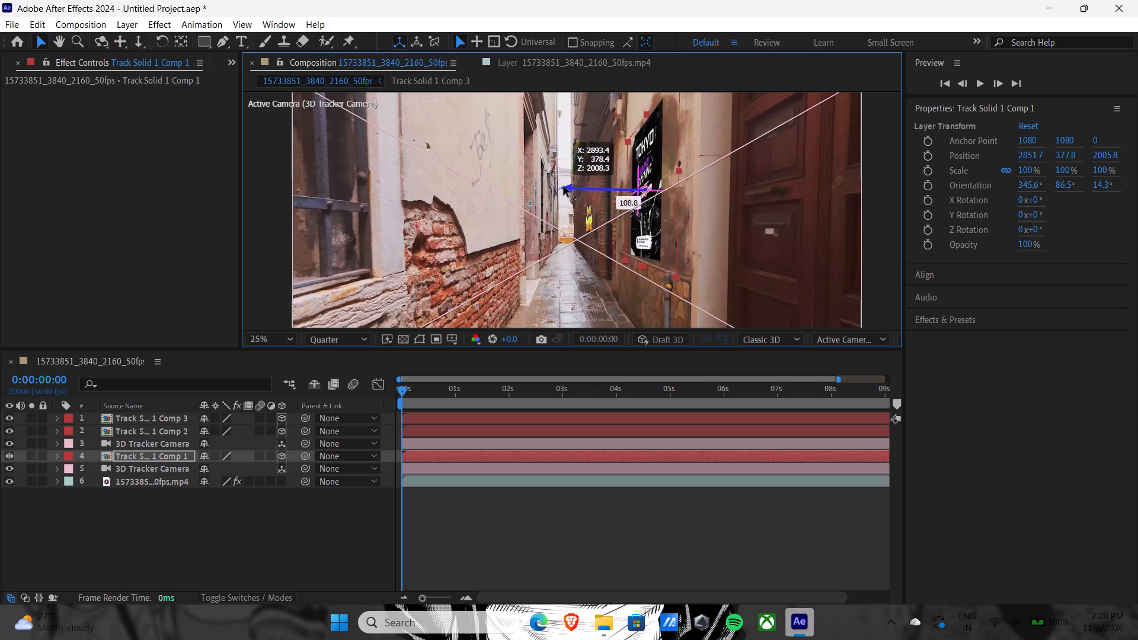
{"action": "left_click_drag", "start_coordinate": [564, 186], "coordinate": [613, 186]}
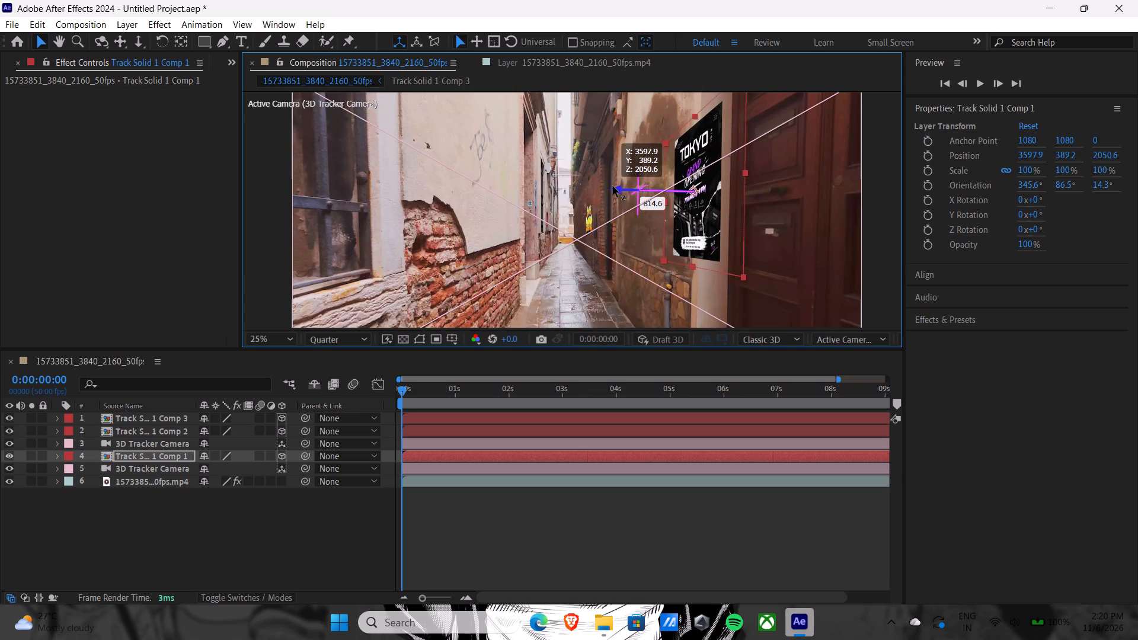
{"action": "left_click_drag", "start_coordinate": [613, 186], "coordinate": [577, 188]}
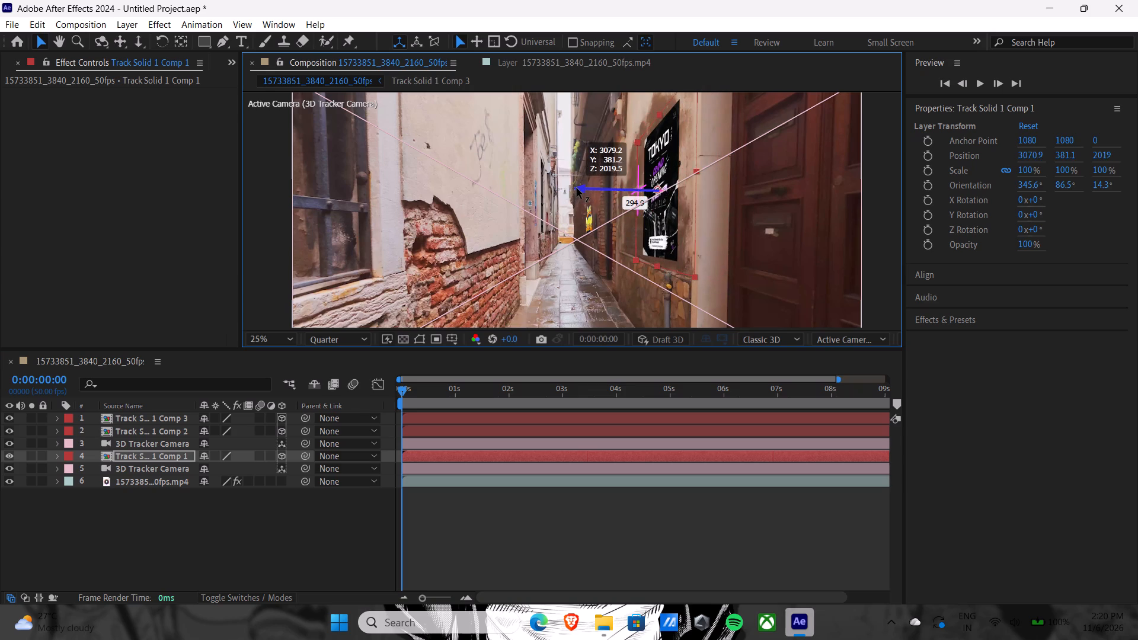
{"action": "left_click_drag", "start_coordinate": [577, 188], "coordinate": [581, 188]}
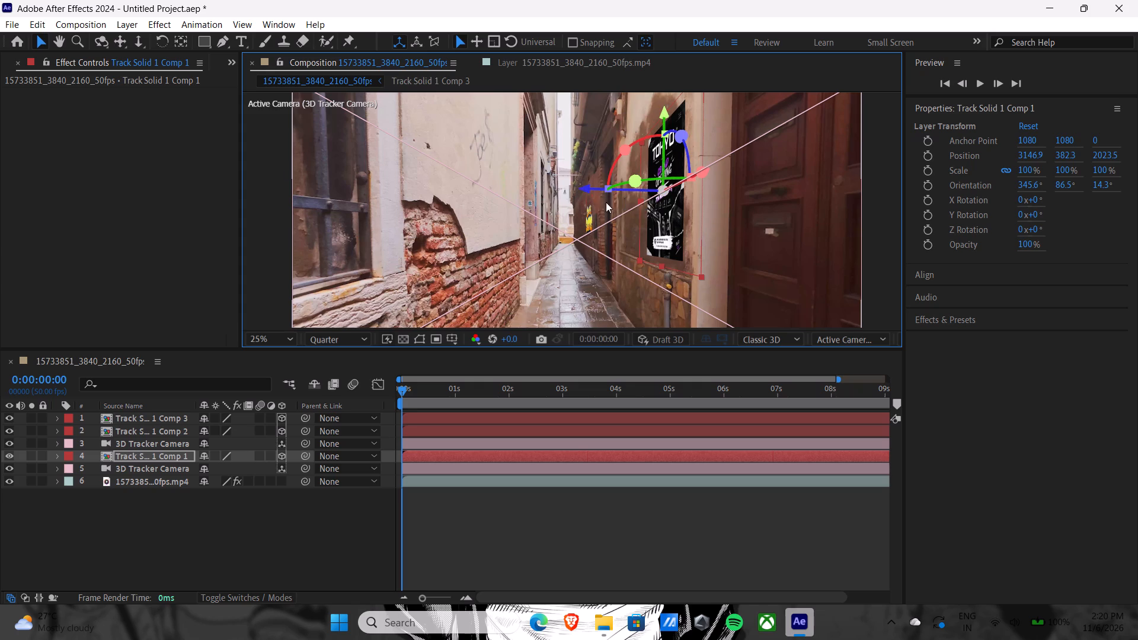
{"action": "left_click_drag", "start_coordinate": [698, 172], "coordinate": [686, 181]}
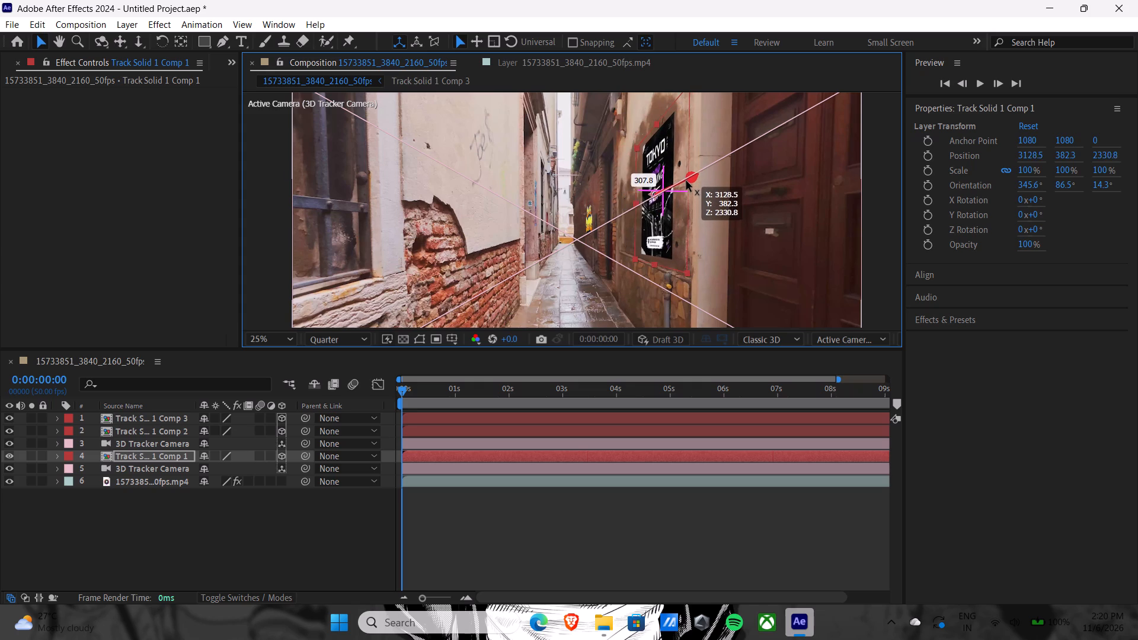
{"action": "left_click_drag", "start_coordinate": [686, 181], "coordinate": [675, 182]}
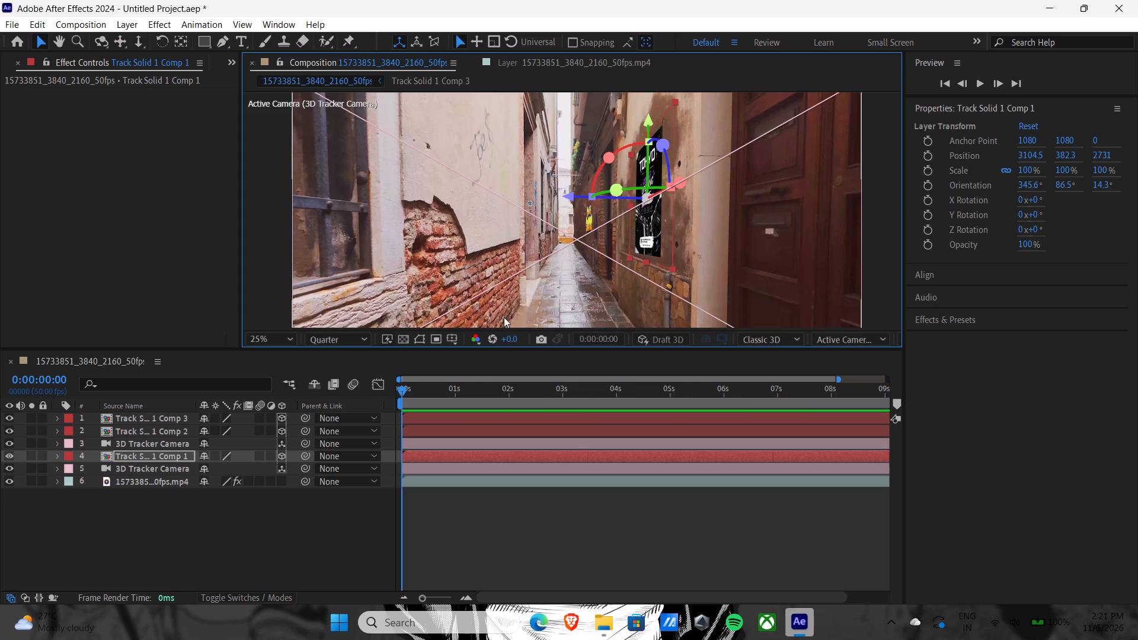
Preview the alley composition from the start to check the TOKYO1 poster on the wall, stopping at 0:00:00:47.
{"action": "left_click", "coordinate": [340, 334]}
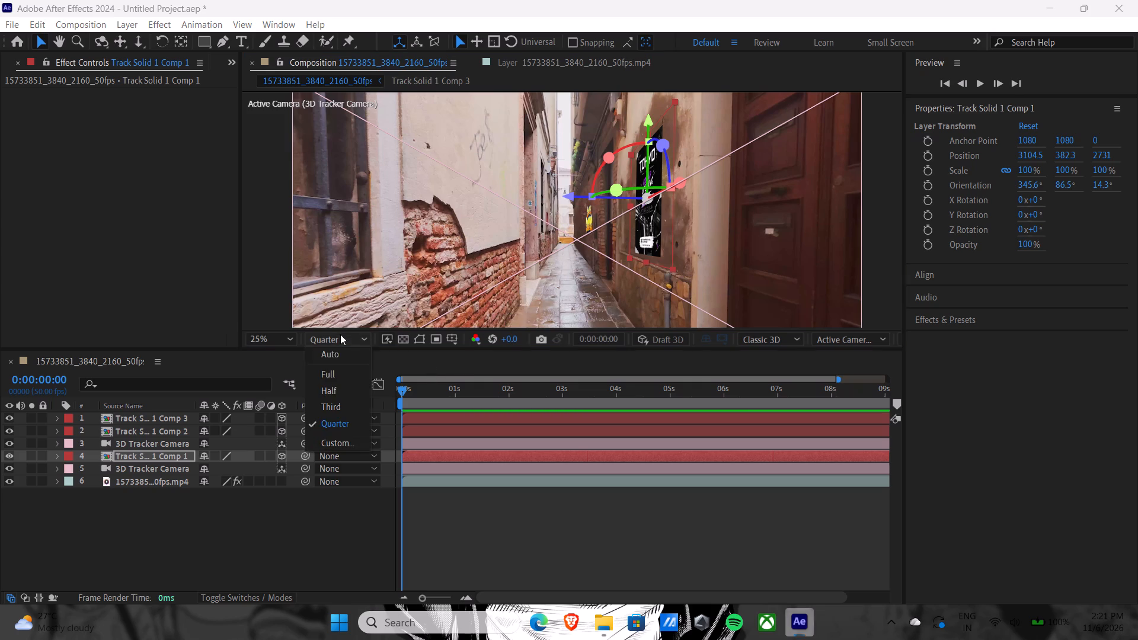
{"action": "left_click", "coordinate": [340, 334]}
{"action": "key", "text": "space"}
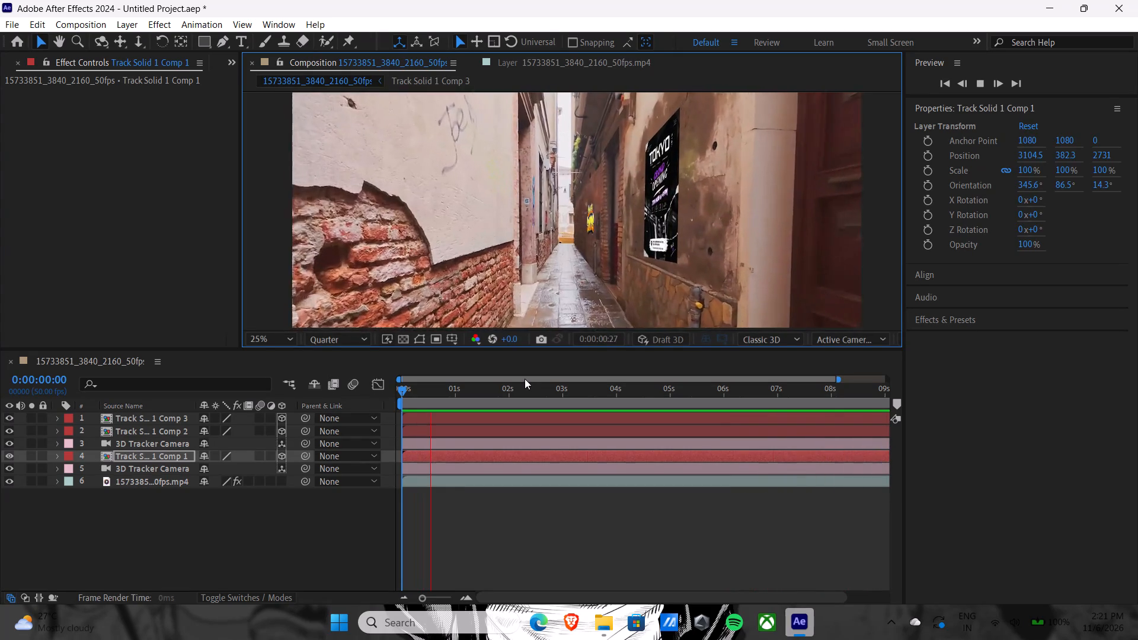
{"action": "key", "text": "space"}
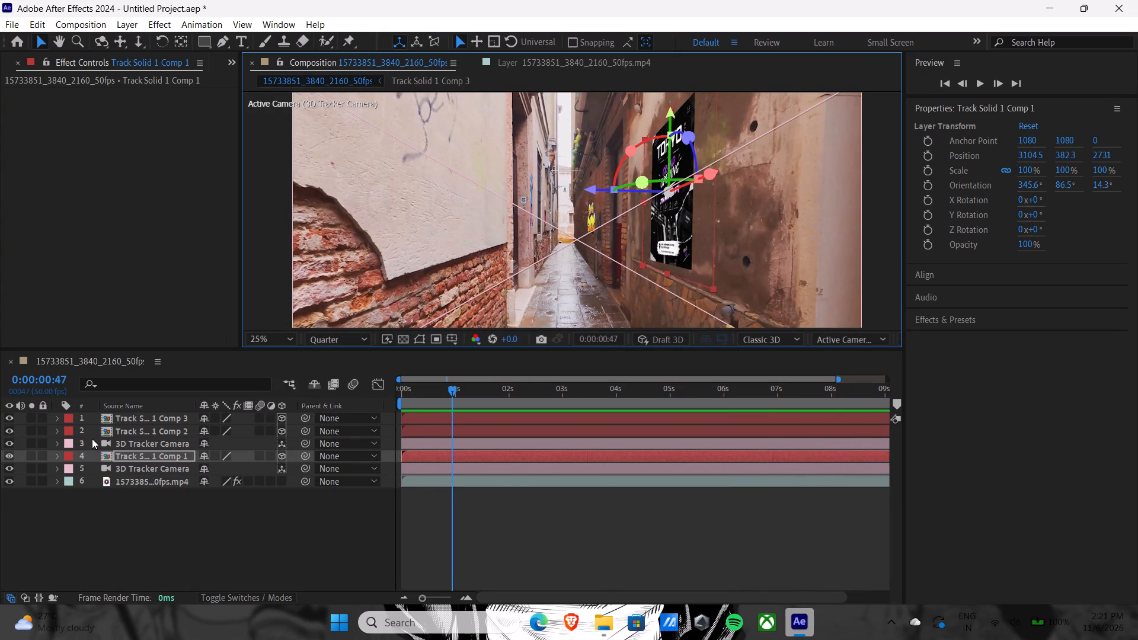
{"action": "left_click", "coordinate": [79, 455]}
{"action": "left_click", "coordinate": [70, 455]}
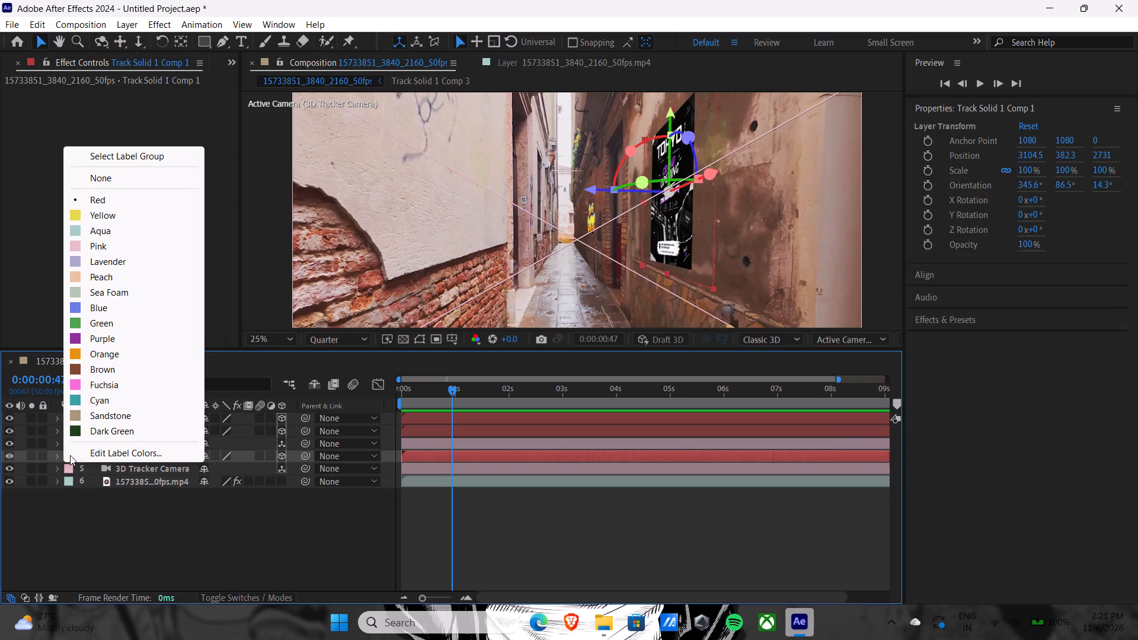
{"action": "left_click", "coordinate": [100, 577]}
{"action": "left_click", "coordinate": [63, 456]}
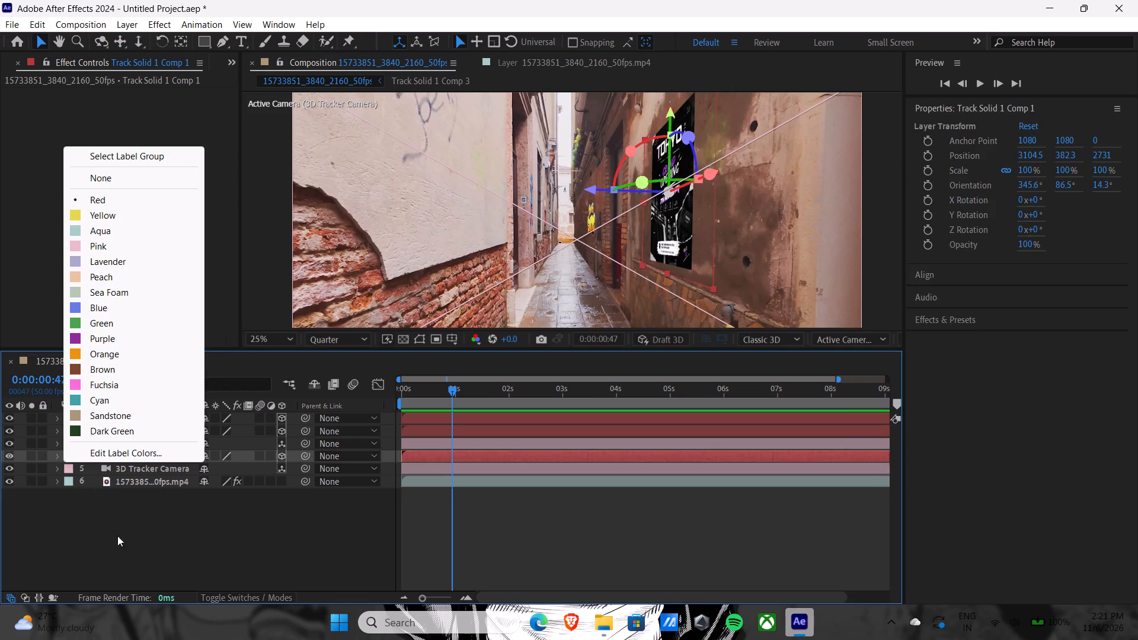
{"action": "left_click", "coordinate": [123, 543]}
Delete the TOKYO1 poster layer, Track Solid 1 Comp 1, from the alley composition.
{"action": "left_click", "coordinate": [99, 453]}
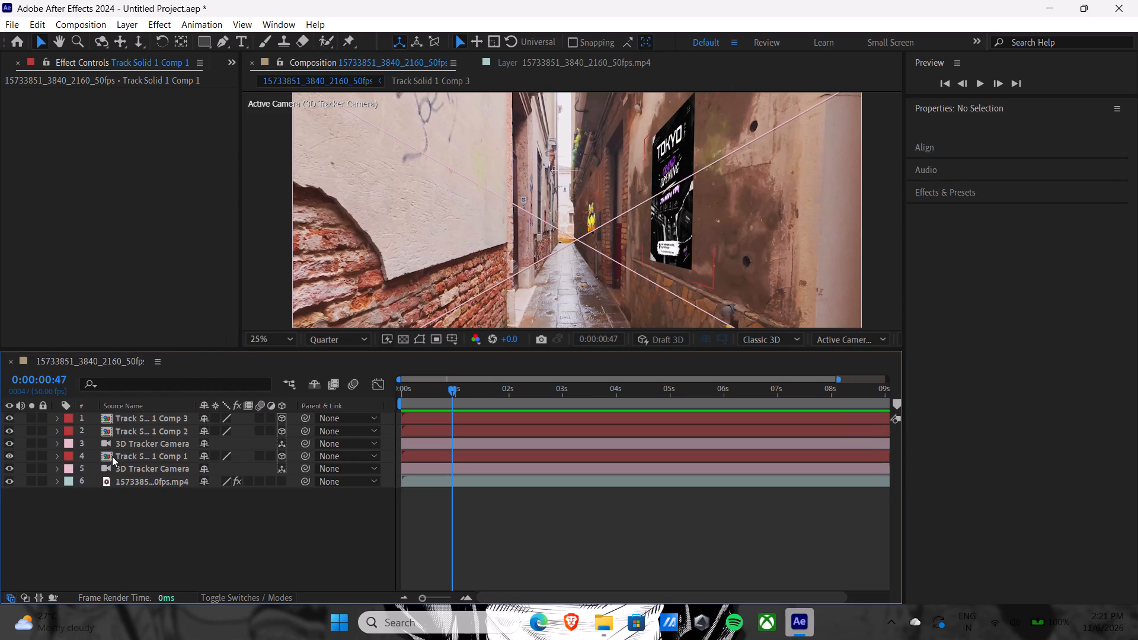
{"action": "left_click", "coordinate": [112, 456]}
{"action": "key", "text": "F12"}
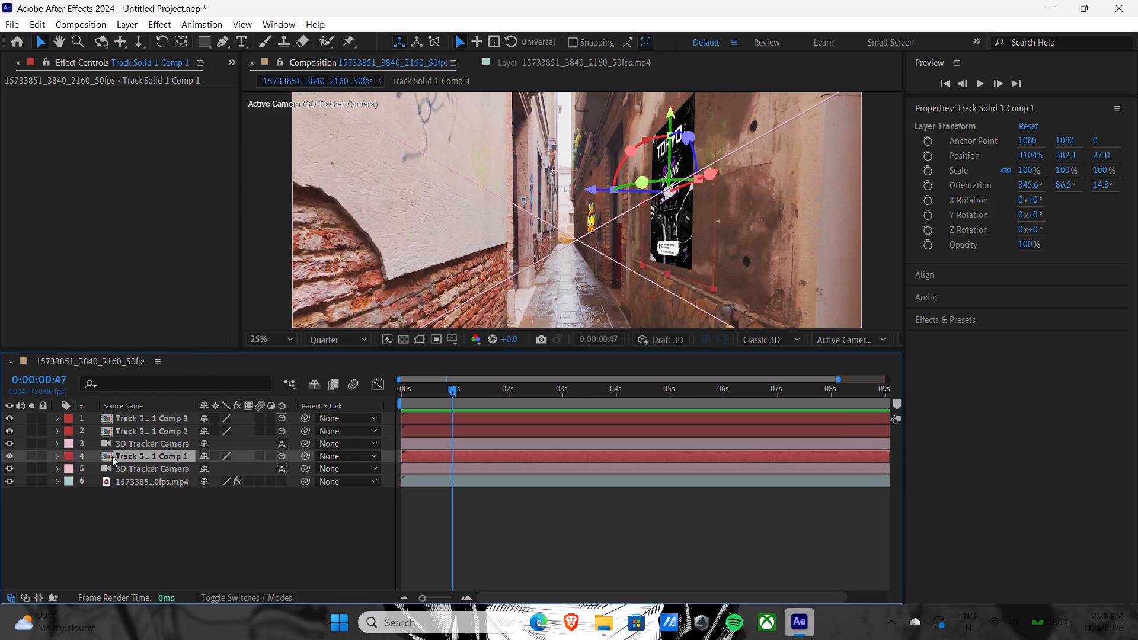
{"action": "key", "text": "Delete"}
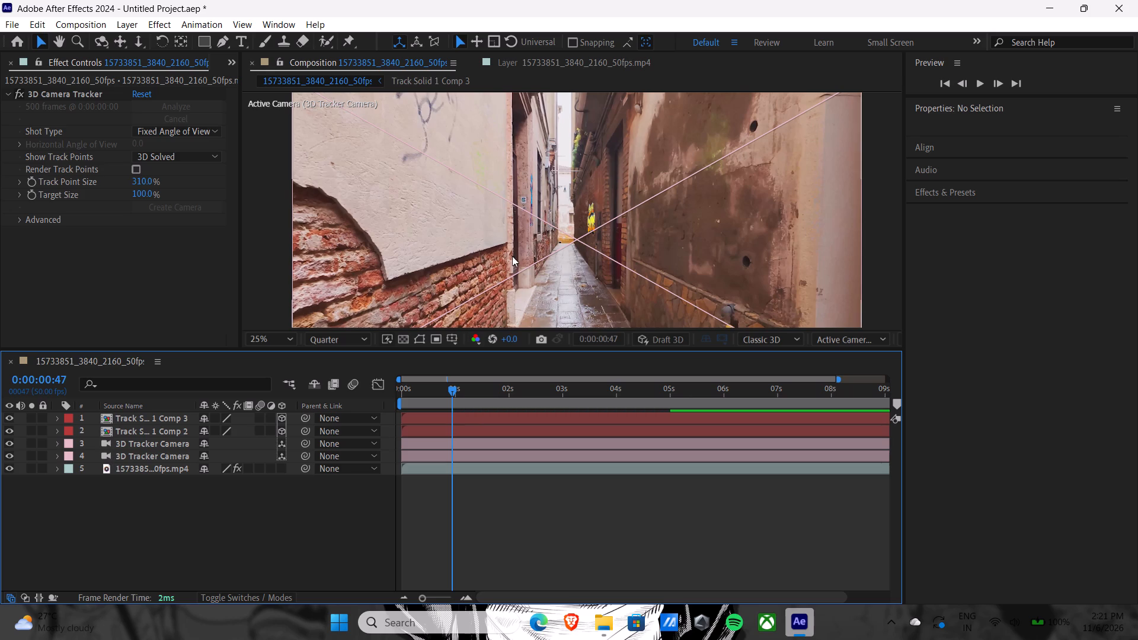
Delete the character graffiti layer, Track Solid 1 Comp 3, from the alley composition.
{"action": "left_click", "coordinate": [533, 217]}
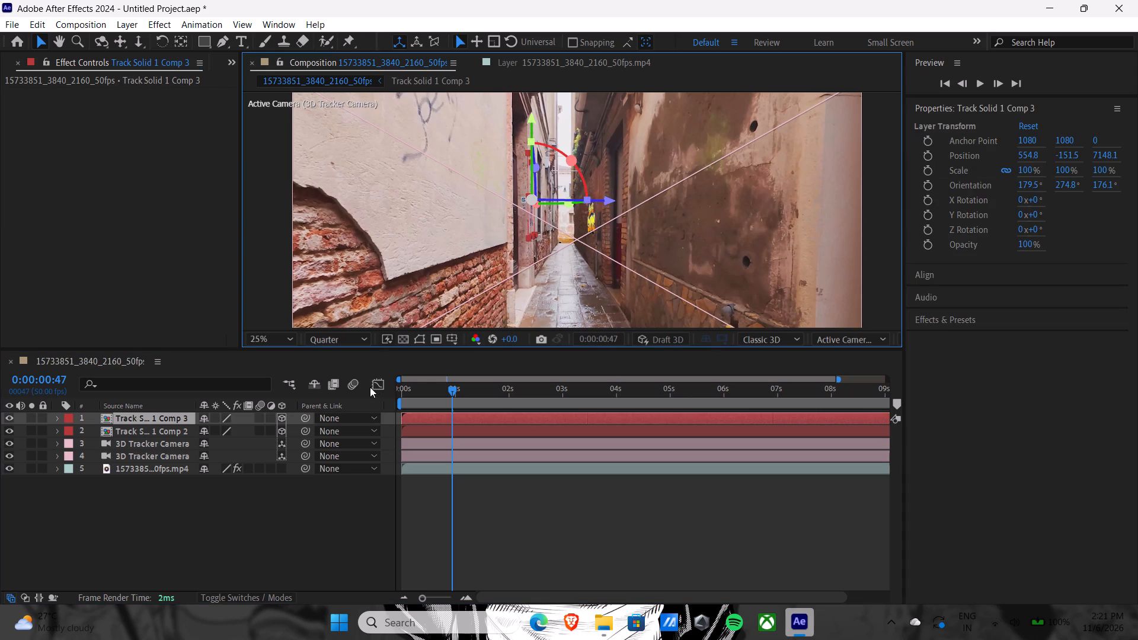
{"action": "key", "text": "Delete"}
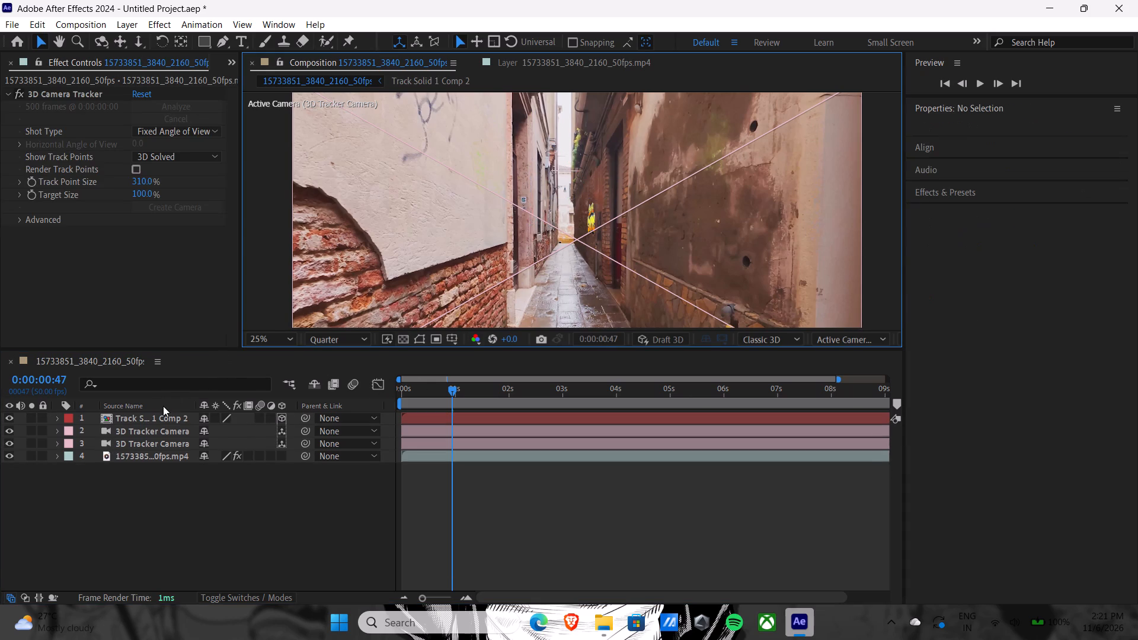
Select the alley footage layer and return the composition to its first frame, 0:00:00:00.
{"action": "left_click", "coordinate": [158, 415]}
{"action": "left_click", "coordinate": [555, 297]}
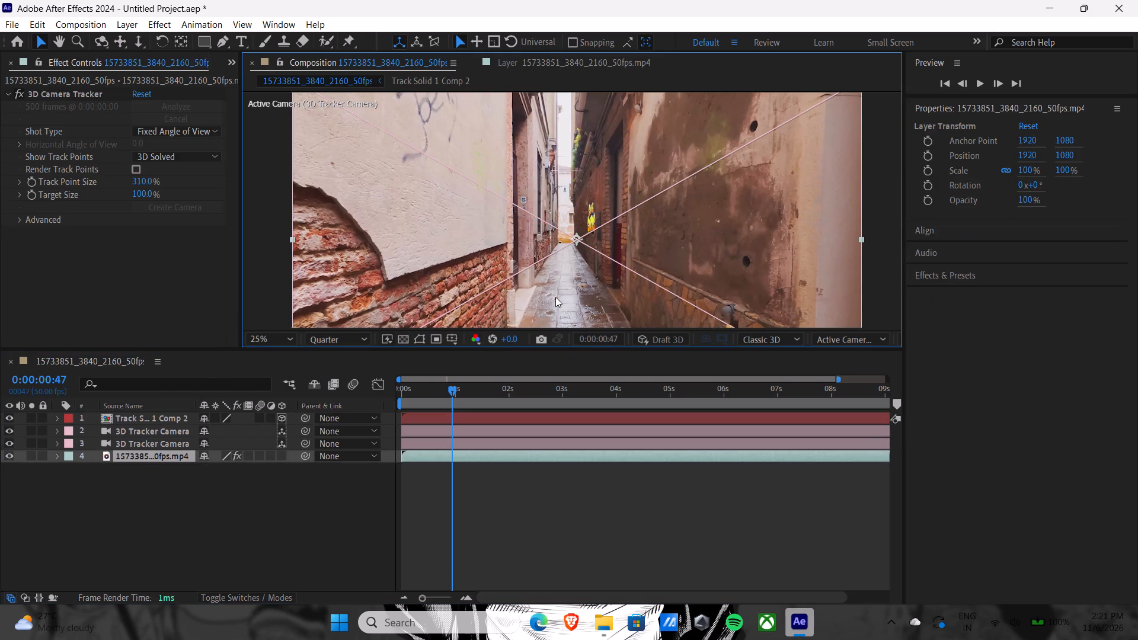
{"action": "scroll", "coordinate": [566, 297], "scroll_direction": "down", "scroll_amount": 1}
{"action": "scroll", "coordinate": [587, 277], "scroll_direction": "up", "scroll_amount": 1}
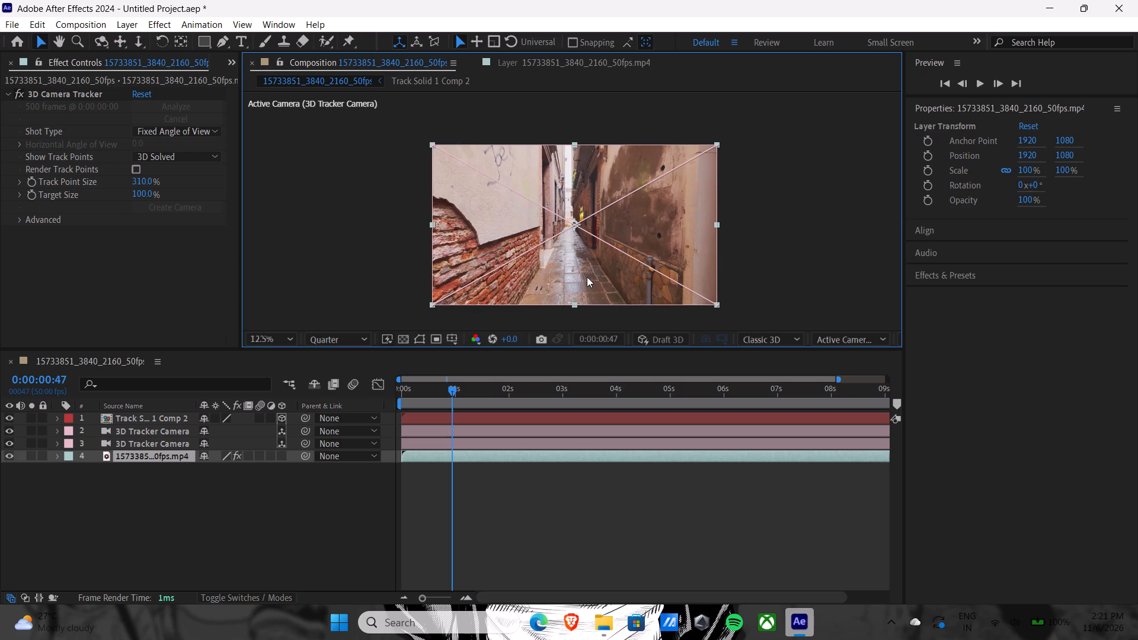
{"action": "scroll", "coordinate": [587, 277], "scroll_direction": "down", "scroll_amount": 1}
{"action": "left_click_drag", "start_coordinate": [449, 387], "coordinate": [433, 387]}
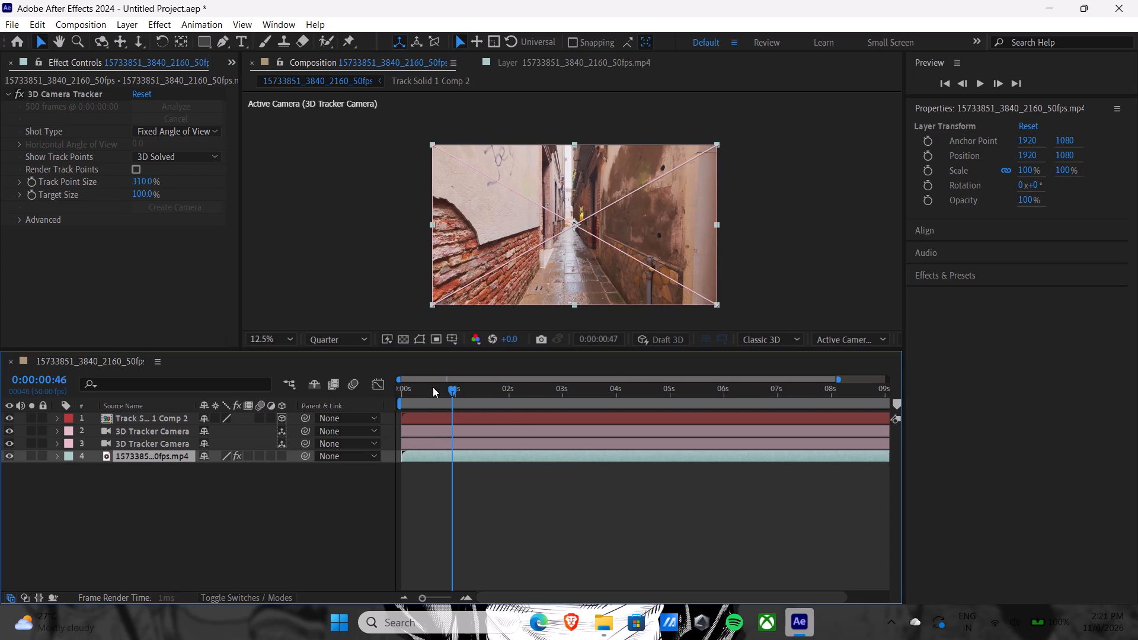
{"action": "left_click_drag", "start_coordinate": [433, 387], "coordinate": [366, 383]}
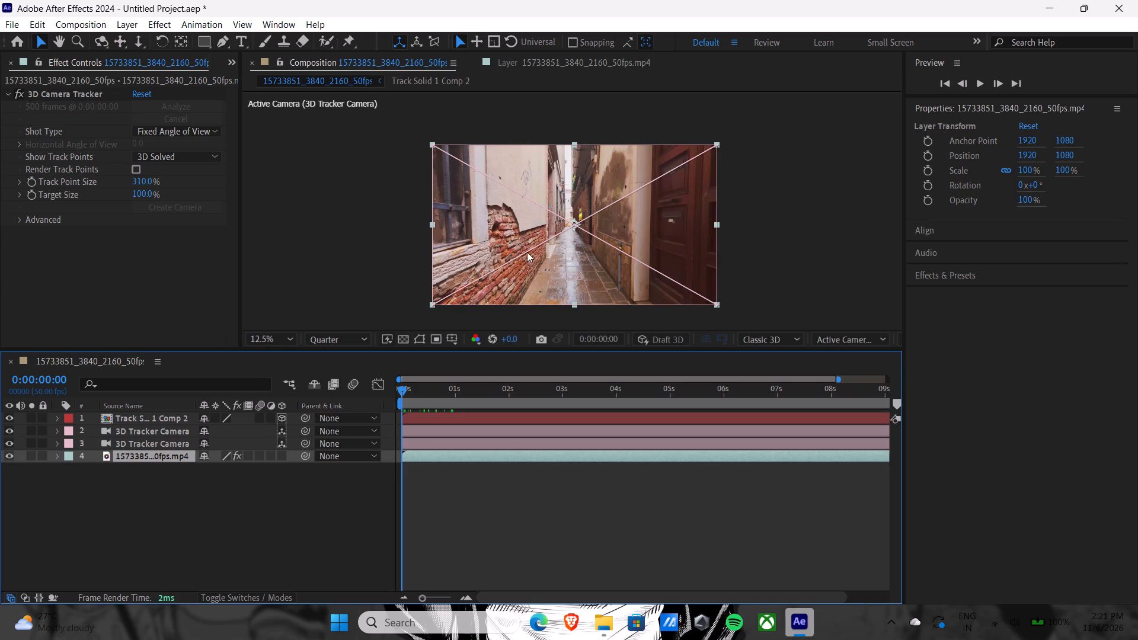
Set the 3D Camera Tracker's track point size to 315%.
{"action": "left_click", "coordinate": [136, 183]}
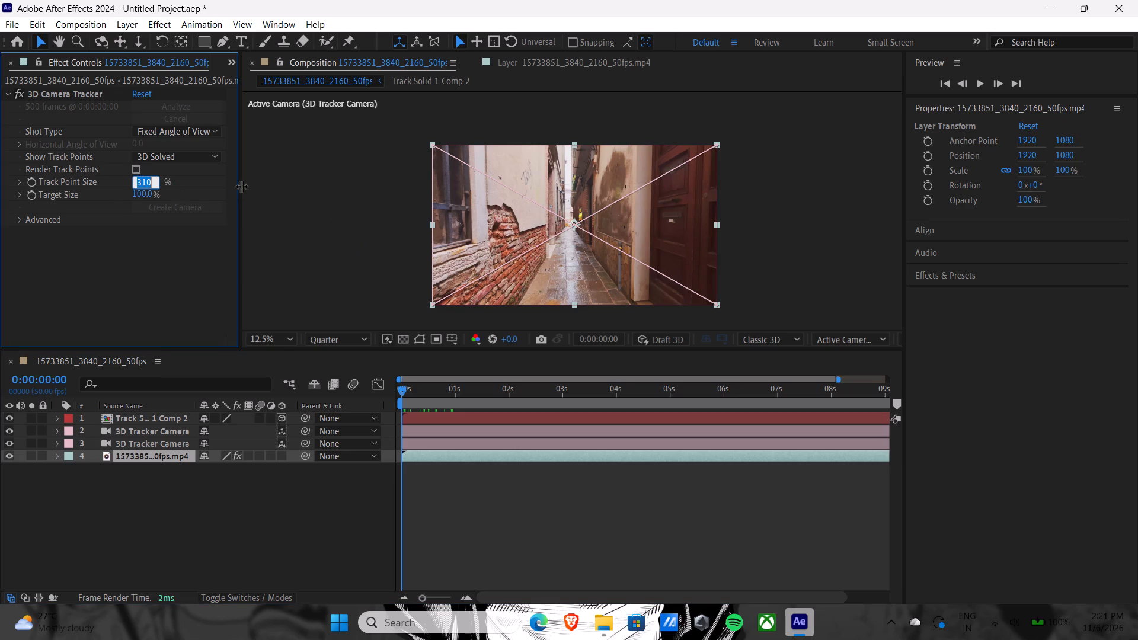
{"action": "key", "text": "BackSpace"}
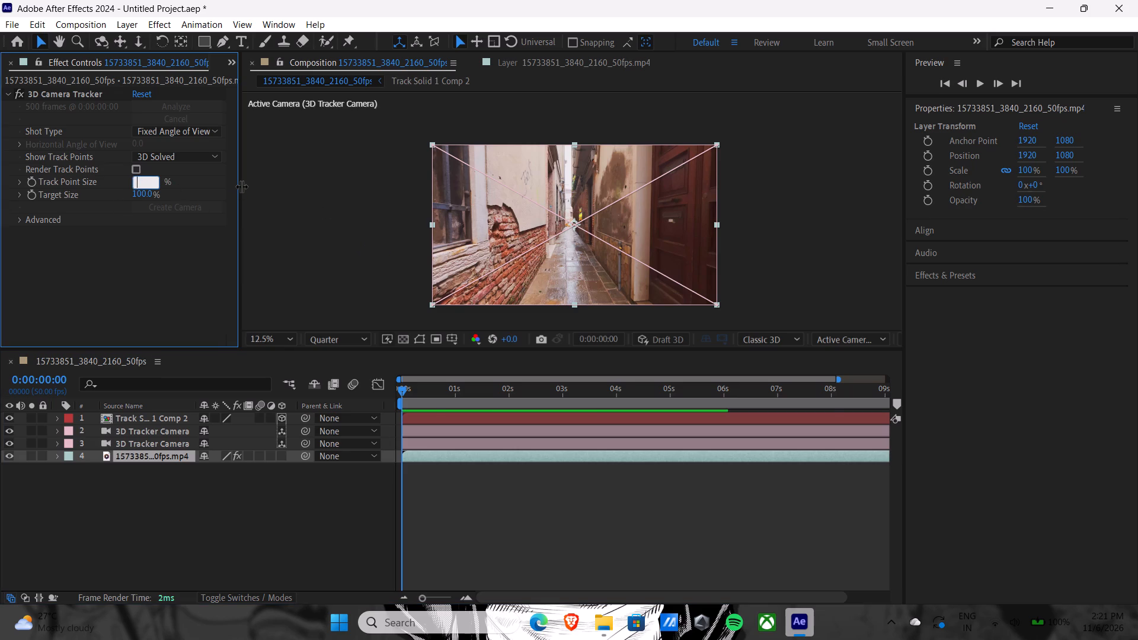
{"action": "type", "text": "315"}
{"action": "key", "text": "Return"}
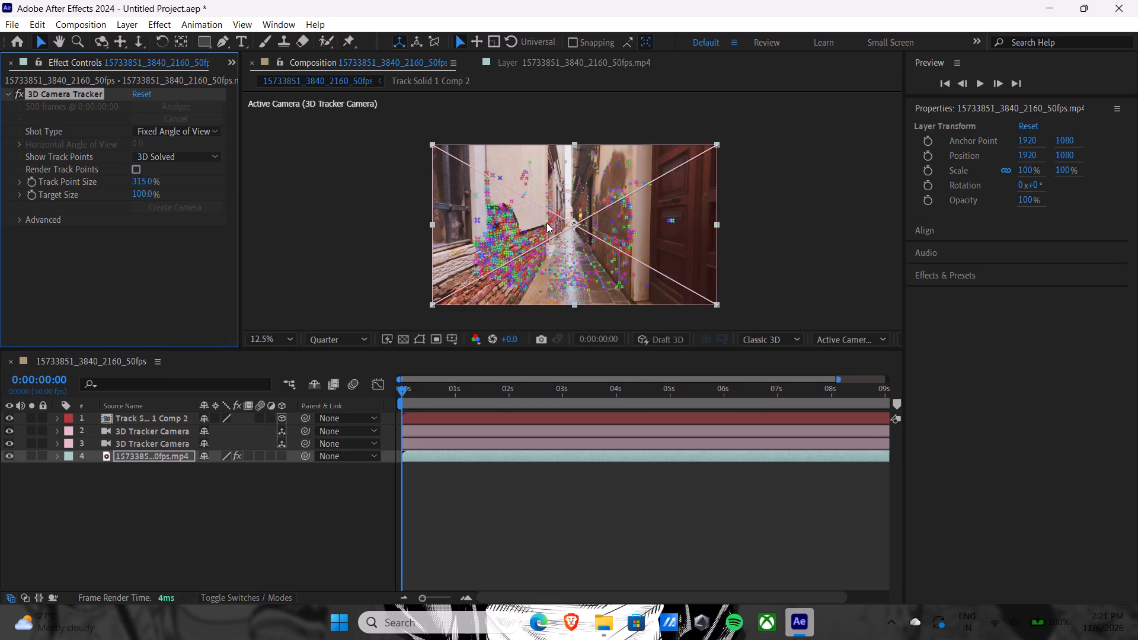
Lasso the track points on the alley's left wall, covering the exposed brick and the far edge of the plaster above it.
{"action": "scroll", "coordinate": [546, 223], "scroll_direction": "up", "scroll_amount": 1}
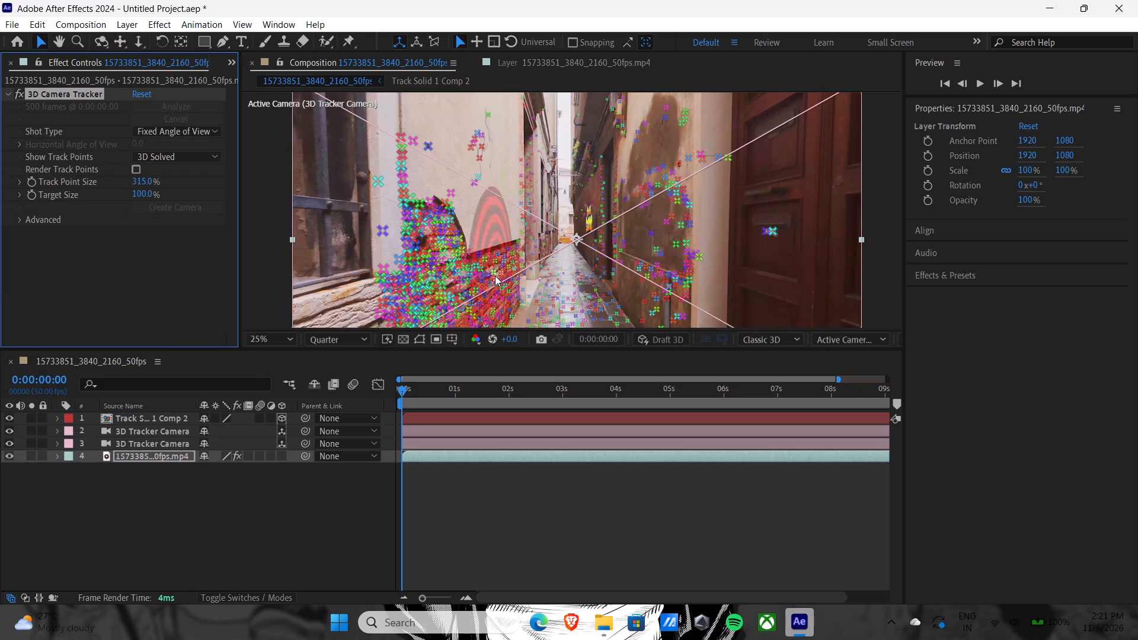
{"action": "left_click_drag", "start_coordinate": [422, 255], "coordinate": [428, 285]}
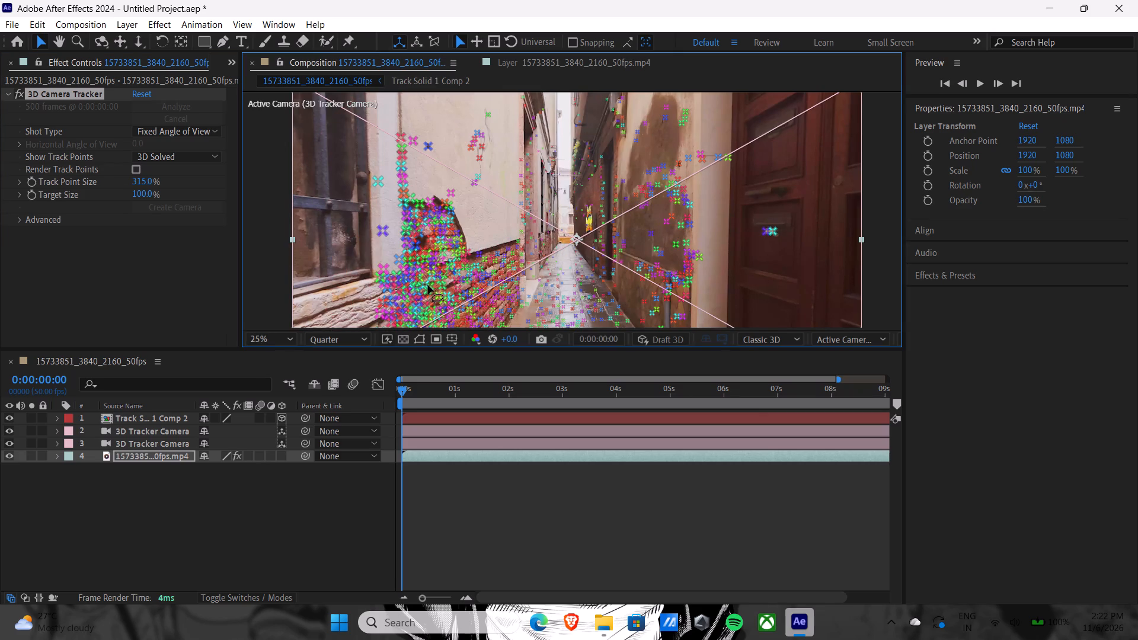
{"action": "left_click_drag", "start_coordinate": [428, 285], "coordinate": [433, 220]}
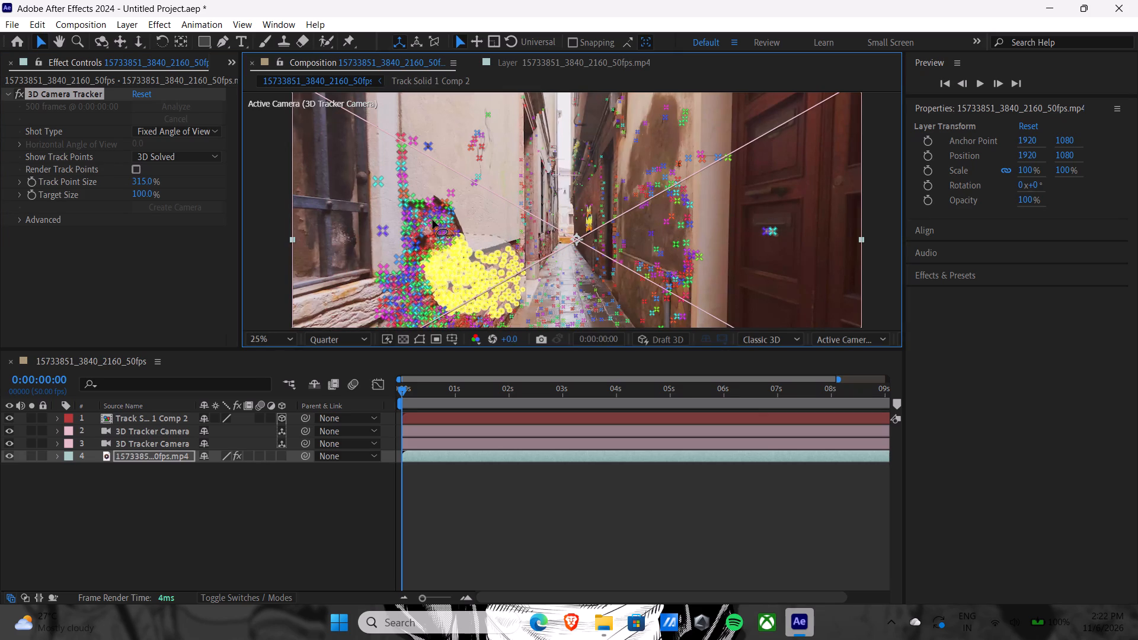
{"action": "left_click_drag", "start_coordinate": [433, 220], "coordinate": [439, 175]}
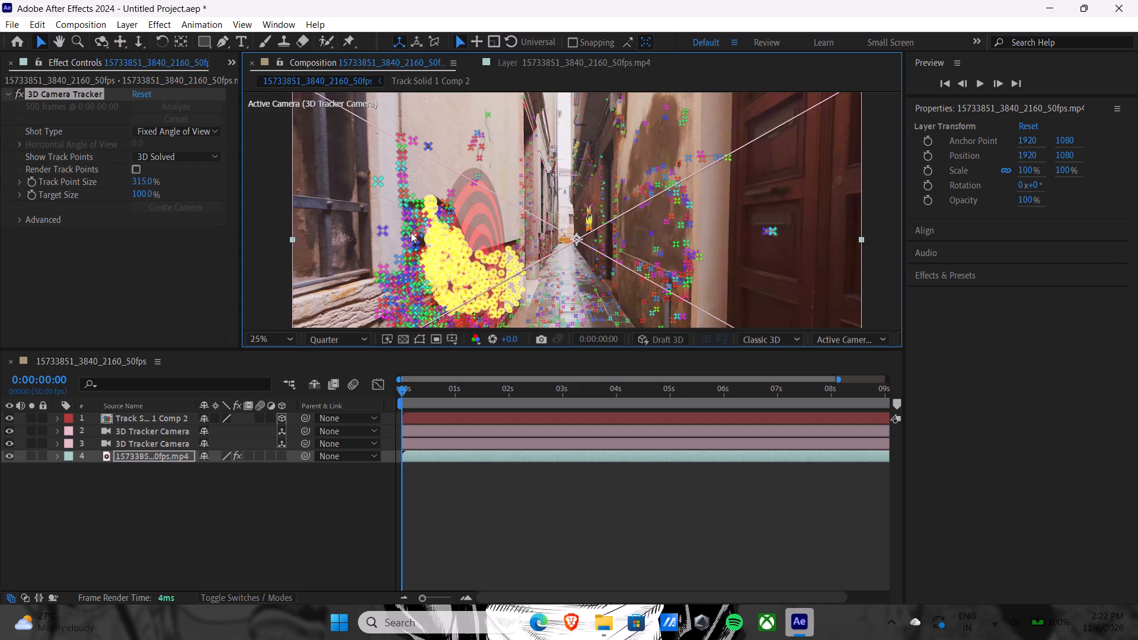
{"action": "left_click_drag", "start_coordinate": [418, 218], "coordinate": [474, 330]}
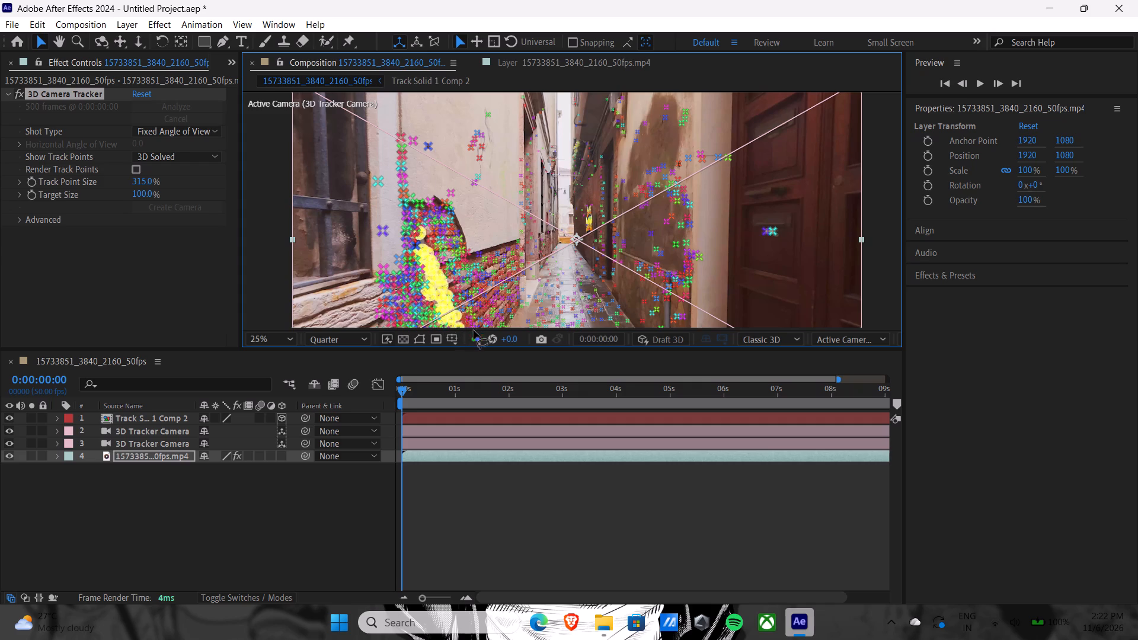
{"action": "left_click_drag", "start_coordinate": [474, 330], "coordinate": [487, 172]}
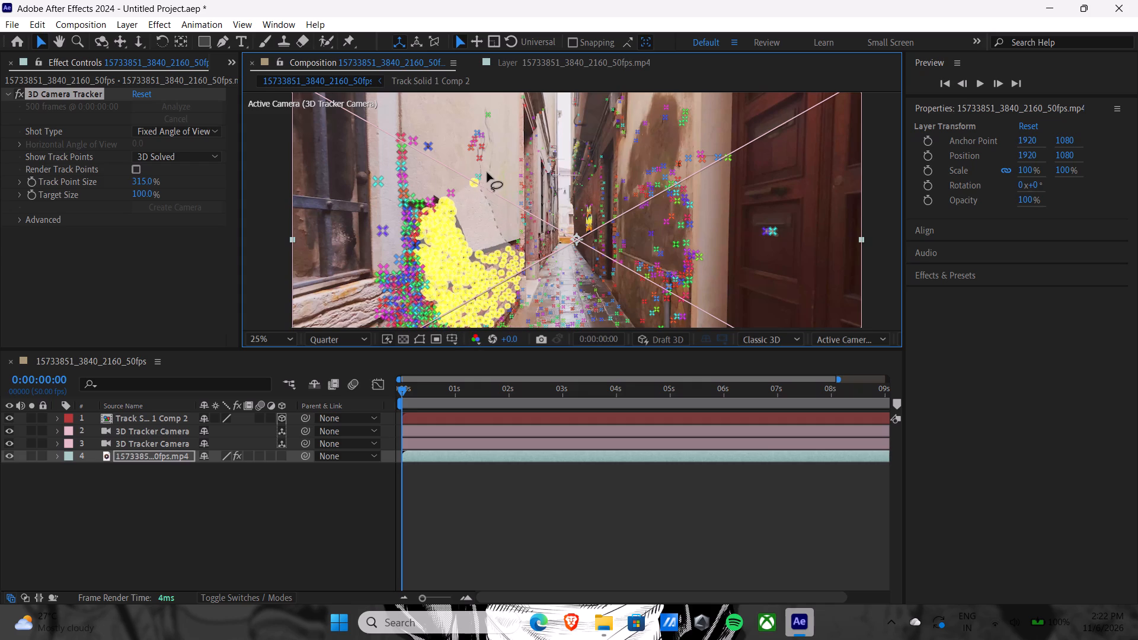
{"action": "left_click_drag", "start_coordinate": [487, 172], "coordinate": [519, 253]}
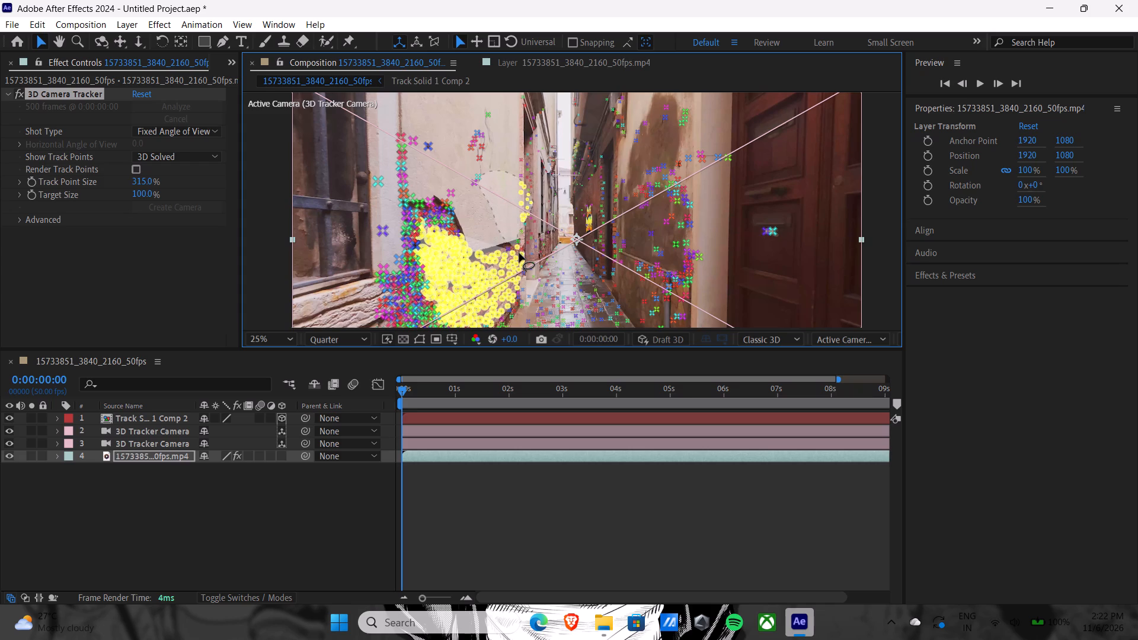
{"action": "left_click_drag", "start_coordinate": [519, 253], "coordinate": [516, 225]}
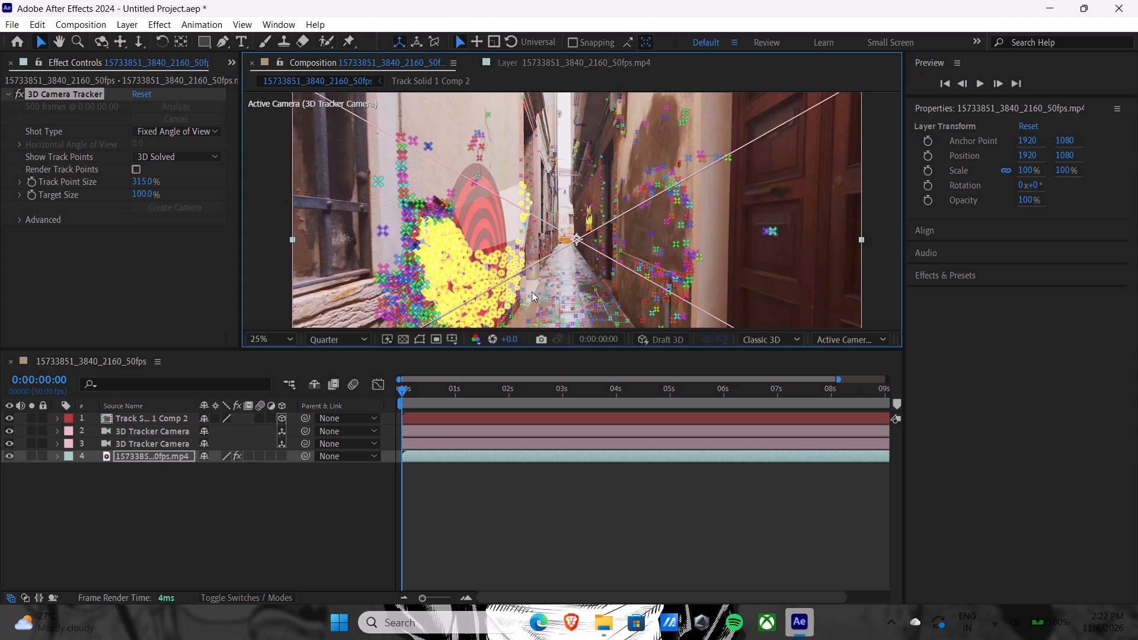
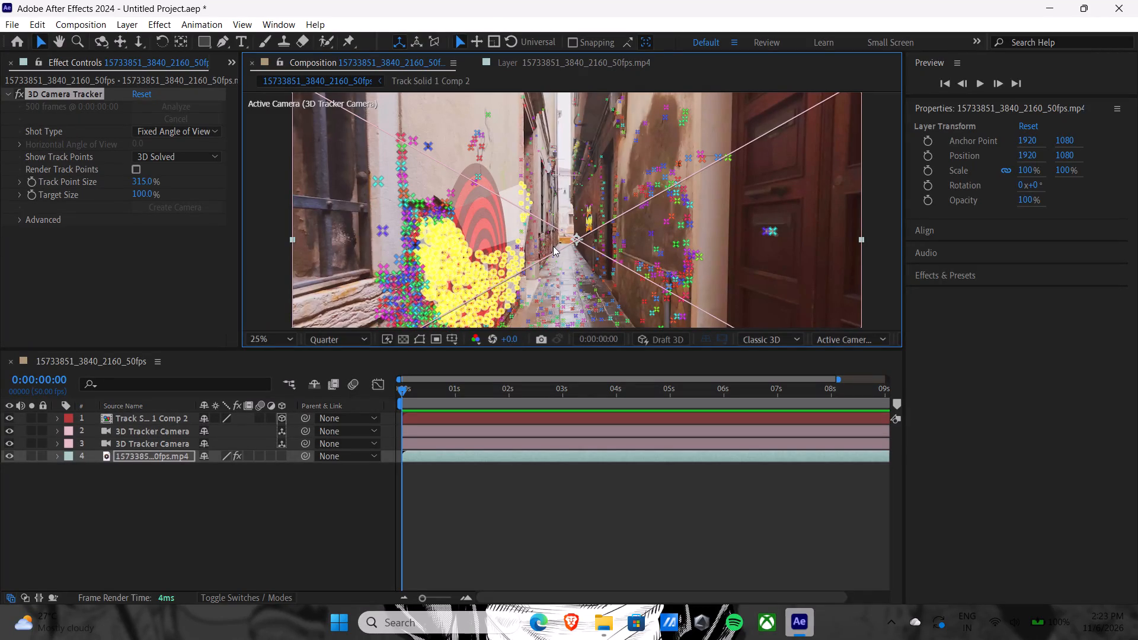
Lasso the track points on the worn plaster of the alley's right wall and create a track solid from them.
{"action": "scroll", "coordinate": [552, 258], "scroll_direction": "down", "scroll_amount": 2}
{"action": "scroll", "coordinate": [554, 259], "scroll_direction": "up", "scroll_amount": 2}
{"action": "left_click_drag", "start_coordinate": [637, 154], "coordinate": [638, 201]}
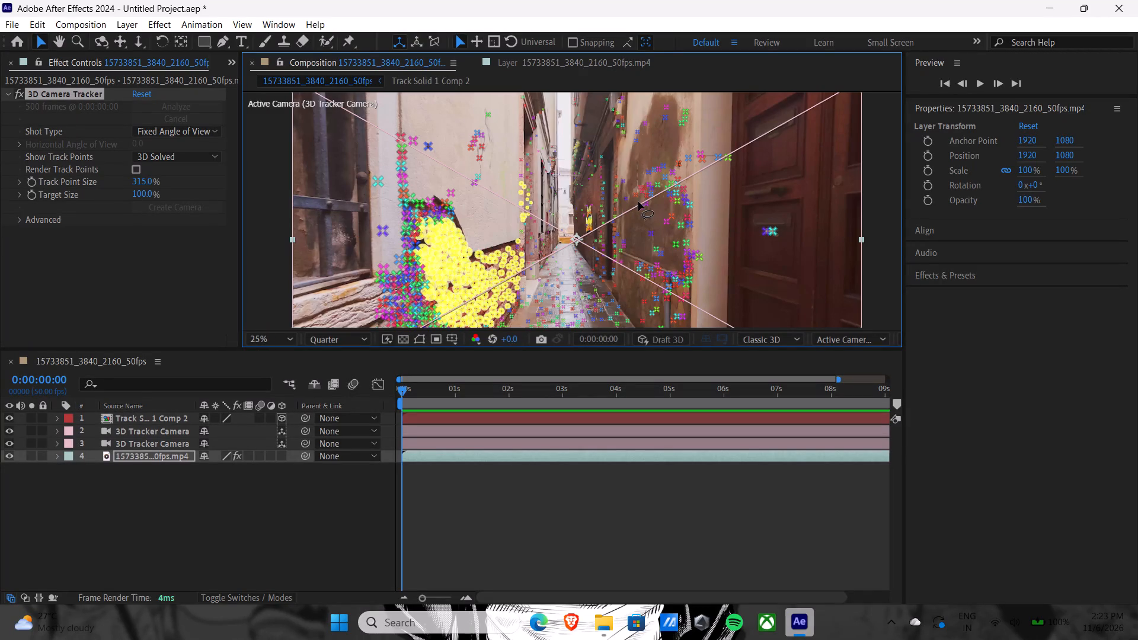
{"action": "left_click_drag", "start_coordinate": [638, 201], "coordinate": [690, 117]}
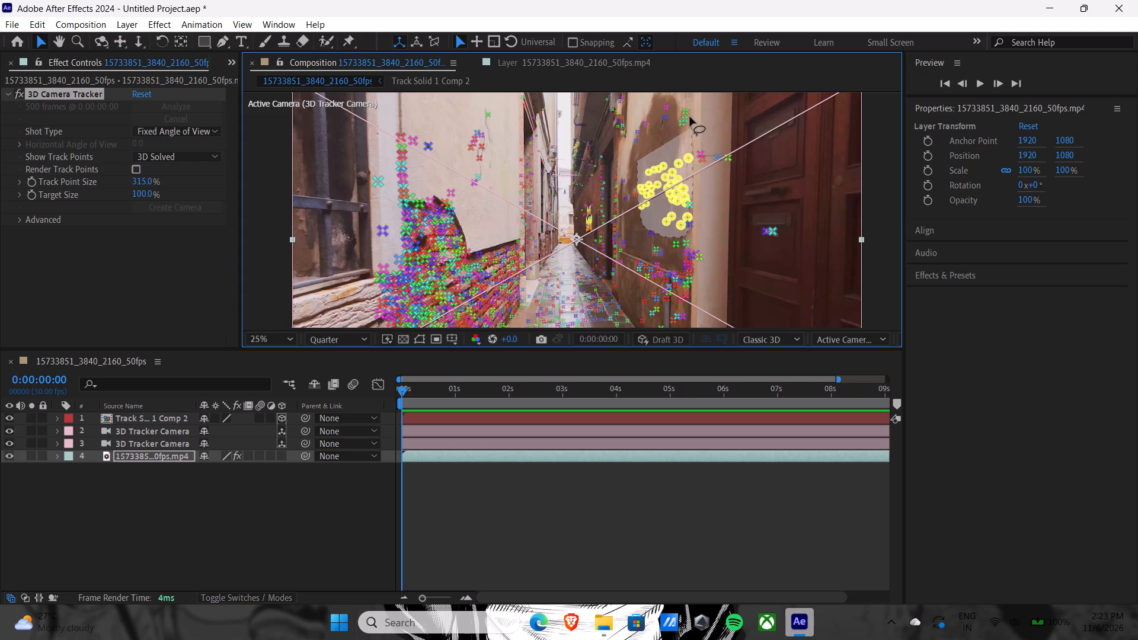
{"action": "left_click_drag", "start_coordinate": [690, 117], "coordinate": [631, 105]}
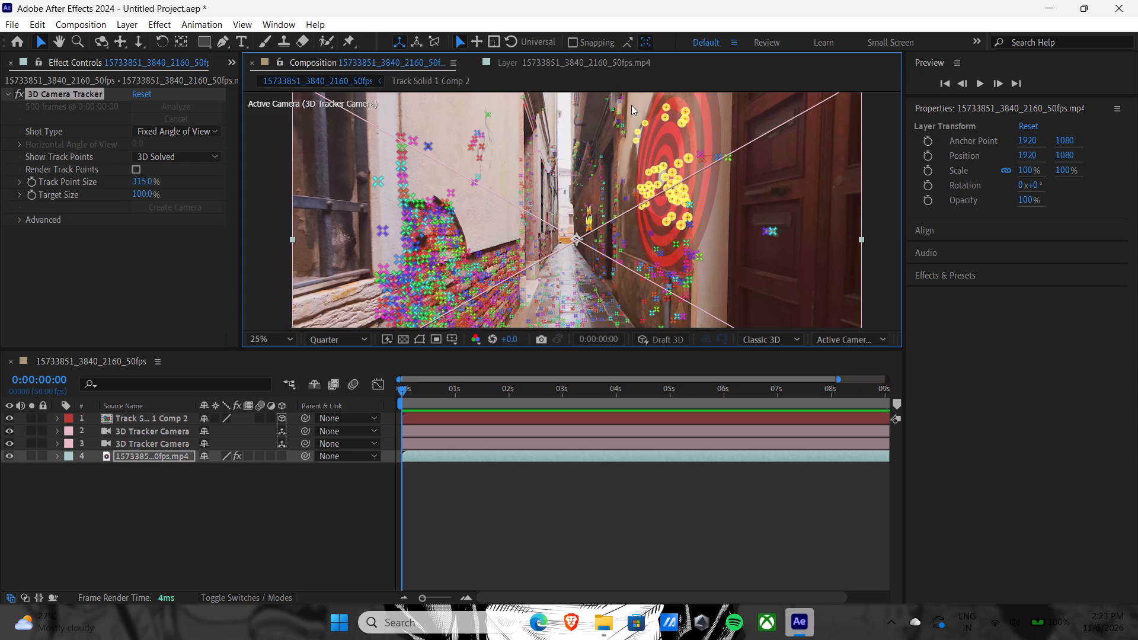
{"action": "left_click_drag", "start_coordinate": [631, 121], "coordinate": [630, 151]}
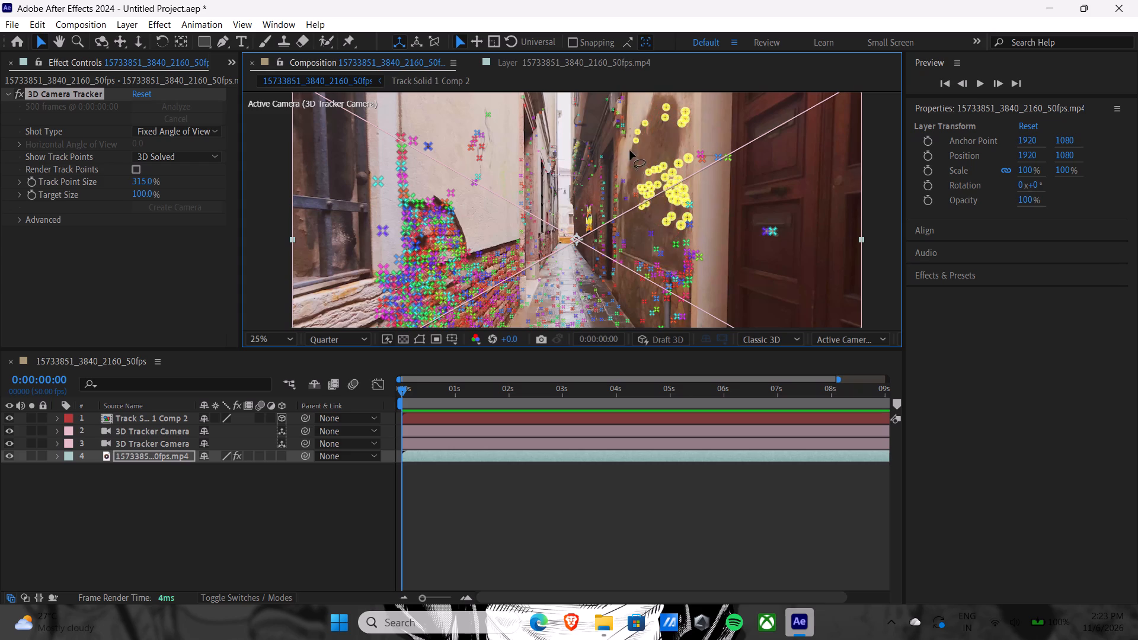
{"action": "left_click_drag", "start_coordinate": [630, 151], "coordinate": [683, 177]}
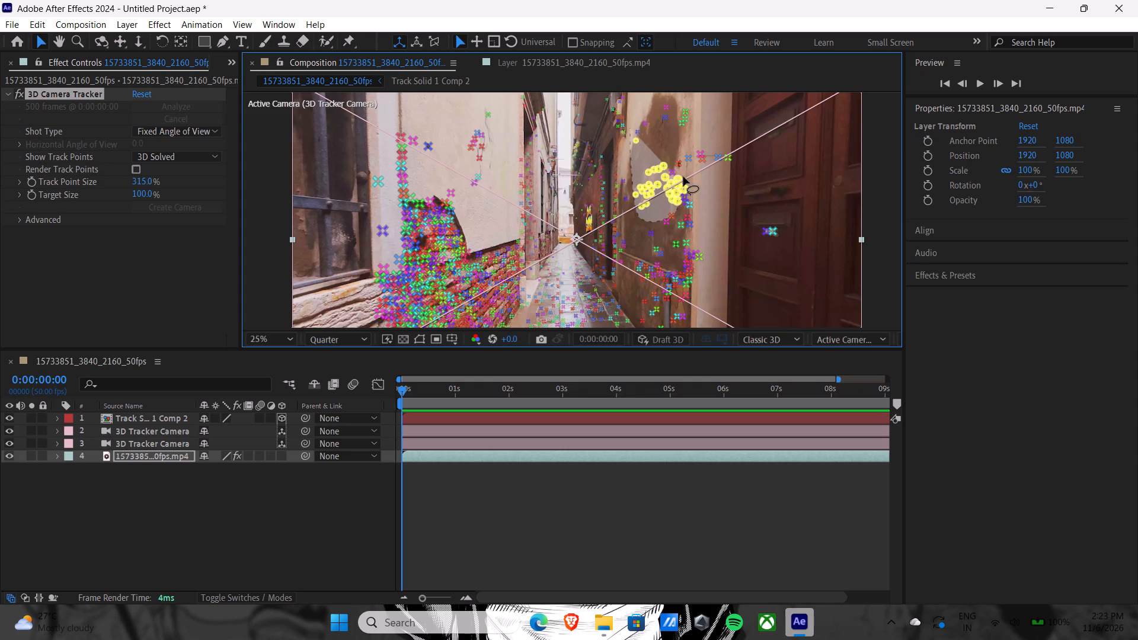
{"action": "left_click_drag", "start_coordinate": [683, 177], "coordinate": [661, 100]}
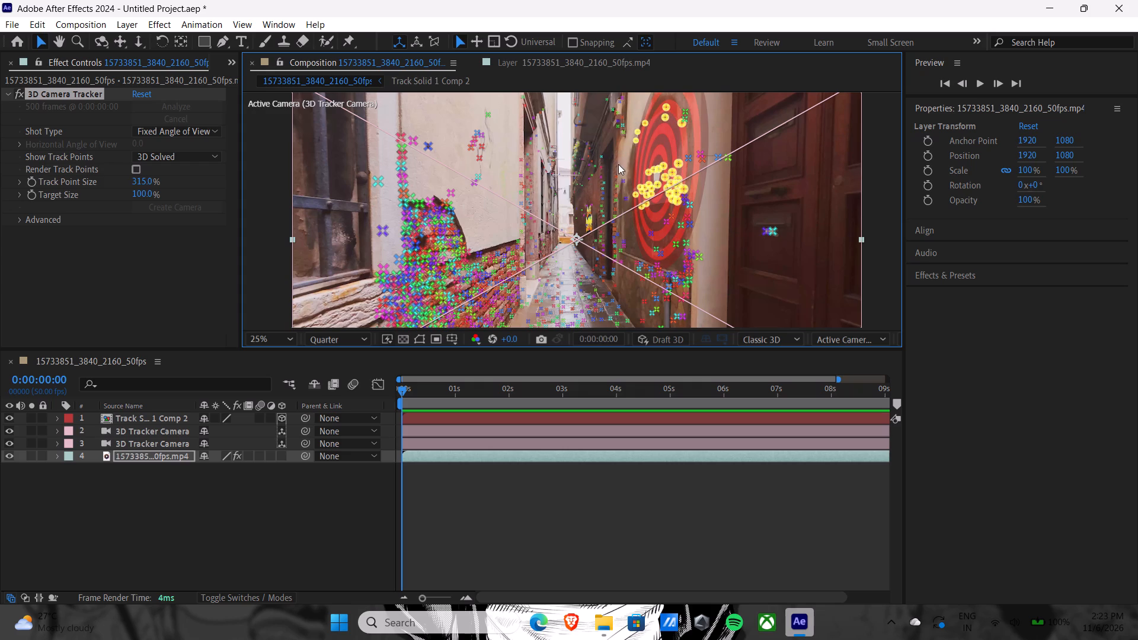
{"action": "right_click", "coordinate": [649, 158]}
{"action": "left_click", "coordinate": [664, 177]}
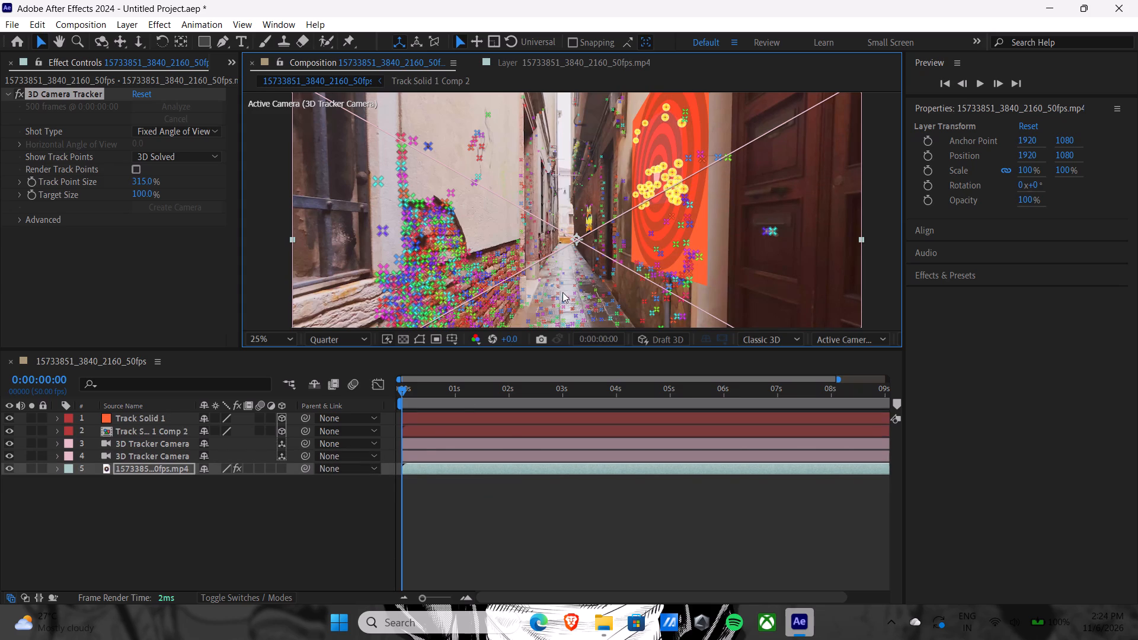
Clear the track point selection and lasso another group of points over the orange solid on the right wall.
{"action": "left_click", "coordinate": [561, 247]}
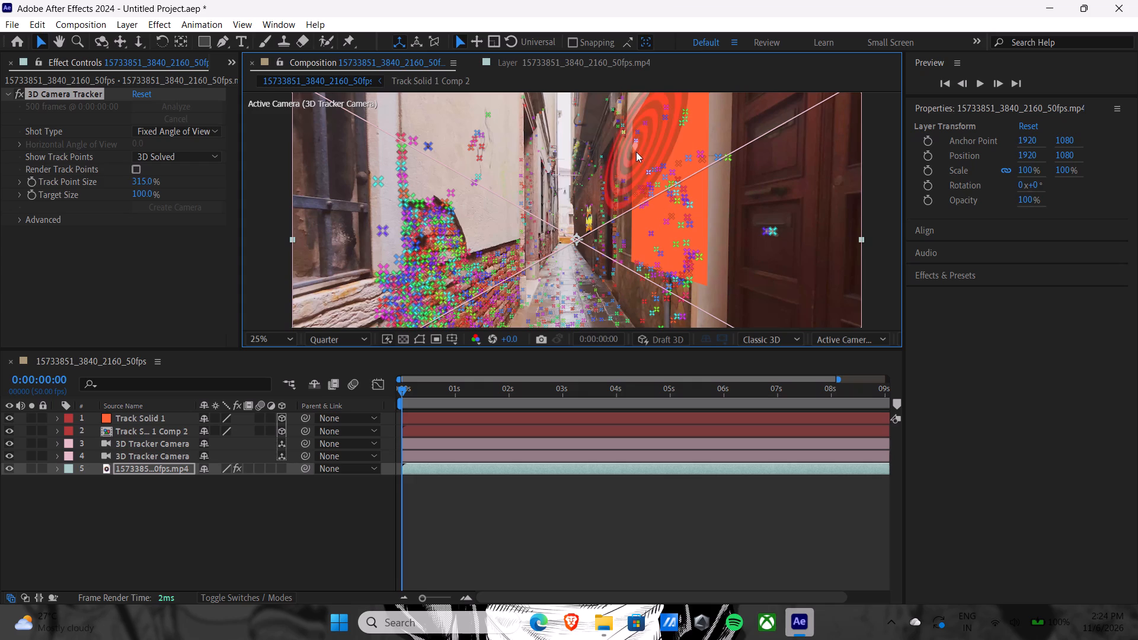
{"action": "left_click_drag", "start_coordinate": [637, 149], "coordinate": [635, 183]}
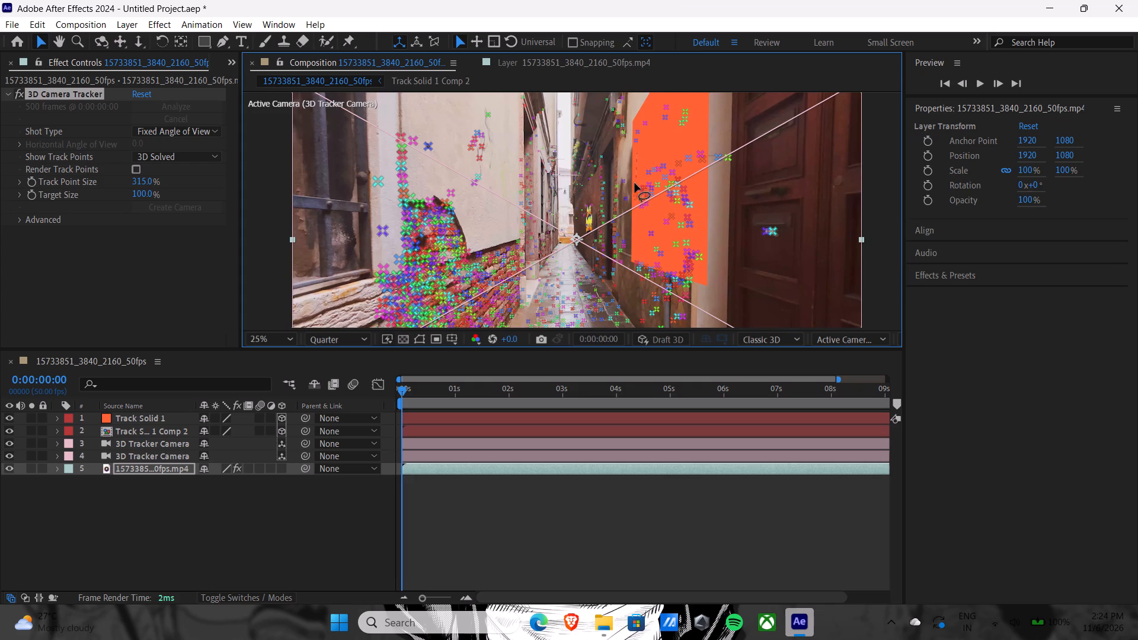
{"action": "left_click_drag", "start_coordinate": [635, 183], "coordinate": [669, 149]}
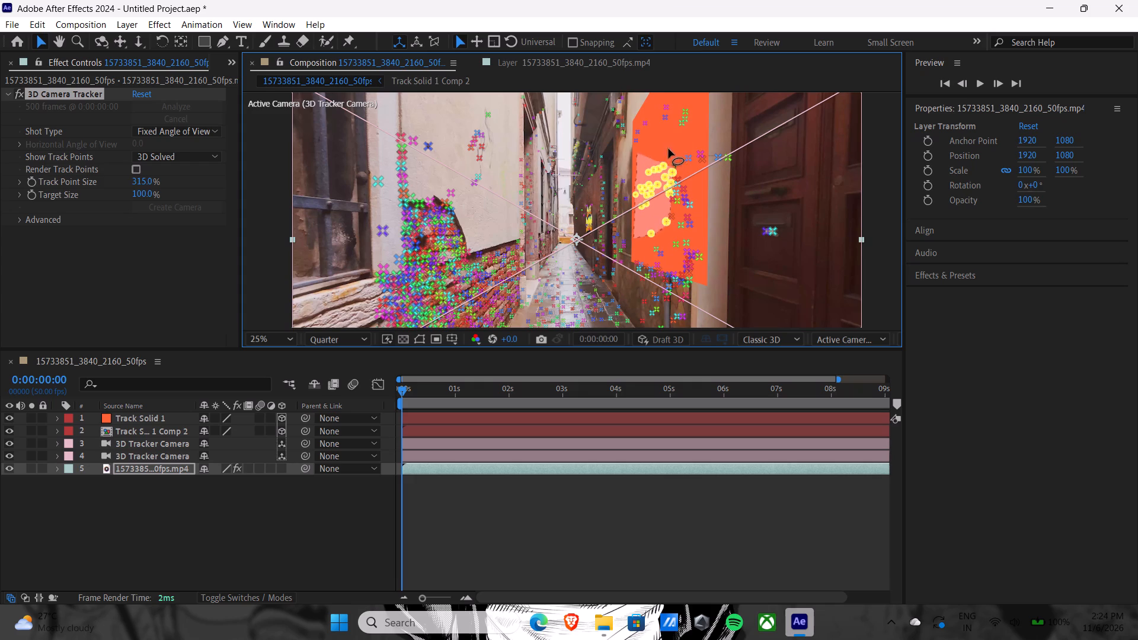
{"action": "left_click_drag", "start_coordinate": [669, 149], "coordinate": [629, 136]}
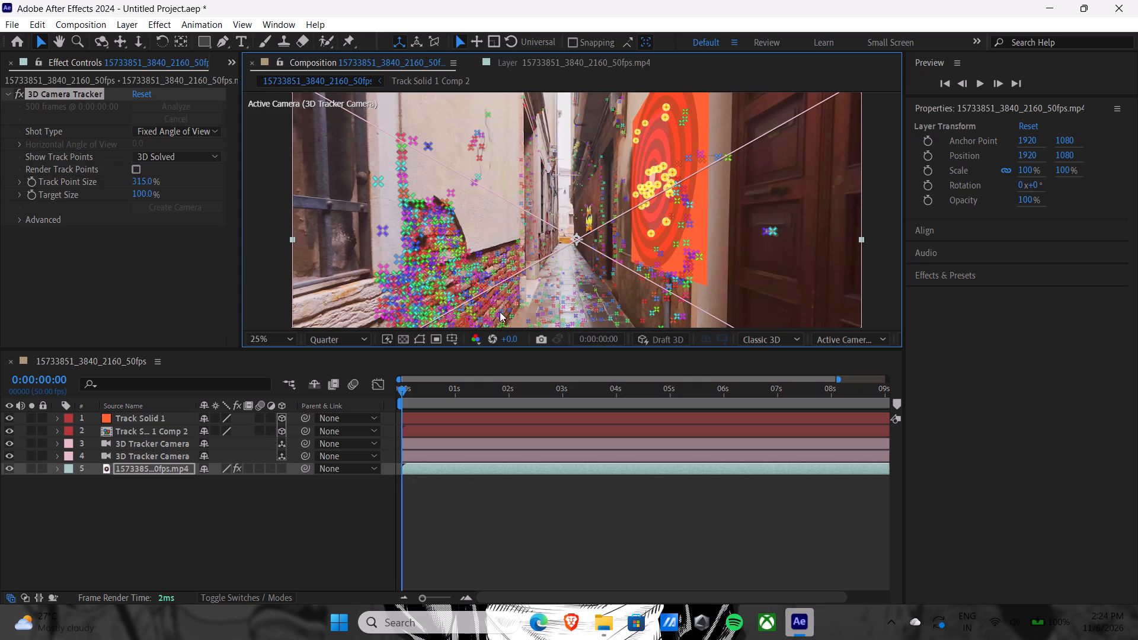
Pre-compose the Track Solid 1 layer as Track Solid 1 Comp 4, leaving all attributes in the alley composition.
{"action": "double_click", "coordinate": [144, 417]}
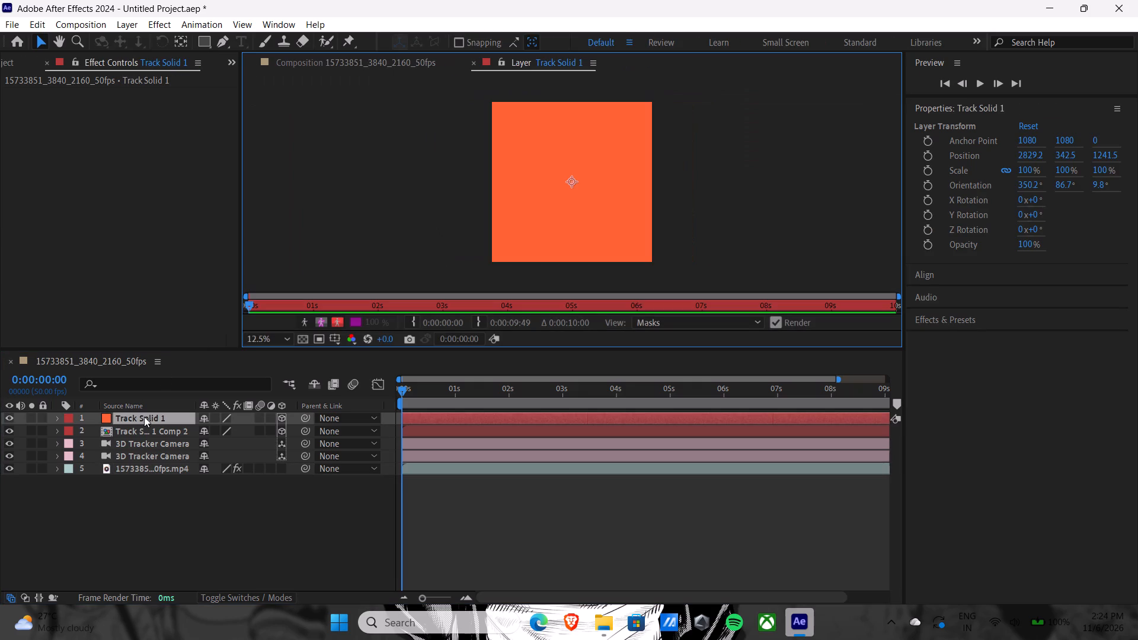
{"action": "right_click", "coordinate": [144, 417]}
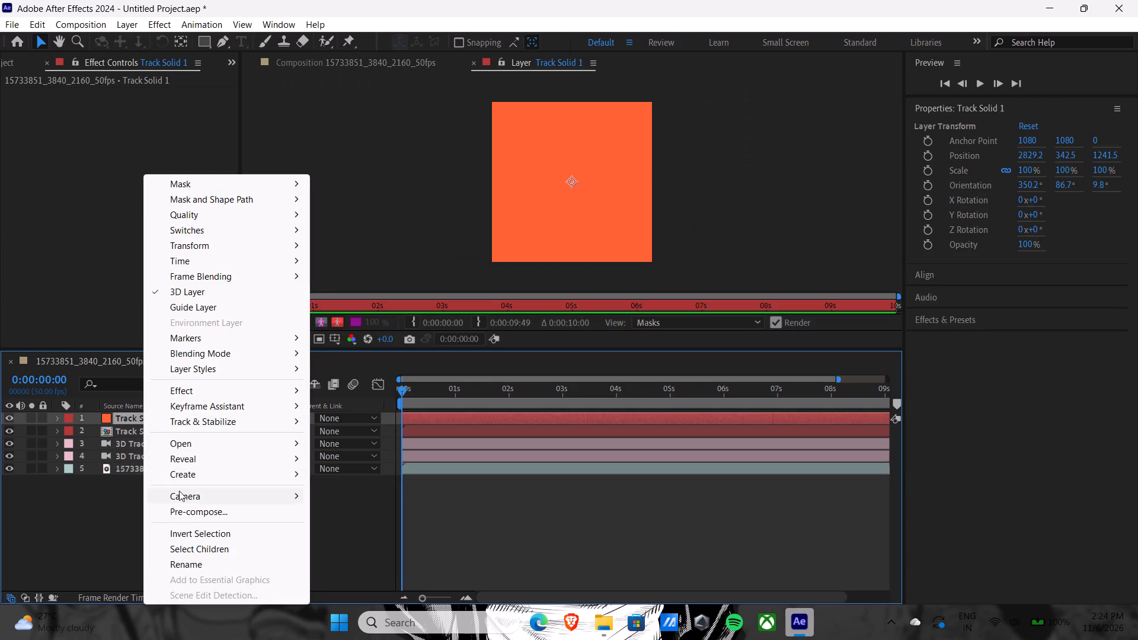
{"action": "left_click", "coordinate": [172, 510]}
{"action": "left_click", "coordinate": [882, 522]}
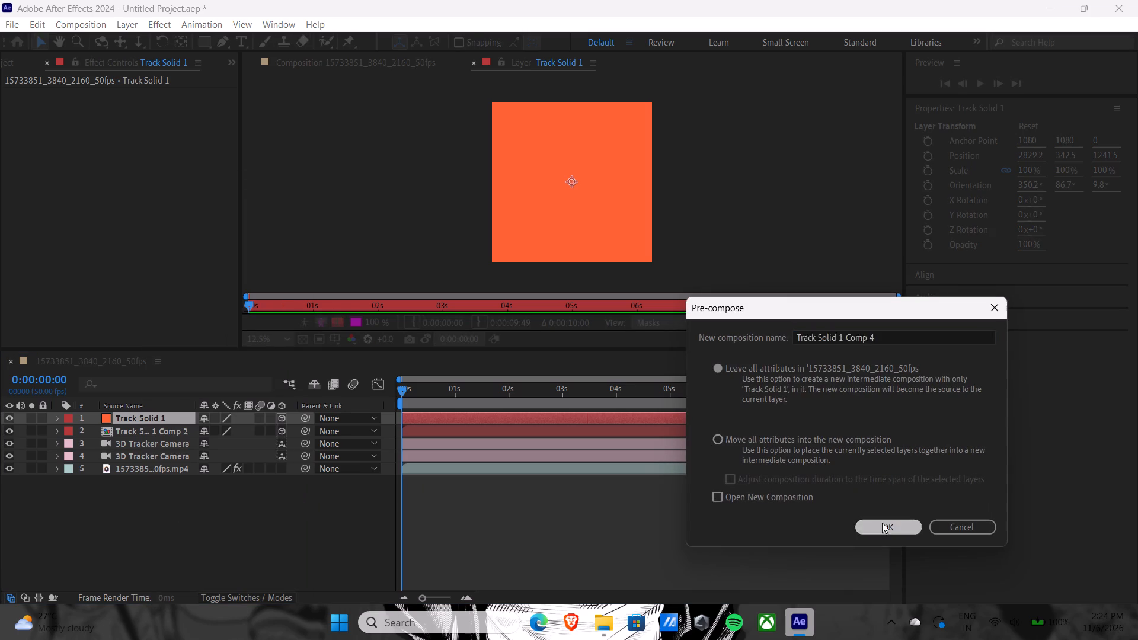
Open Track Solid 1 Comp 4 and add the png 2 graffiti image from the Pictures folder at its centre, above the solid.
{"action": "double_click", "coordinate": [152, 417]}
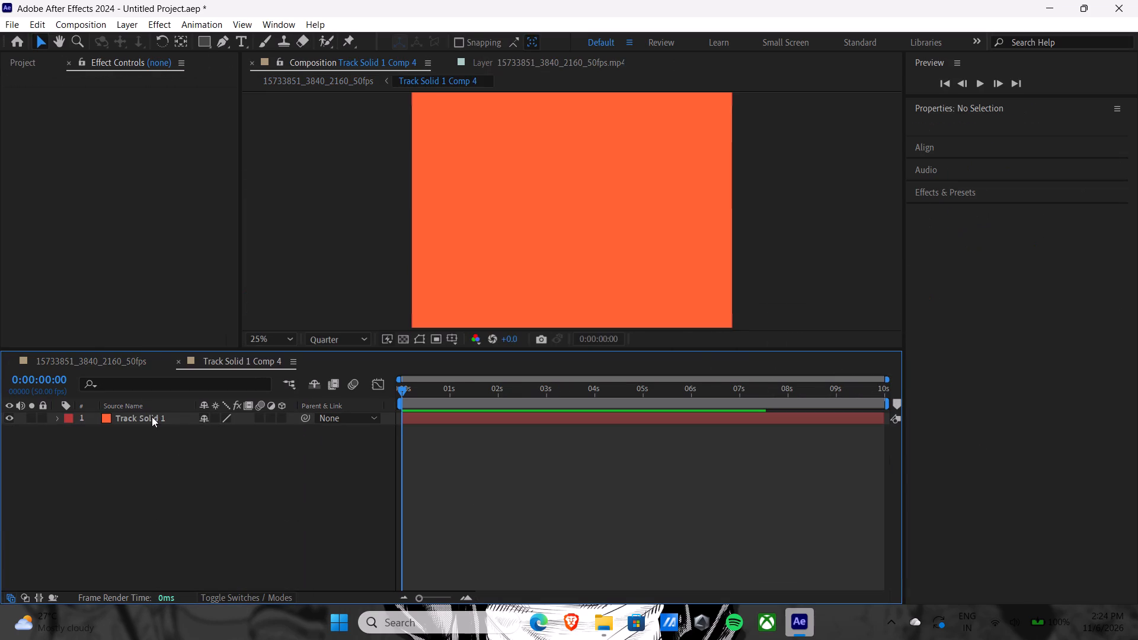
{"action": "left_click", "coordinate": [603, 616]}
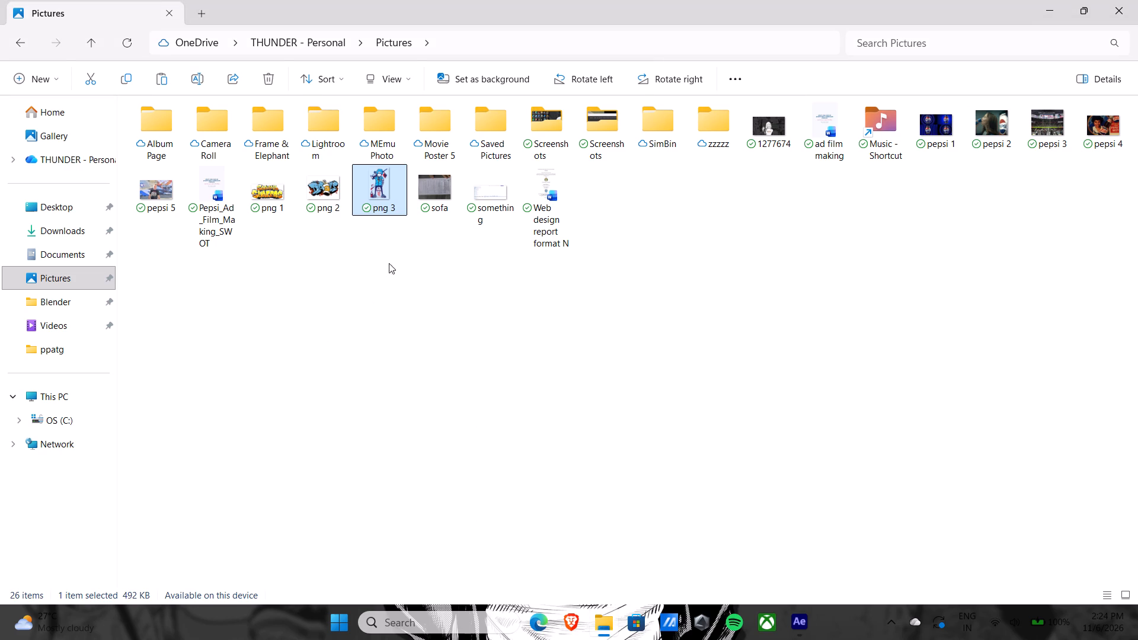
{"action": "left_click_drag", "start_coordinate": [262, 199], "coordinate": [836, 620]}
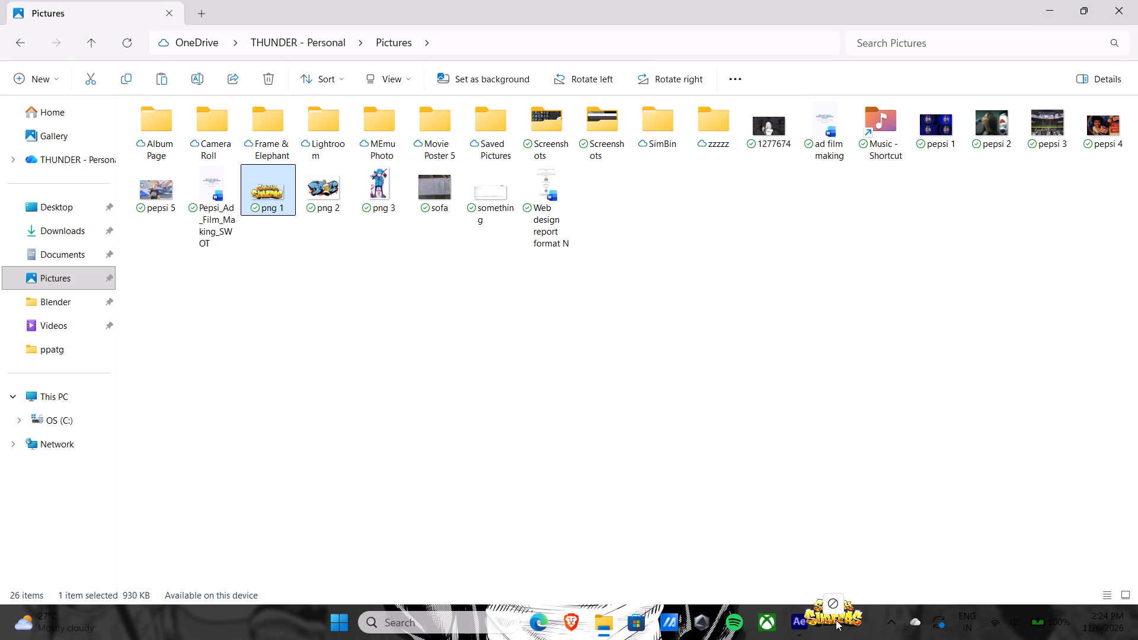
{"action": "left_click_drag", "start_coordinate": [836, 620], "coordinate": [358, 464]}
{"action": "left_click_drag", "start_coordinate": [319, 203], "coordinate": [801, 631]}
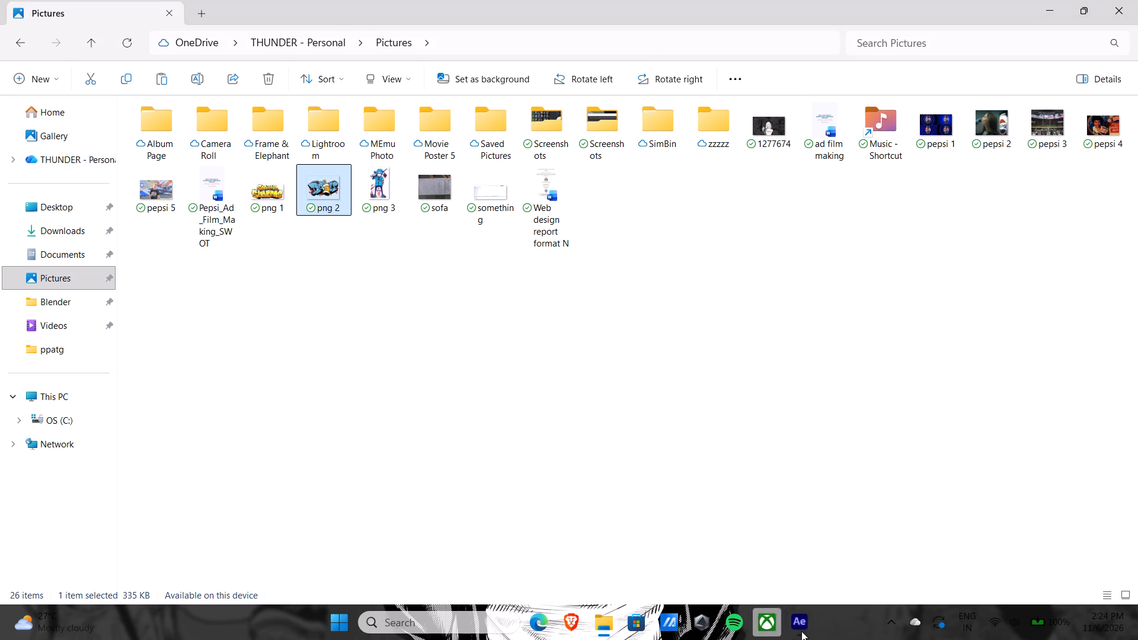
{"action": "left_click_drag", "start_coordinate": [801, 631], "coordinate": [578, 219]}
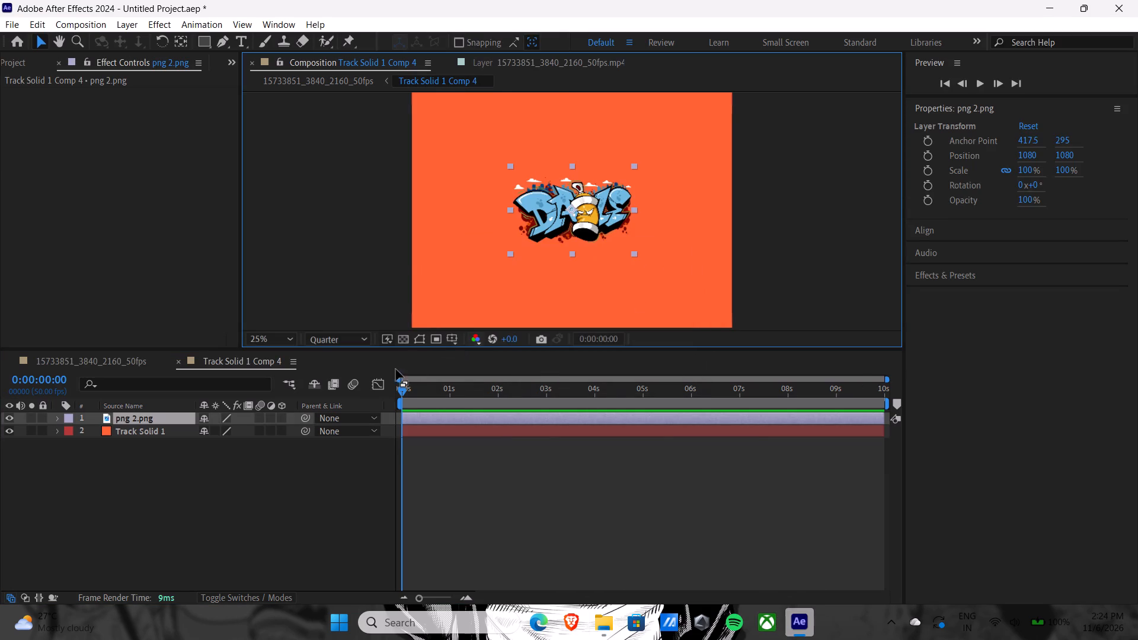
In the alley composition, move Track Solid 1 Comp 4 along the right wall to a position of about 2816.6, 594.5, 1424.
{"action": "left_click", "coordinate": [118, 360]}
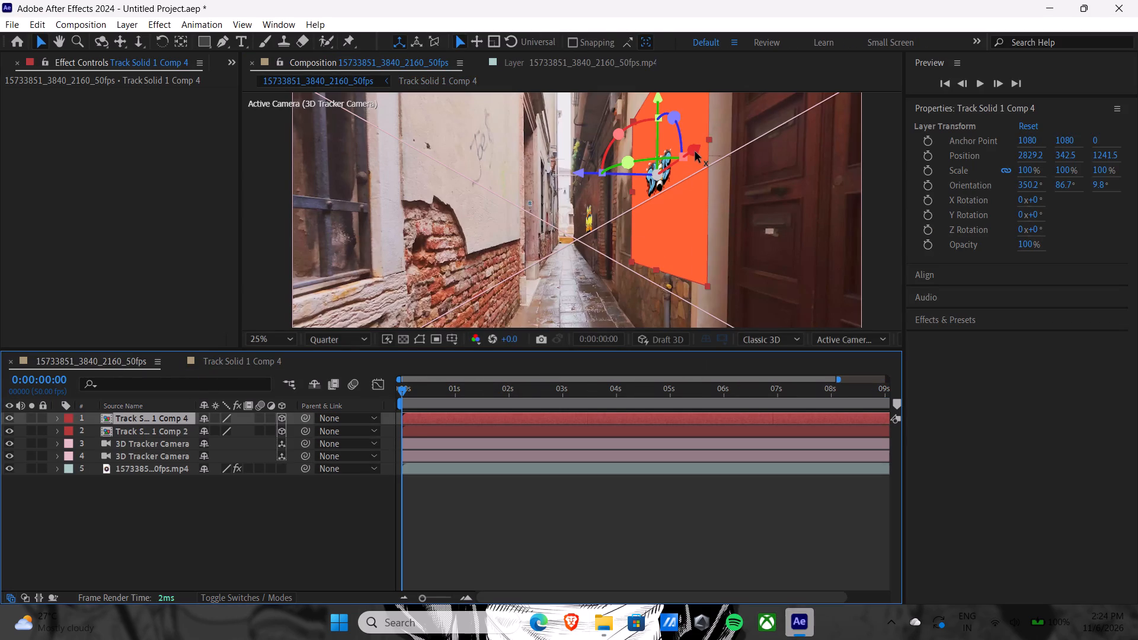
{"action": "left_click_drag", "start_coordinate": [695, 152], "coordinate": [683, 154]}
{"action": "left_click_drag", "start_coordinate": [650, 101], "coordinate": [650, 119]}
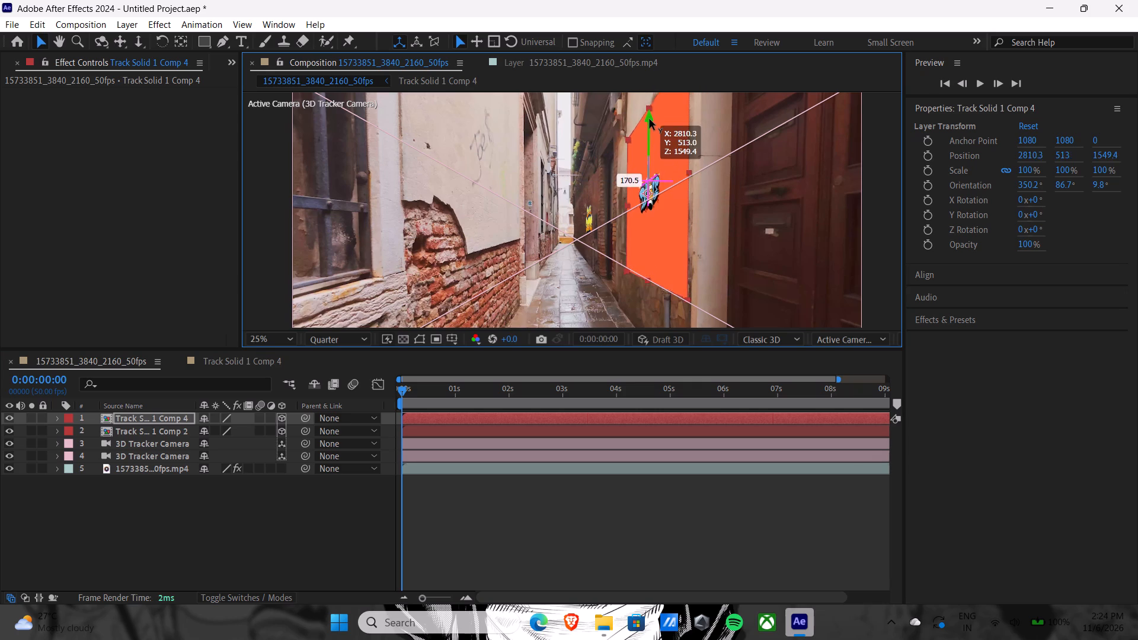
{"action": "left_click_drag", "start_coordinate": [650, 119], "coordinate": [650, 123]}
{"action": "left_click_drag", "start_coordinate": [683, 186], "coordinate": [690, 185]}
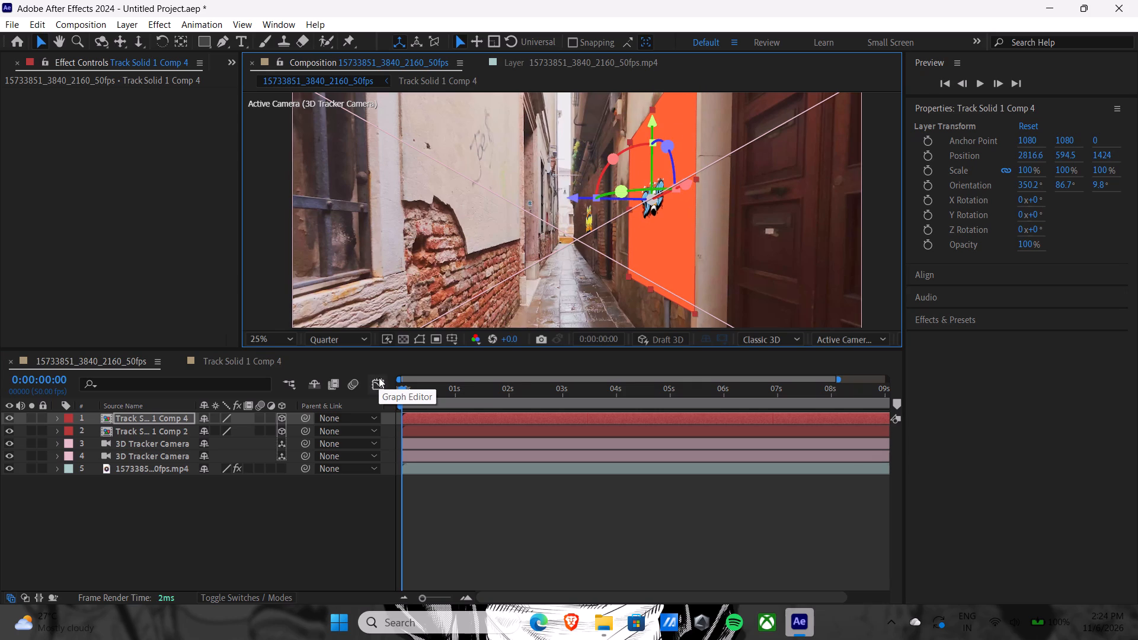
Hide the orange Track Solid 1 layer inside Track Solid 1 Comp 4, leaving only the png 2 graffiti visible.
{"action": "left_click", "coordinate": [135, 417]}
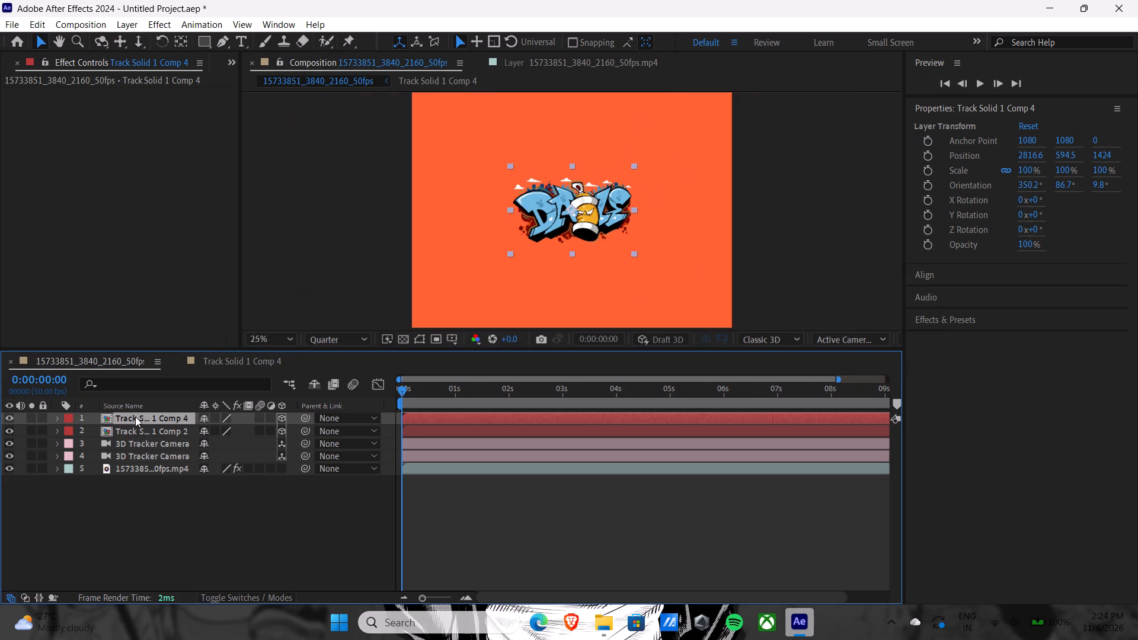
{"action": "left_click", "coordinate": [135, 417]}
{"action": "left_click", "coordinate": [11, 430]}
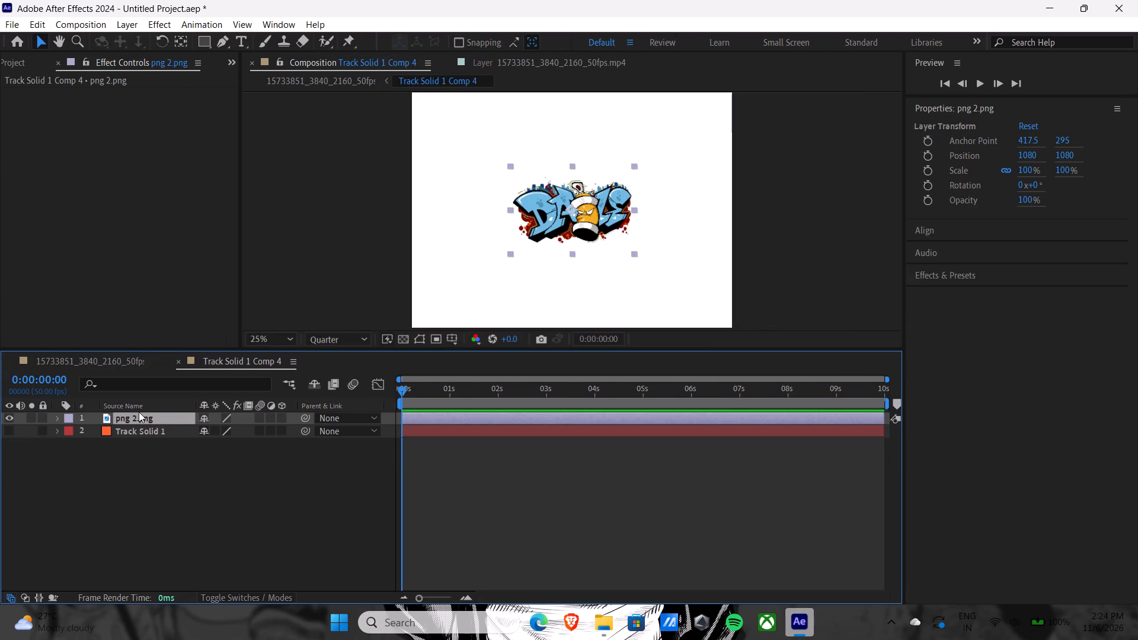
{"action": "double_click", "coordinate": [141, 417]}
{"action": "double_click", "coordinate": [142, 417]}
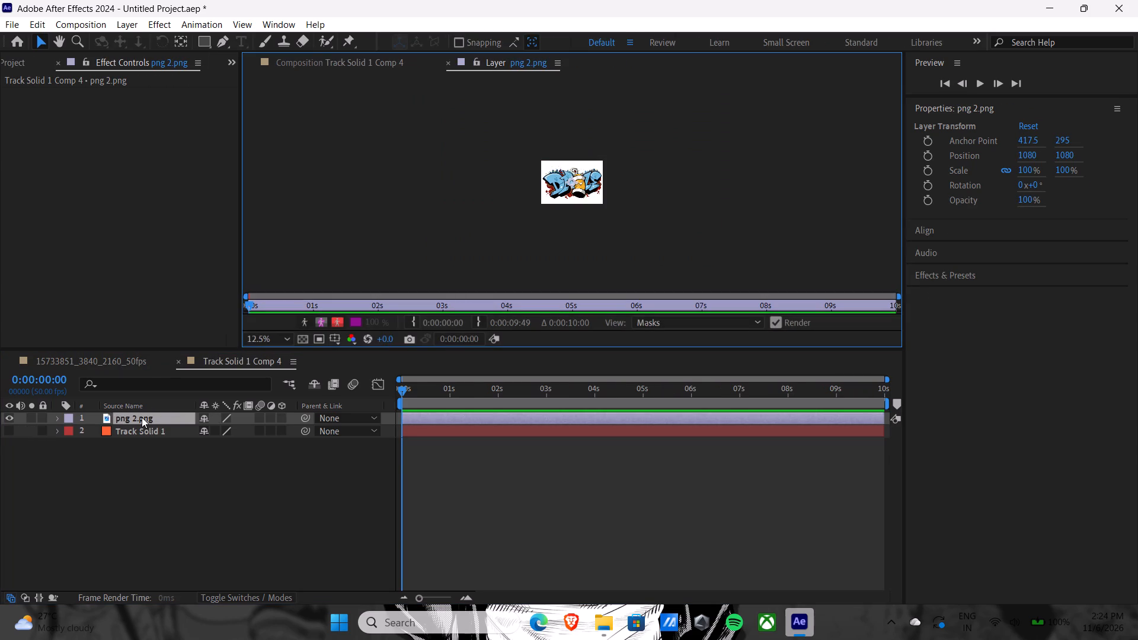
Return to the alley composition, close the footage layer view, and play a preview to check the graffiti on the walls.
{"action": "left_click", "coordinate": [120, 359]}
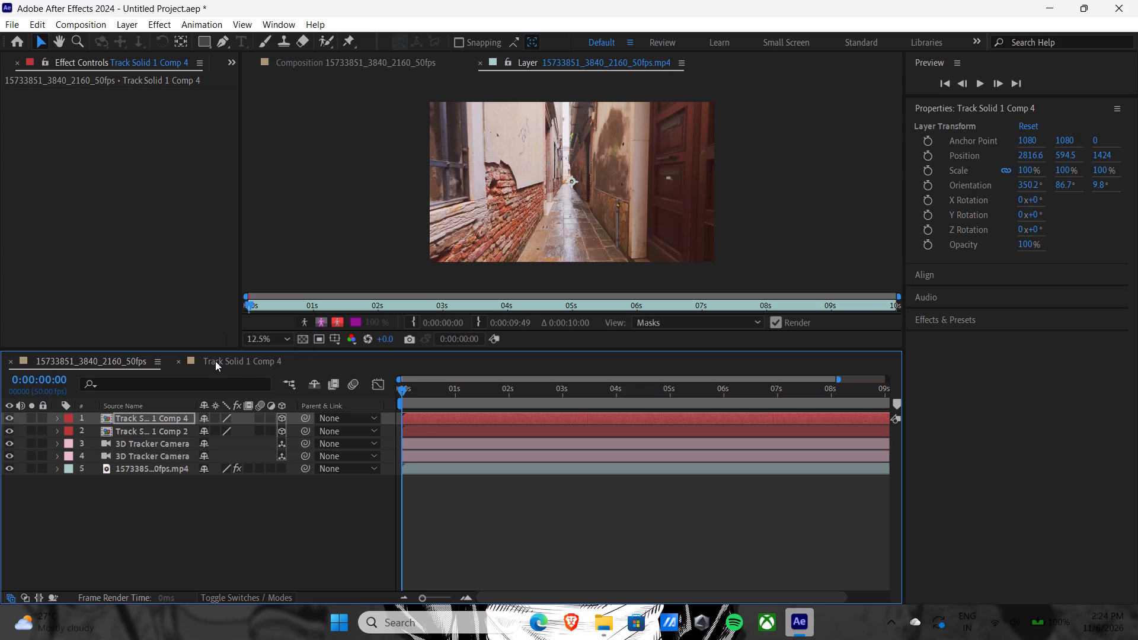
{"action": "left_click", "coordinate": [481, 60]}
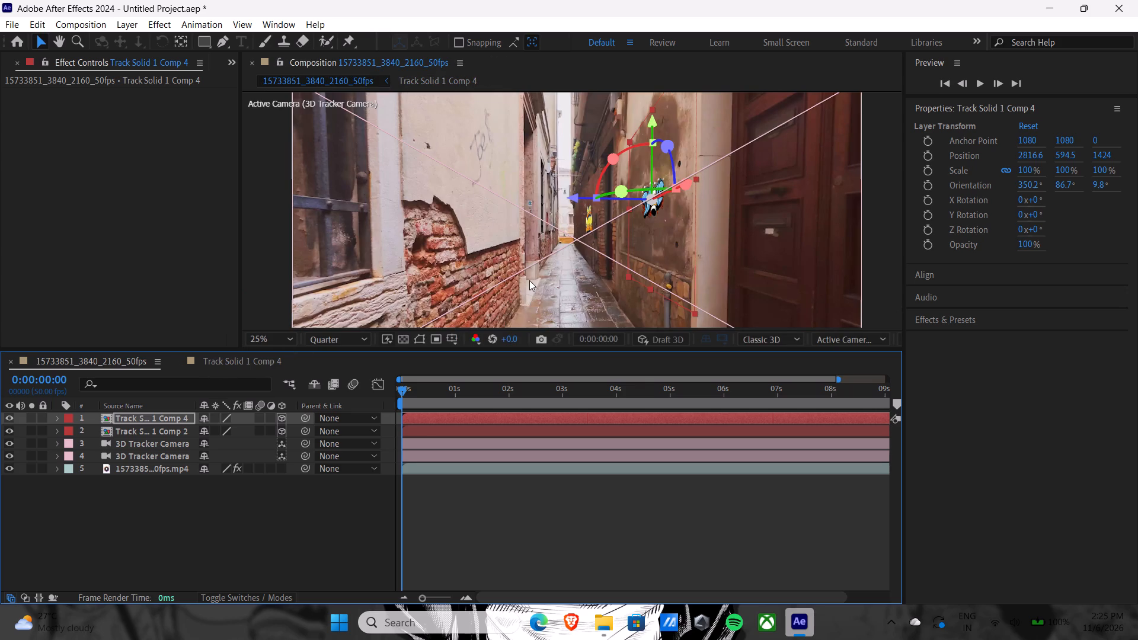
{"action": "key", "text": "space"}
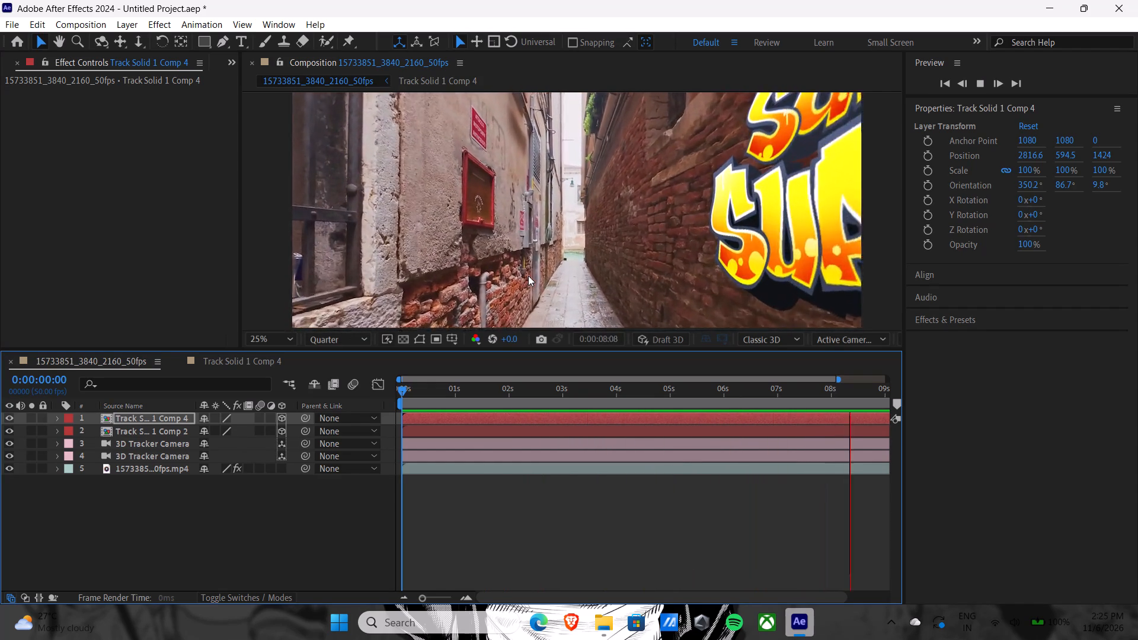
{"action": "key", "text": "space"}
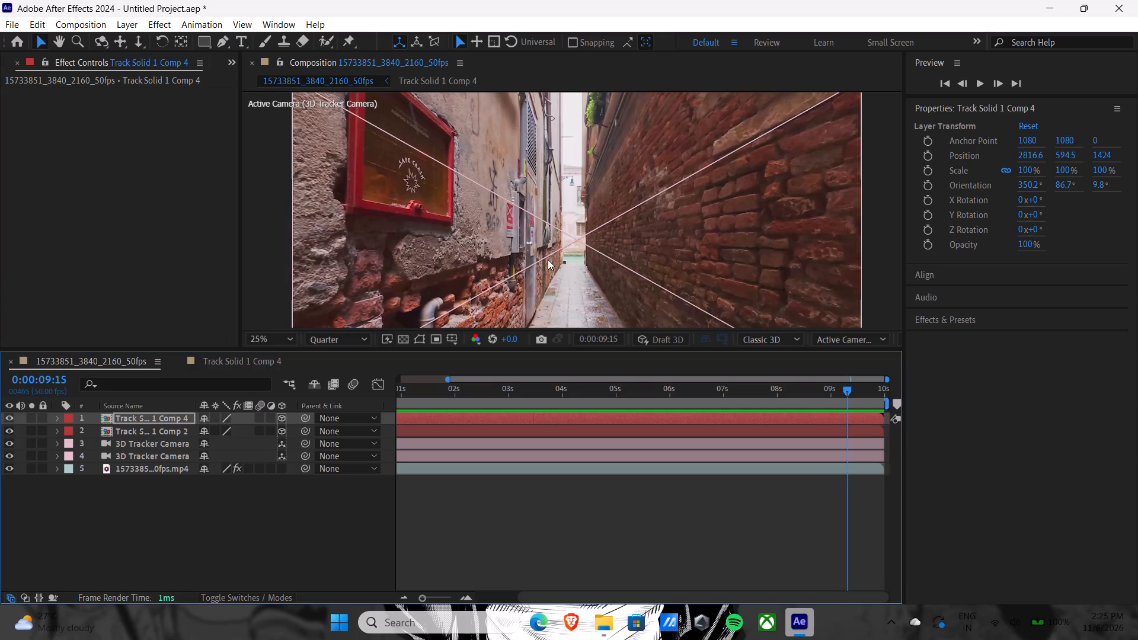
Select the alley footage layer to bring up its 3D Camera Tracker settings.
{"action": "left_click", "coordinate": [84, 60]}
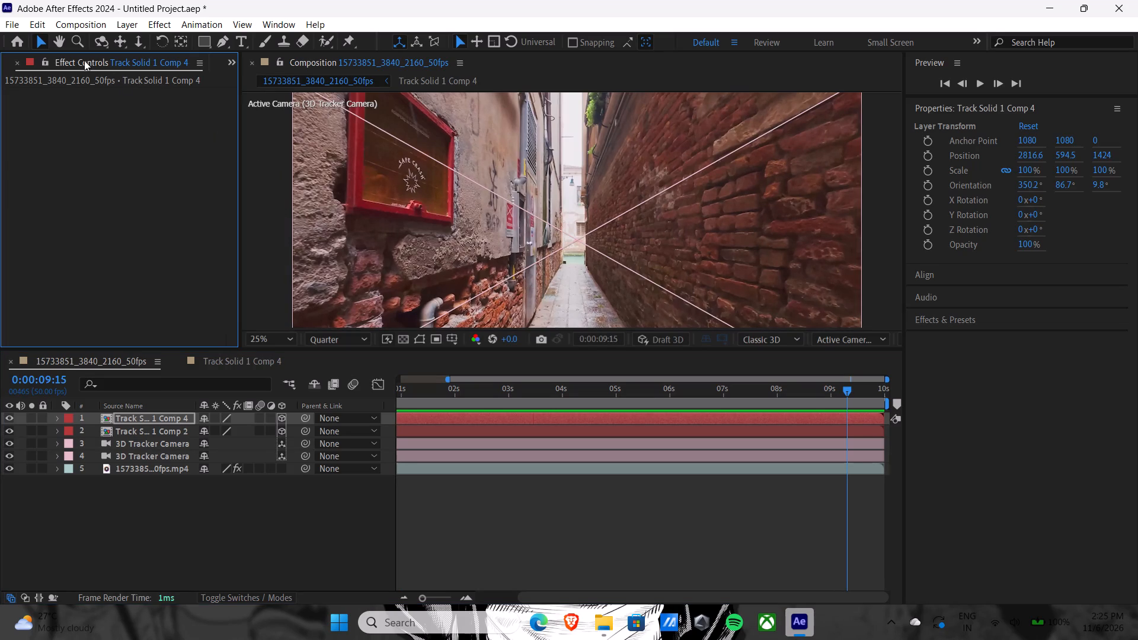
{"action": "left_click", "coordinate": [143, 240]}
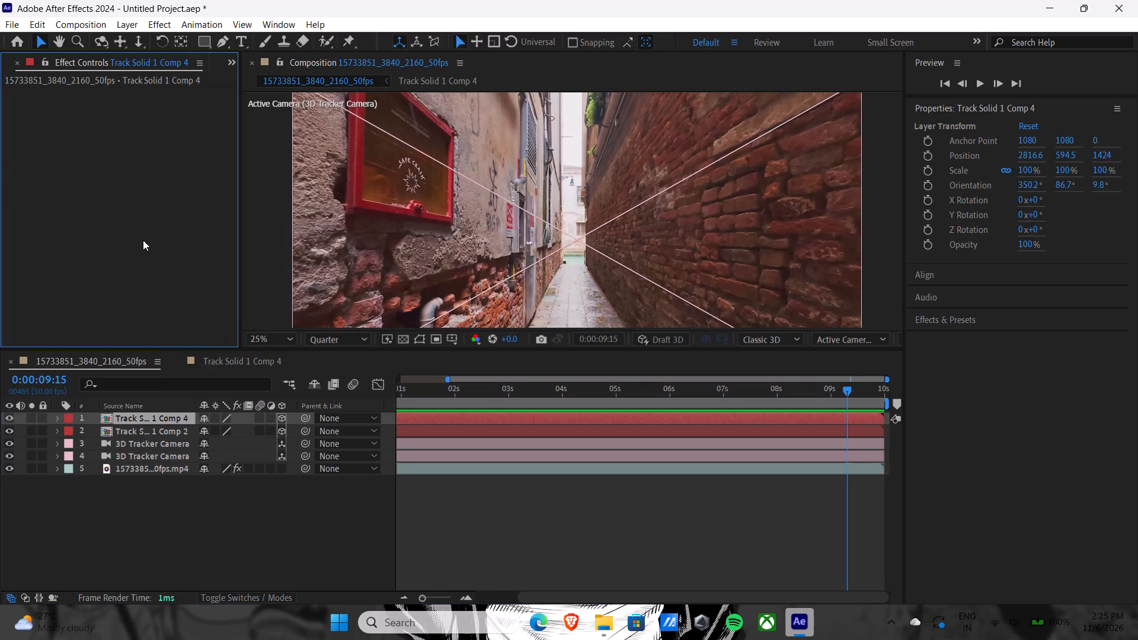
{"action": "left_click", "coordinate": [159, 219]}
{"action": "left_click", "coordinate": [144, 454]}
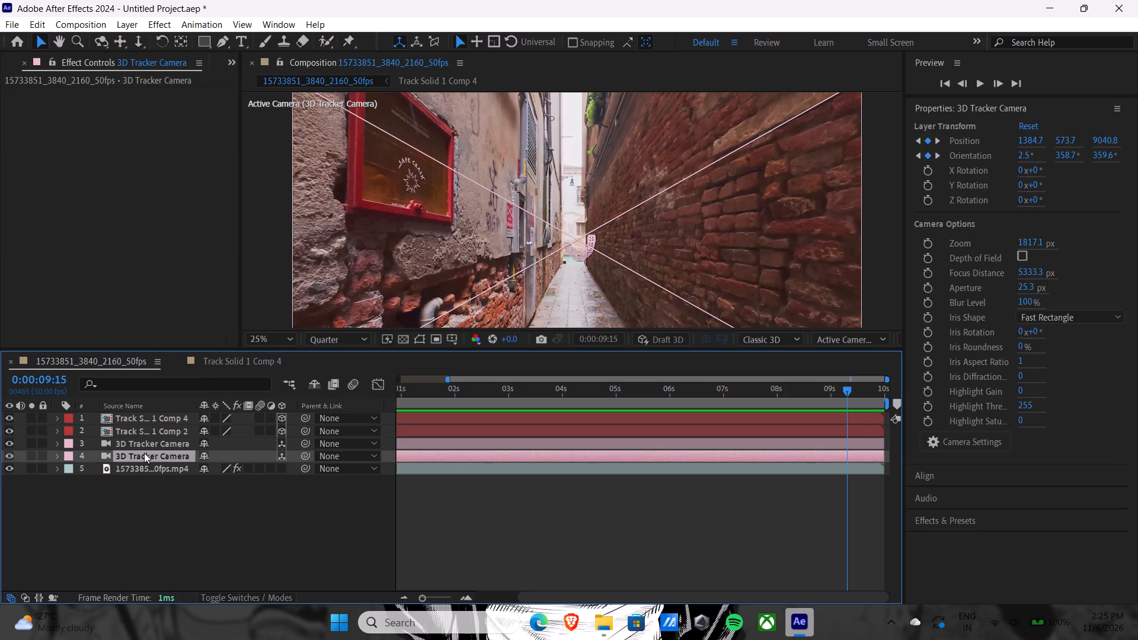
{"action": "left_click", "coordinate": [142, 444]}
{"action": "left_click", "coordinate": [141, 471]}
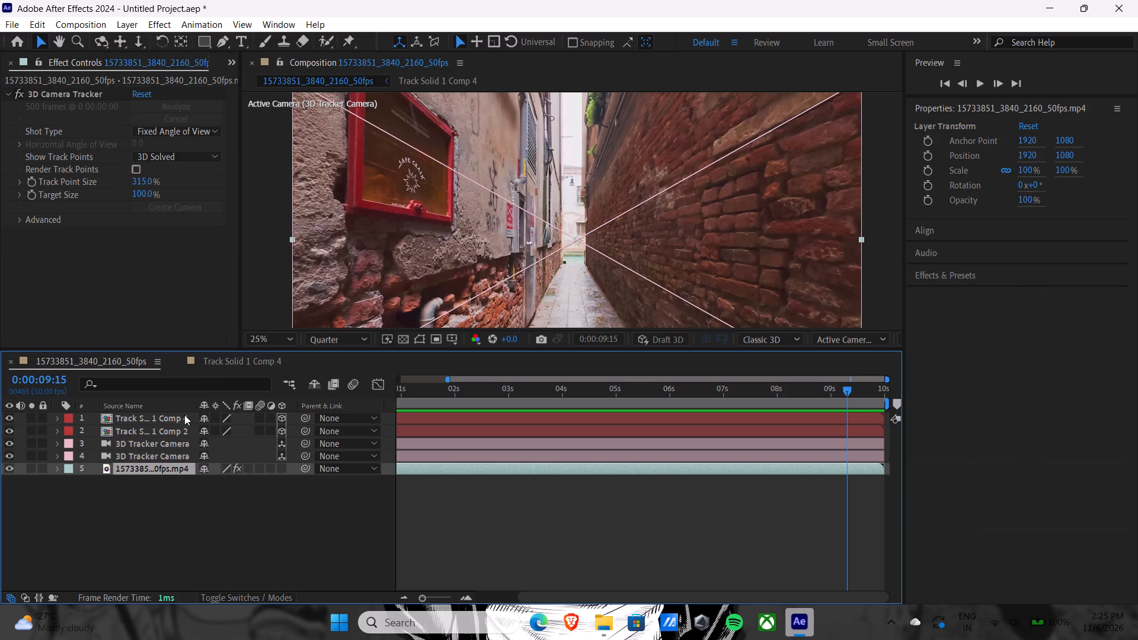
Set the 3D Camera Tracker's Track Point Size to 310%.
{"action": "left_click", "coordinate": [143, 181]}
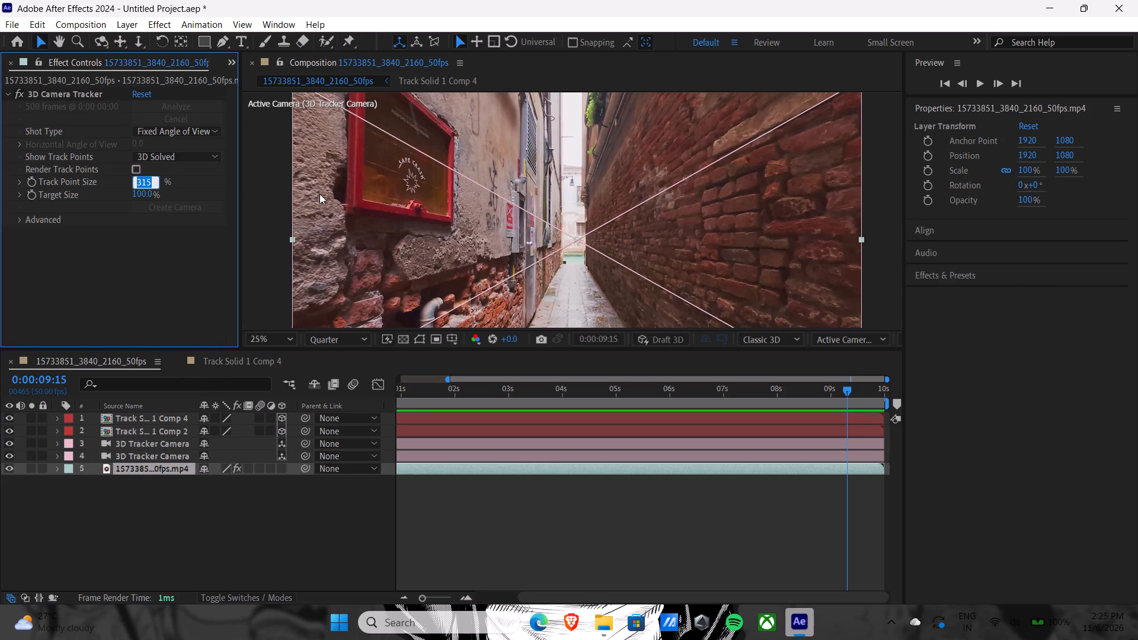
{"action": "key", "text": "BackSpace"}
{"action": "type", "text": "310"}
{"action": "key", "text": "Return"}
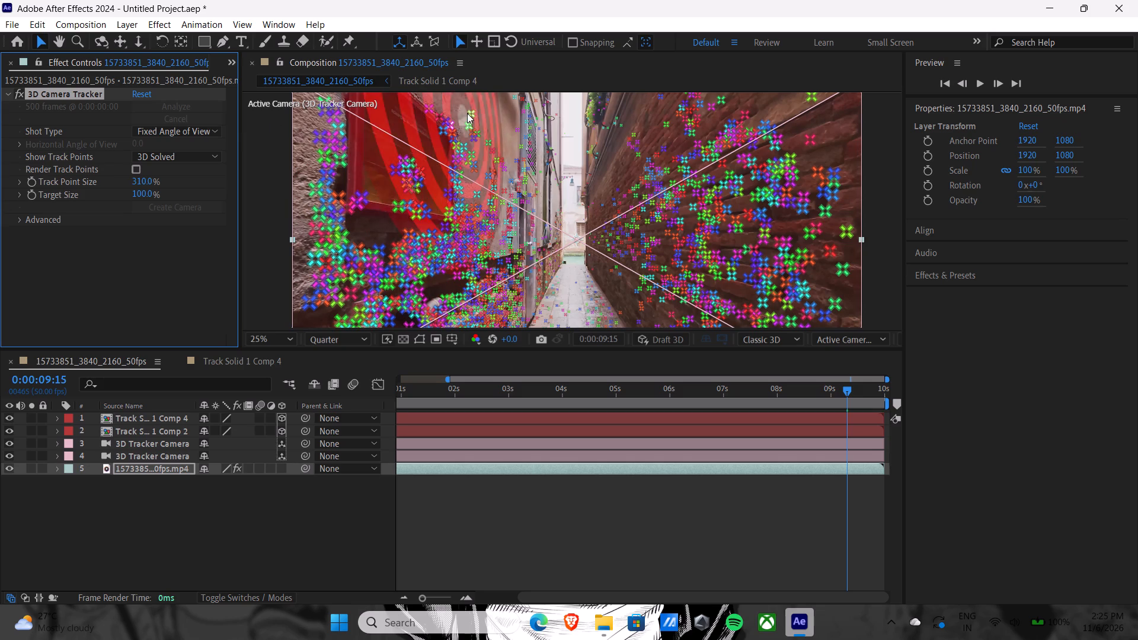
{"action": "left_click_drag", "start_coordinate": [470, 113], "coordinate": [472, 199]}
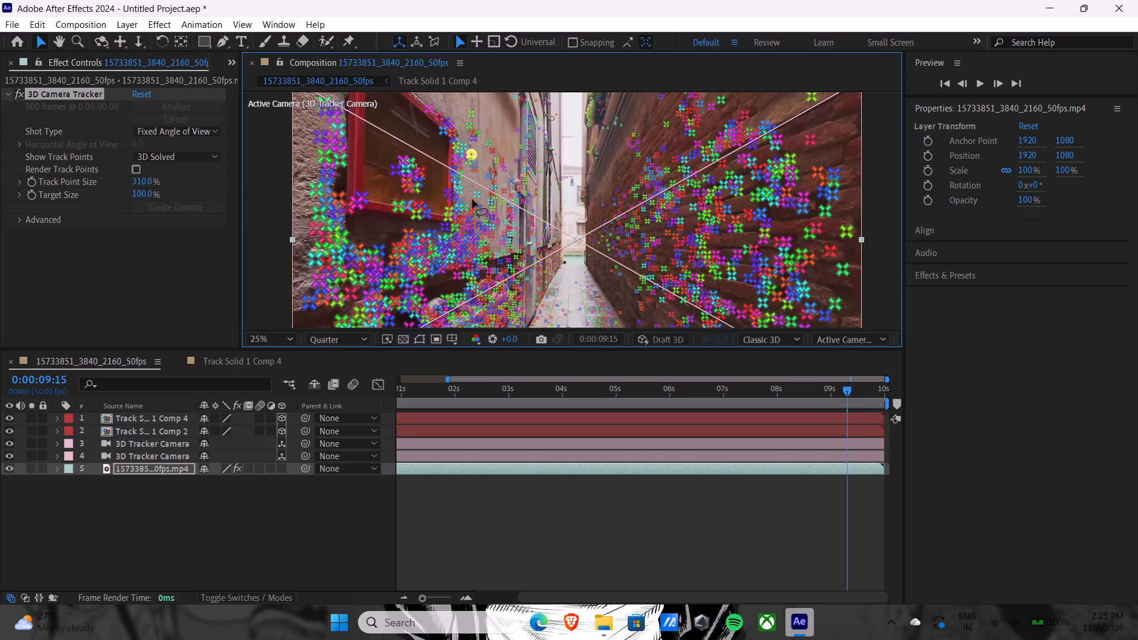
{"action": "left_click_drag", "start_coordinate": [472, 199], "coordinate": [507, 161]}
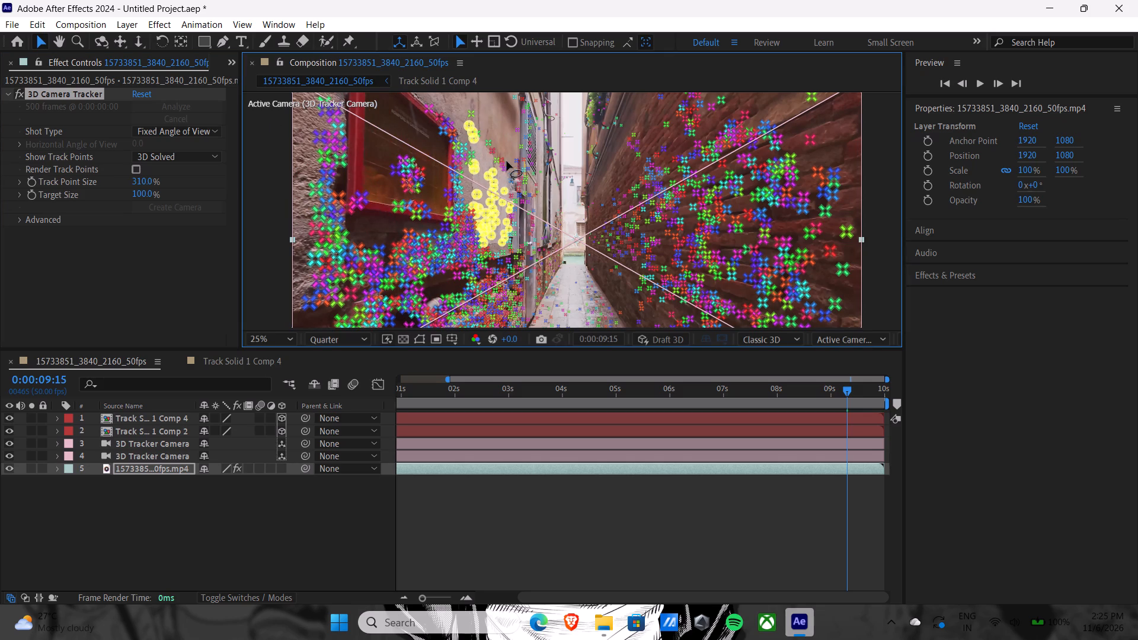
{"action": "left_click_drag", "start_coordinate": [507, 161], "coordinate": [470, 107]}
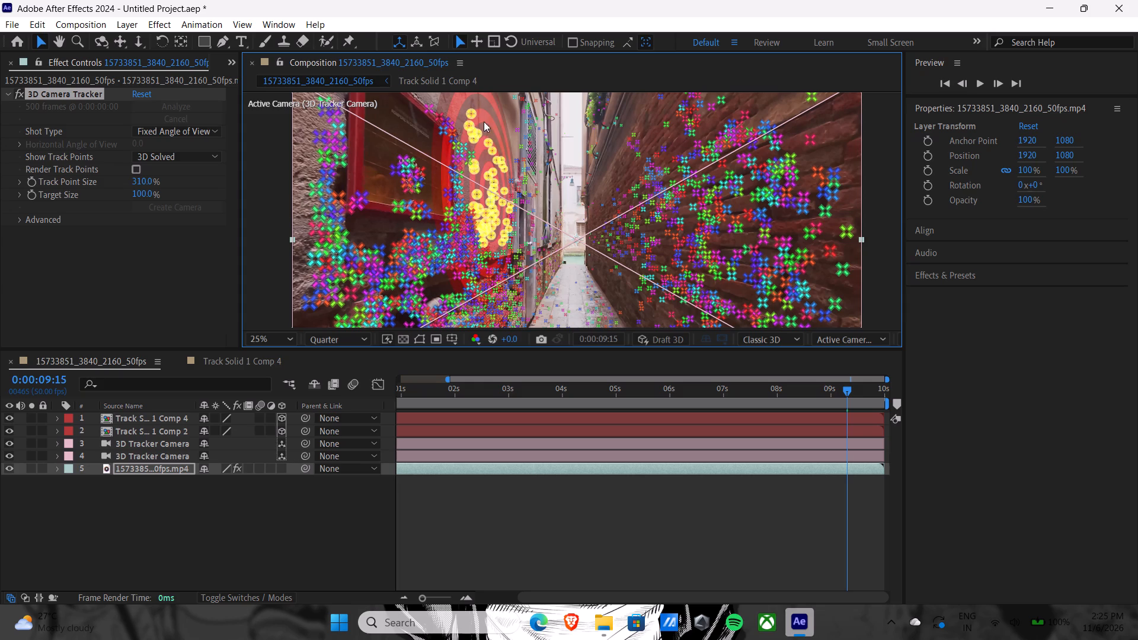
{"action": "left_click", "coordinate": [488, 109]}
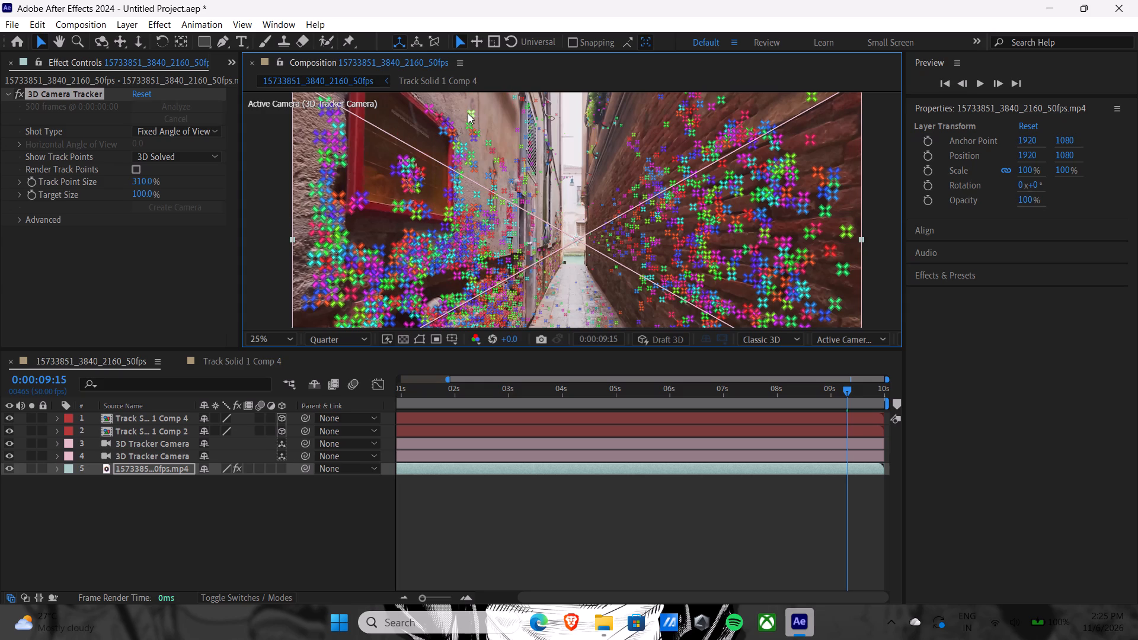
Select the track points on the left wall just beyond the red window and create a solid from them.
{"action": "left_click_drag", "start_coordinate": [470, 113], "coordinate": [470, 243]}
{"action": "left_click_drag", "start_coordinate": [470, 243], "coordinate": [512, 168]}
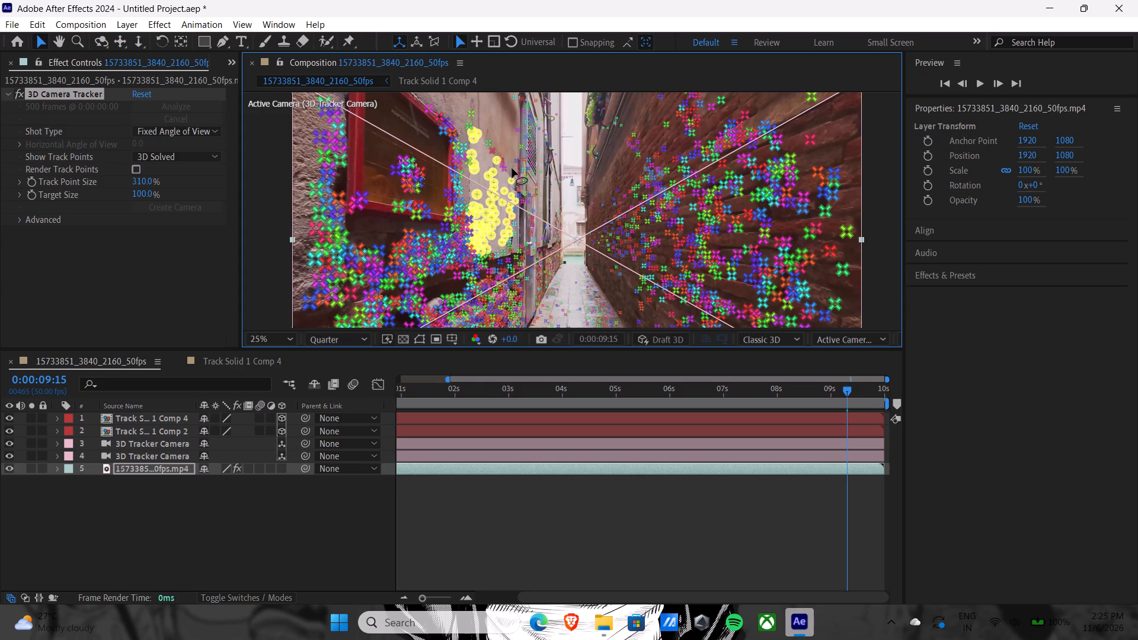
{"action": "left_click_drag", "start_coordinate": [512, 168], "coordinate": [512, 141]}
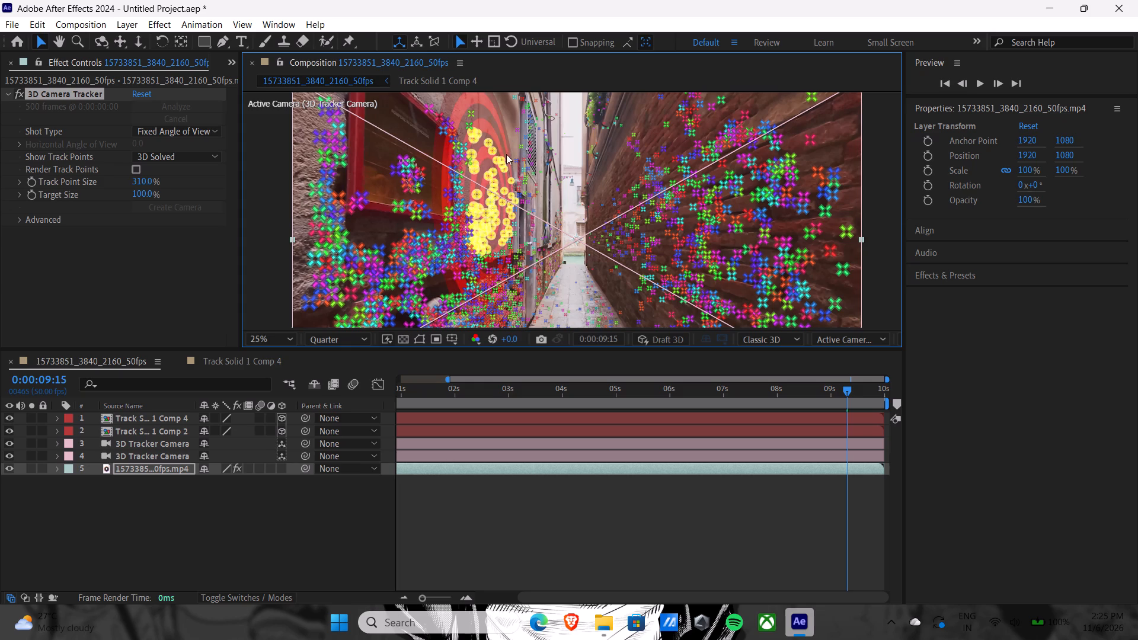
{"action": "right_click", "coordinate": [499, 169]}
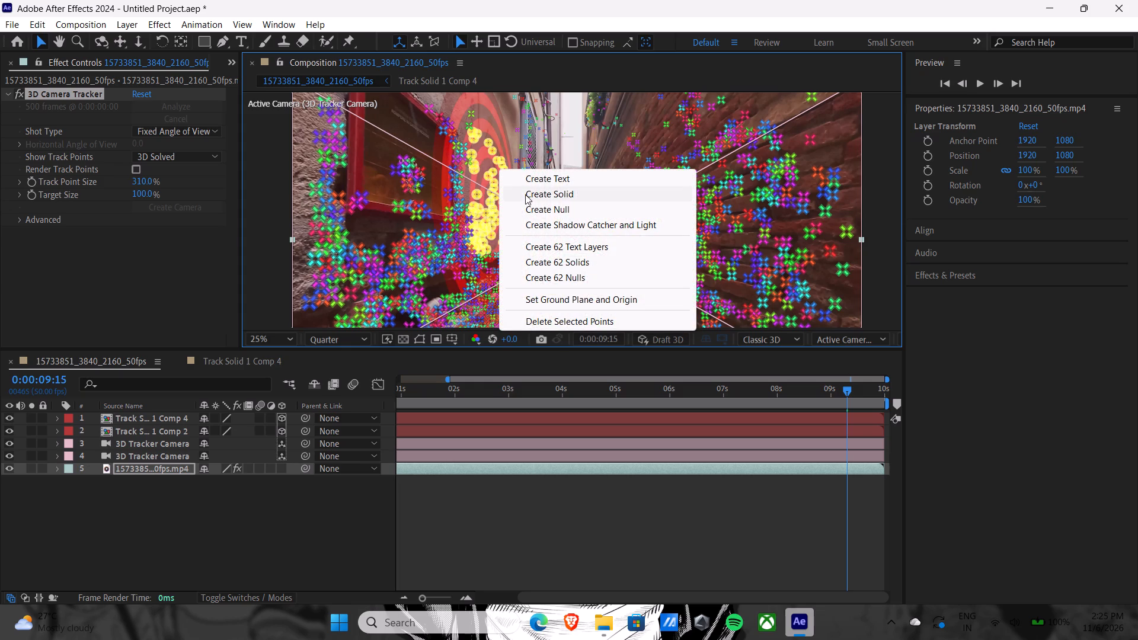
{"action": "left_click", "coordinate": [526, 198]}
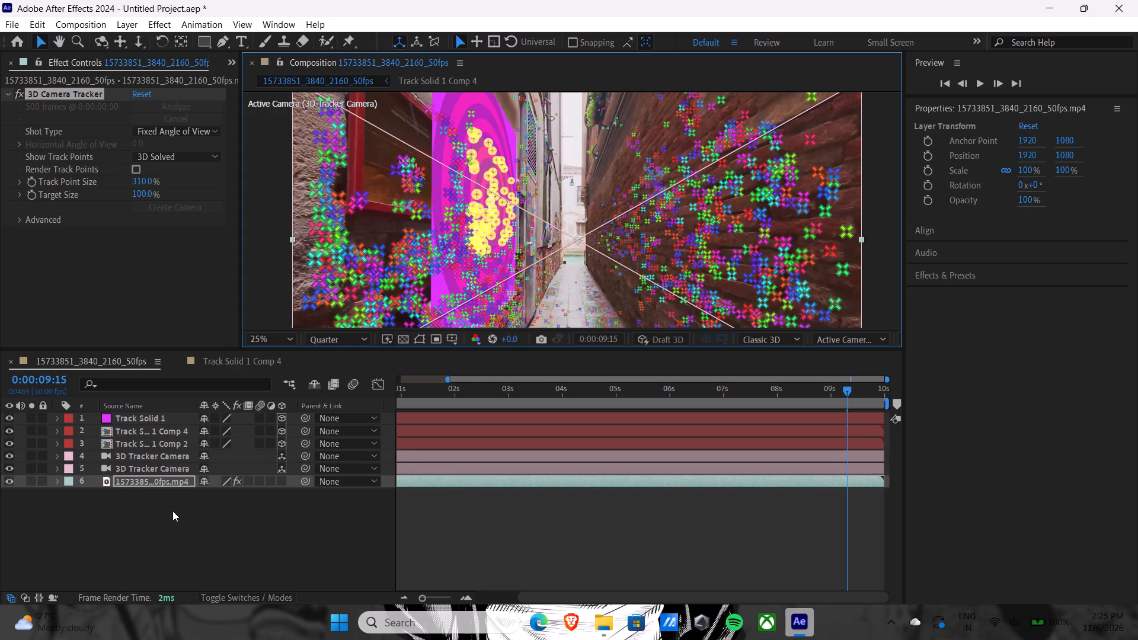
Pre-compose the new magenta Track Solid 1 layer, keeping the suggested settings.
{"action": "left_click", "coordinate": [154, 415]}
{"action": "right_click", "coordinate": [154, 415]}
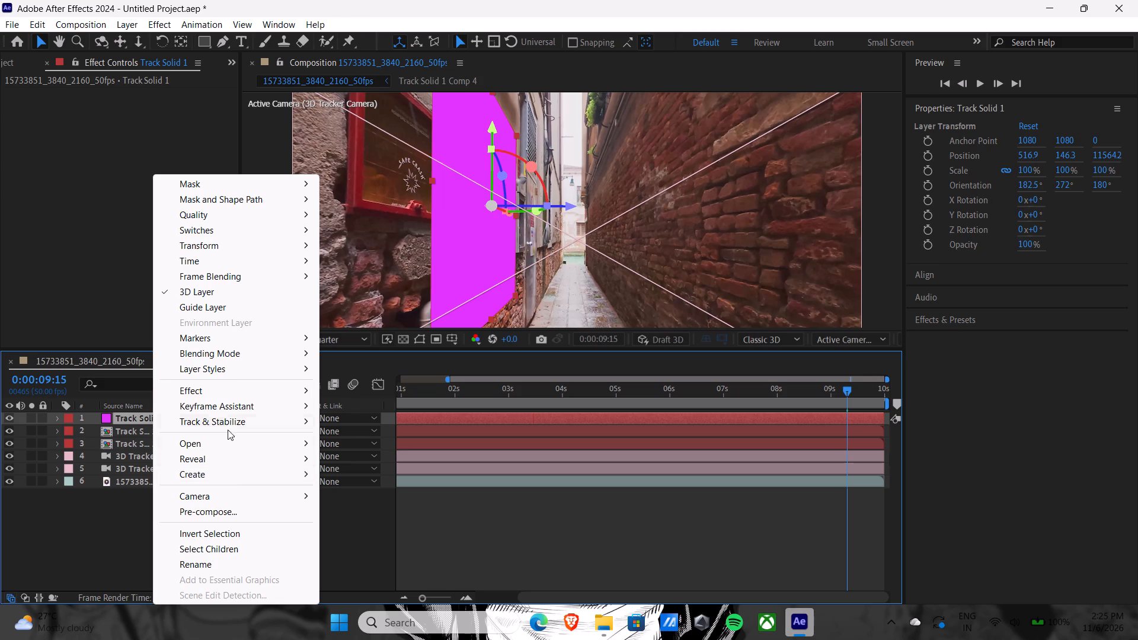
{"action": "left_click", "coordinate": [244, 512]}
{"action": "left_click", "coordinate": [888, 532]}
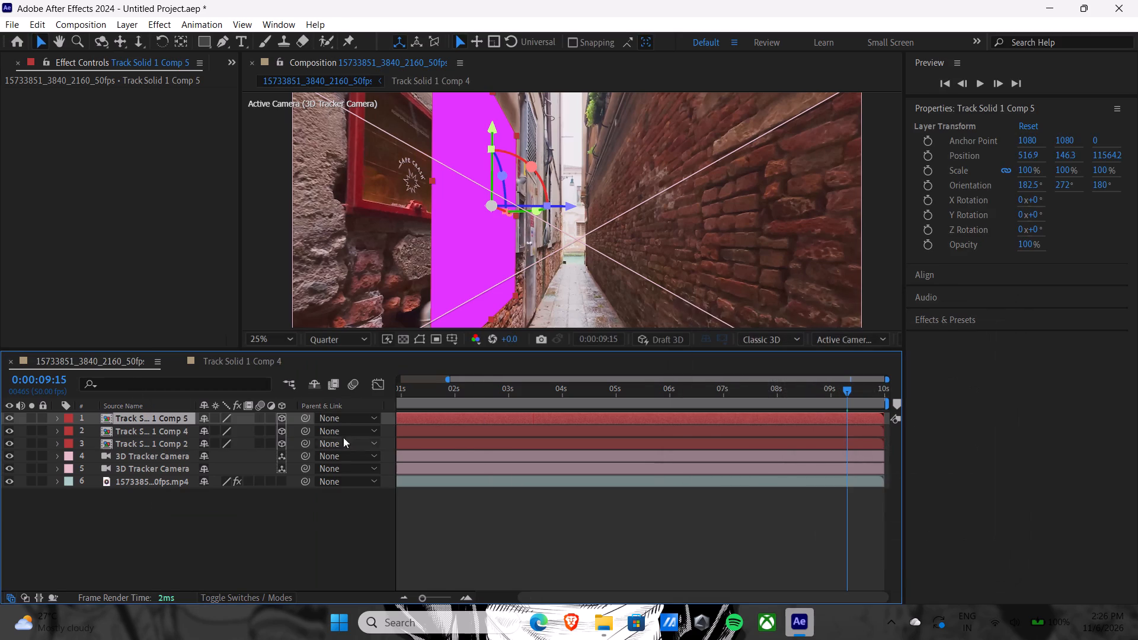
Open Track Solid 1 Comp 5 and place the Now poster from the CAMERA TRACKING > ALLEY folder in its centre, above the solid.
{"action": "left_click", "coordinate": [127, 416]}
{"action": "left_click", "coordinate": [127, 416]}
{"action": "double_click", "coordinate": [136, 416]}
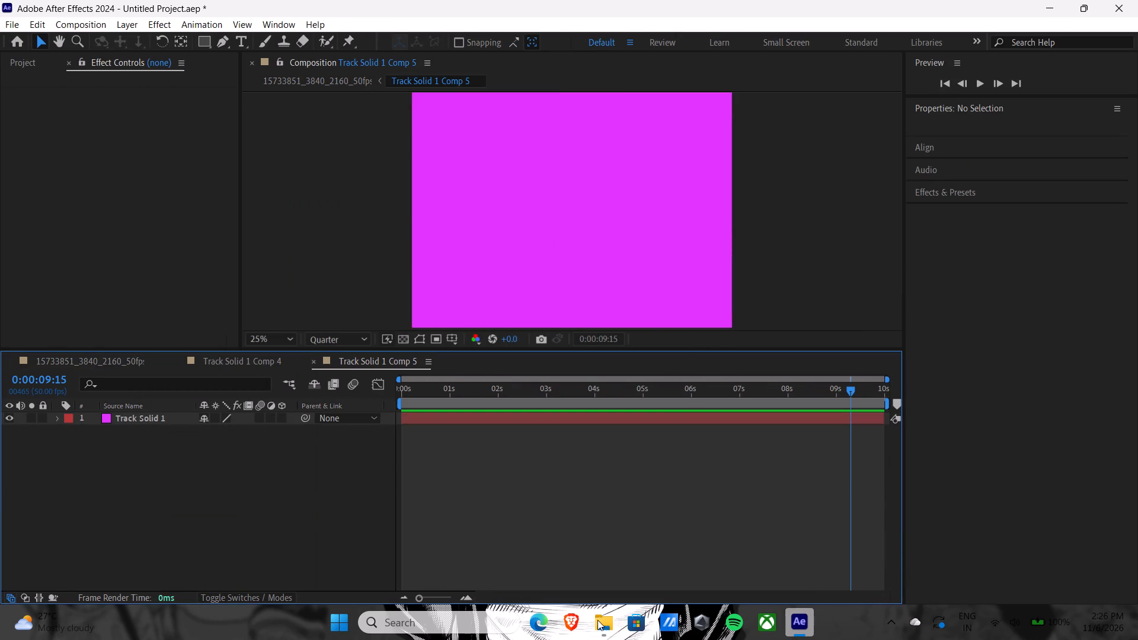
{"action": "left_click", "coordinate": [602, 620]}
{"action": "left_click", "coordinate": [68, 232]}
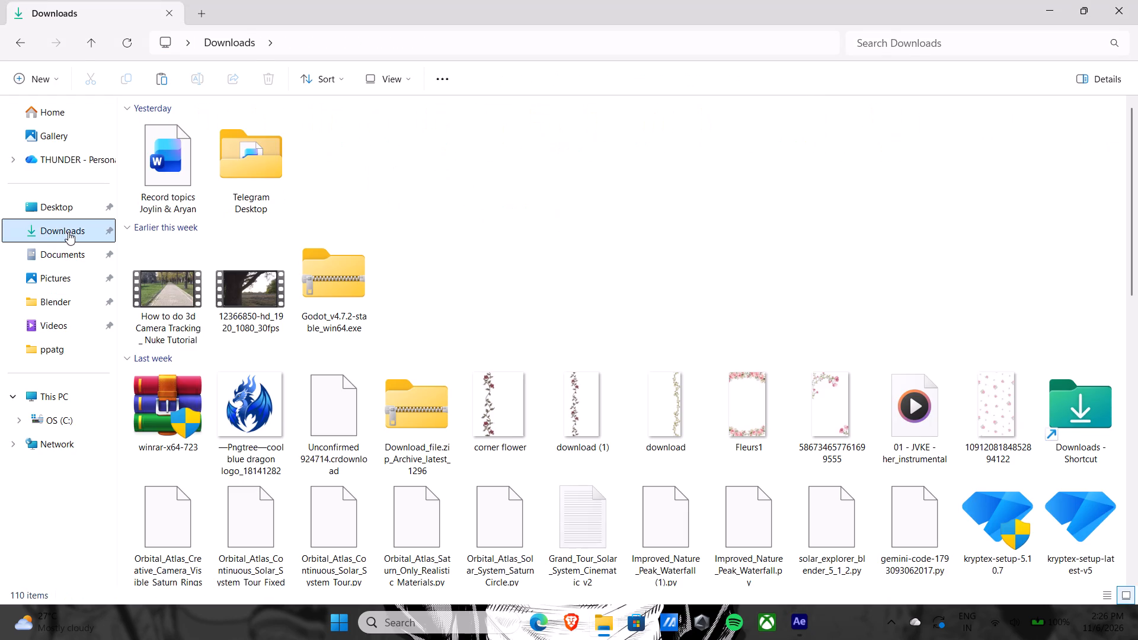
{"action": "left_click", "coordinate": [71, 258]}
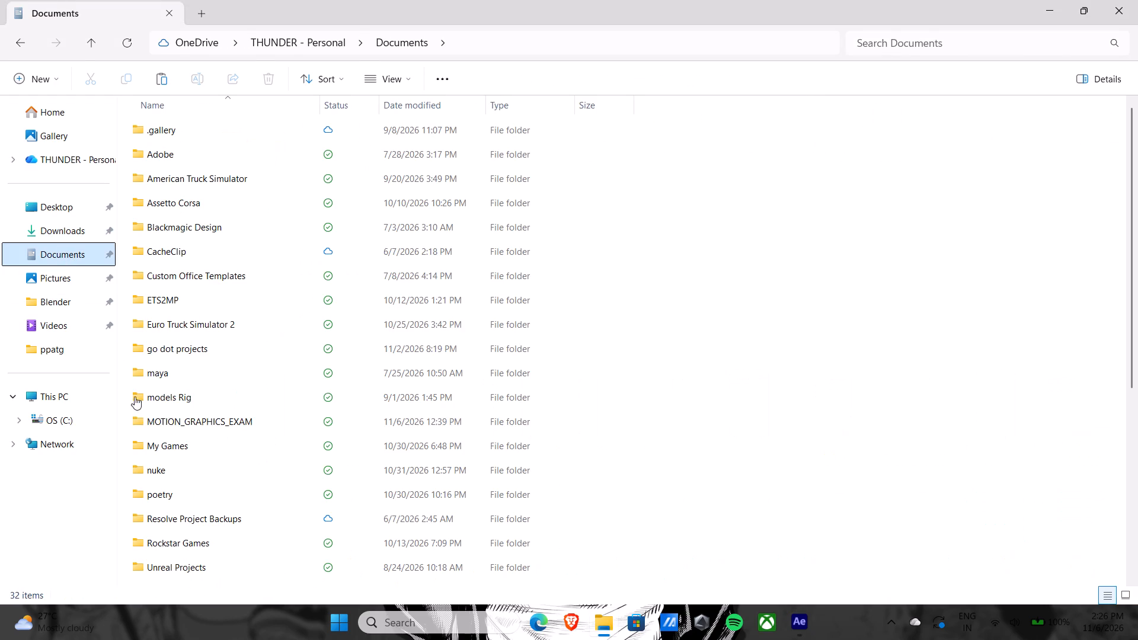
{"action": "left_click", "coordinate": [209, 425]}
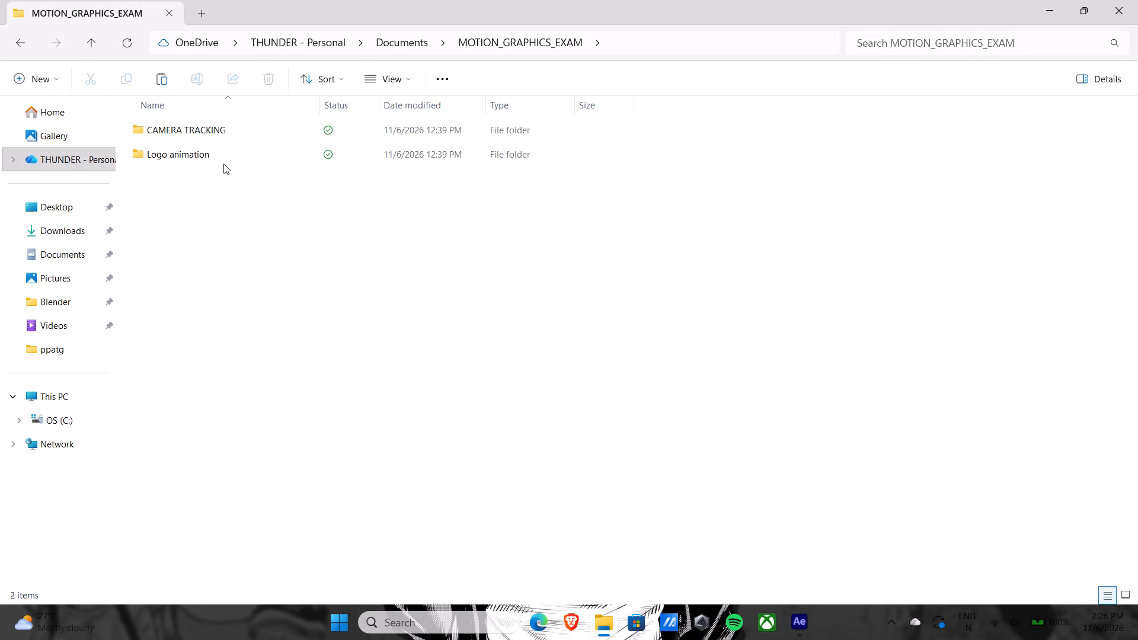
{"action": "left_click", "coordinate": [223, 126]}
{"action": "left_click", "coordinate": [228, 132]}
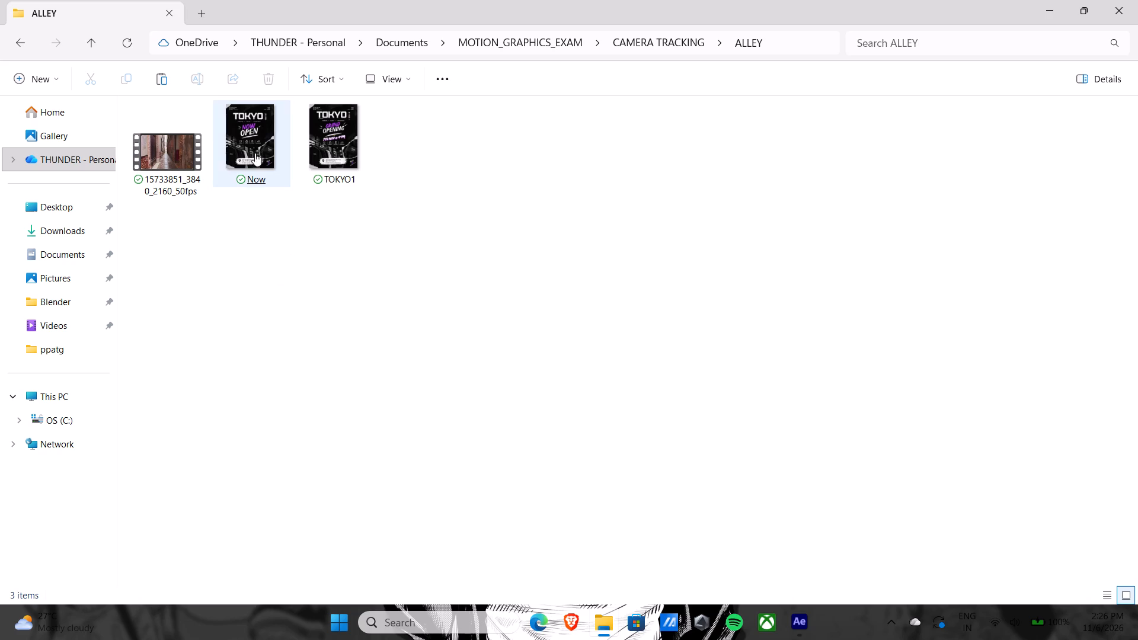
{"action": "left_click_drag", "start_coordinate": [255, 126], "coordinate": [798, 619]}
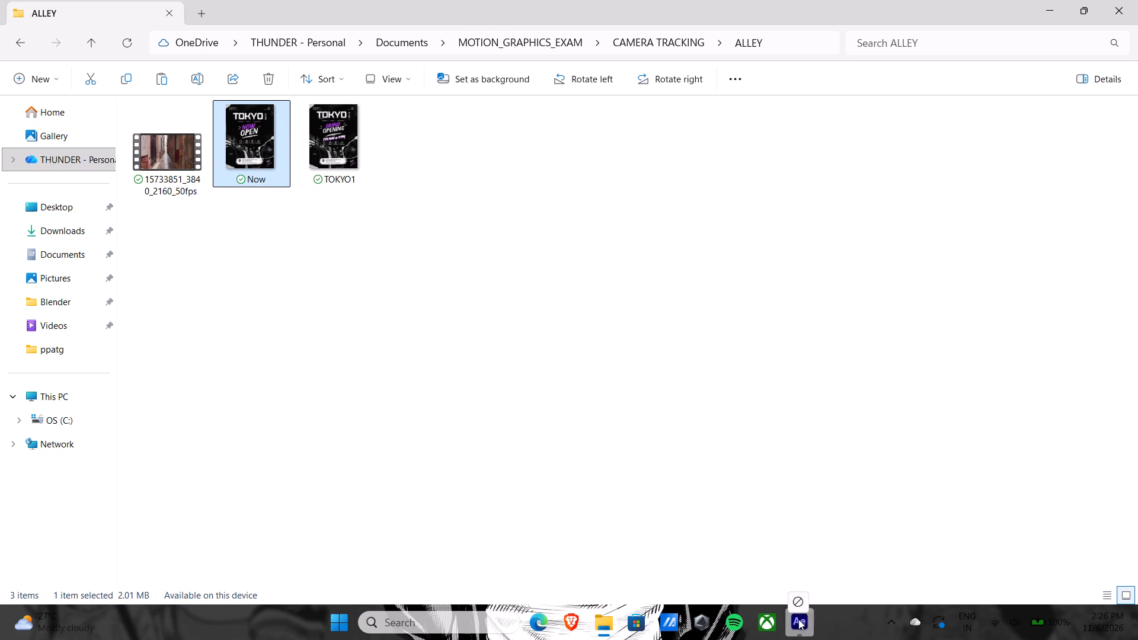
{"action": "left_click_drag", "start_coordinate": [798, 619], "coordinate": [516, 163]}
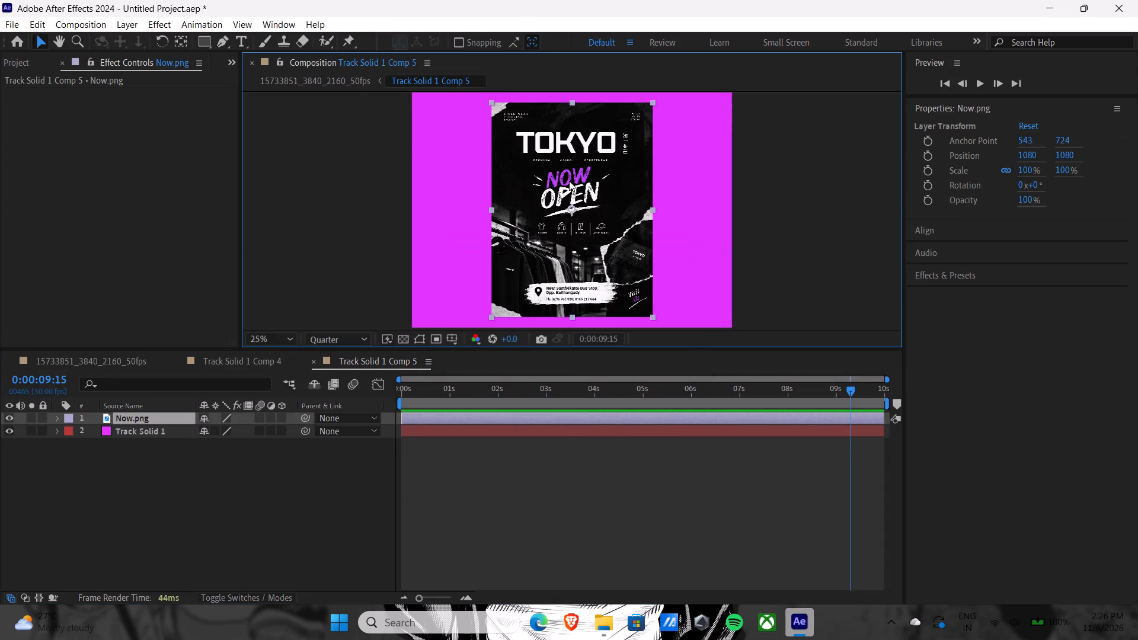
Enlarge the Now.png poster slightly to a scale of about 102.9%, 102.8%.
{"action": "left_click", "coordinate": [654, 316]}
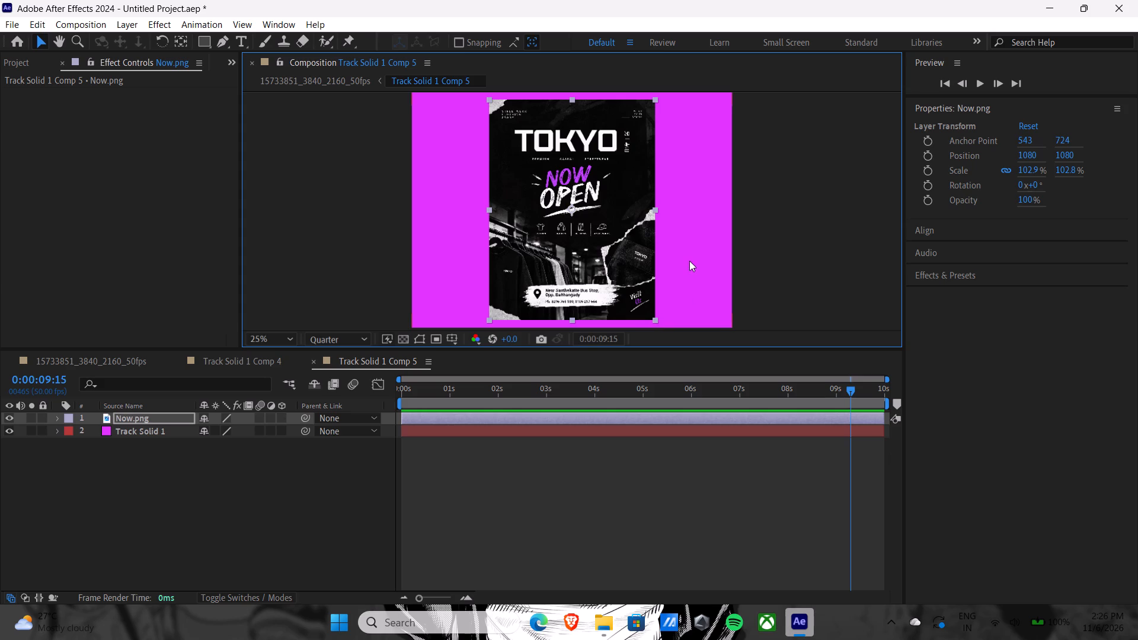
{"action": "scroll", "coordinate": [689, 261], "scroll_direction": "down", "scroll_amount": 1}
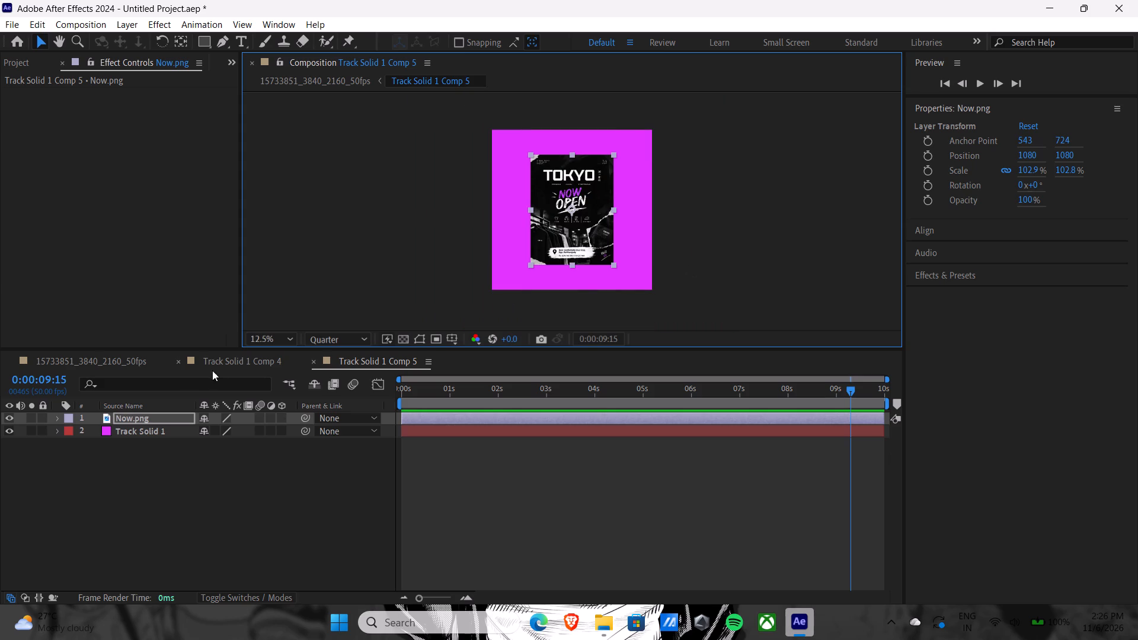
Hide the magenta Track Solid 1 layer, then close both pre-comps to return to the alley composition.
{"action": "left_click", "coordinate": [5, 430]}
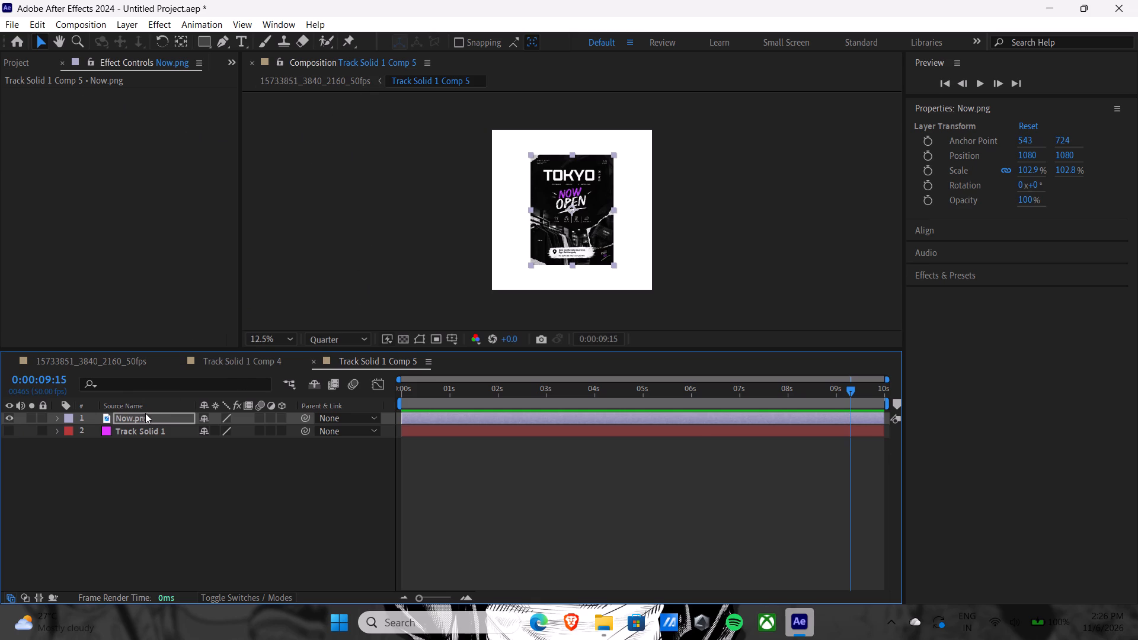
{"action": "left_click", "coordinate": [314, 362]}
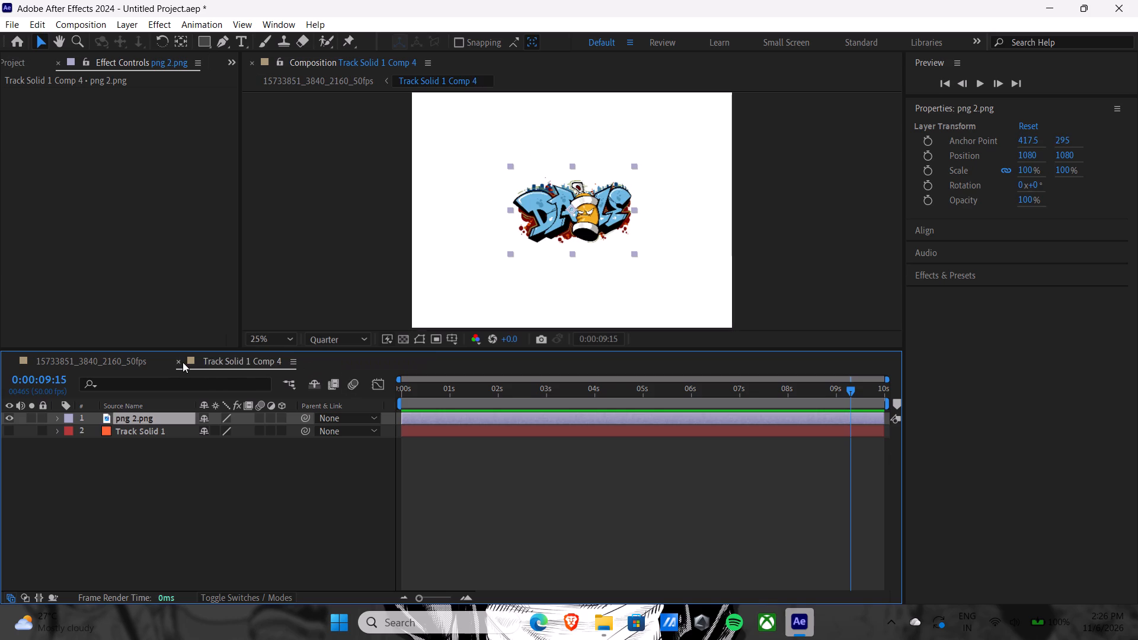
{"action": "left_click", "coordinate": [178, 361]}
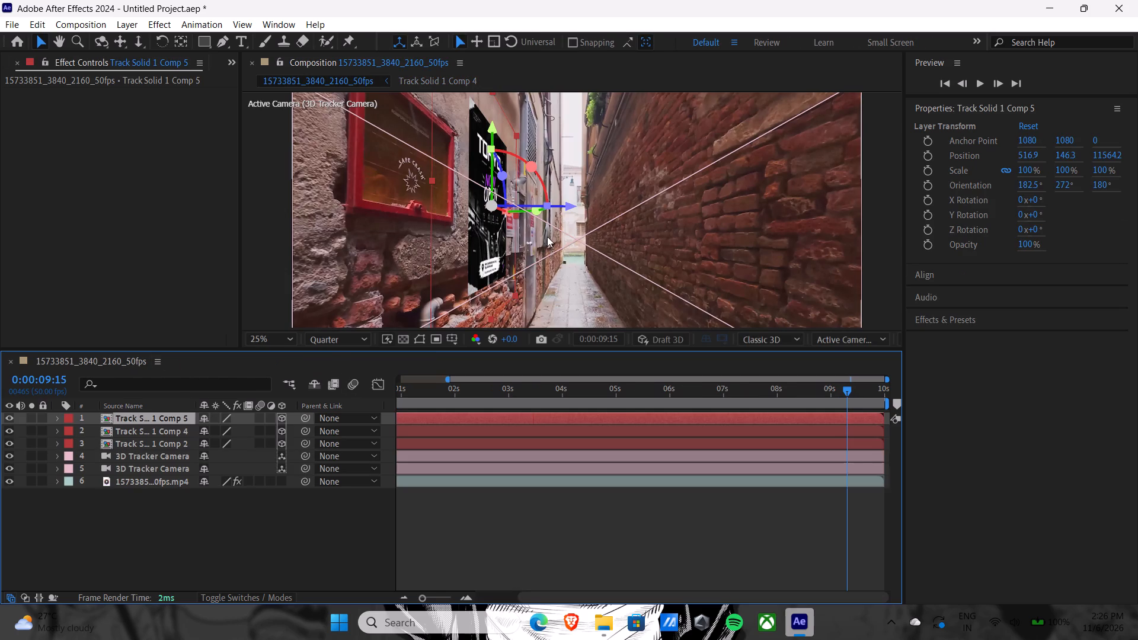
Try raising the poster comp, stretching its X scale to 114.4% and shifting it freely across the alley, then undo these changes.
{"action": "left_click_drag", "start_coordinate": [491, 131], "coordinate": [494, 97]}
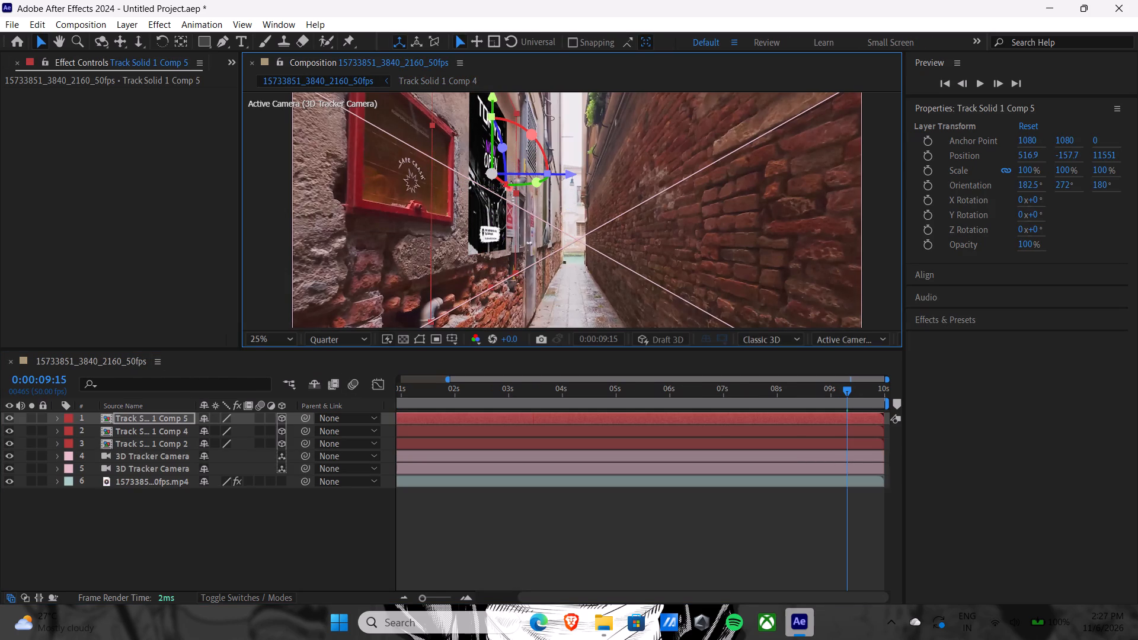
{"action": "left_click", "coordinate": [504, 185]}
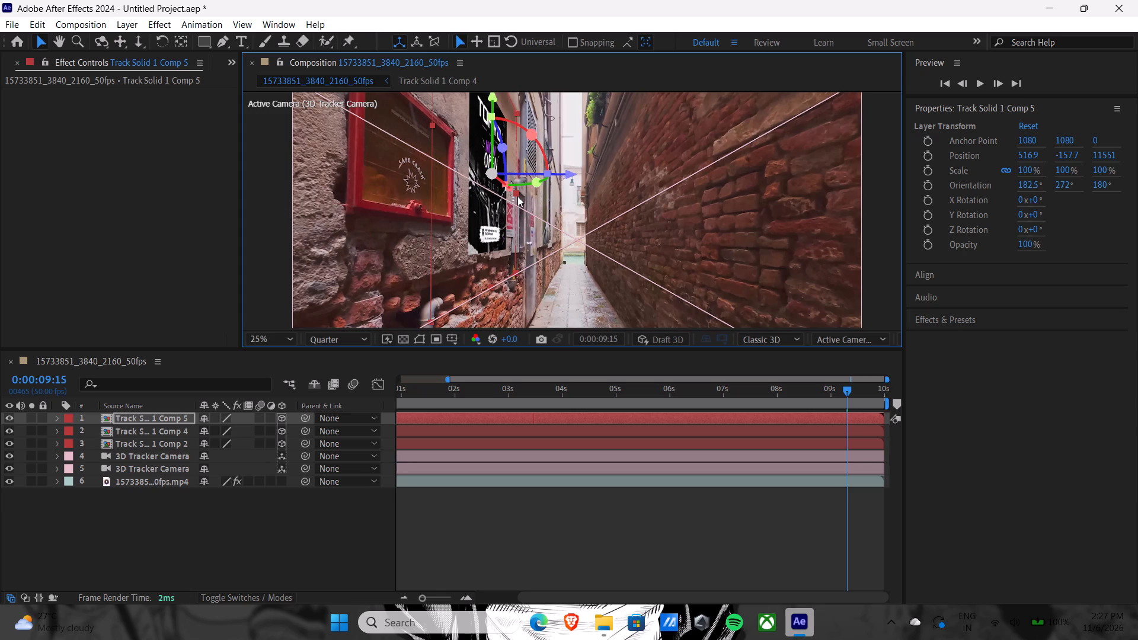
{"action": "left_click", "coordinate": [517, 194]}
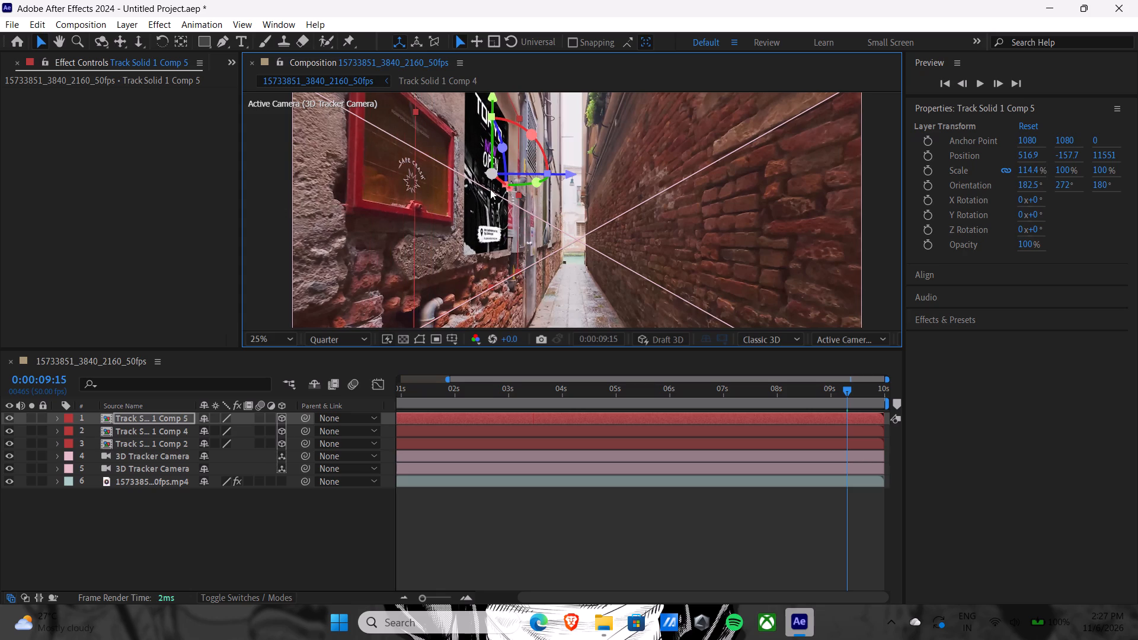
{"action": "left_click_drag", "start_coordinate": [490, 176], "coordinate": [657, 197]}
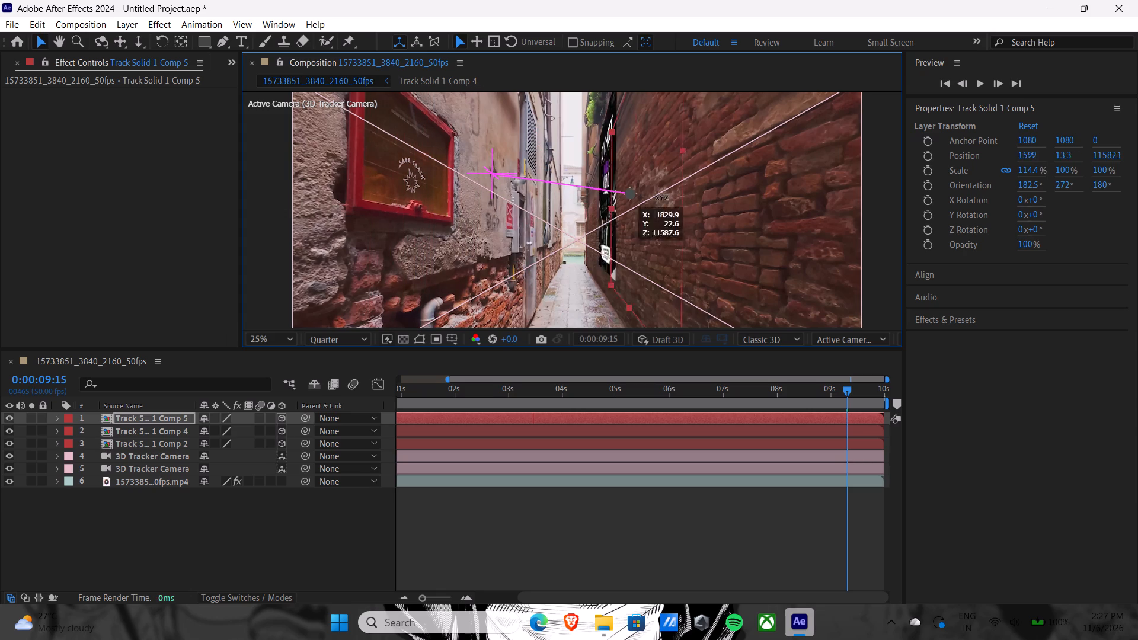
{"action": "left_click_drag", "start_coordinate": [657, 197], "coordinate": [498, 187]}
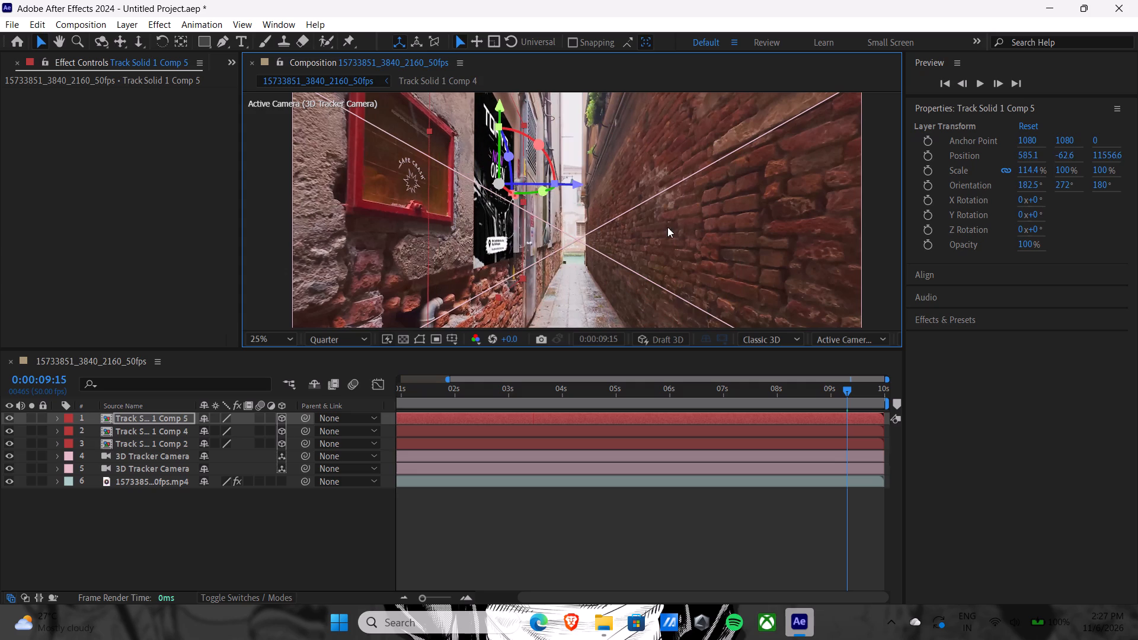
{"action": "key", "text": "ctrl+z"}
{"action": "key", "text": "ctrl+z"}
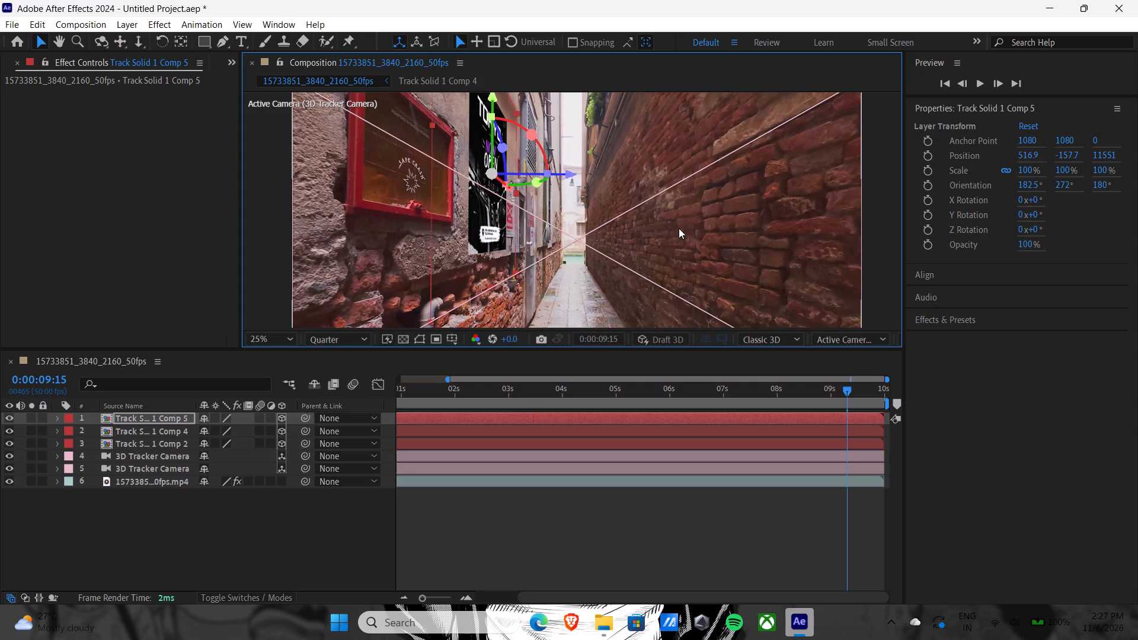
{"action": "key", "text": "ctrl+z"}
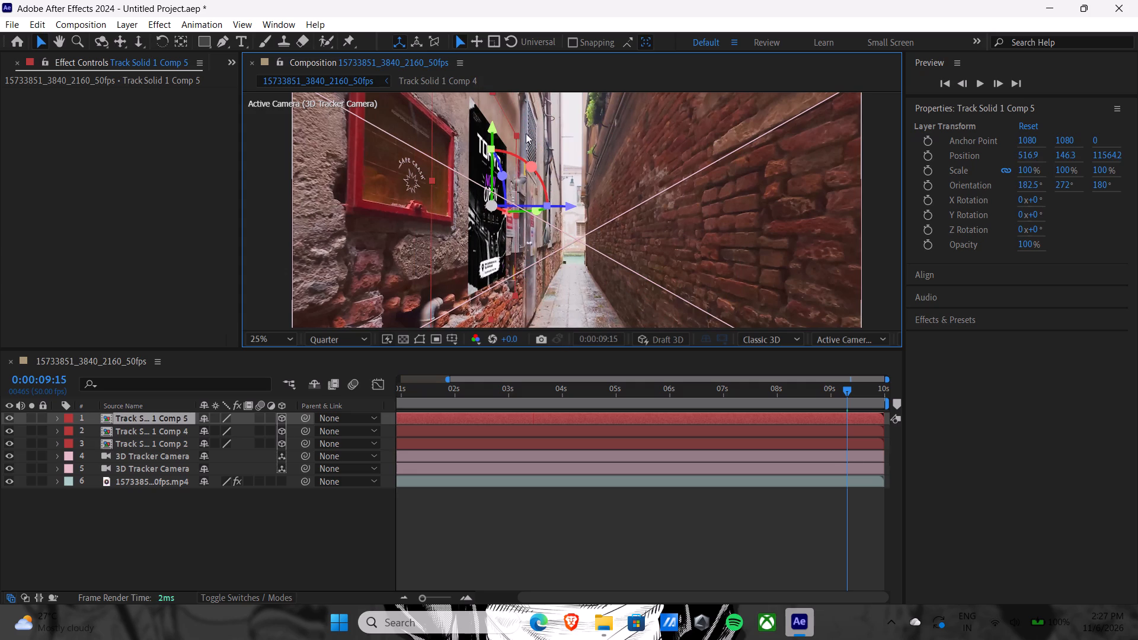
Move Track Solid 1 Comp 5 up the left wall to a position of about 516.9, -252.8, 11546.9.
{"action": "left_click_drag", "start_coordinate": [495, 126], "coordinate": [488, 82]}
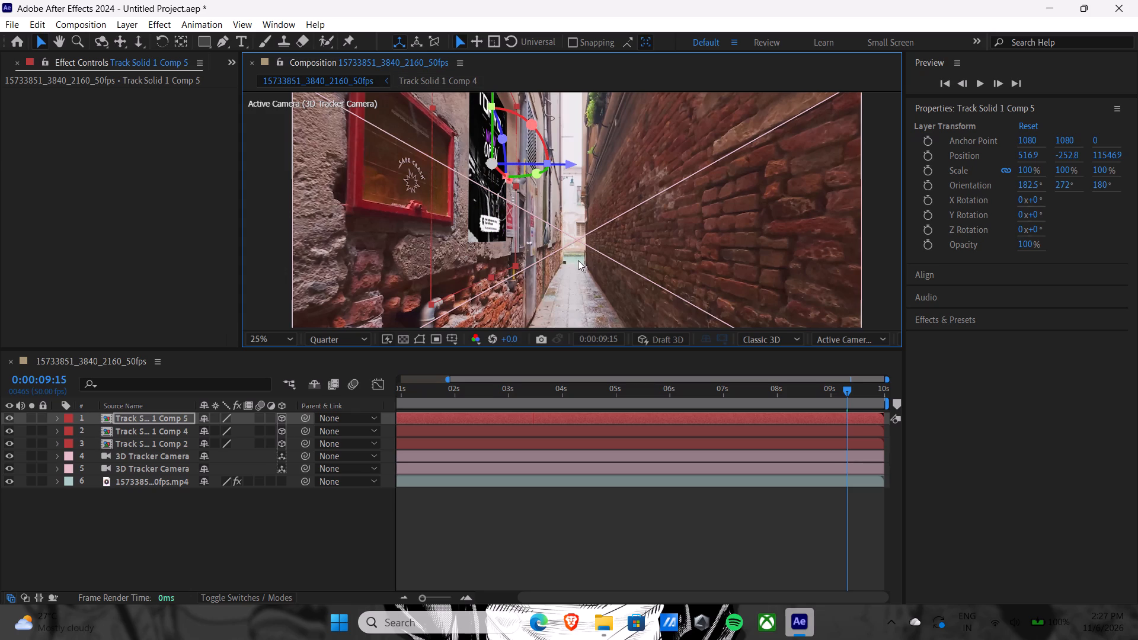
Set the blending mode of Track Solid 1 Comp 5 to Dissolve.
{"action": "right_click", "coordinate": [151, 414]}
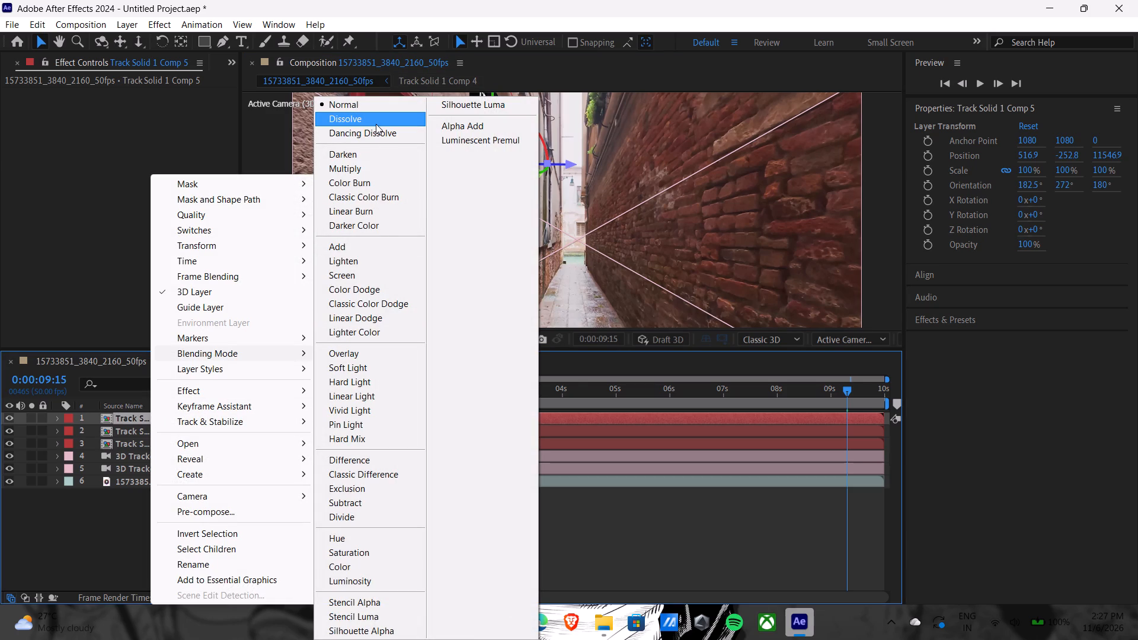
{"action": "left_click", "coordinate": [376, 124]}
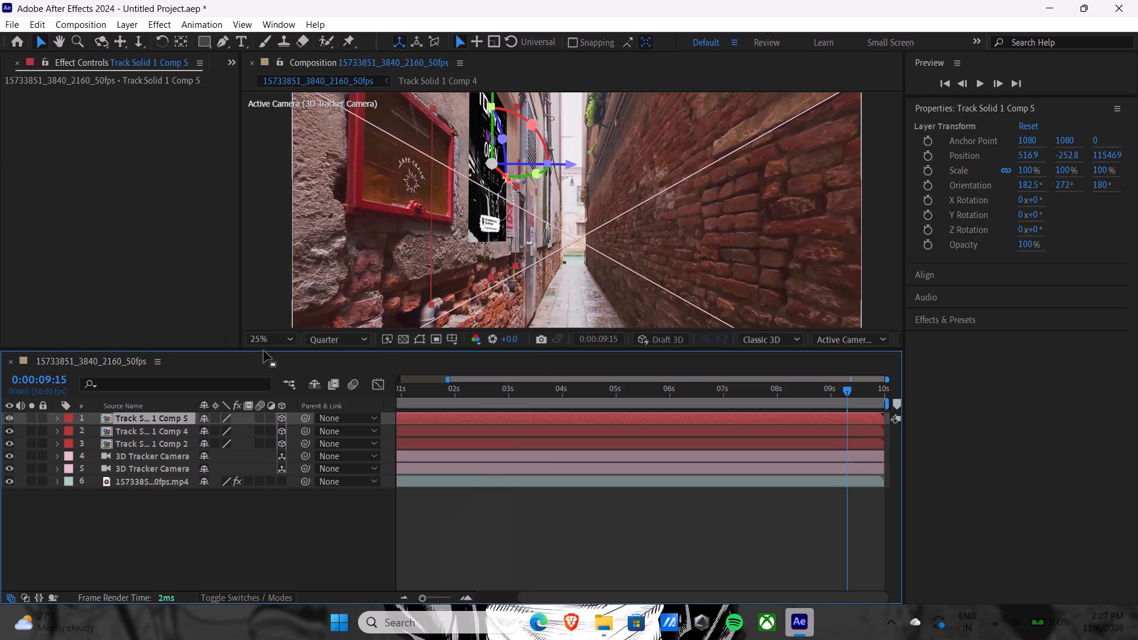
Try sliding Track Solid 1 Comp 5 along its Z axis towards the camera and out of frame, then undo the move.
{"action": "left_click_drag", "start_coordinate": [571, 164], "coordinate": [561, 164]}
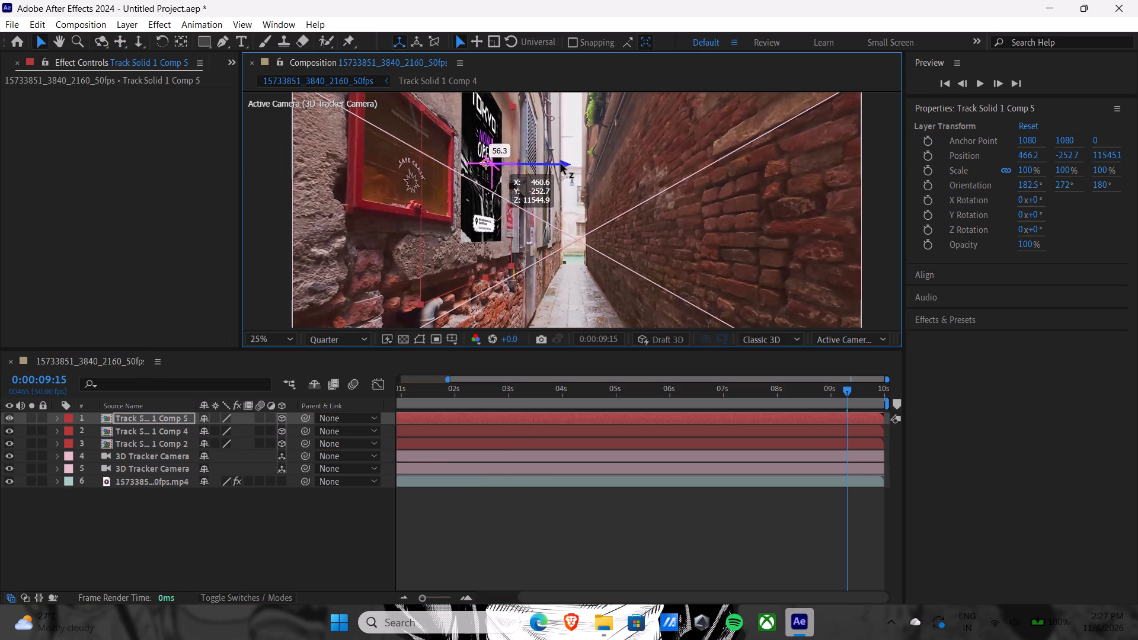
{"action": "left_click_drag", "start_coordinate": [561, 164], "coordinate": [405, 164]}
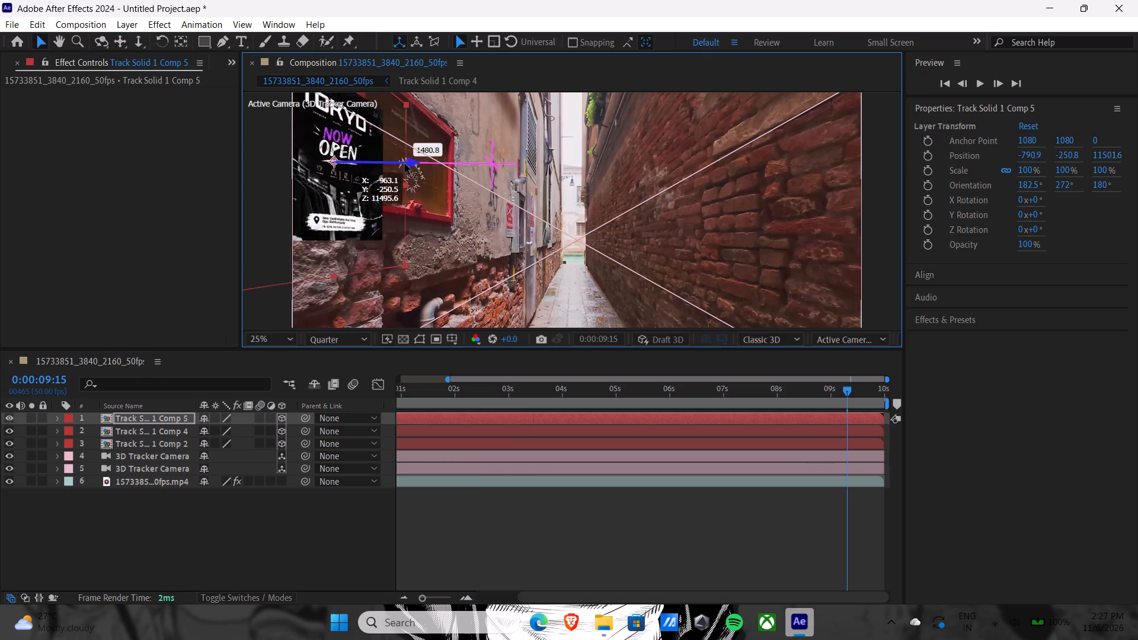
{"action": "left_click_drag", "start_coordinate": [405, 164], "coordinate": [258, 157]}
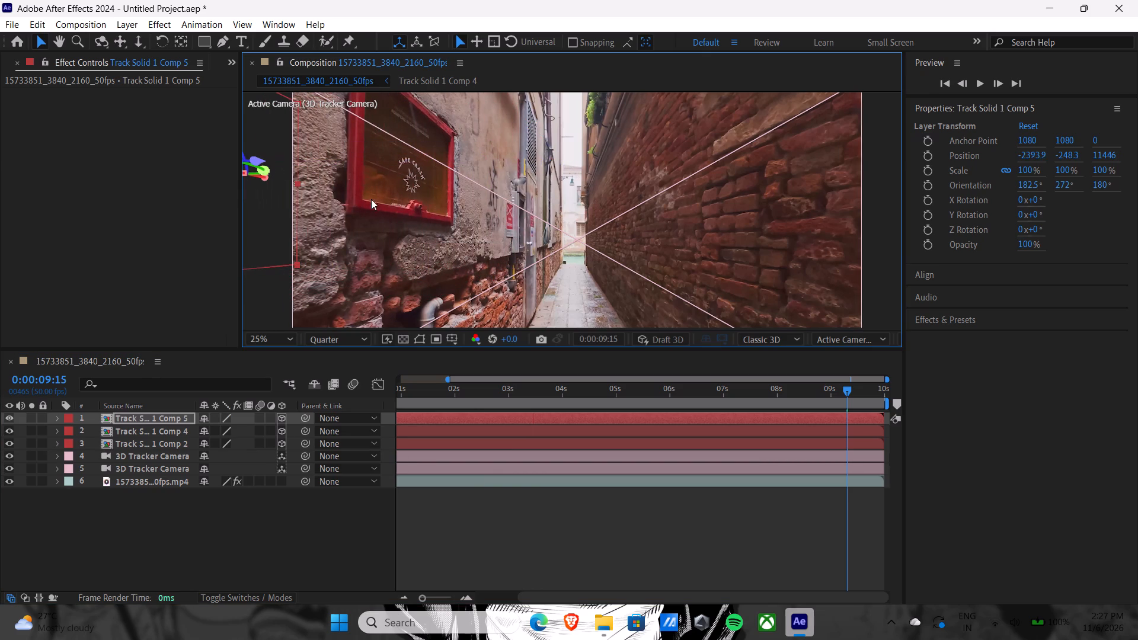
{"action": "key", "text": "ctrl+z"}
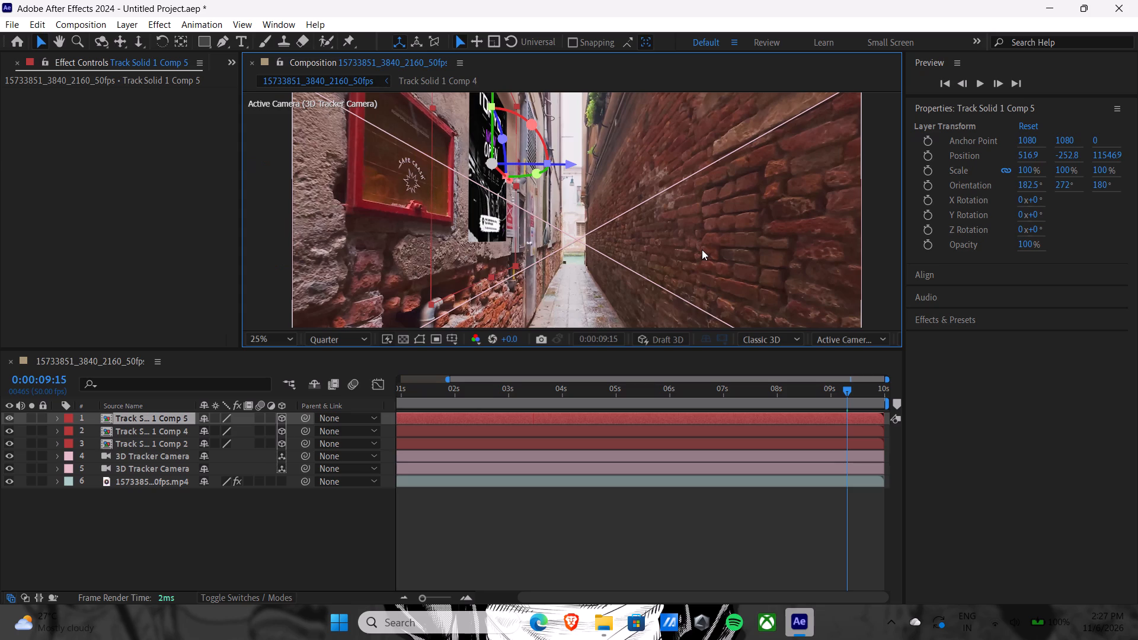
Select the alley footage layer and play back the composition to review the tracked artwork on the walls.
{"action": "left_click", "coordinate": [702, 249]}
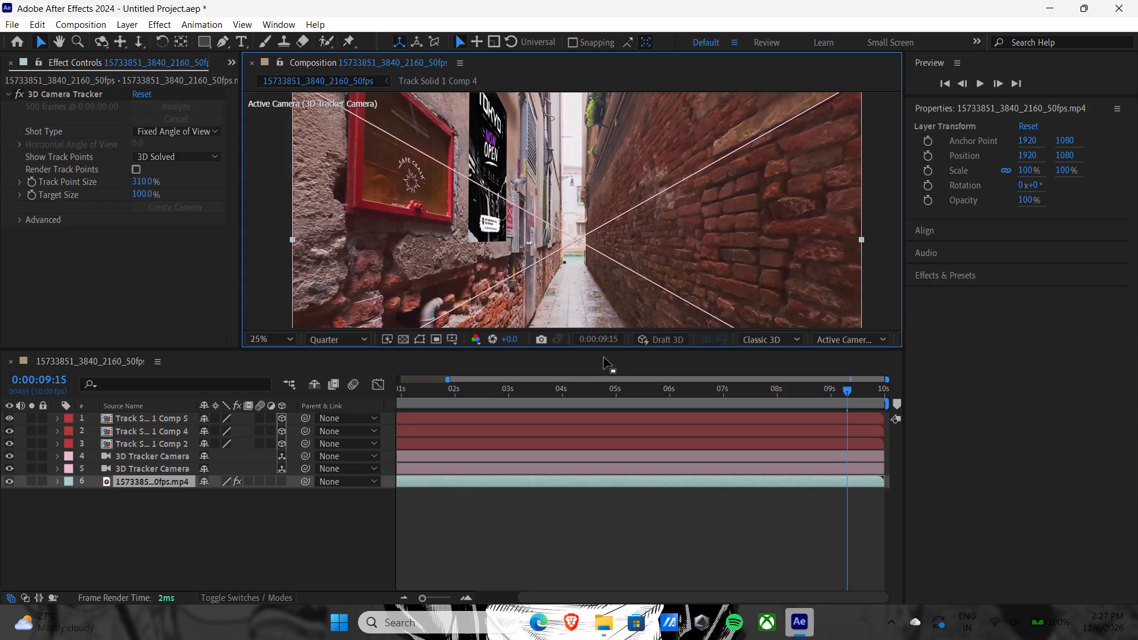
{"action": "key", "text": "space"}
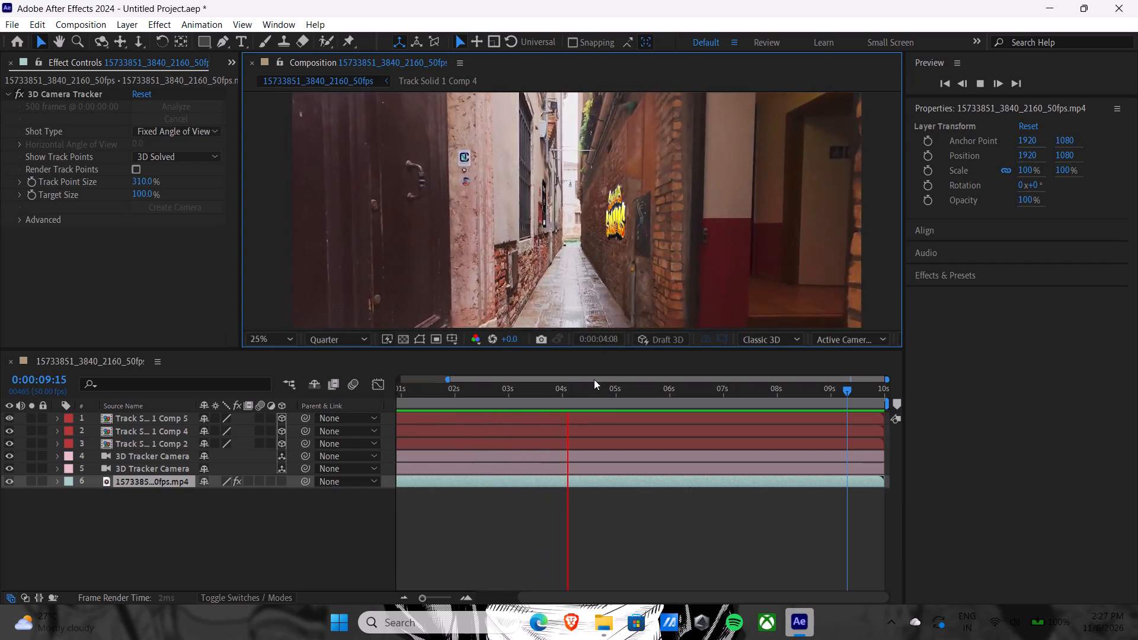
{"action": "key", "text": "space"}
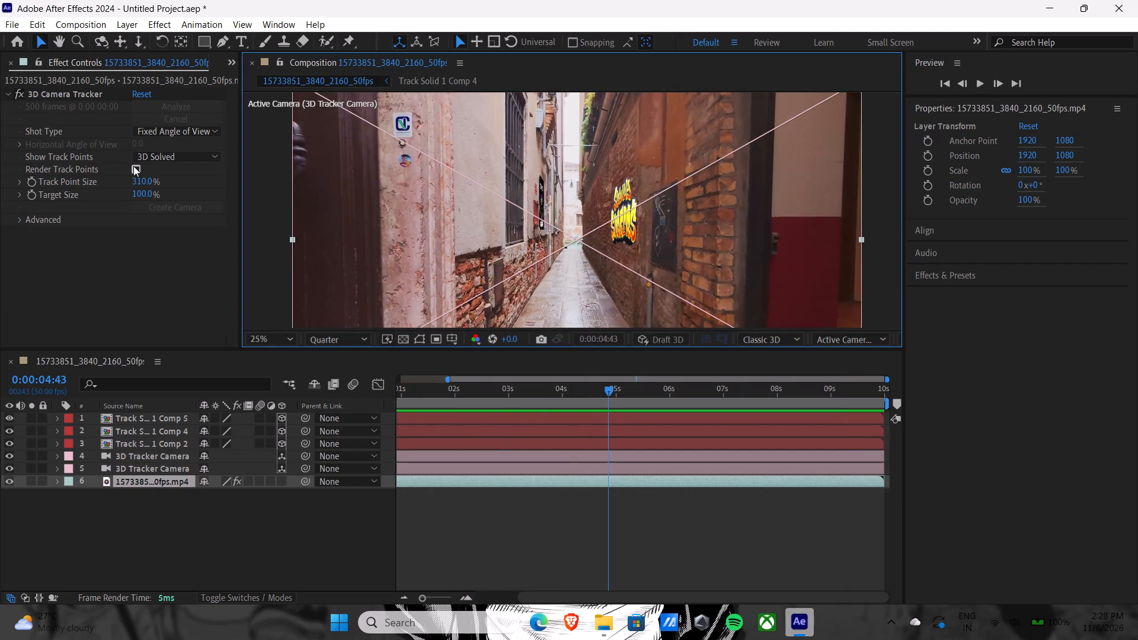
Set the 3D Camera Tracker's track point size to 267%.
{"action": "left_click_drag", "start_coordinate": [142, 182], "coordinate": [147, 182]}
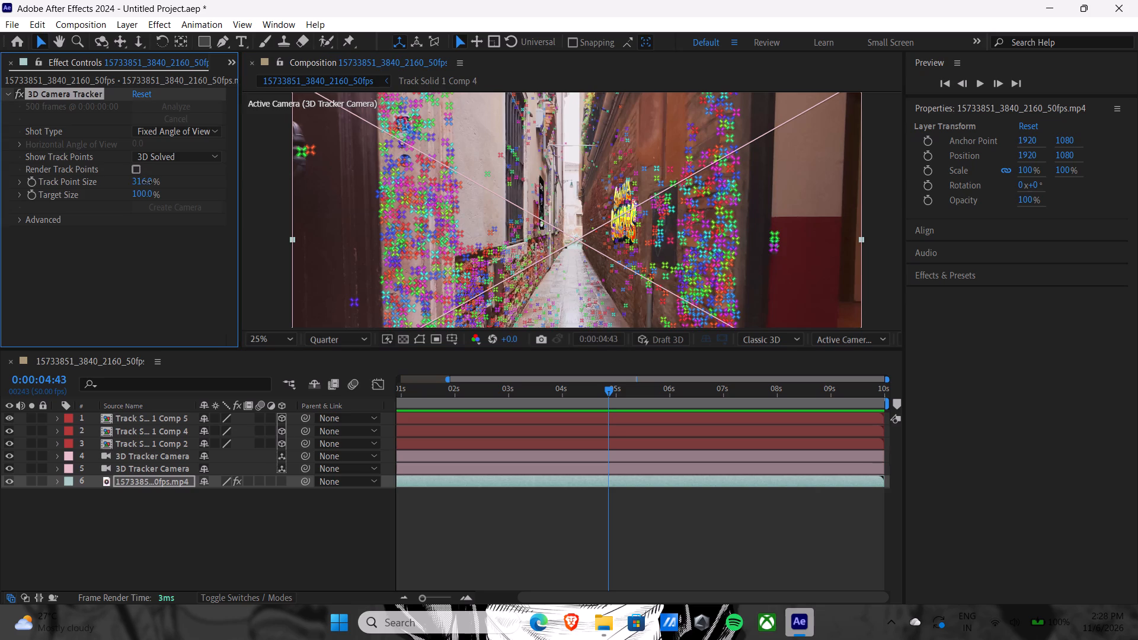
{"action": "left_click_drag", "start_coordinate": [147, 182], "coordinate": [116, 184]}
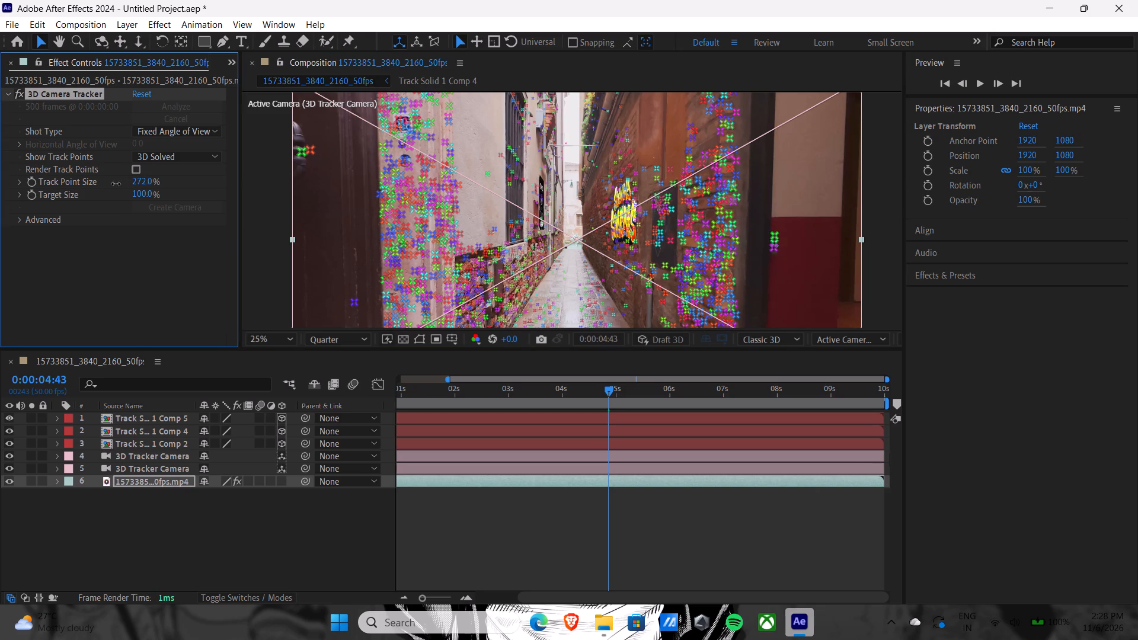
{"action": "left_click_drag", "start_coordinate": [116, 184], "coordinate": [112, 184]}
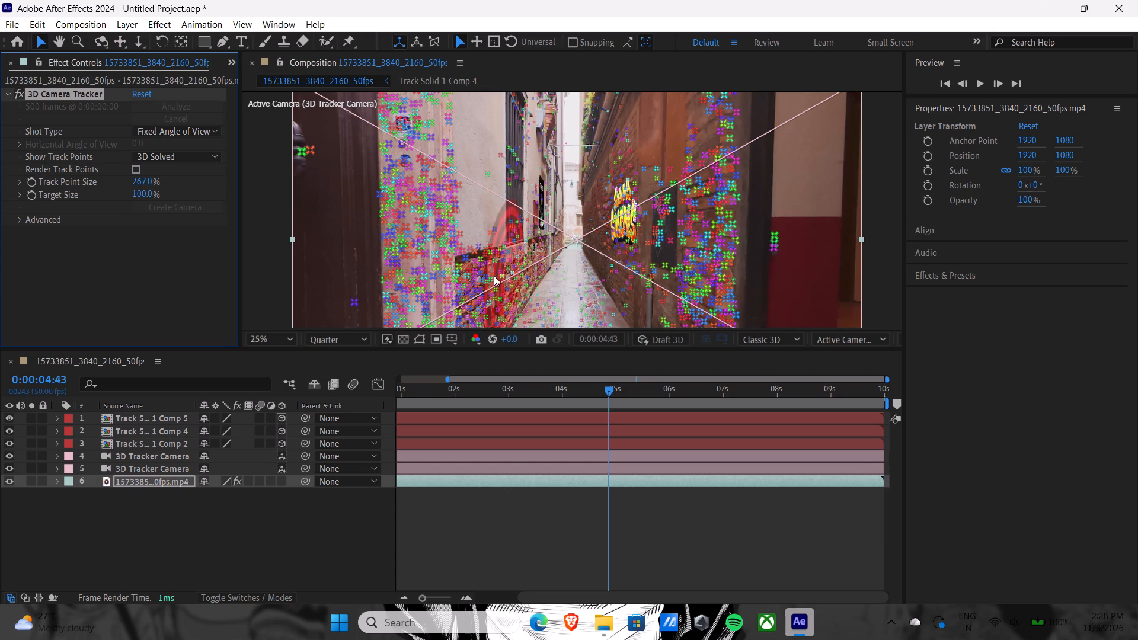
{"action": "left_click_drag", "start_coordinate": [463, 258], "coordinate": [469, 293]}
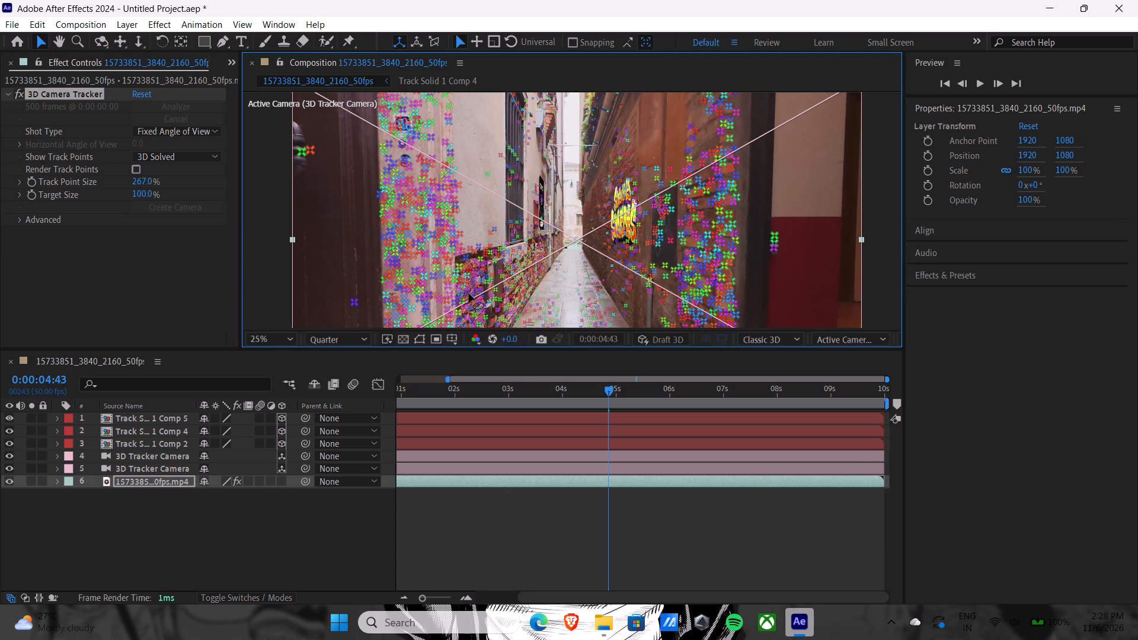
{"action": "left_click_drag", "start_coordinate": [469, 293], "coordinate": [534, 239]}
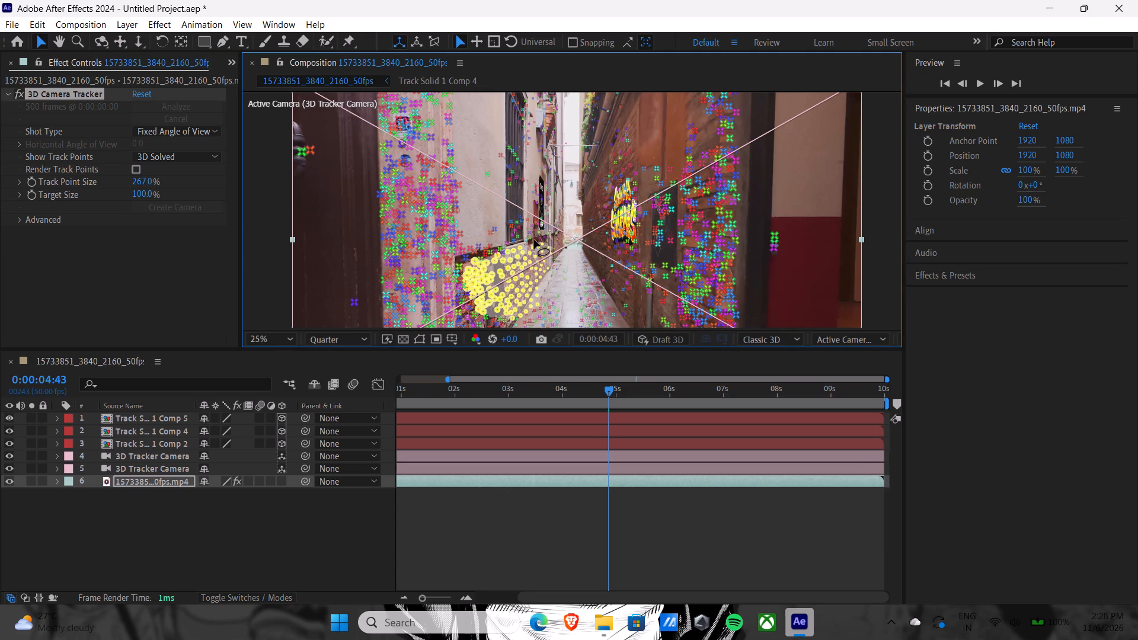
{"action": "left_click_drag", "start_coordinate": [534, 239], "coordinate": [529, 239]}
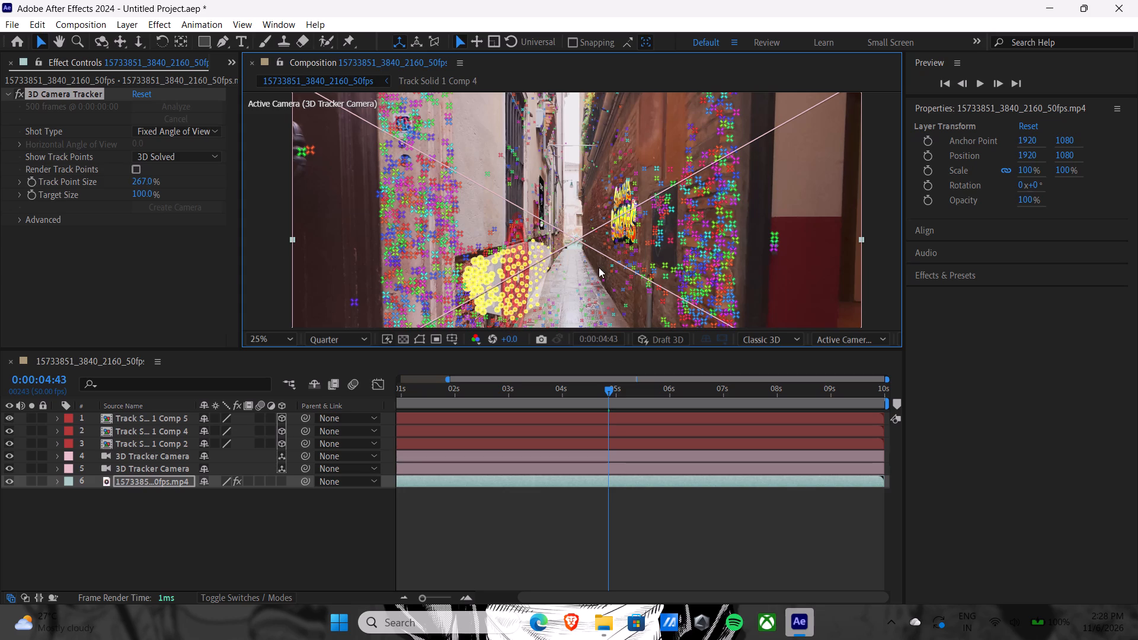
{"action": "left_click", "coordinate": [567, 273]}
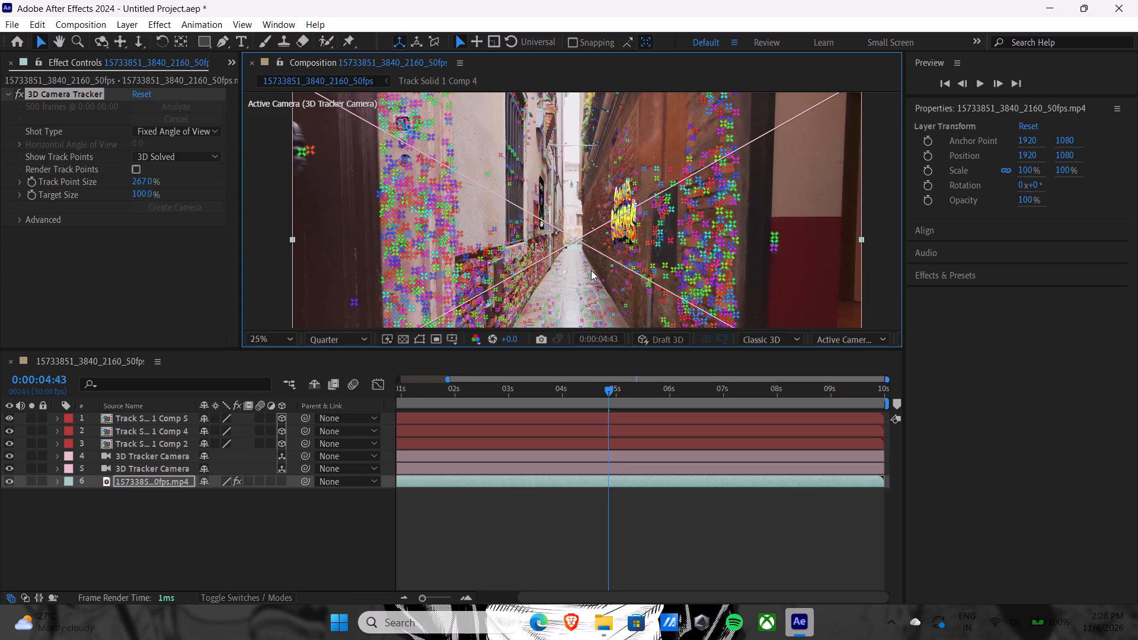
At 0:00:01:25, select the track points on the pale left wall above the bricks and create a solid from them.
{"action": "left_click_drag", "start_coordinate": [611, 390], "coordinate": [584, 392]}
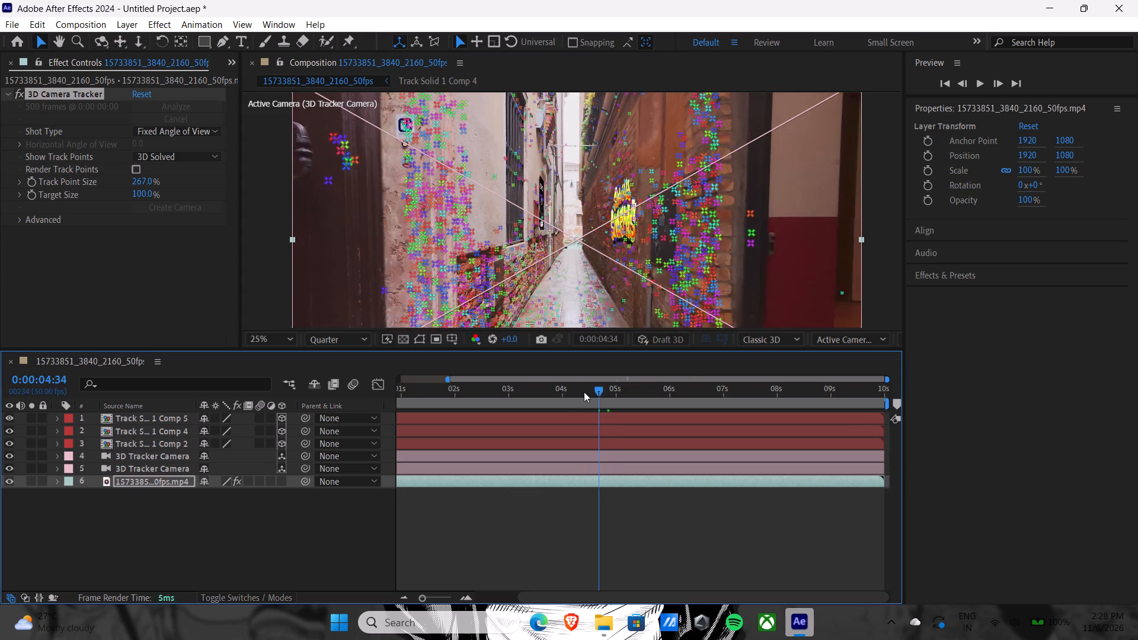
{"action": "left_click_drag", "start_coordinate": [584, 392], "coordinate": [452, 385]}
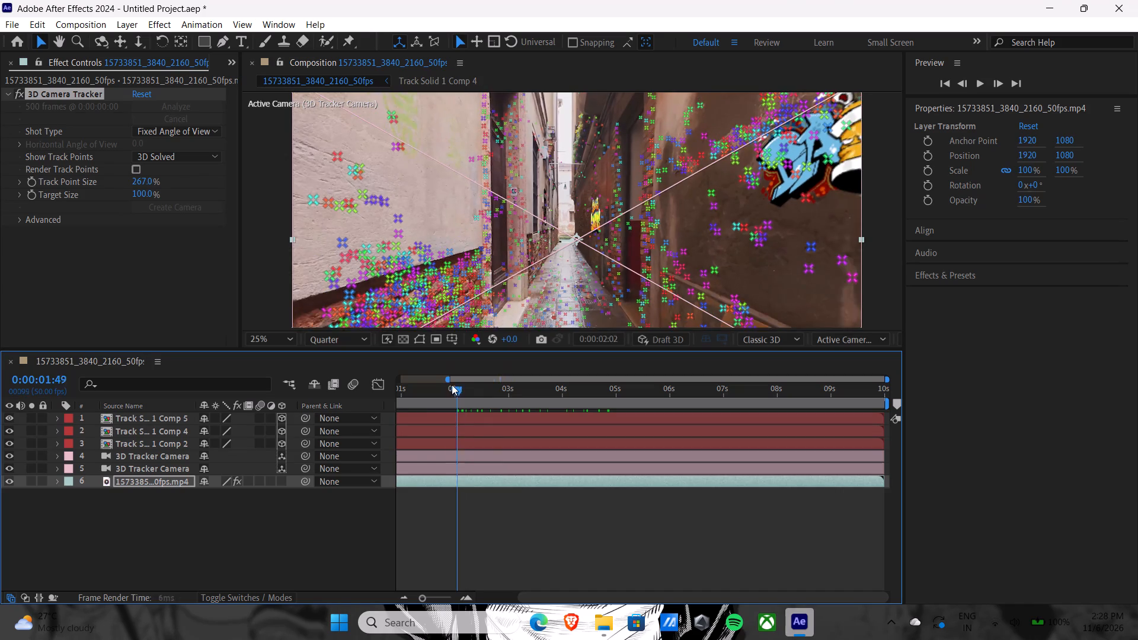
{"action": "left_click_drag", "start_coordinate": [452, 385], "coordinate": [423, 384]}
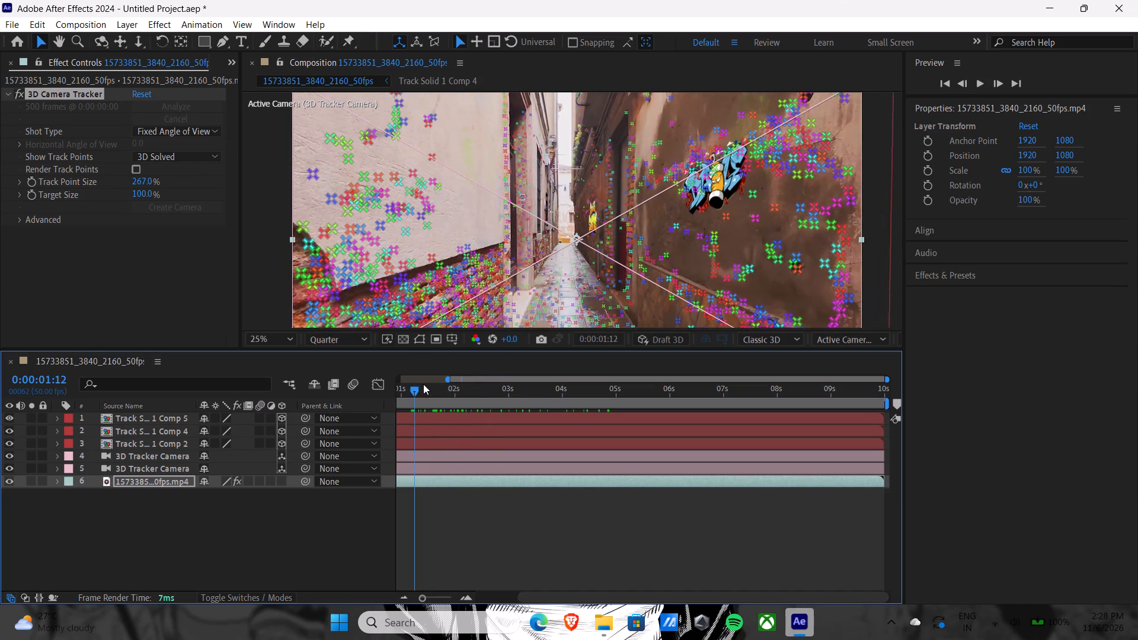
{"action": "left_click_drag", "start_coordinate": [423, 384], "coordinate": [431, 384]}
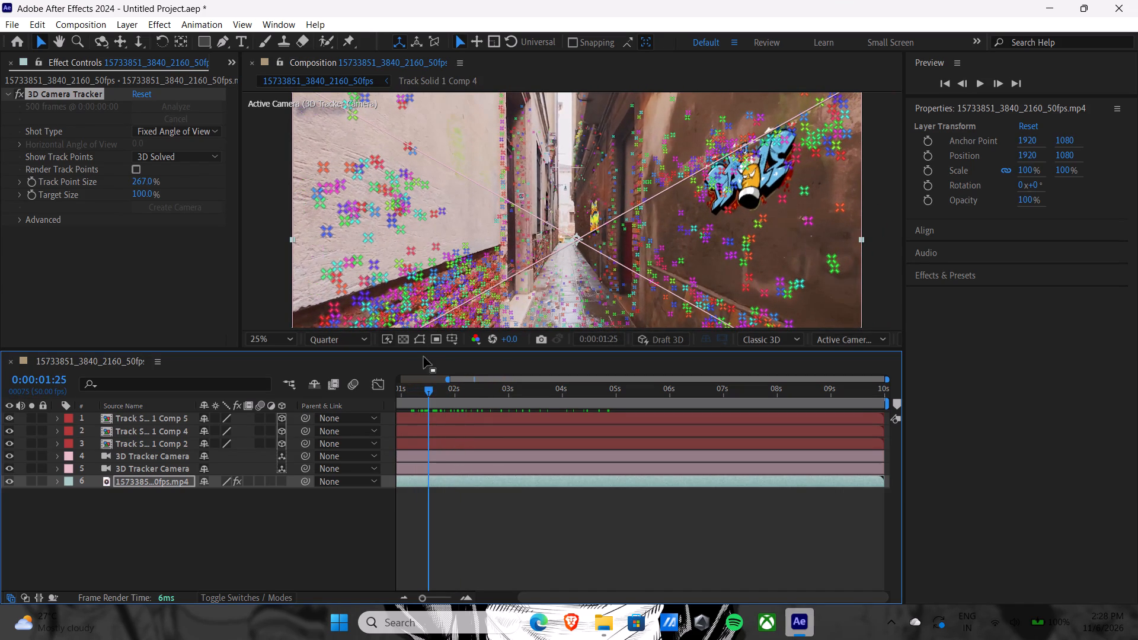
{"action": "left_click_drag", "start_coordinate": [313, 119], "coordinate": [313, 222]}
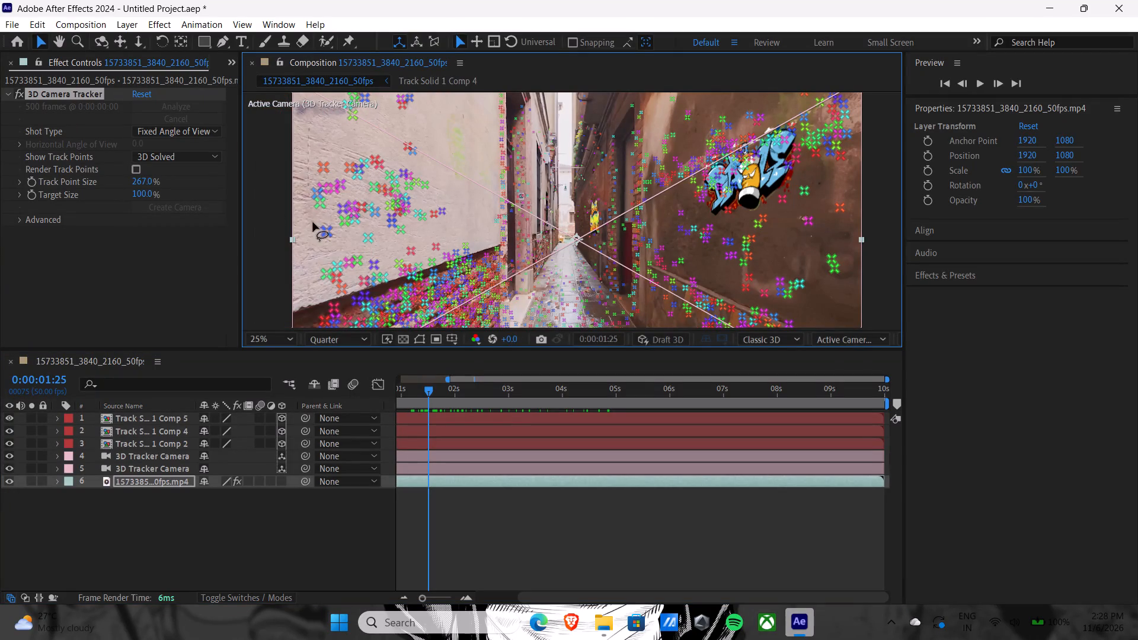
{"action": "left_click_drag", "start_coordinate": [313, 222], "coordinate": [347, 85]}
{"action": "right_click", "coordinate": [384, 142]}
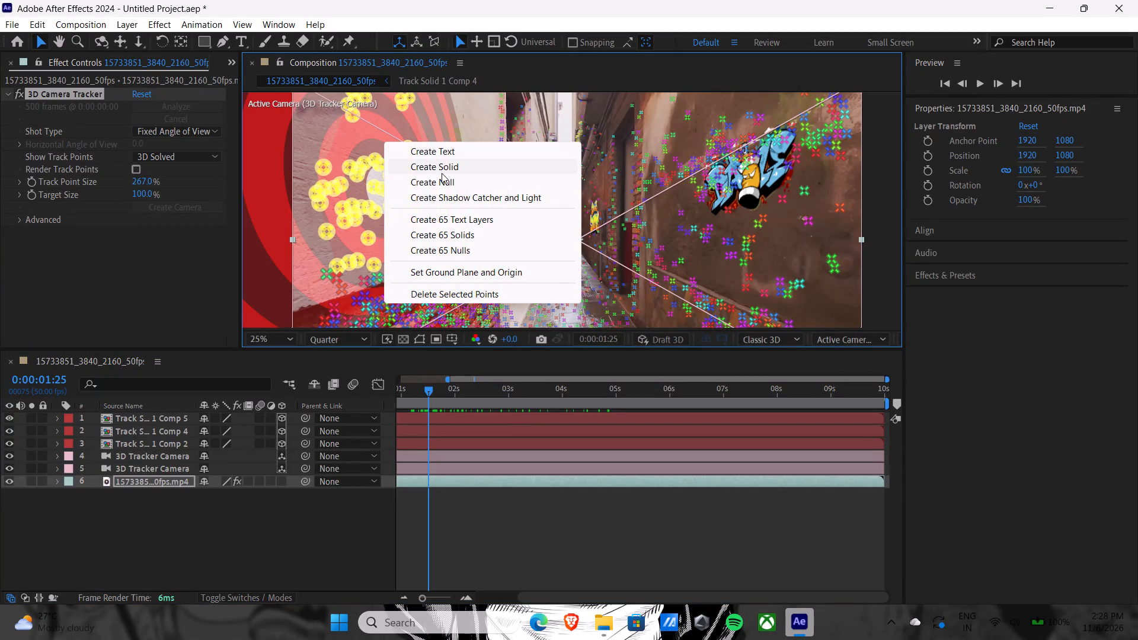
{"action": "left_click", "coordinate": [443, 168]}
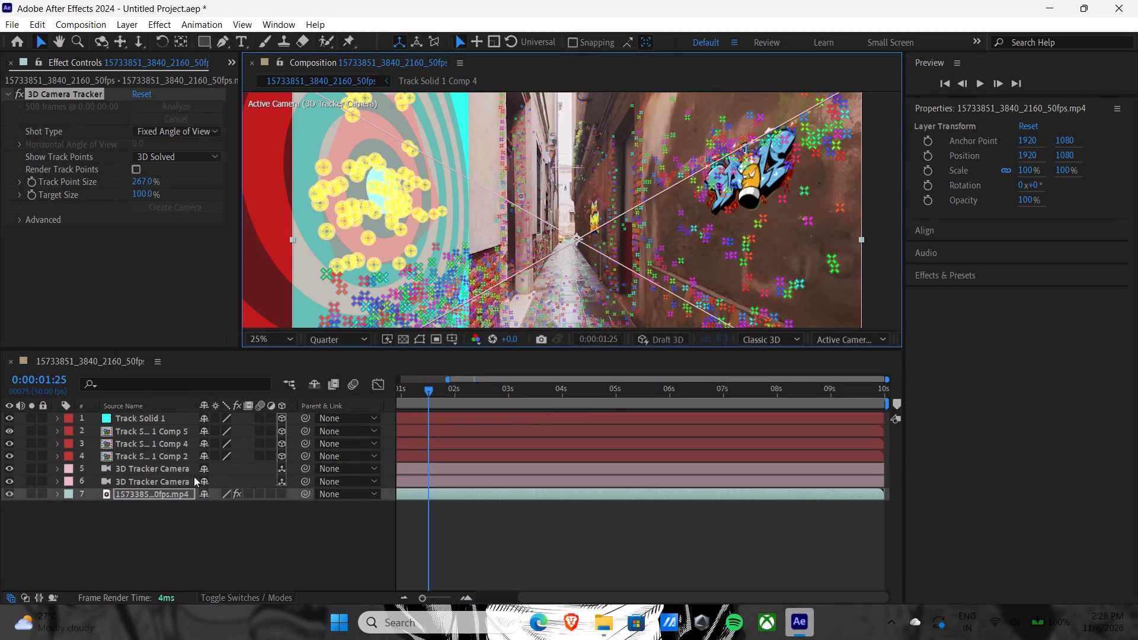
Pre-compose the new cyan Track Solid 1 layer.
{"action": "left_click", "coordinate": [150, 414]}
{"action": "right_click", "coordinate": [150, 414]}
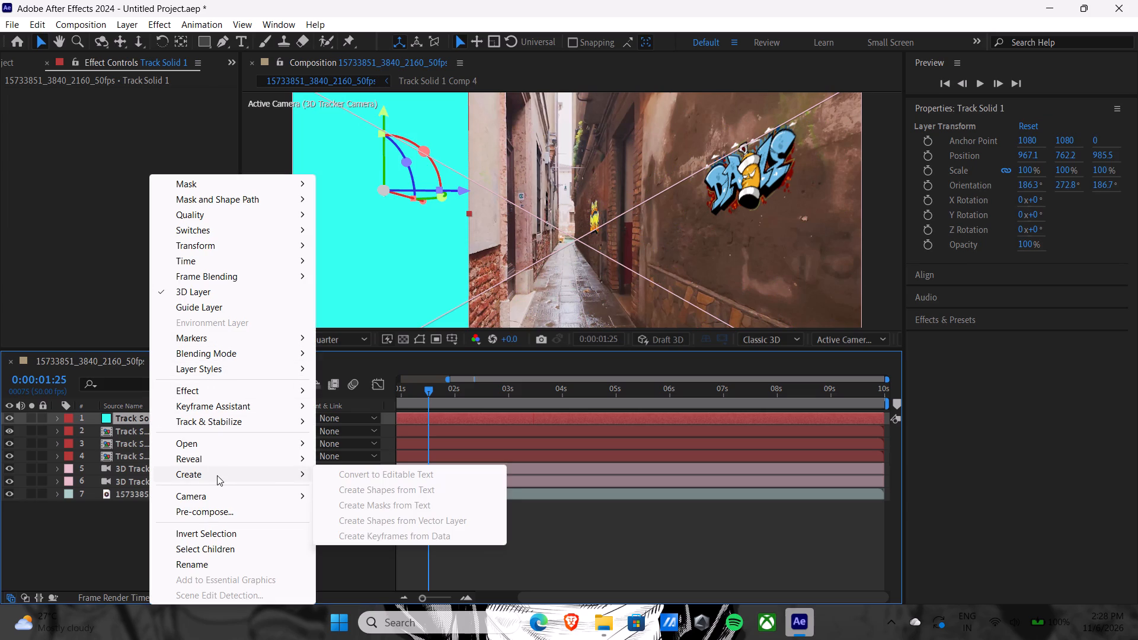
{"action": "left_click", "coordinate": [222, 518]}
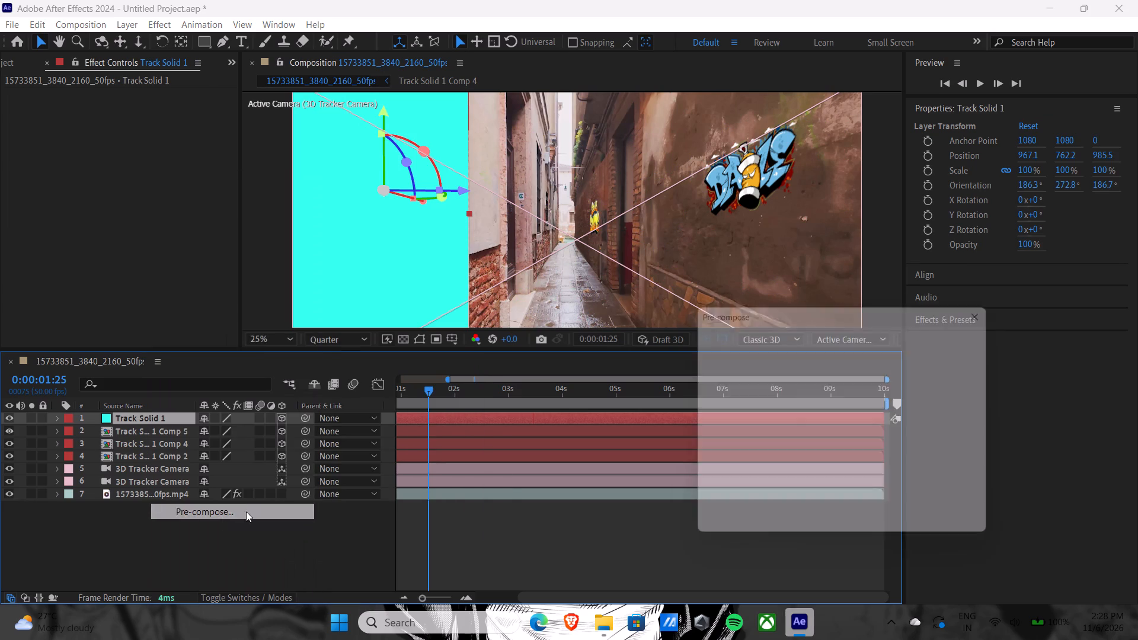
{"action": "left_click", "coordinate": [889, 529]}
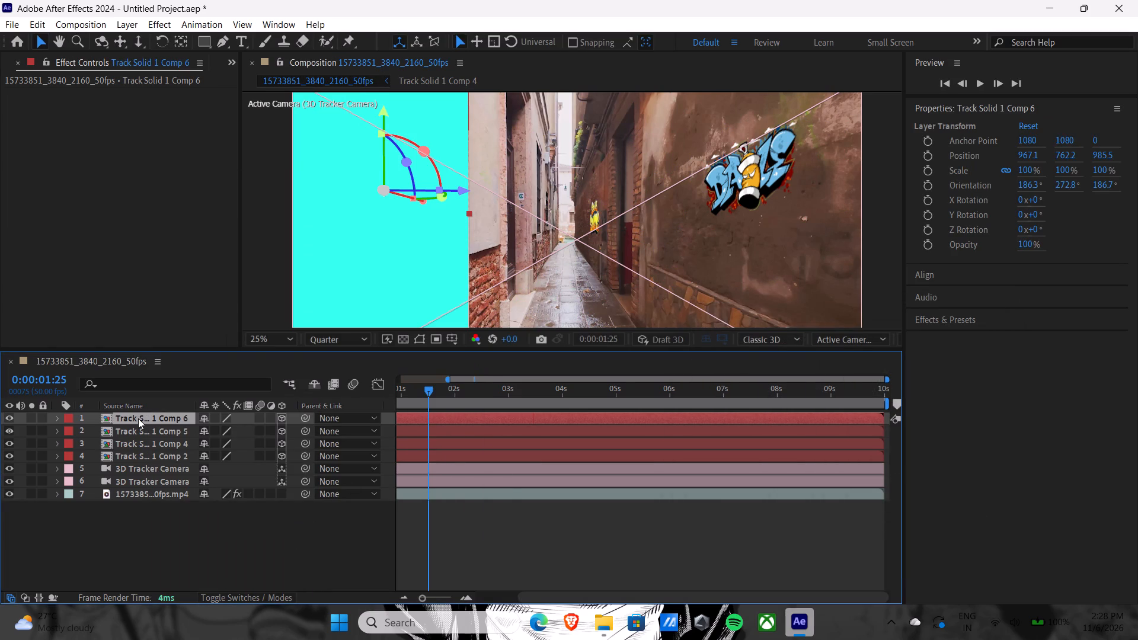
Open Track Solid 1 Comp 6 and hide its Track Solid 1 layer.
{"action": "double_click", "coordinate": [138, 418]}
{"action": "left_click", "coordinate": [8, 418]}
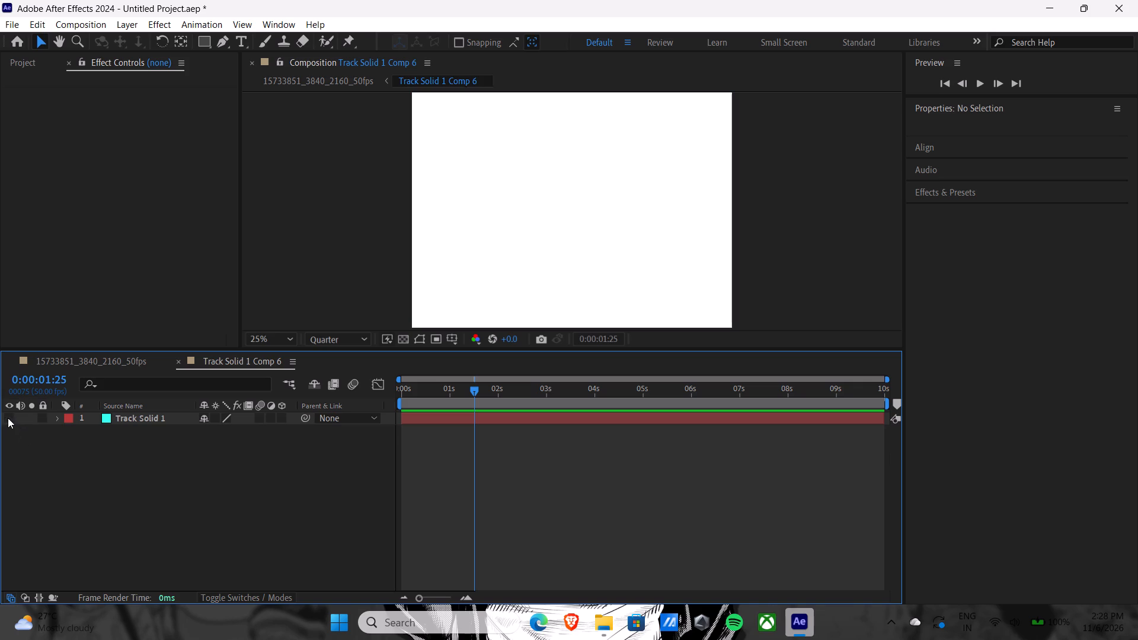
Add png 3 from the Pictures folder to Track Solid 1 Comp 6 and enlarge it to about 122.4% by 123.8%.
{"action": "left_click", "coordinate": [609, 612]}
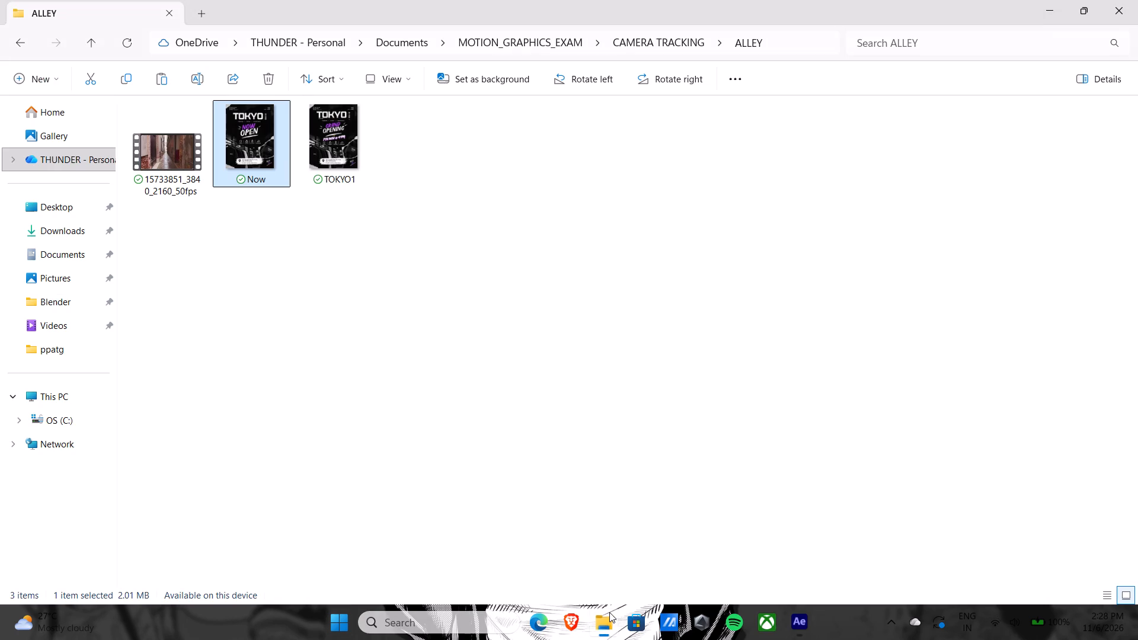
{"action": "left_click", "coordinate": [68, 262]}
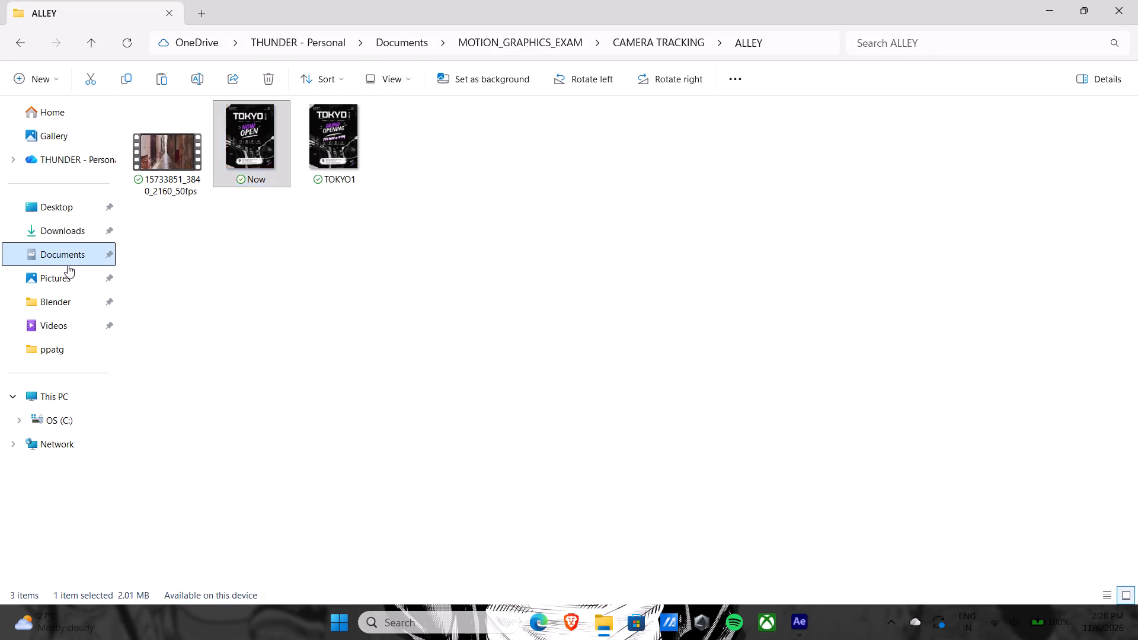
{"action": "left_click", "coordinate": [60, 276]}
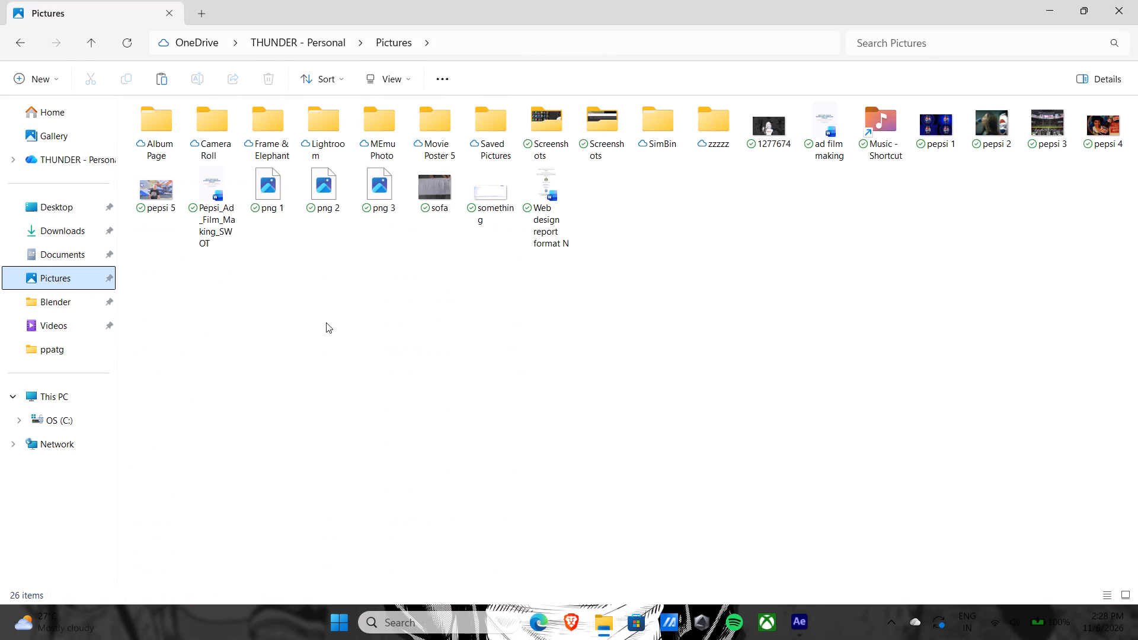
{"action": "scroll", "coordinate": [399, 277], "scroll_direction": "up", "scroll_amount": 1}
{"action": "left_click_drag", "start_coordinate": [381, 181], "coordinate": [725, 563]}
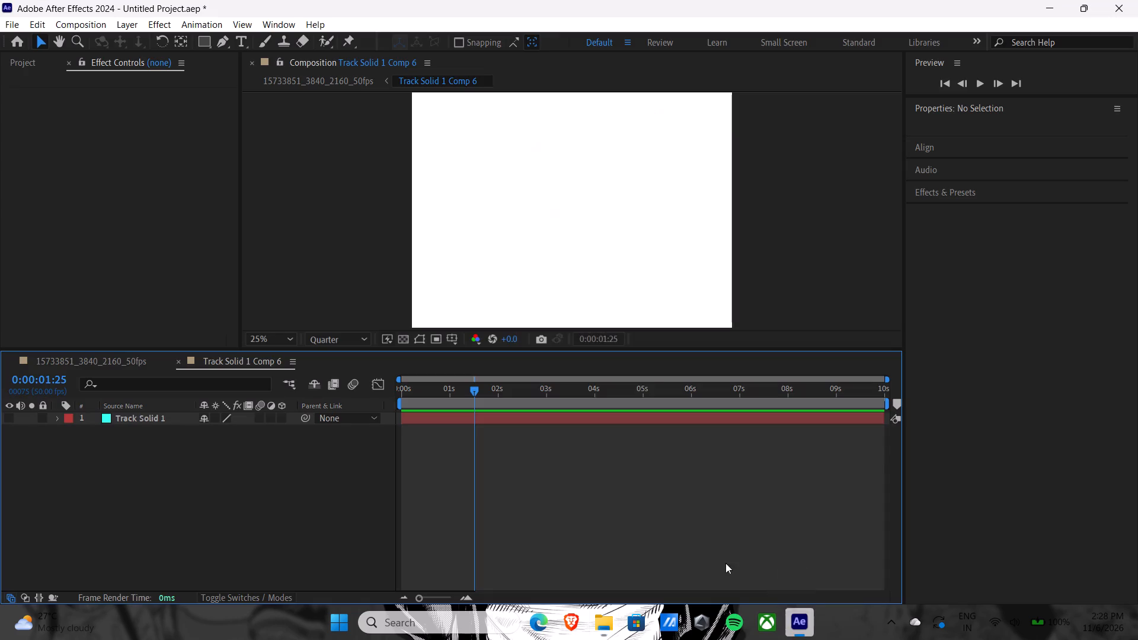
{"action": "left_click_drag", "start_coordinate": [725, 563], "coordinate": [527, 166]}
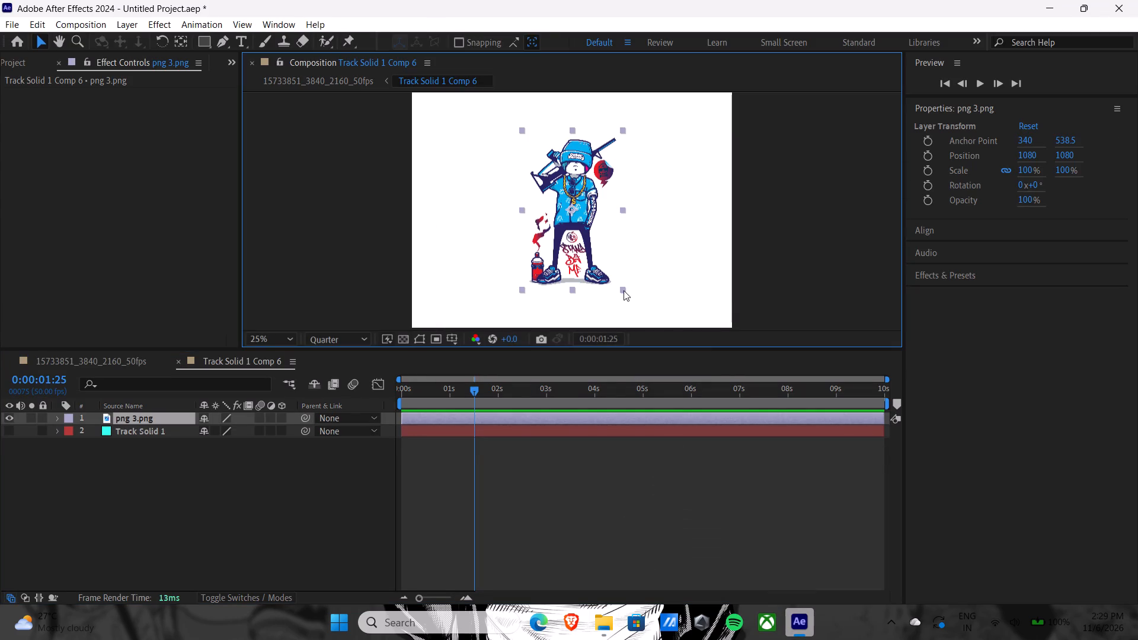
{"action": "left_click_drag", "start_coordinate": [624, 289], "coordinate": [635, 308]}
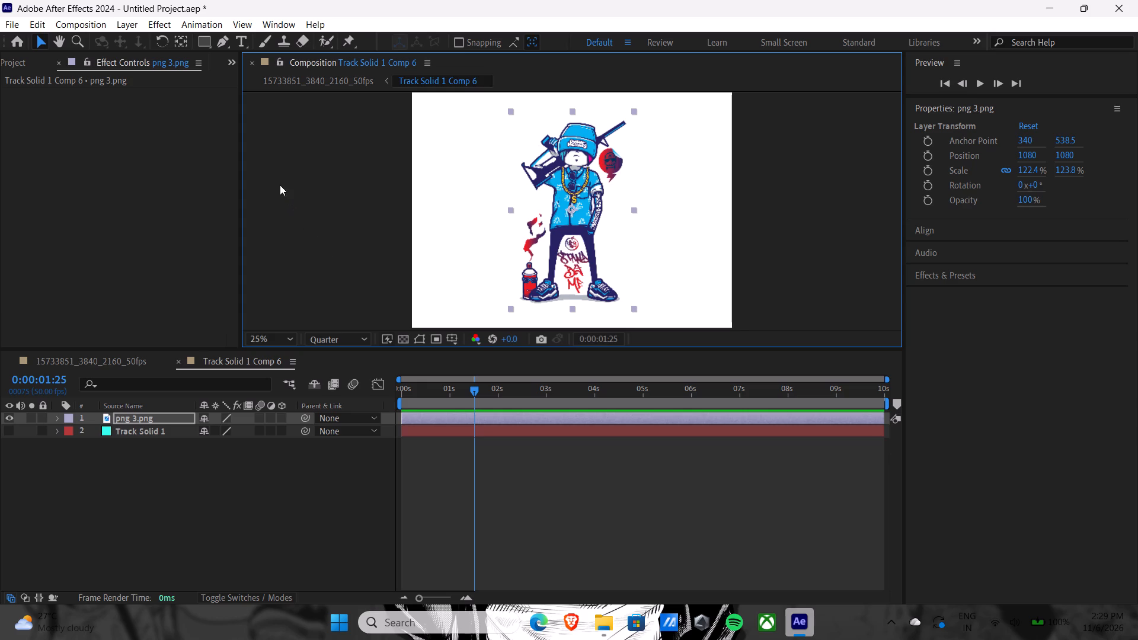
Return to the alley composition and raise Track Solid 1 Comp 6 on the left wall to a position of about 965.8, 536.5, 987.
{"action": "left_click", "coordinate": [96, 358]}
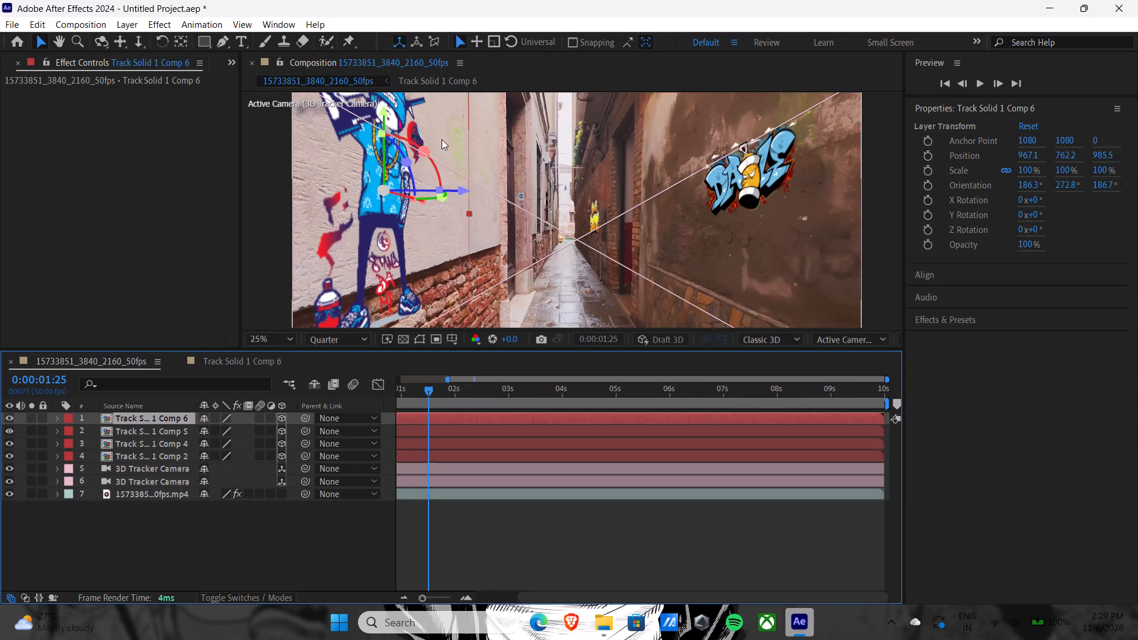
{"action": "left_click_drag", "start_coordinate": [383, 114], "coordinate": [381, 60]}
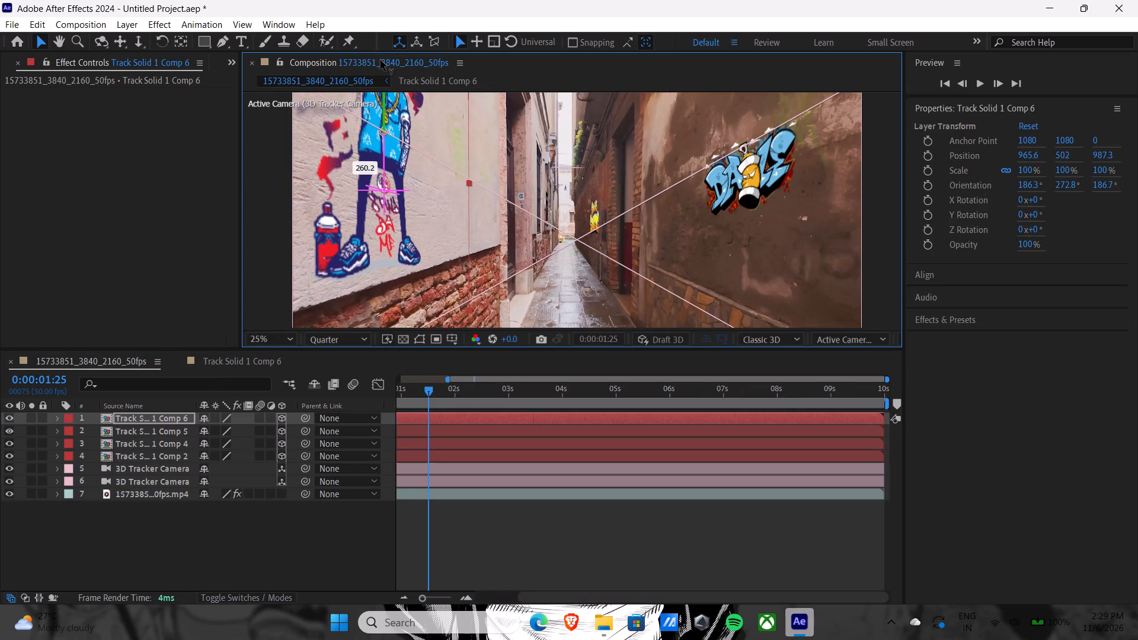
{"action": "left_click_drag", "start_coordinate": [381, 60], "coordinate": [380, 62]}
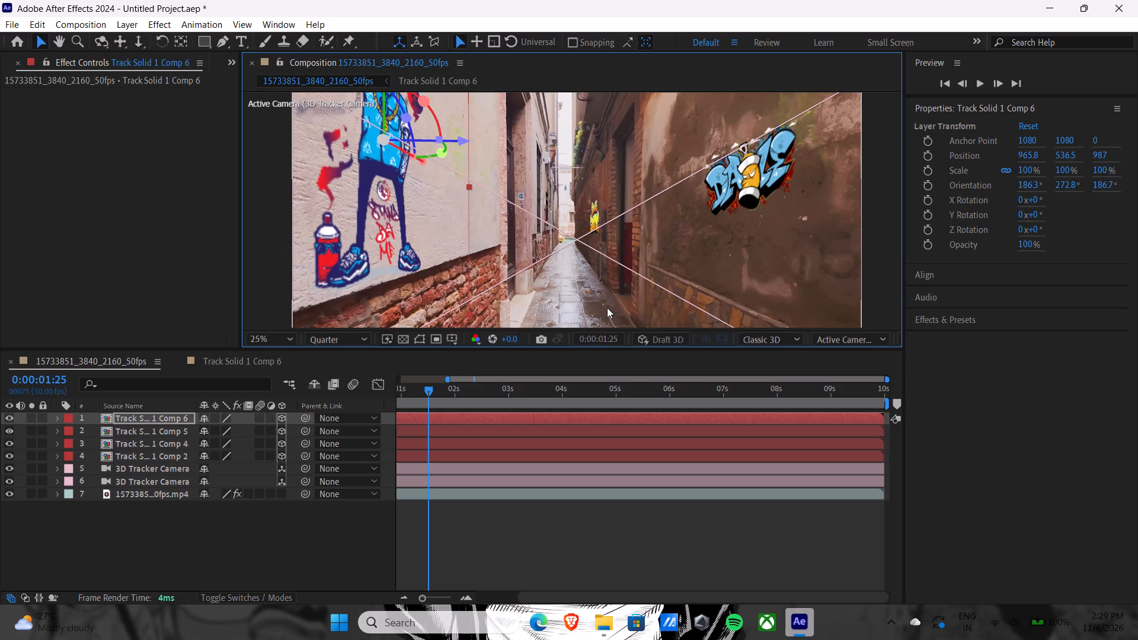
Preview the alley composition from the beginning to check how the wall artwork tracks.
{"action": "left_click_drag", "start_coordinate": [427, 388], "coordinate": [368, 388]}
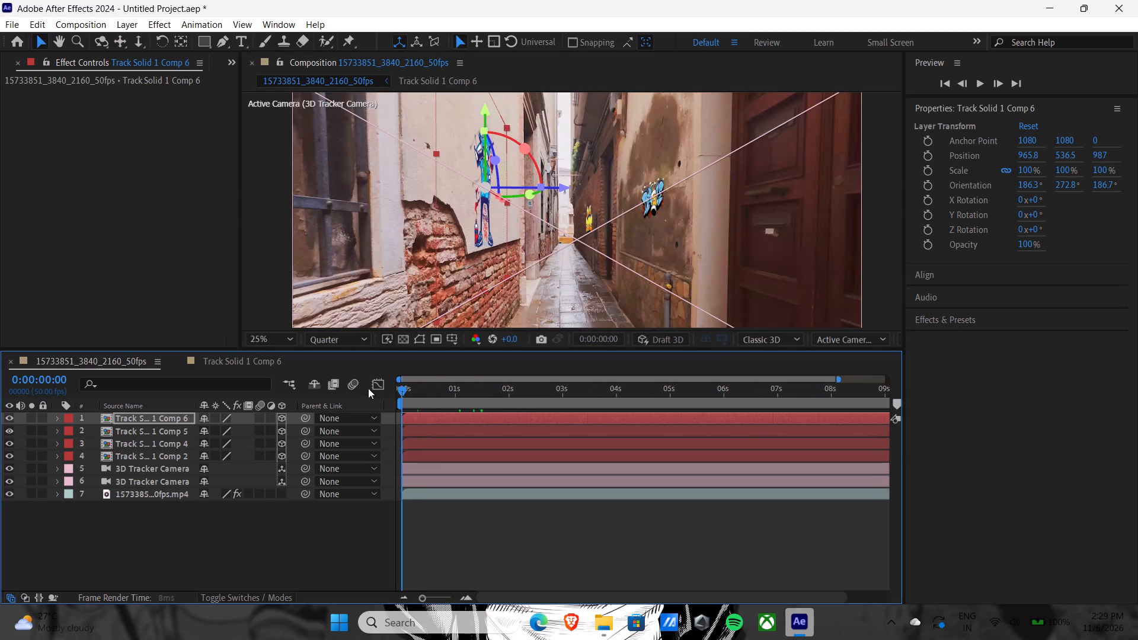
{"action": "left_click_drag", "start_coordinate": [368, 388], "coordinate": [364, 388]}
{"action": "left_click", "coordinate": [565, 304]}
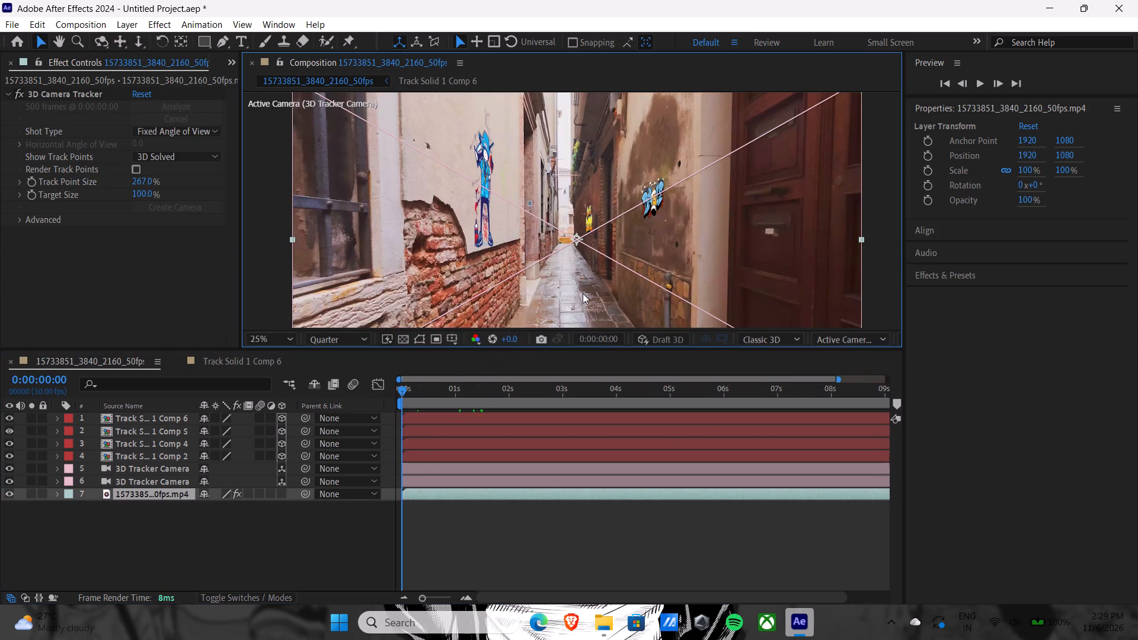
{"action": "key", "text": "space"}
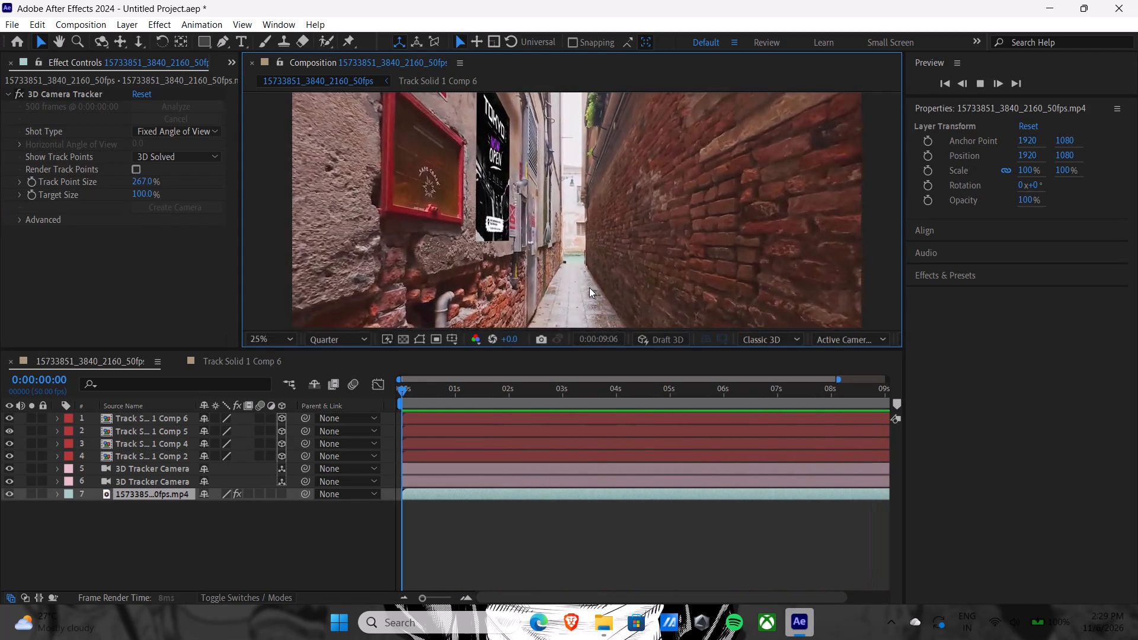
{"action": "key", "text": "space"}
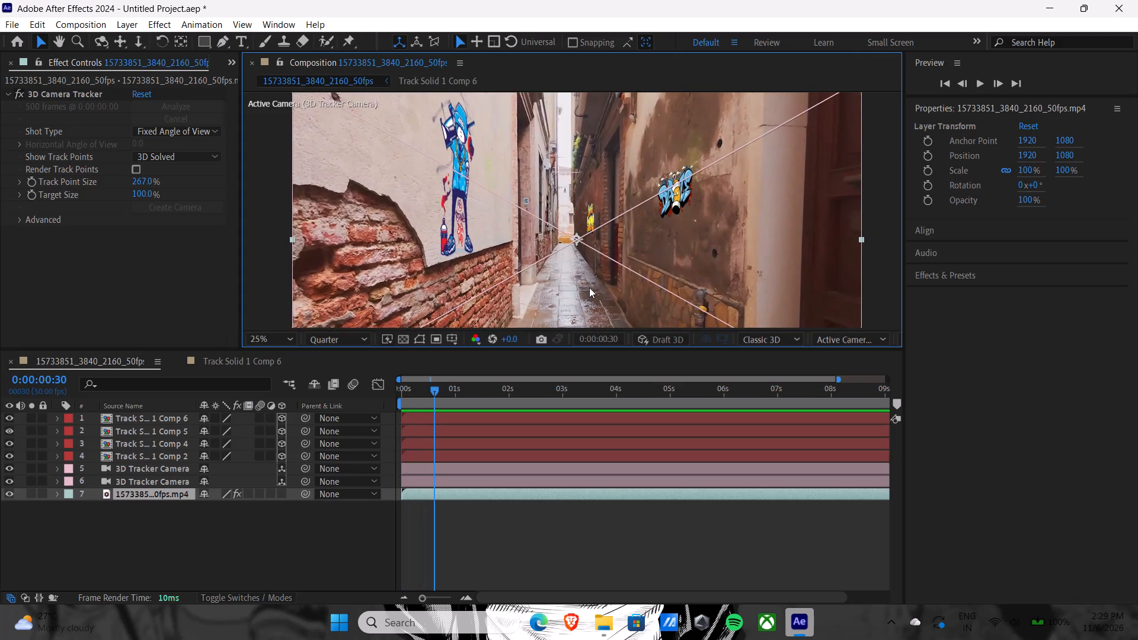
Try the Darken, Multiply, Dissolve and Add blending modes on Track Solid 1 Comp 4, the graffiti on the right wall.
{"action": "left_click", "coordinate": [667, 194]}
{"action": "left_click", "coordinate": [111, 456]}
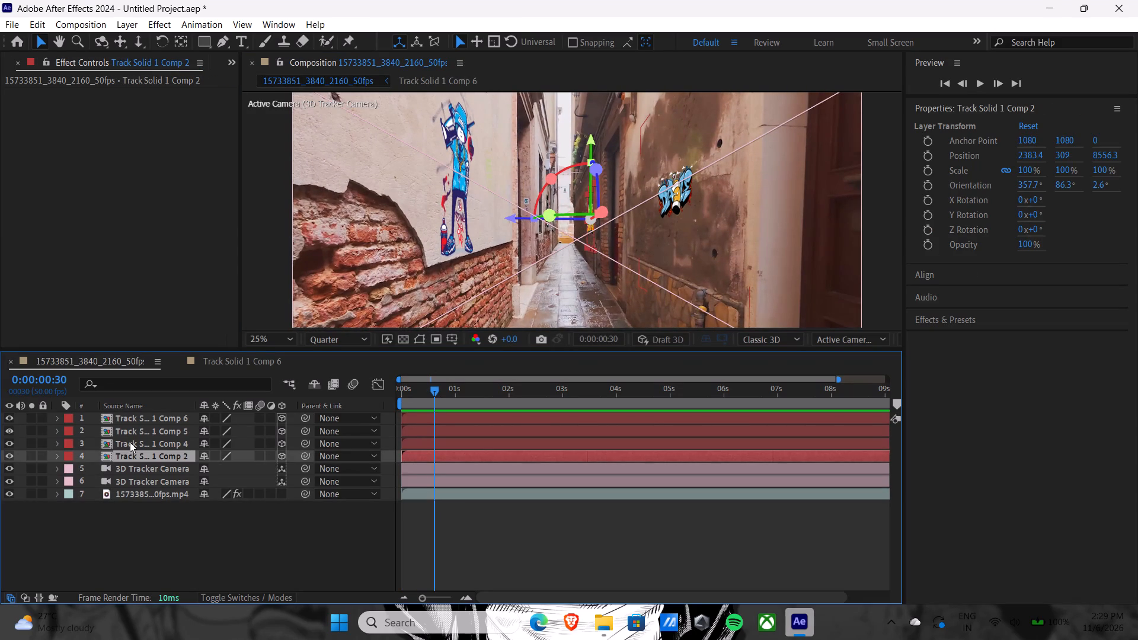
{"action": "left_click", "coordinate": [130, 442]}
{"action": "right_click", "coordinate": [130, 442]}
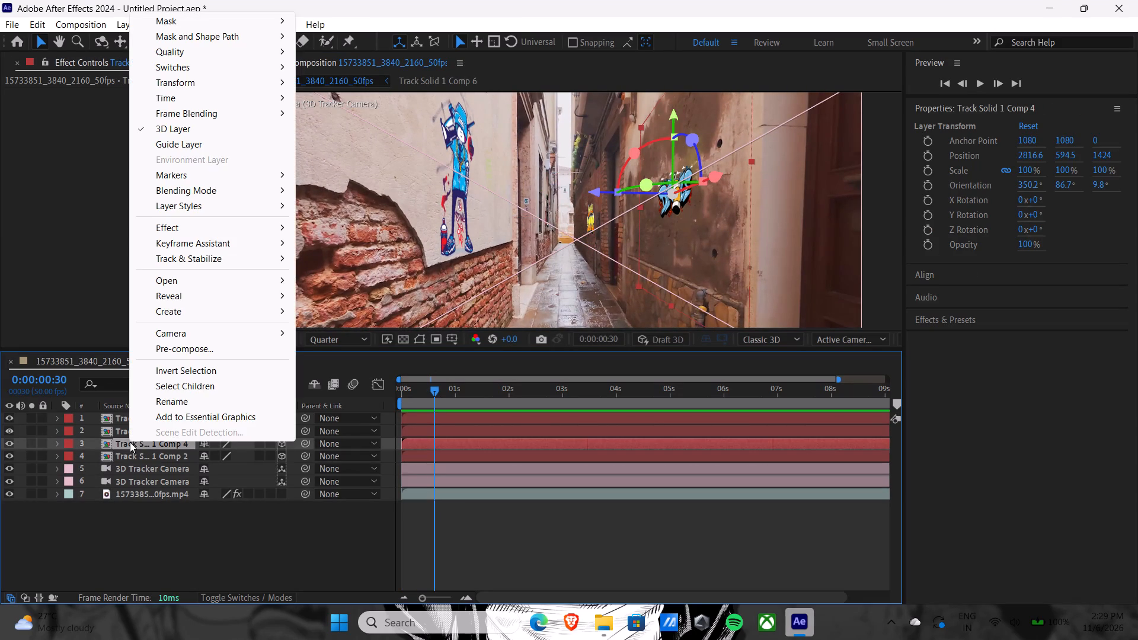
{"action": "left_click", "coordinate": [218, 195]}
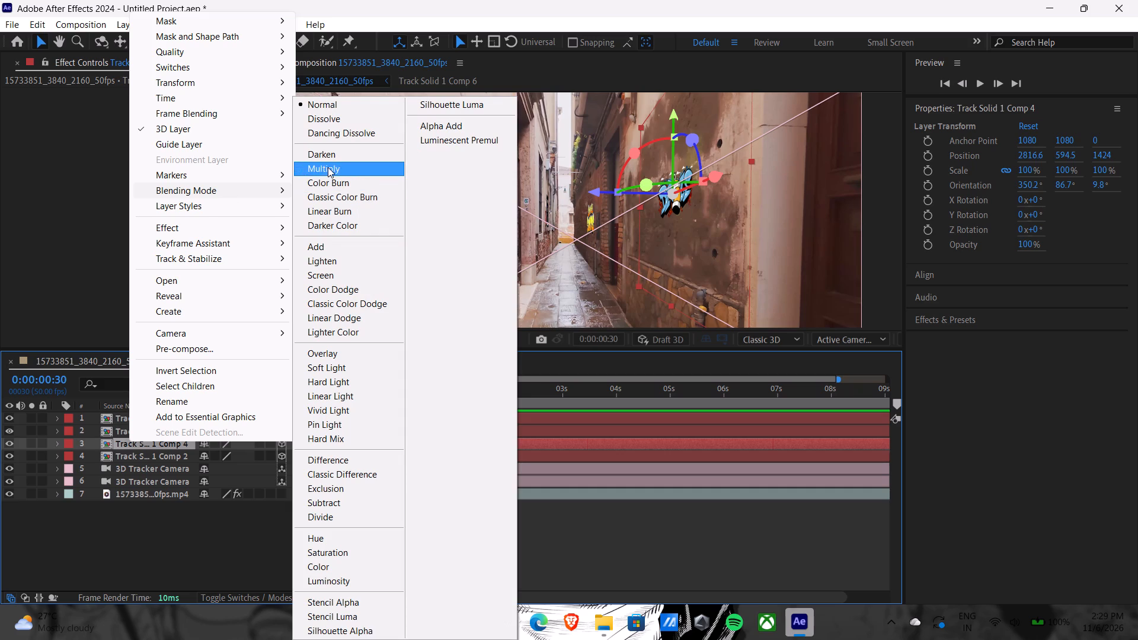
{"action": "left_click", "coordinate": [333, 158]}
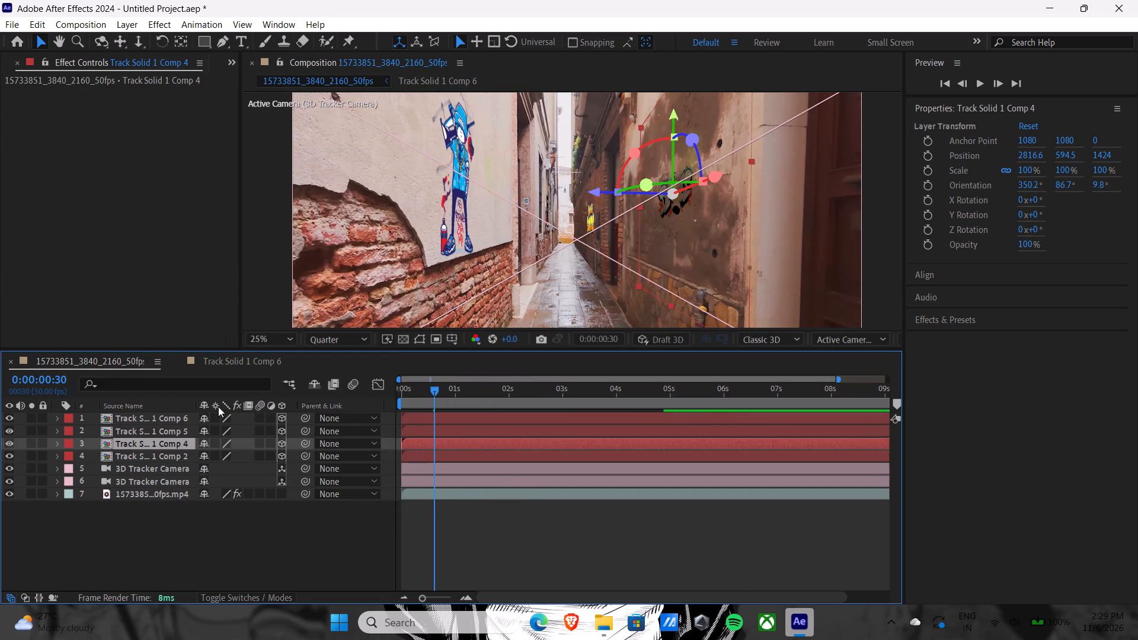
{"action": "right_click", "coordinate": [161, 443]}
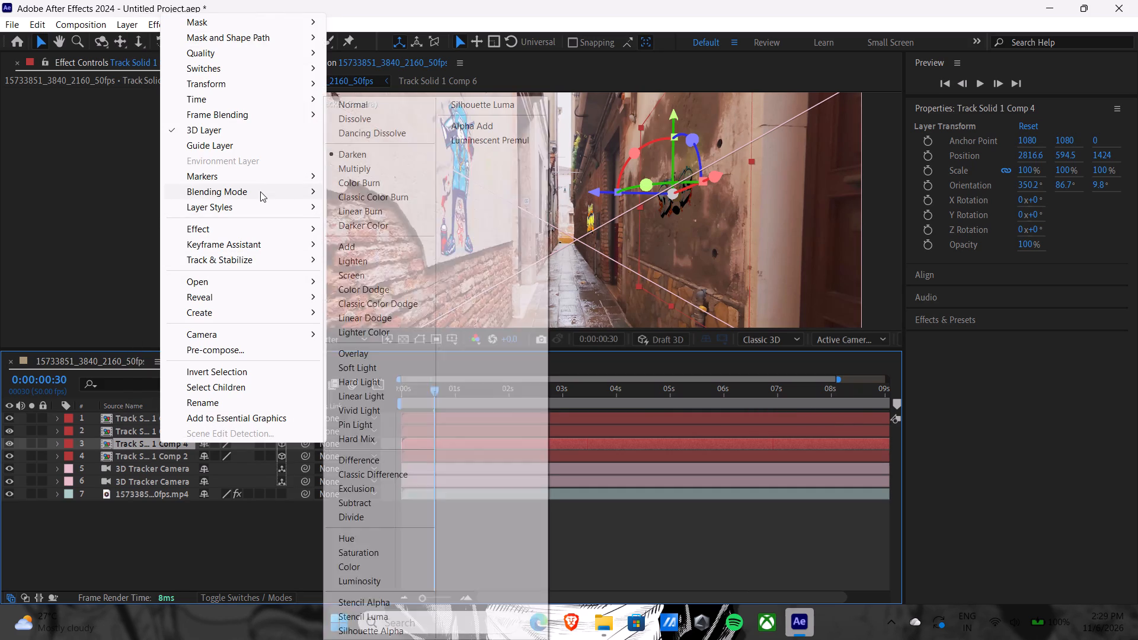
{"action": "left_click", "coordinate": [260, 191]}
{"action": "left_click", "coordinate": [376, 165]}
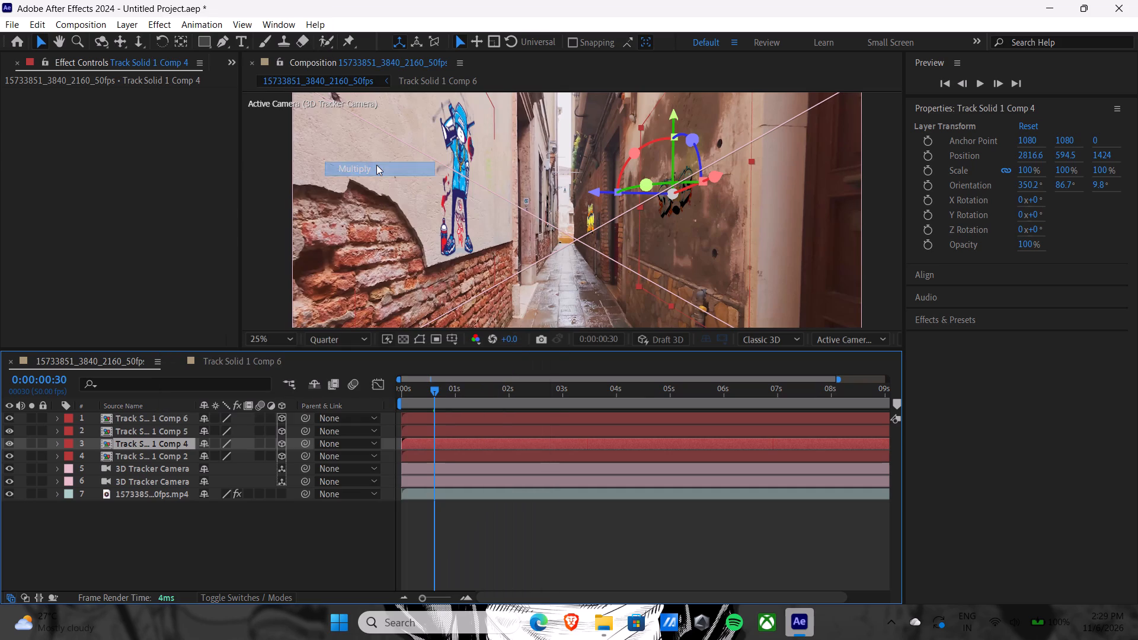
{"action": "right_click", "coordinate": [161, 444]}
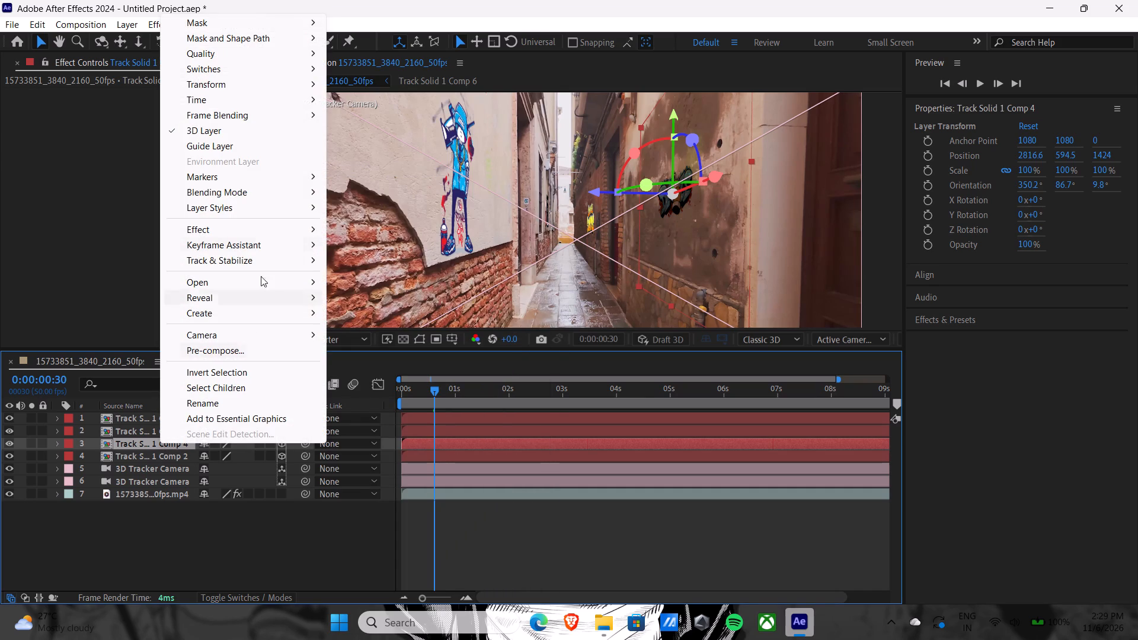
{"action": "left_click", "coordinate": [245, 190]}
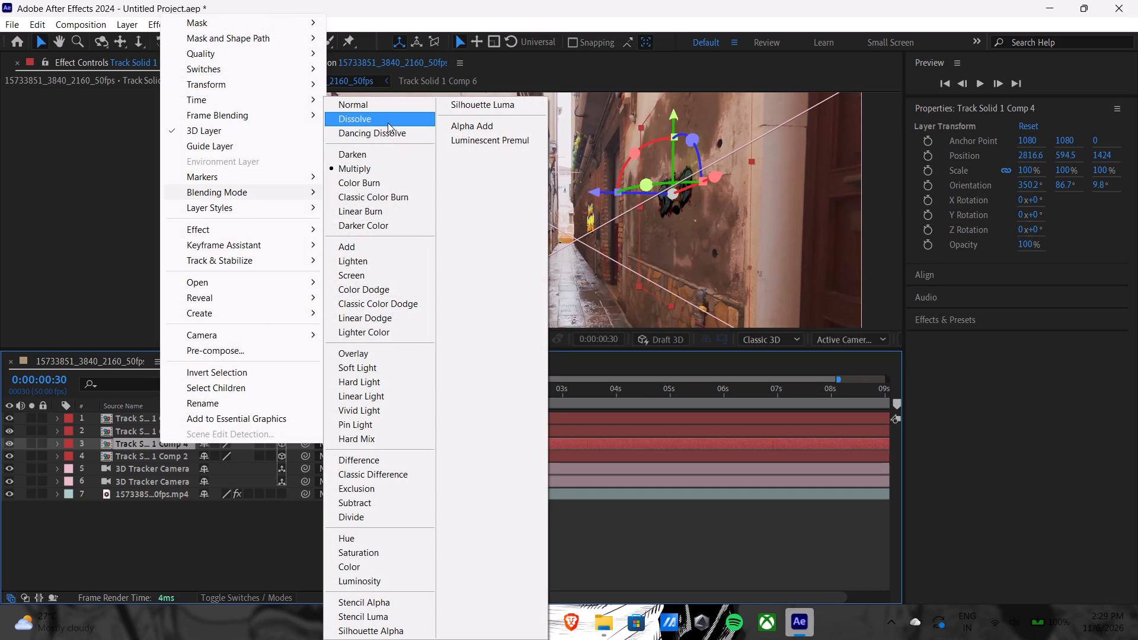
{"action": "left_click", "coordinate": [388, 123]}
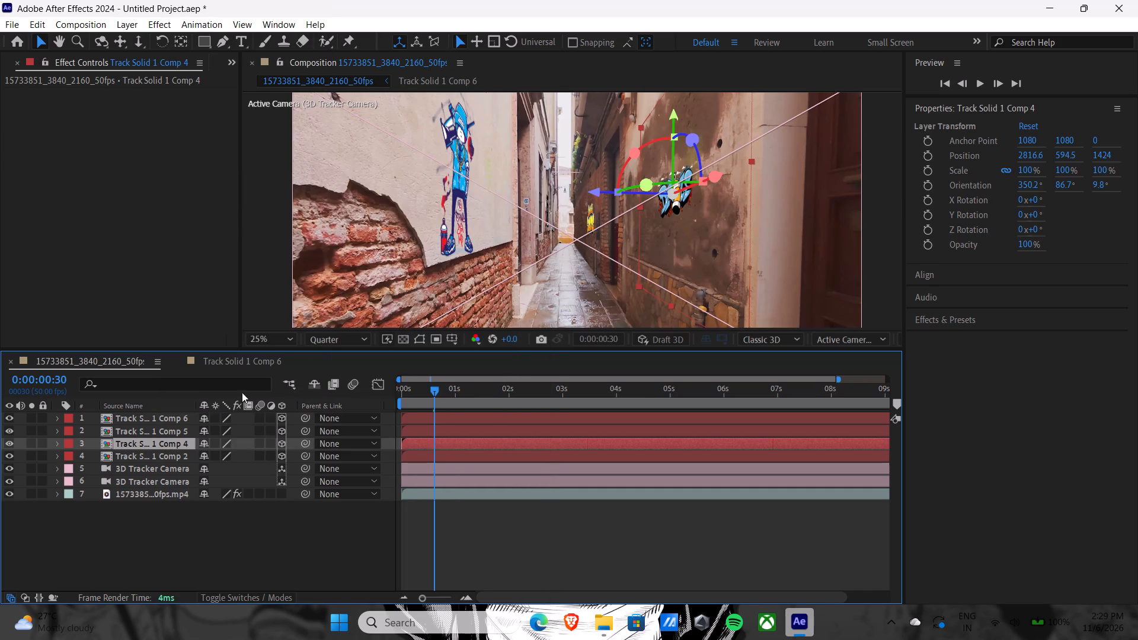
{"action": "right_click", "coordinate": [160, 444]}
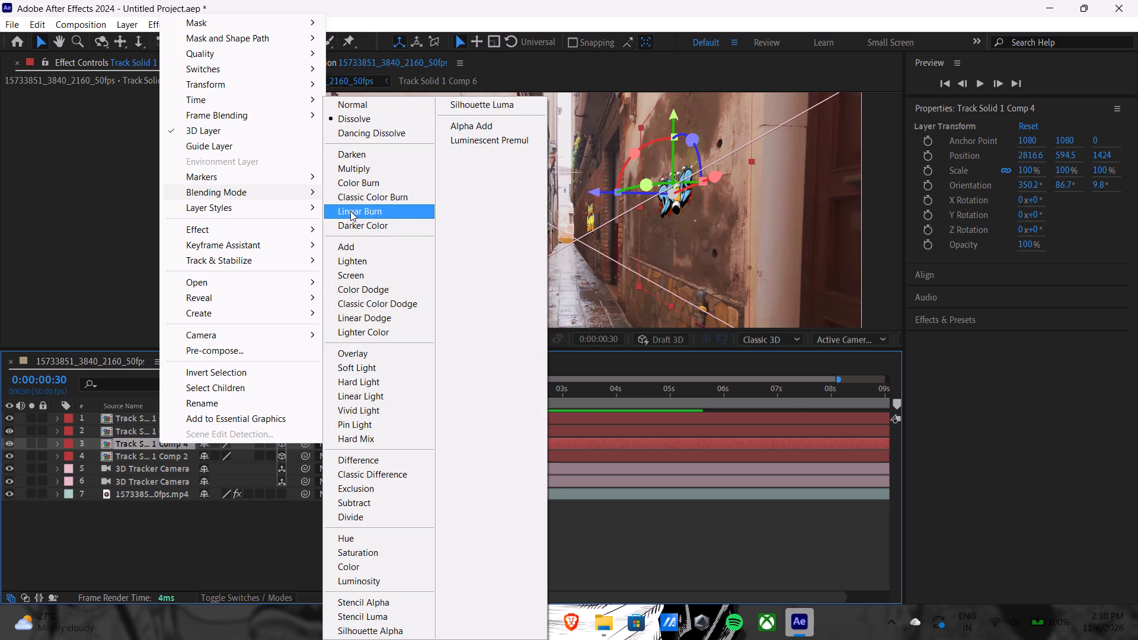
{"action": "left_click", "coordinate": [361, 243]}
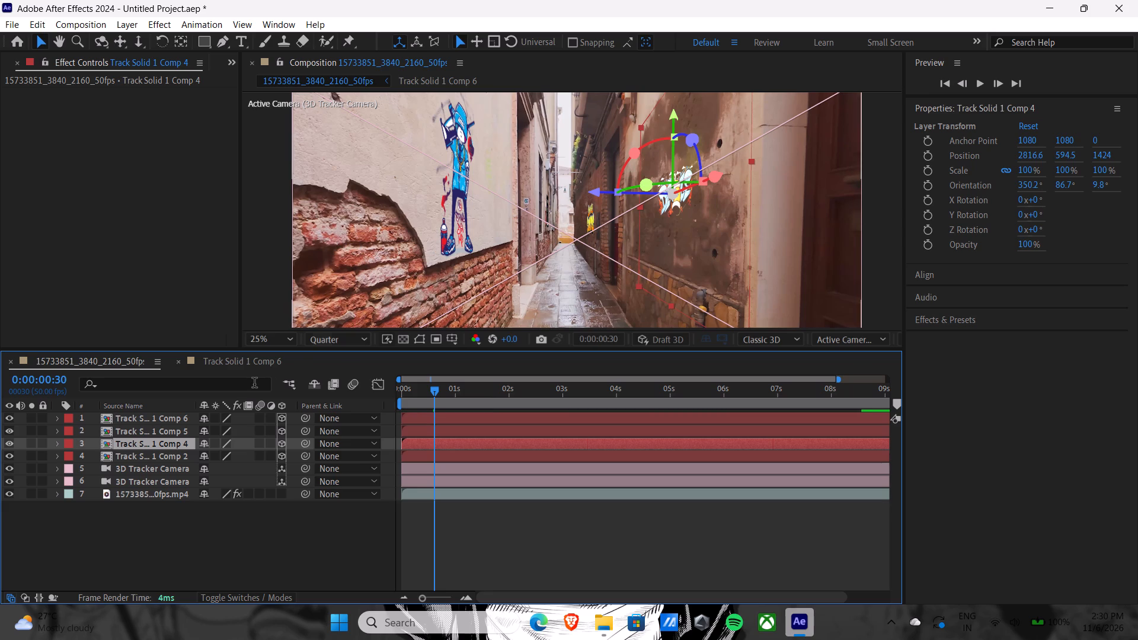
Set the blending mode of Track Solid 1 Comp 4 to Screen.
{"action": "right_click", "coordinate": [172, 440]}
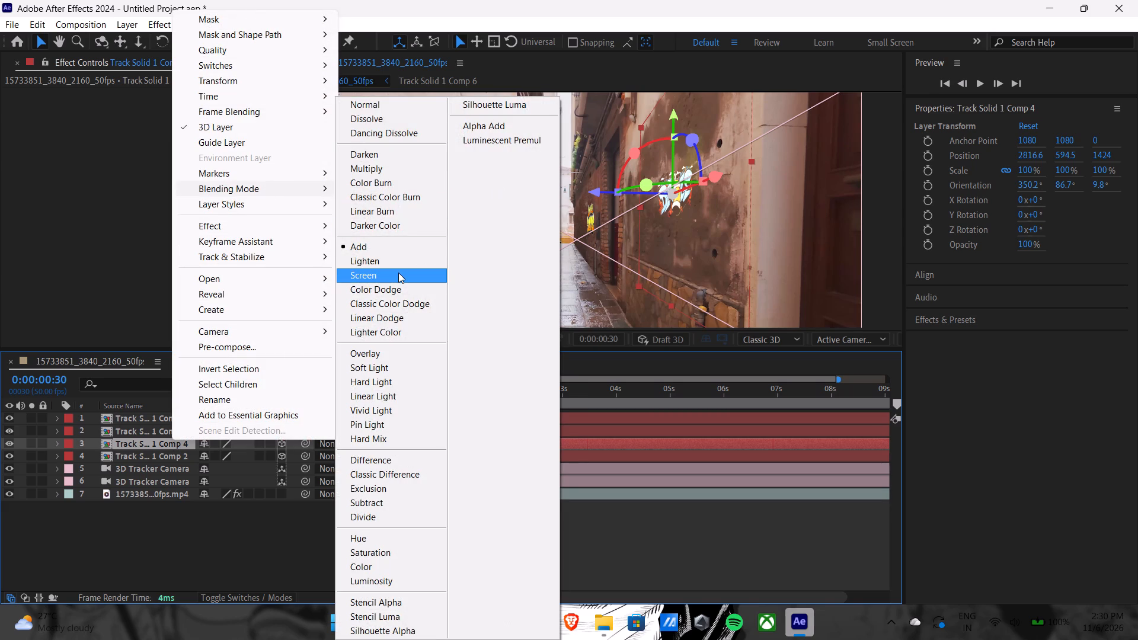
{"action": "left_click", "coordinate": [398, 273]}
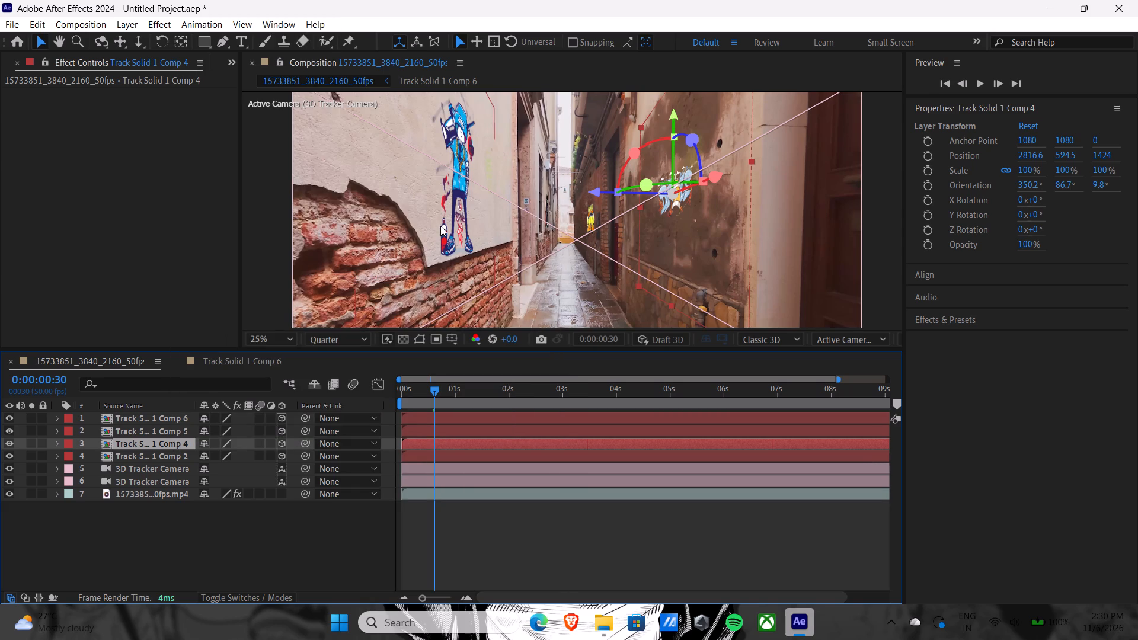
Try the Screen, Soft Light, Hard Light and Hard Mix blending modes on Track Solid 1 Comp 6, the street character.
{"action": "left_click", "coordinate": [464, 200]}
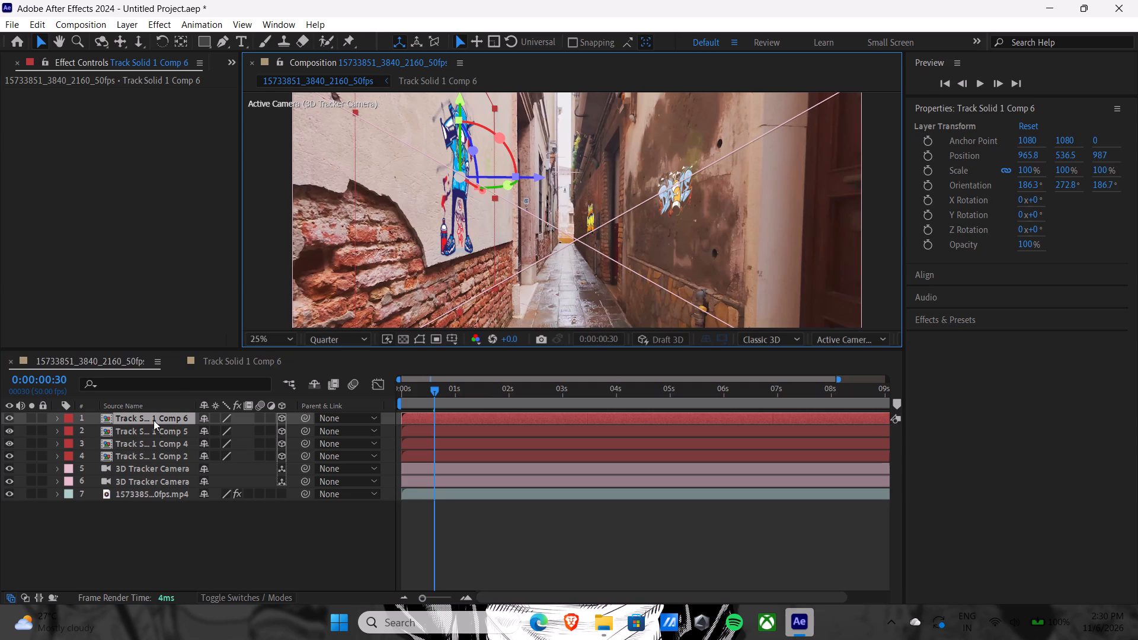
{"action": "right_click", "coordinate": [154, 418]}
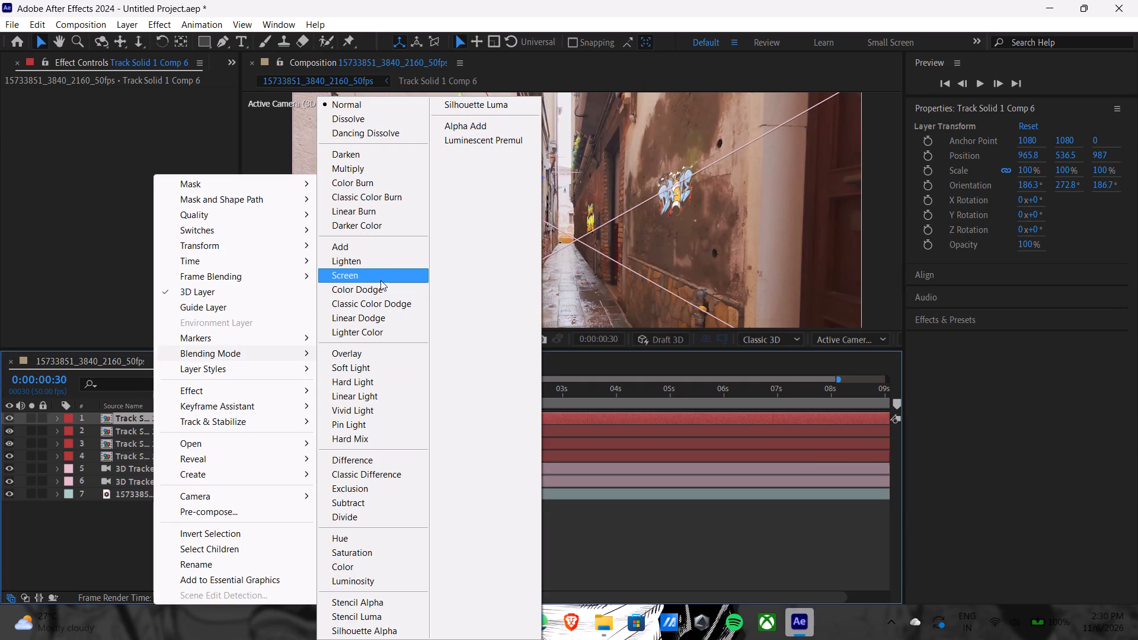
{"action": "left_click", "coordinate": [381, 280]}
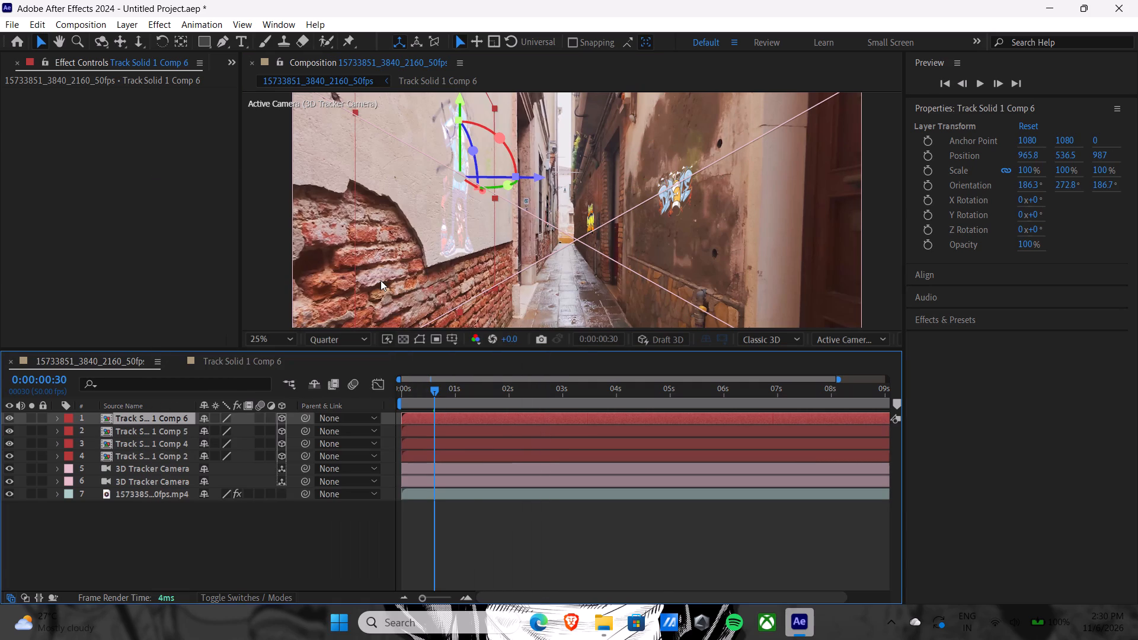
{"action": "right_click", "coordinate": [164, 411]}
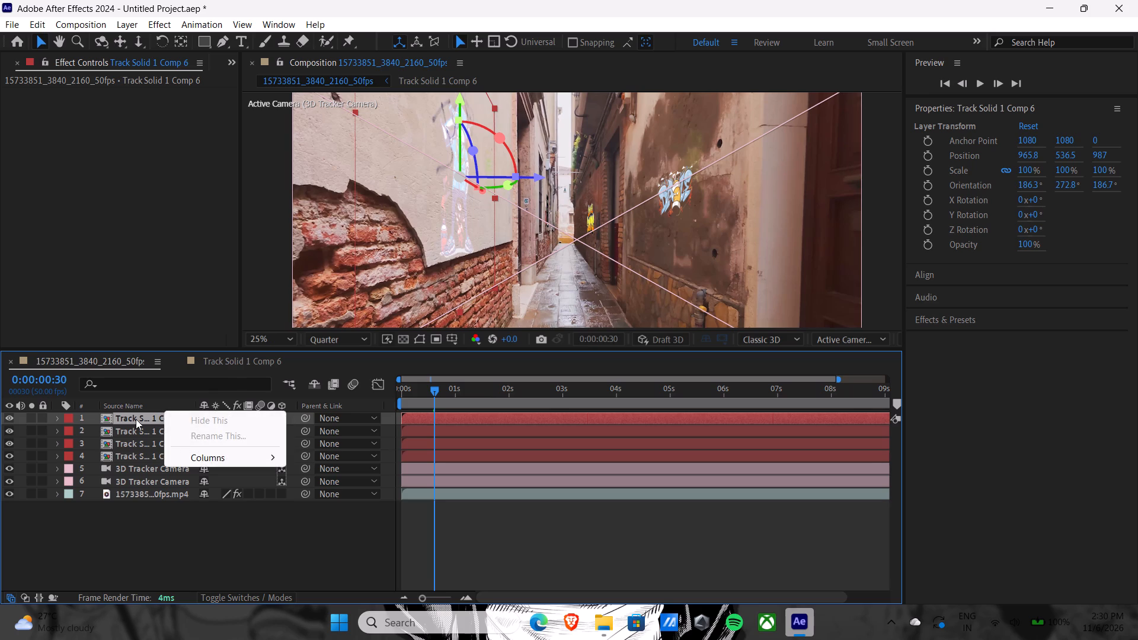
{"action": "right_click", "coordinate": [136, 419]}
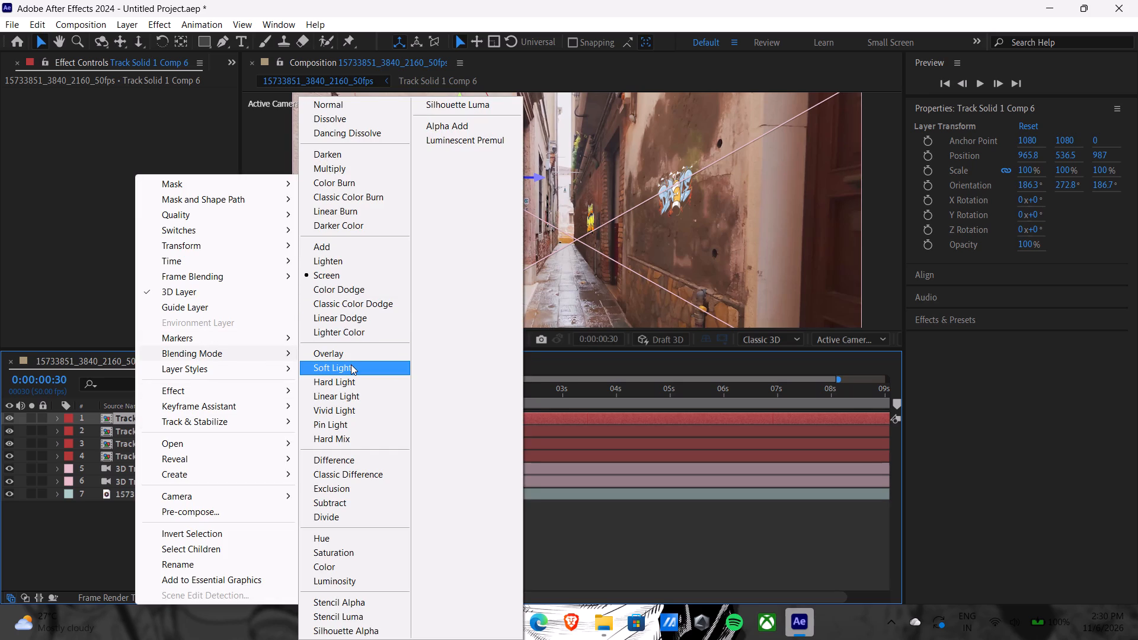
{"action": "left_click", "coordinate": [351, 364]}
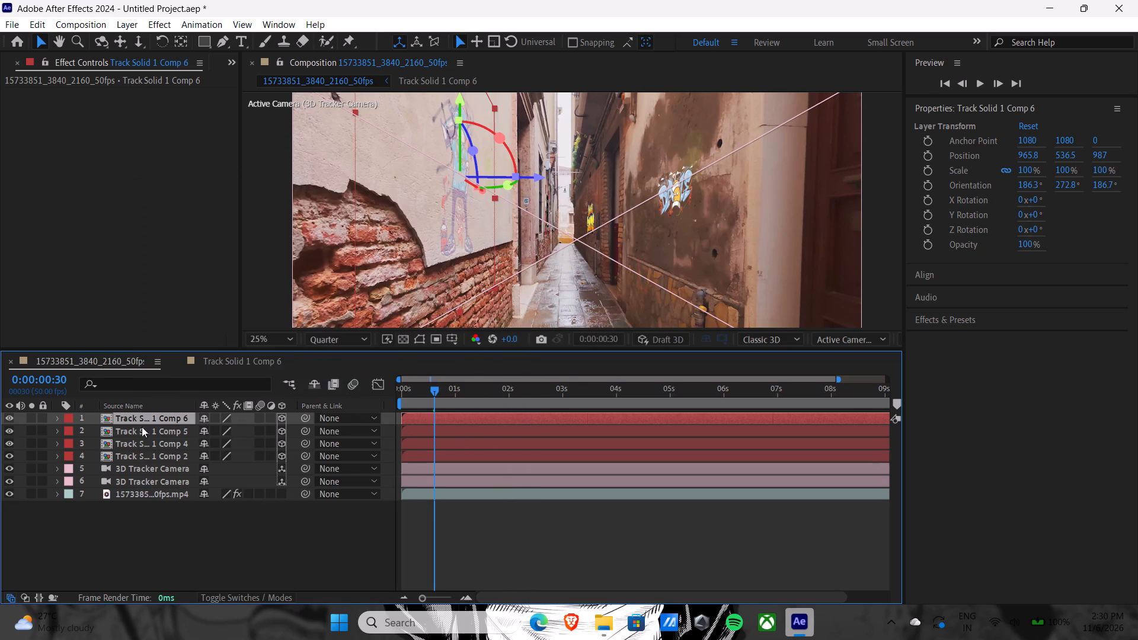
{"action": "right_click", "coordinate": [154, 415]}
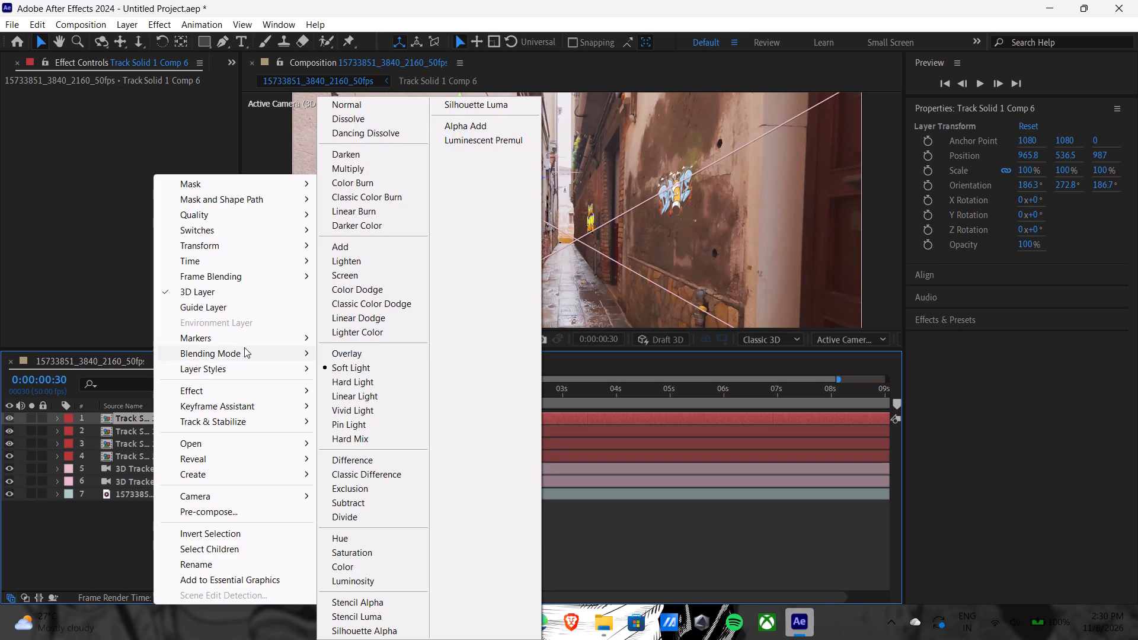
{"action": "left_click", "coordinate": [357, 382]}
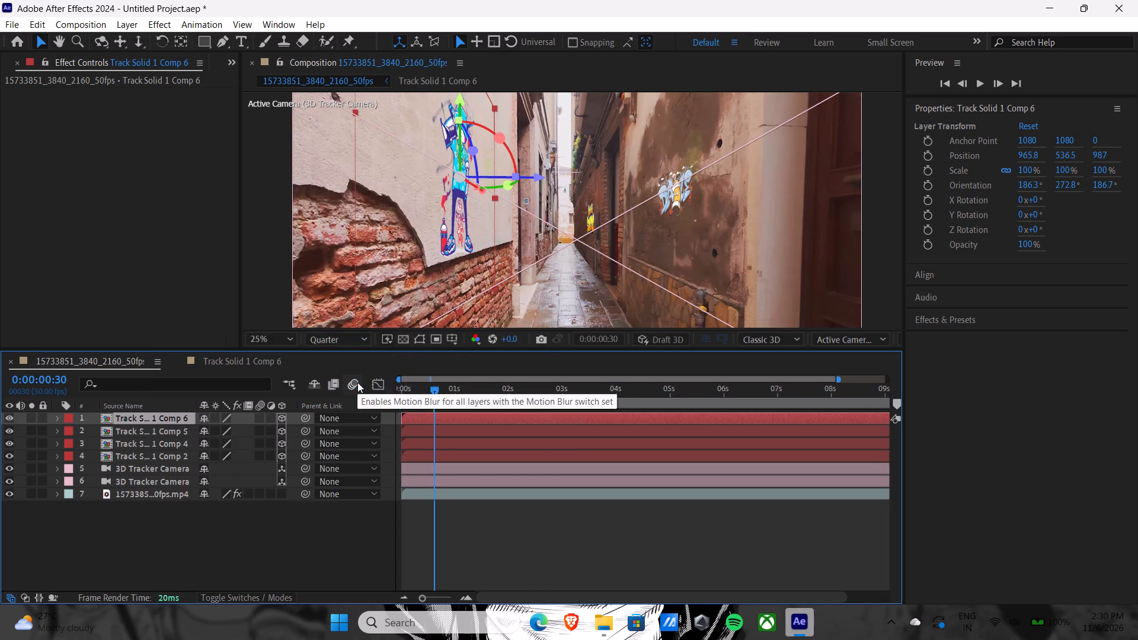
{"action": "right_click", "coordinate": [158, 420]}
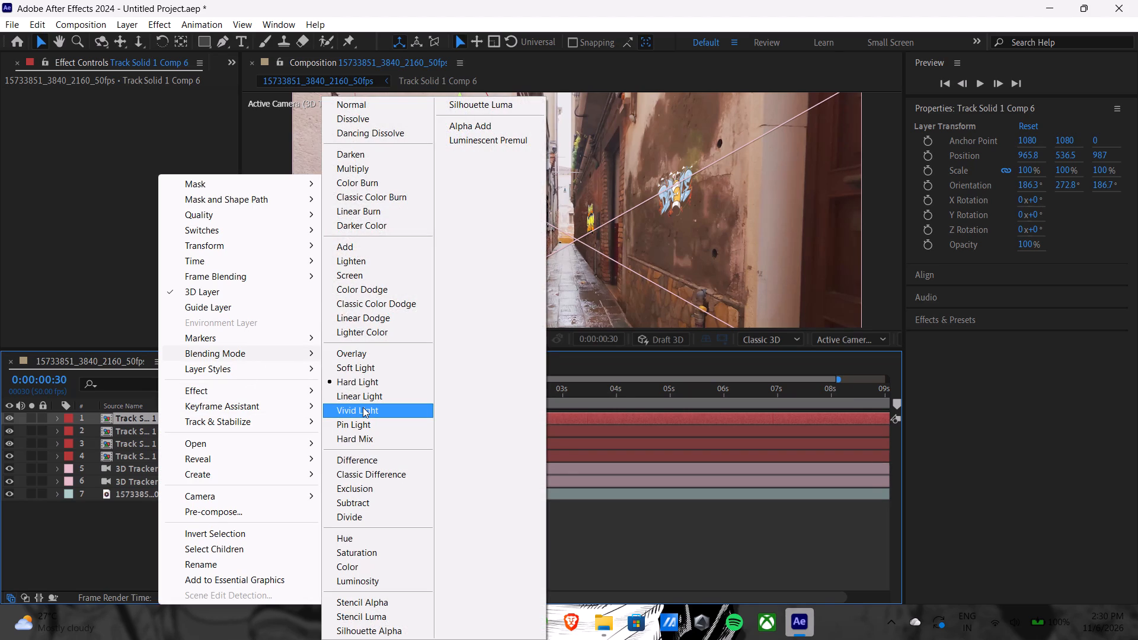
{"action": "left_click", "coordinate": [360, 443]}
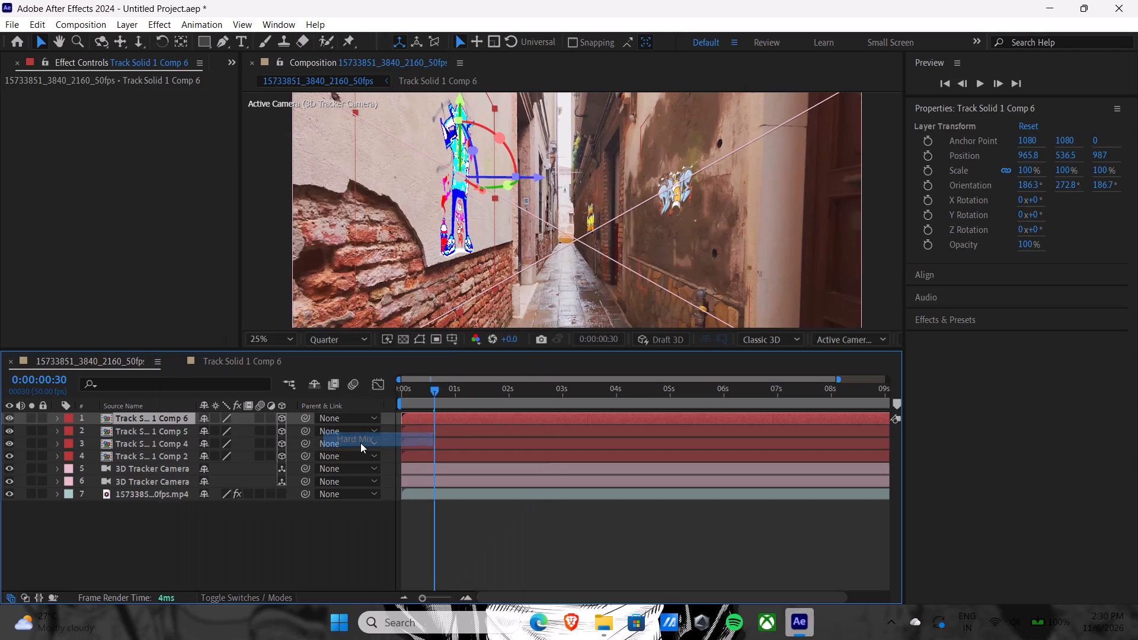
Replace the Hard Mix blending mode of Track Solid 1 Comp 6 with a different one.
{"action": "right_click", "coordinate": [159, 415]}
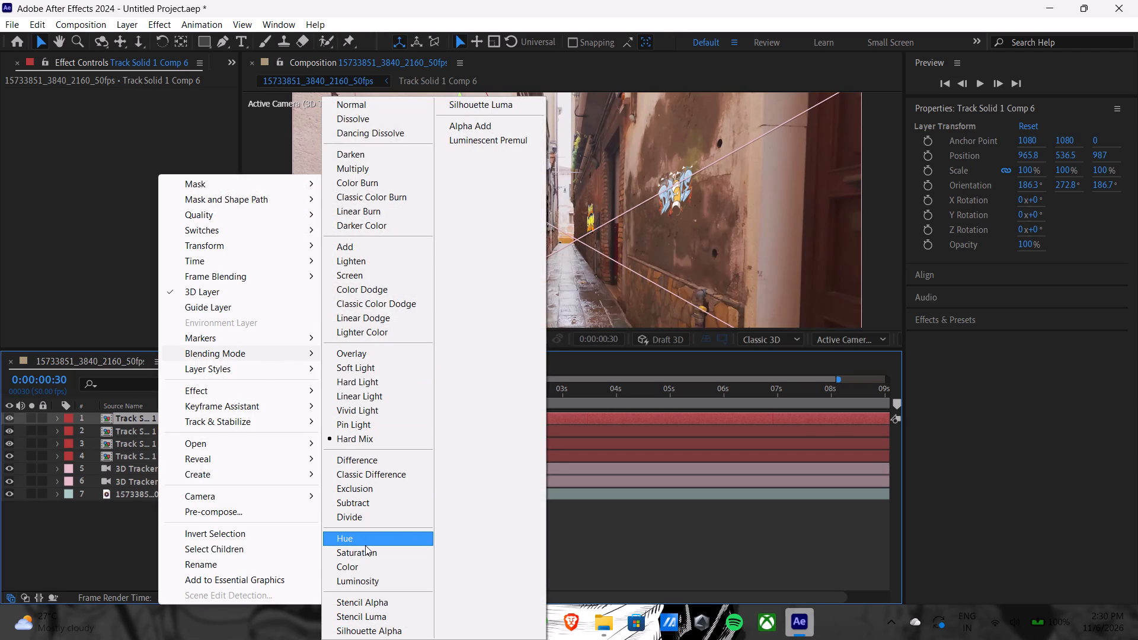
{"action": "left_click", "coordinate": [379, 599]}
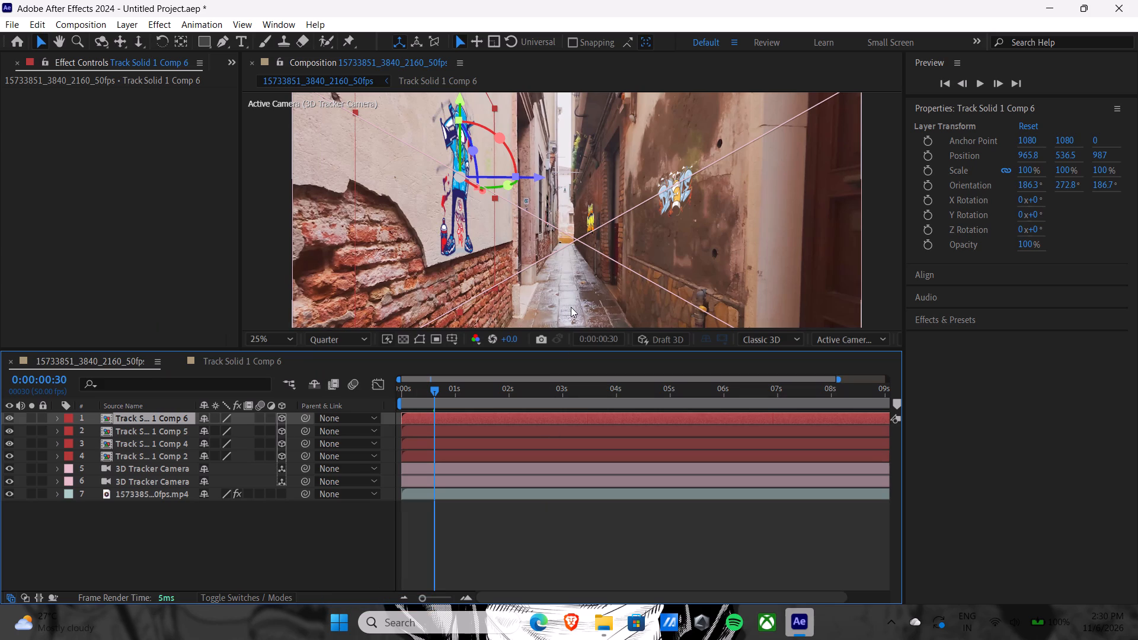
Preview the composition with the new blending modes and stop at about 0:00:05:38.
{"action": "key", "text": "space"}
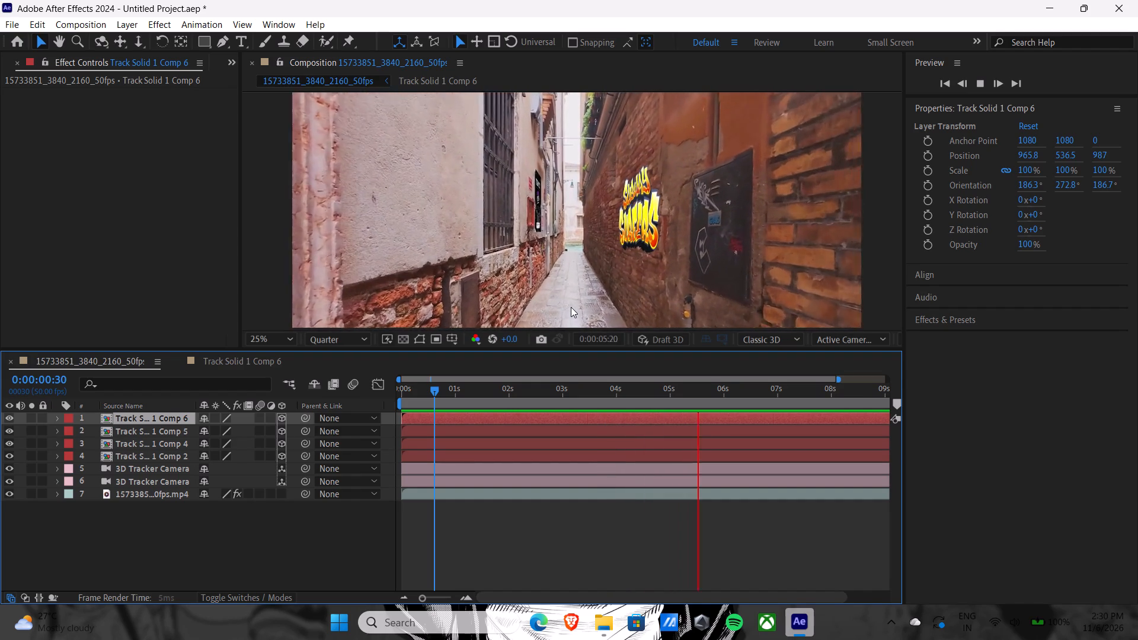
{"action": "key", "text": "space"}
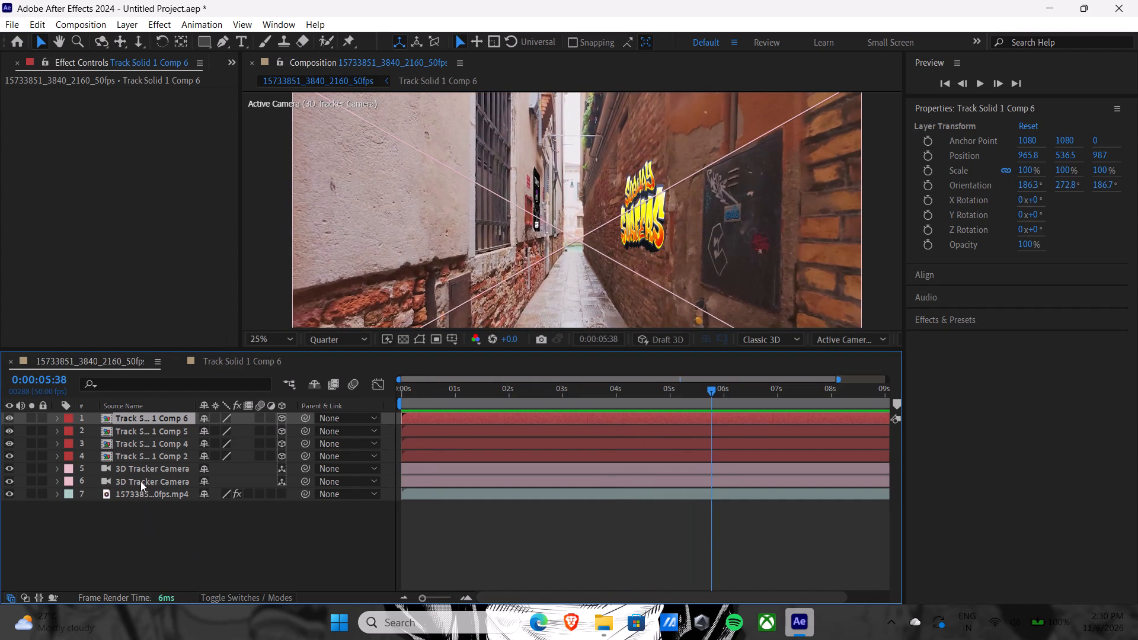
Set the track point size of the alley footage's 3D Camera Tracker effect to 273%.
{"action": "left_click", "coordinate": [142, 491]}
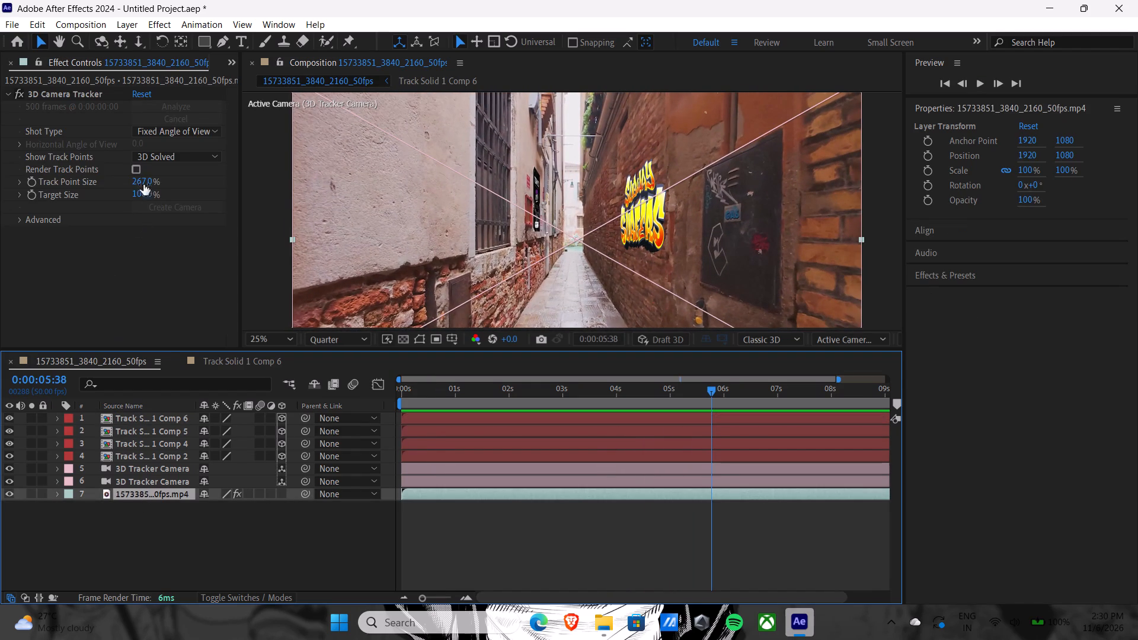
{"action": "left_click", "coordinate": [139, 183]}
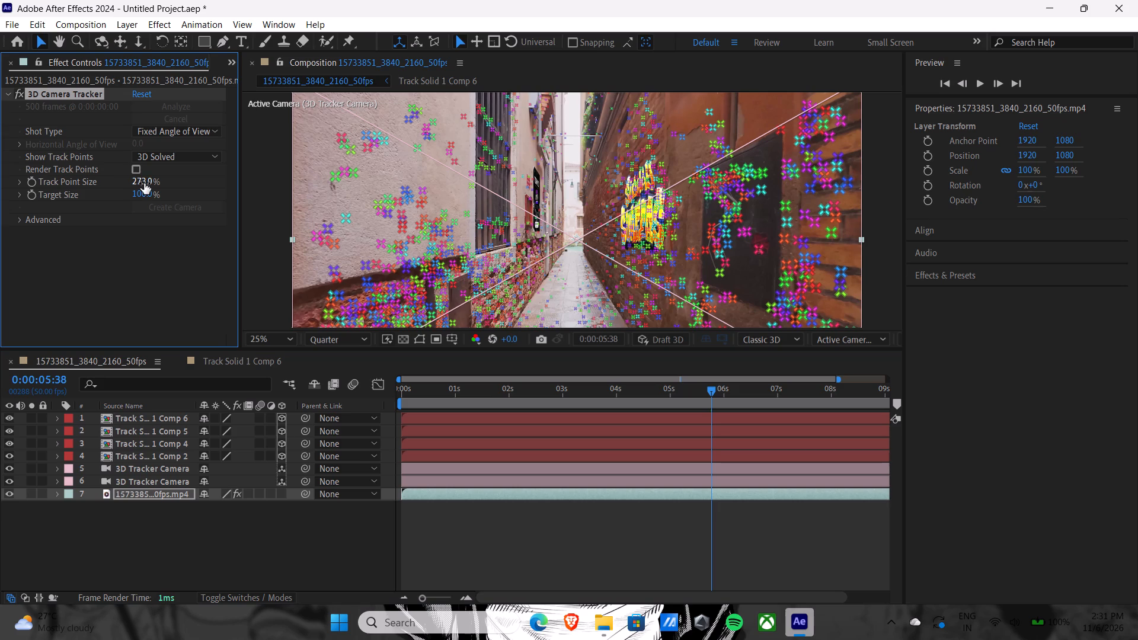
Lasso the track points on the upper part of the left plaster wall and create a text layer from them.
{"action": "left_click_drag", "start_coordinate": [305, 130], "coordinate": [432, 107]}
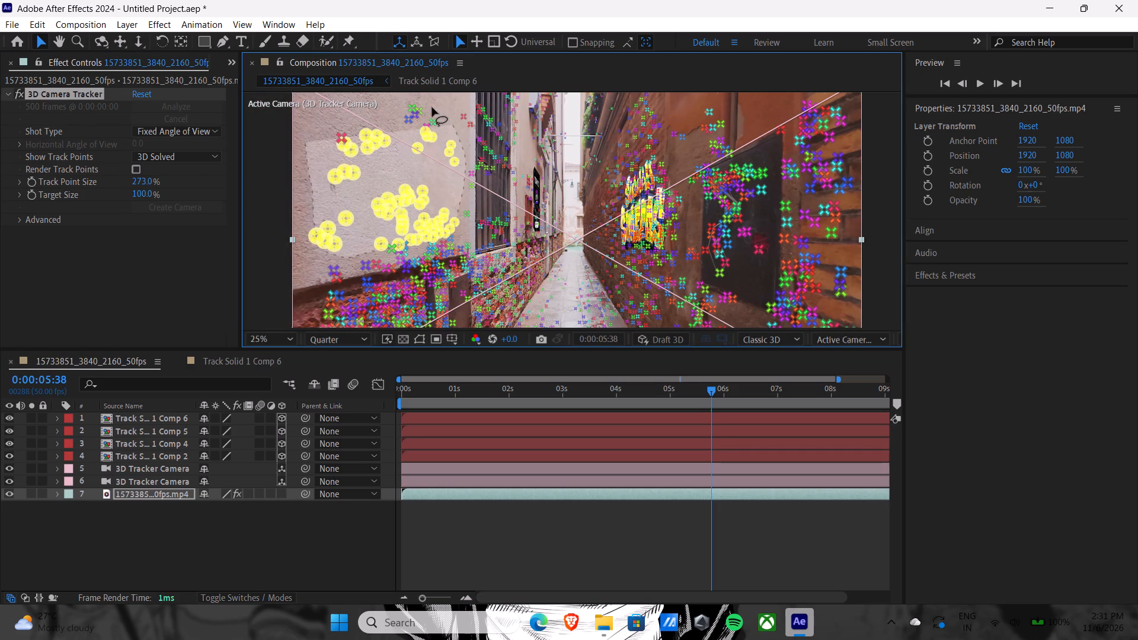
{"action": "left_click_drag", "start_coordinate": [432, 107], "coordinate": [386, 102]}
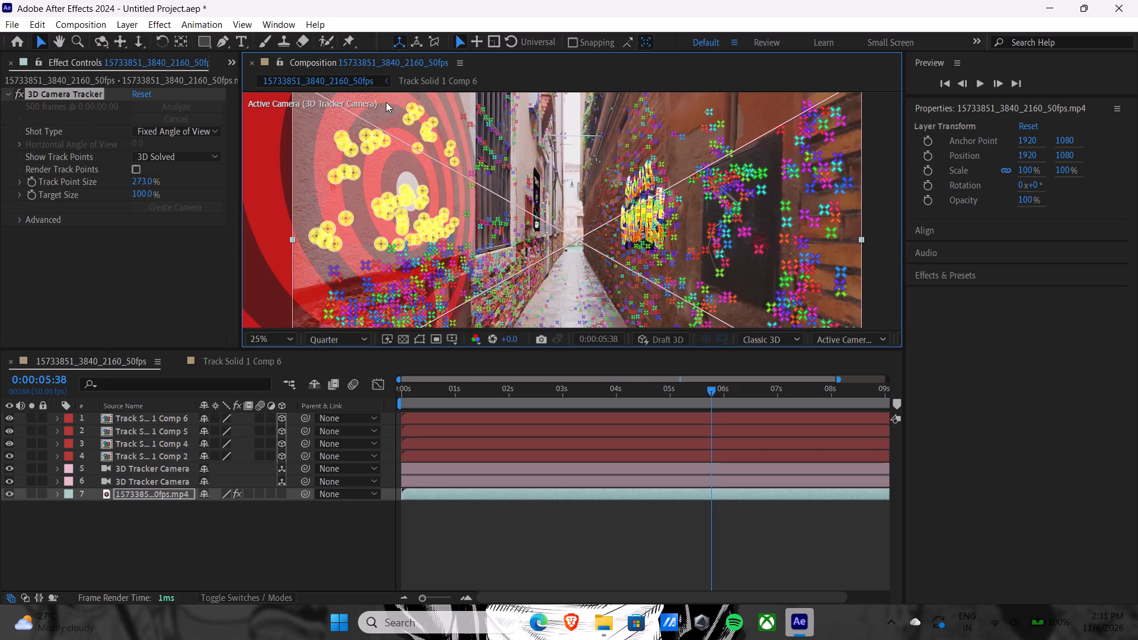
{"action": "right_click", "coordinate": [427, 136]}
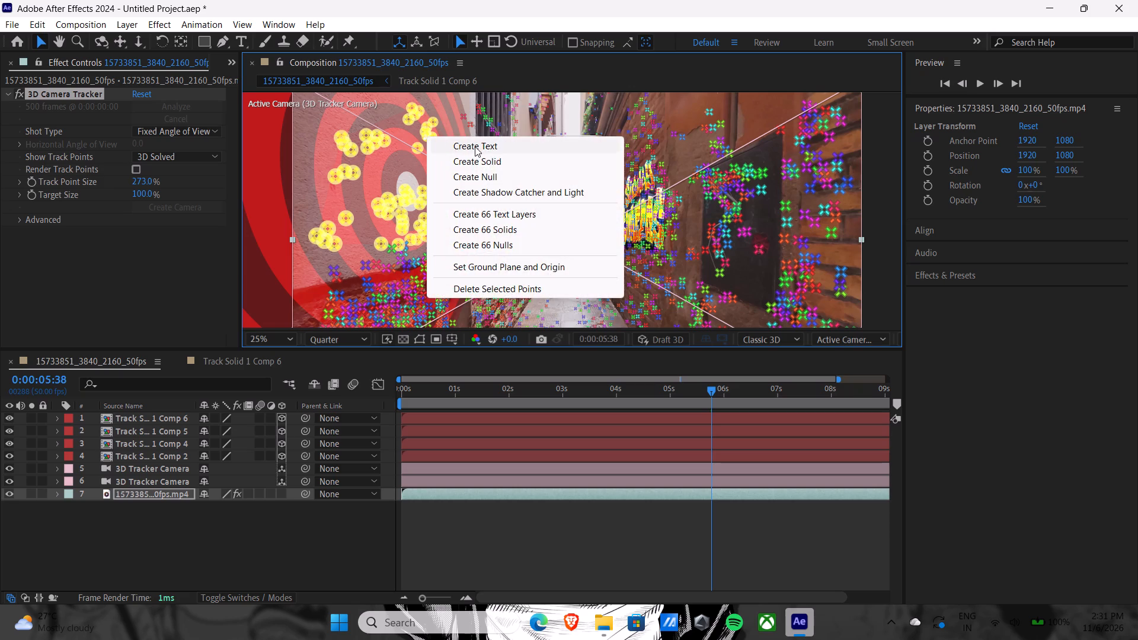
{"action": "left_click", "coordinate": [475, 146]}
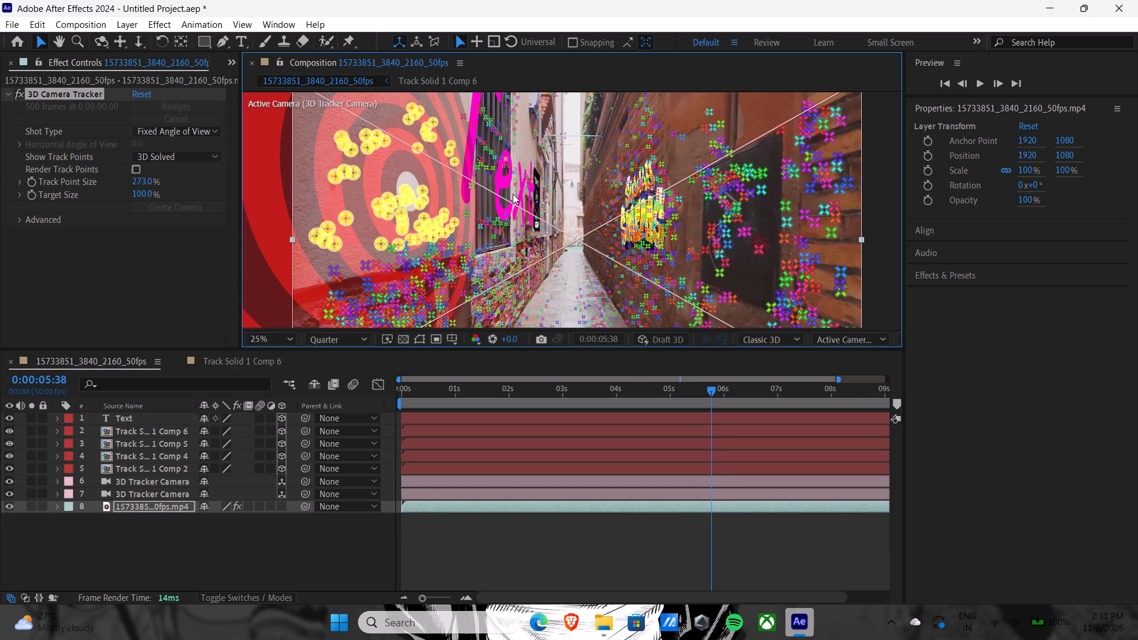
{"action": "left_click", "coordinate": [513, 194]}
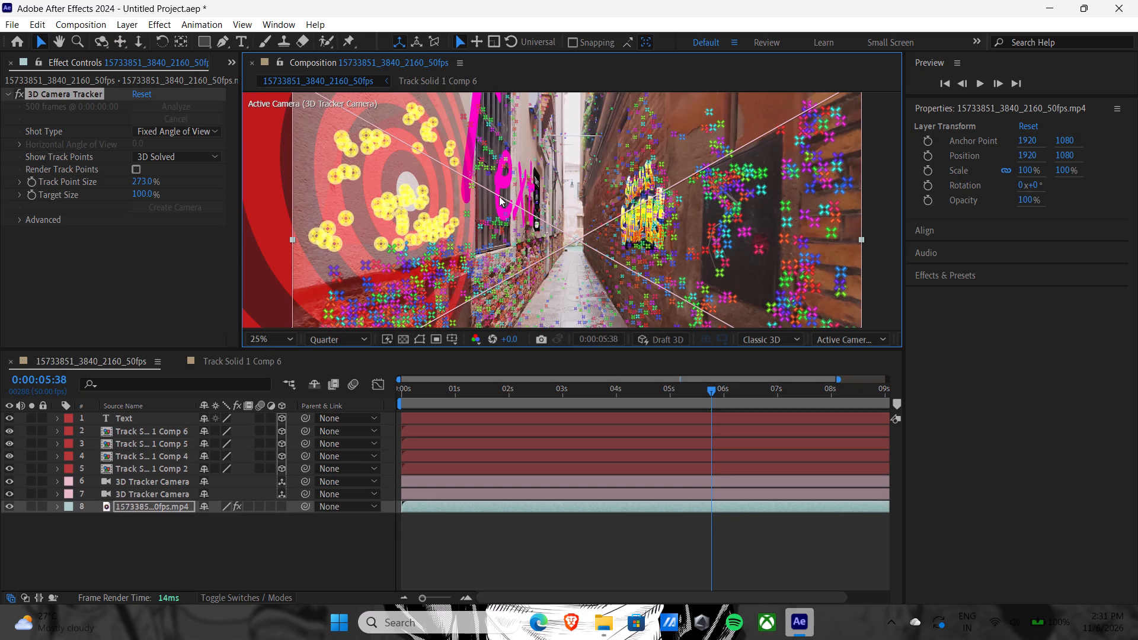
{"action": "left_click", "coordinate": [493, 191]}
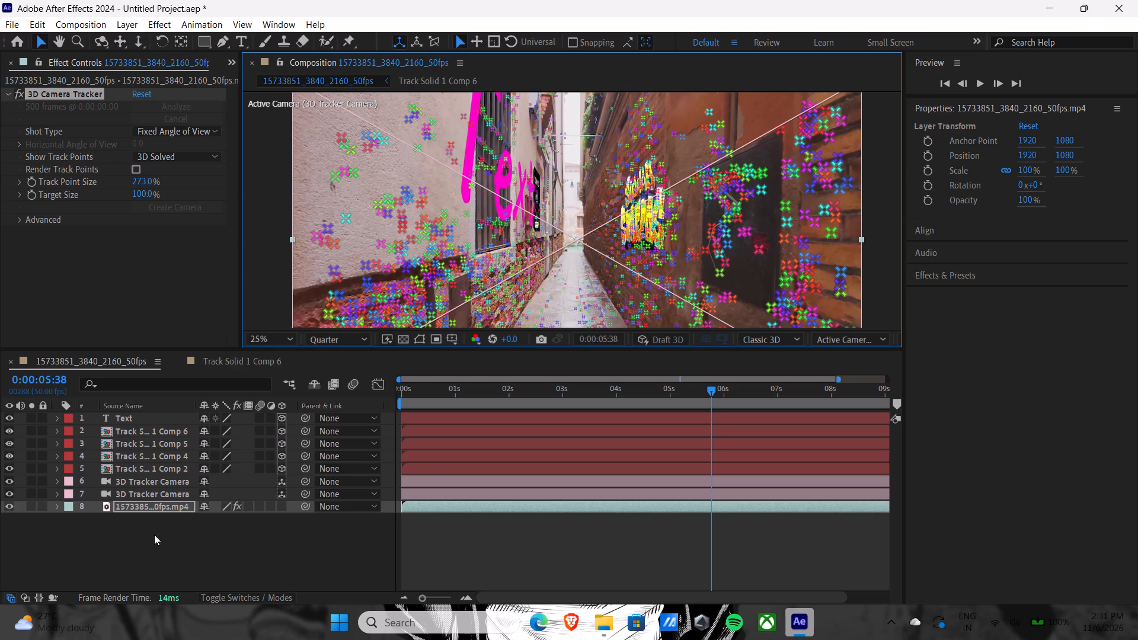
Move the Text layer nearer along the left wall and down to about position 761.5, 874.5, 5847.
{"action": "left_click", "coordinate": [131, 416]}
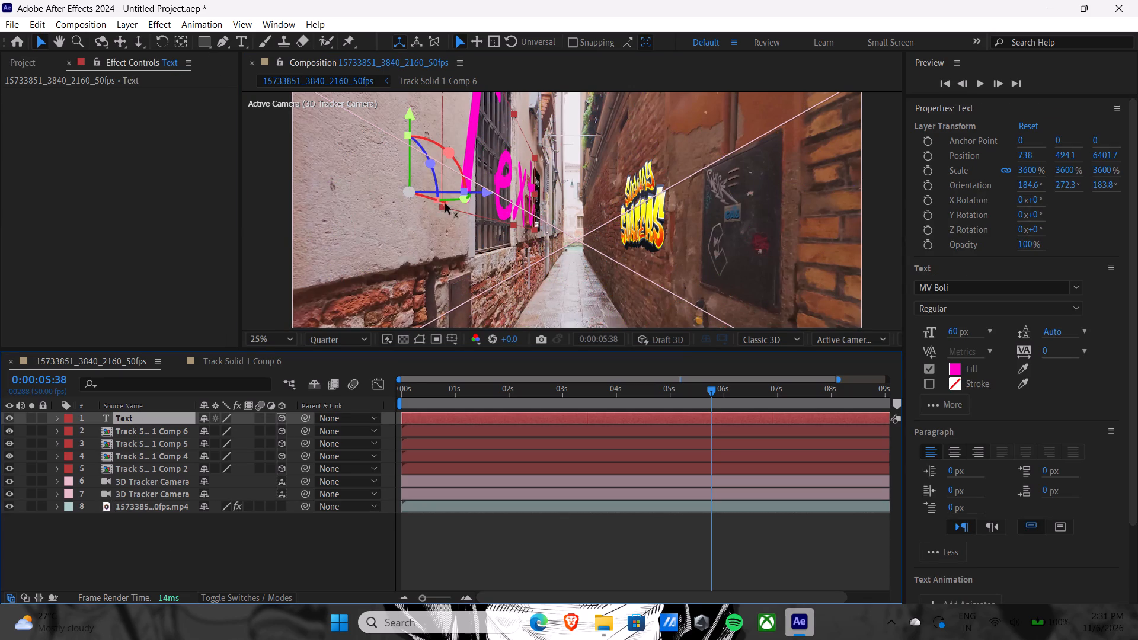
{"action": "left_click_drag", "start_coordinate": [445, 203], "coordinate": [363, 223]}
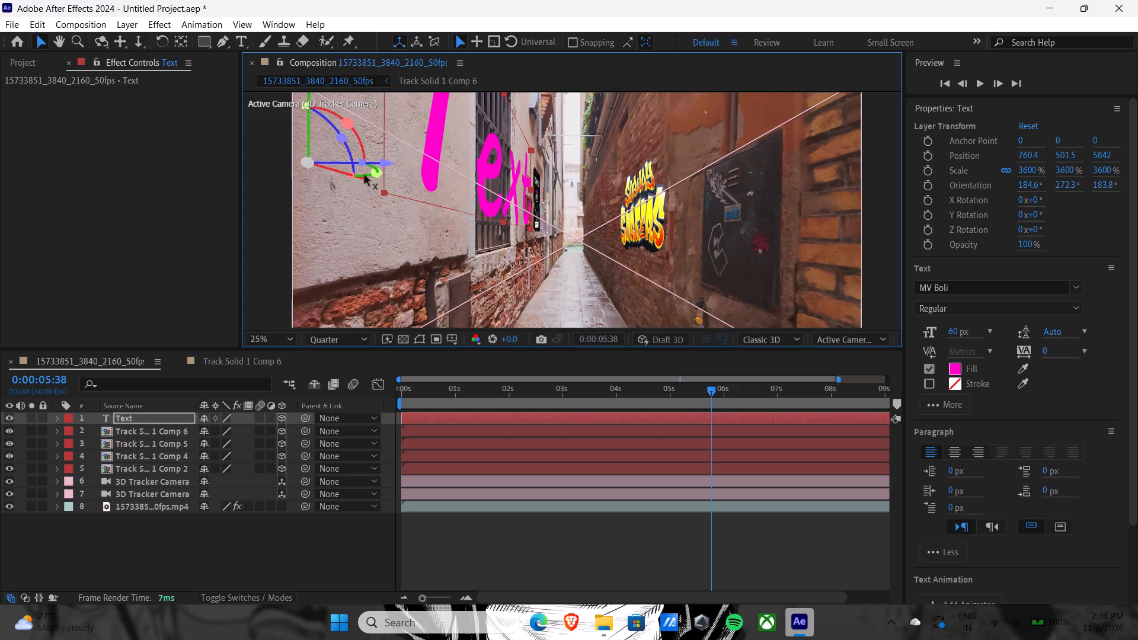
{"action": "left_click_drag", "start_coordinate": [310, 114], "coordinate": [312, 219]}
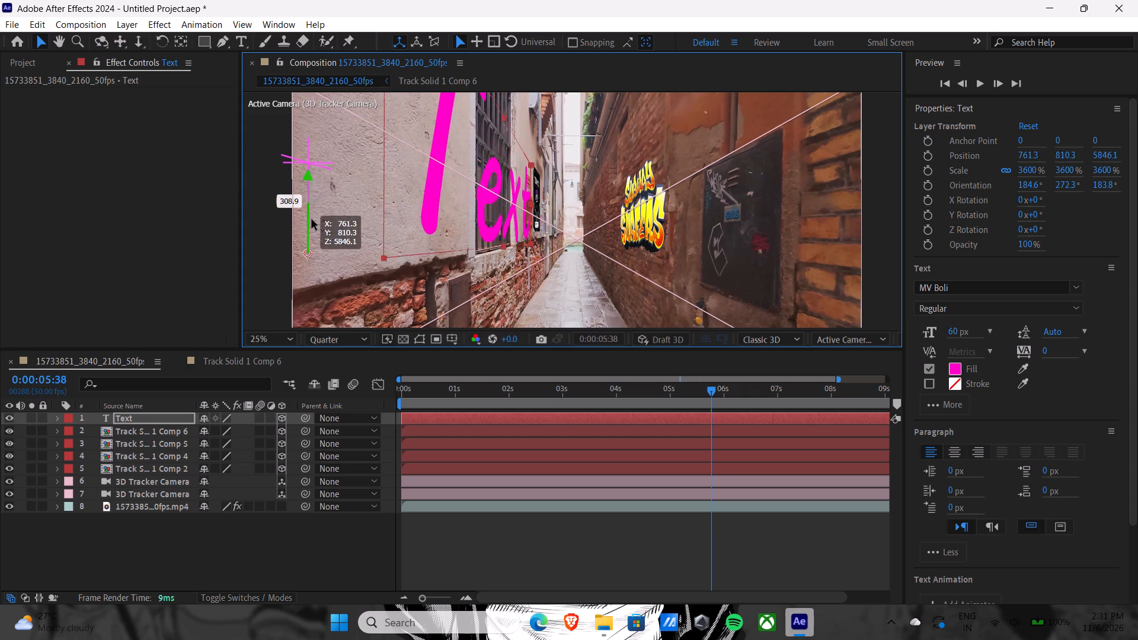
{"action": "left_click_drag", "start_coordinate": [312, 219], "coordinate": [313, 225]}
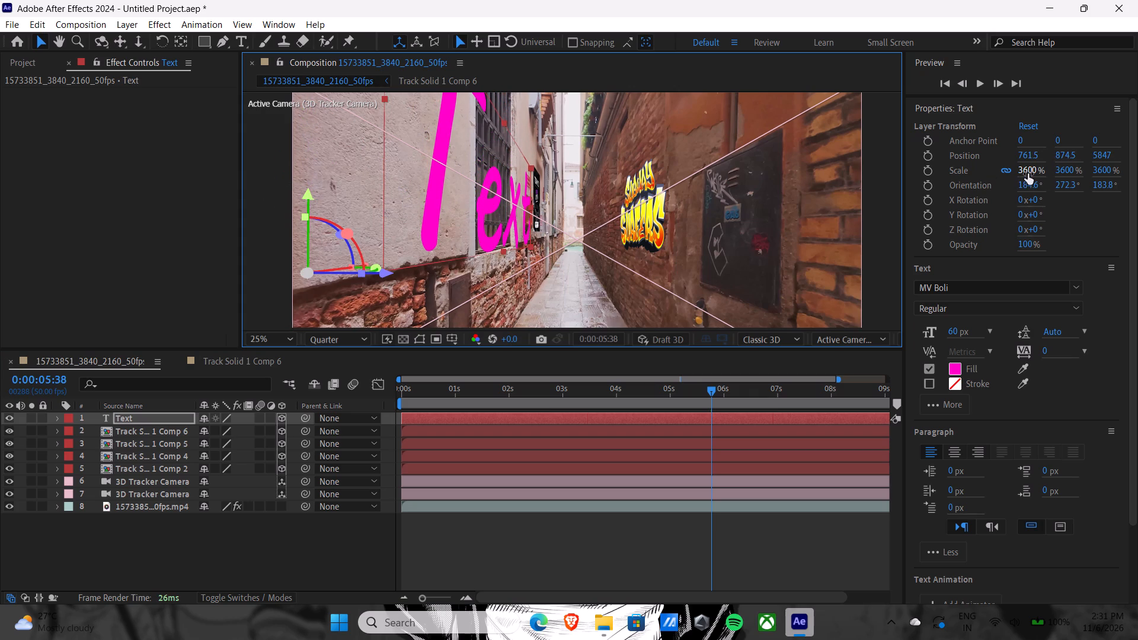
Scale the Text layer down uniformly to 778%.
{"action": "left_click_drag", "start_coordinate": [1028, 172], "coordinate": [1040, 170]}
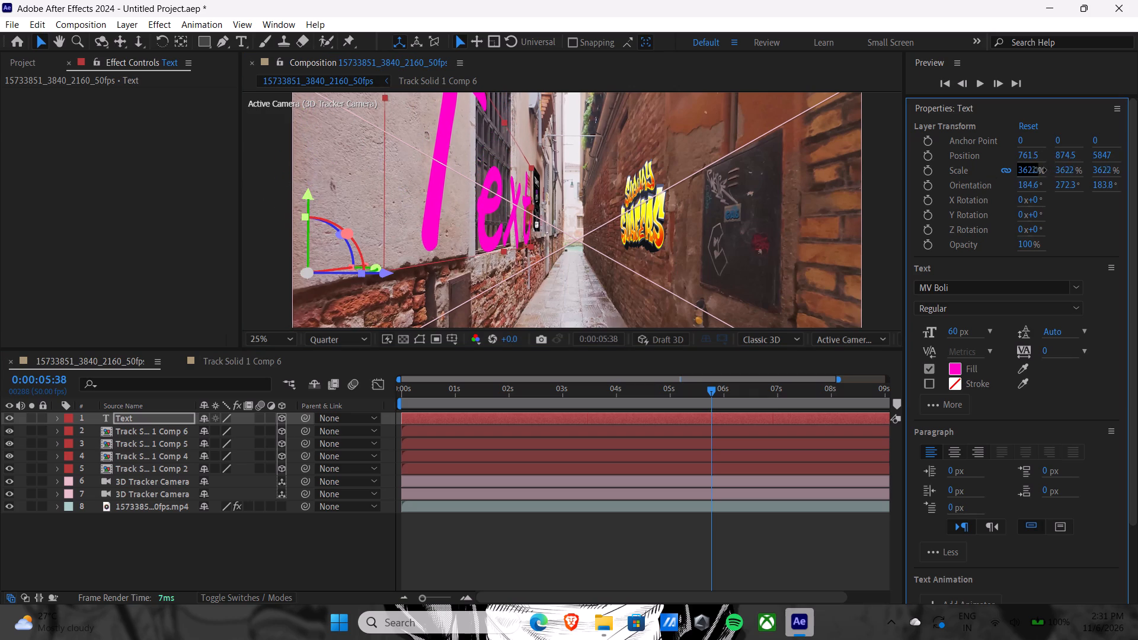
{"action": "left_click_drag", "start_coordinate": [1040, 170], "coordinate": [416, 190]}
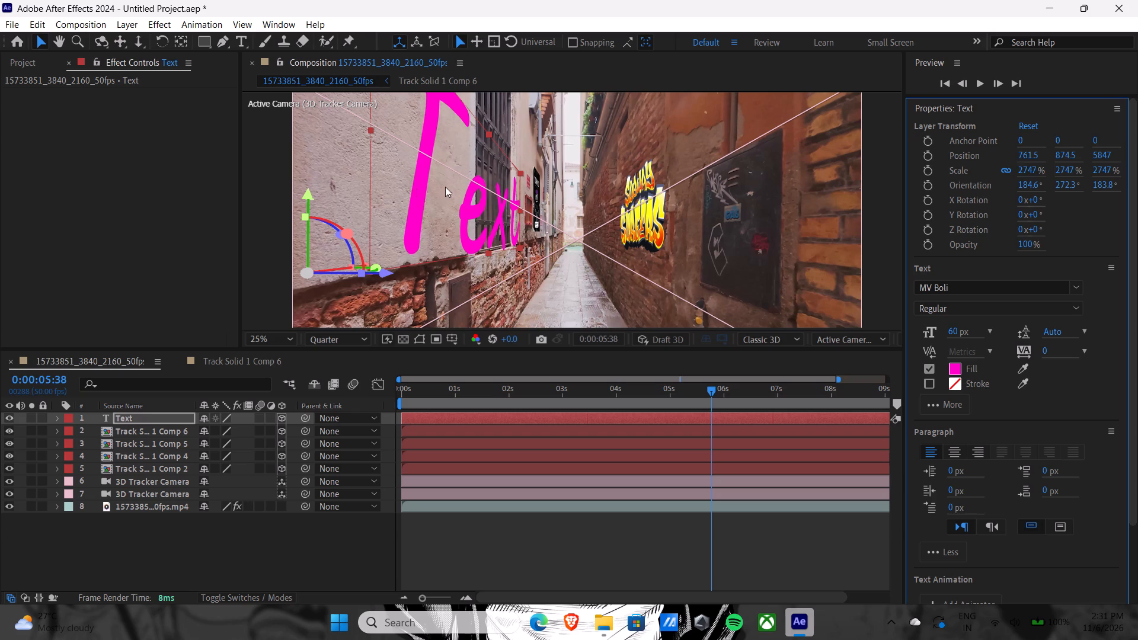
{"action": "left_click_drag", "start_coordinate": [1033, 174], "coordinate": [814, 168]}
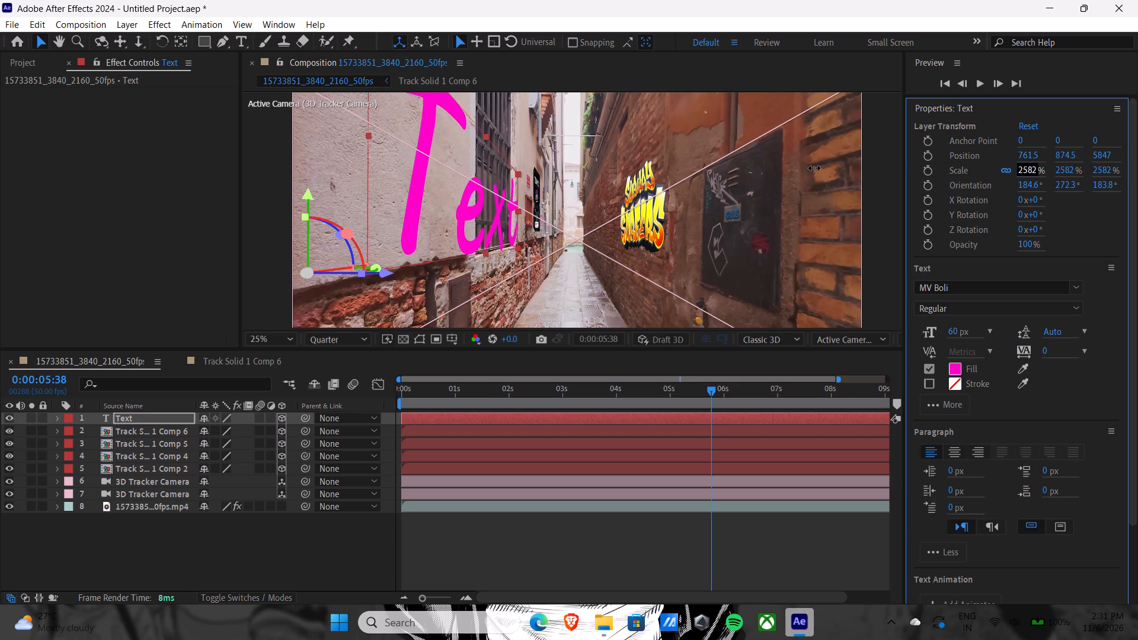
{"action": "left_click_drag", "start_coordinate": [814, 168], "coordinate": [672, 176]}
{"action": "left_click_drag", "start_coordinate": [1076, 172], "coordinate": [773, 172]}
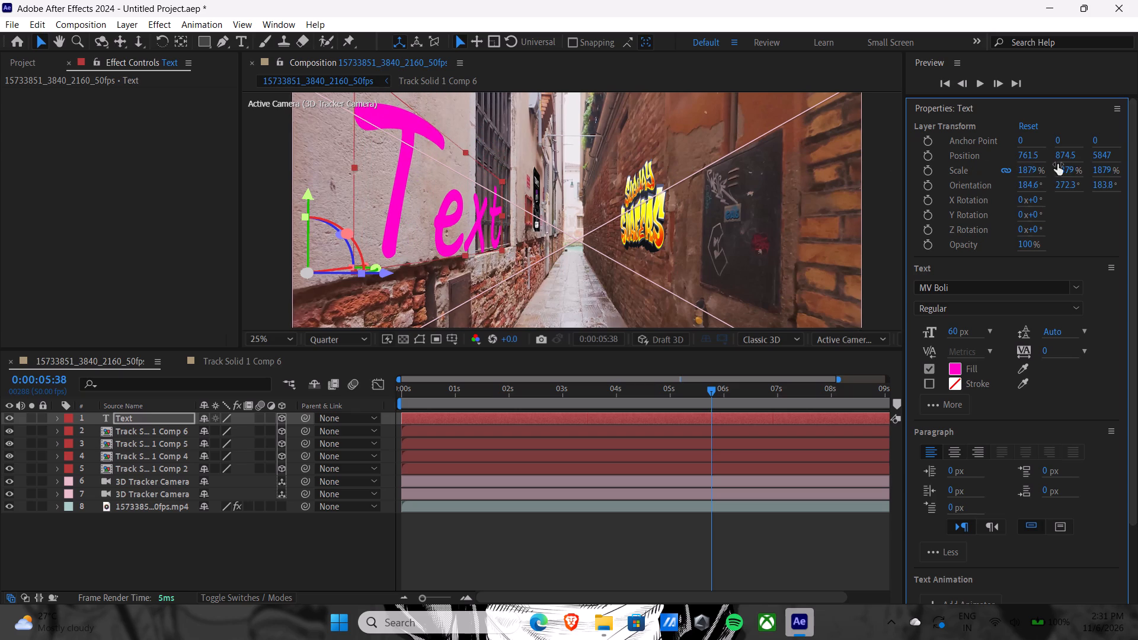
{"action": "left_click_drag", "start_coordinate": [1065, 171], "coordinate": [788, 188]}
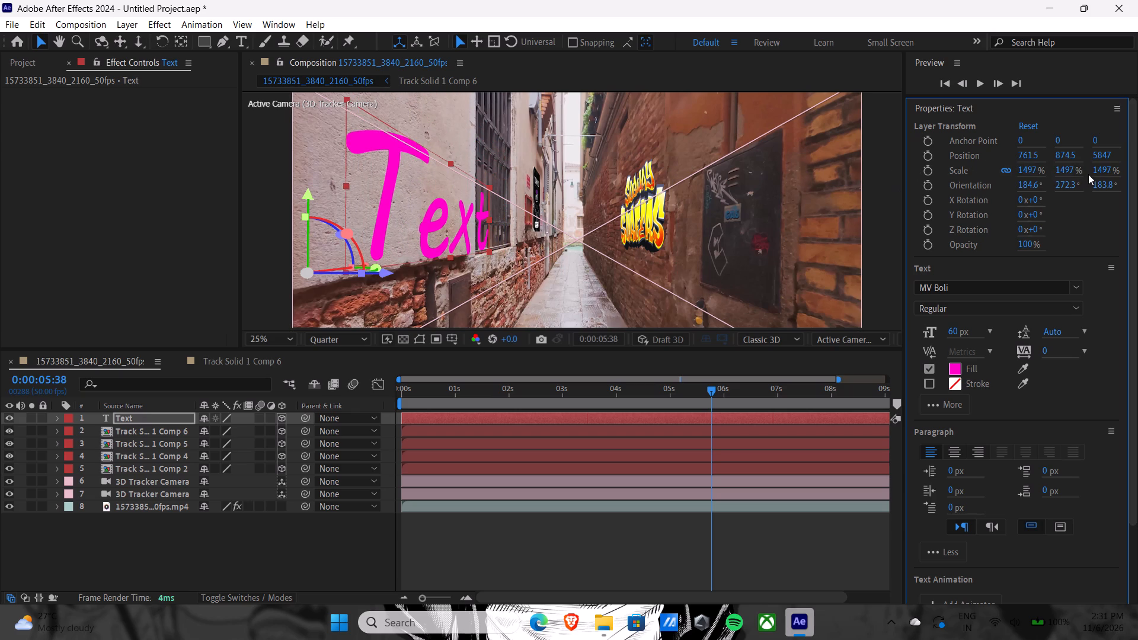
{"action": "left_click_drag", "start_coordinate": [1072, 170], "coordinate": [778, 203]}
{"action": "left_click_drag", "start_coordinate": [1072, 172], "coordinate": [881, 196]}
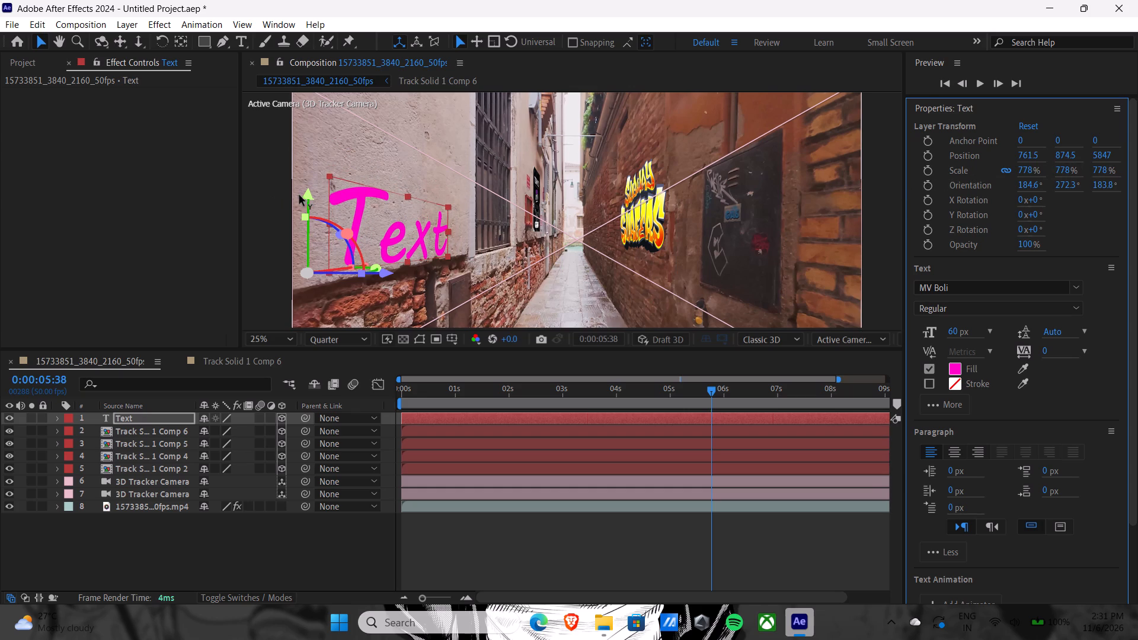
Raise the Text layer on the left wall to a Y position of about 790.
{"action": "left_click_drag", "start_coordinate": [302, 194], "coordinate": [300, 168]}
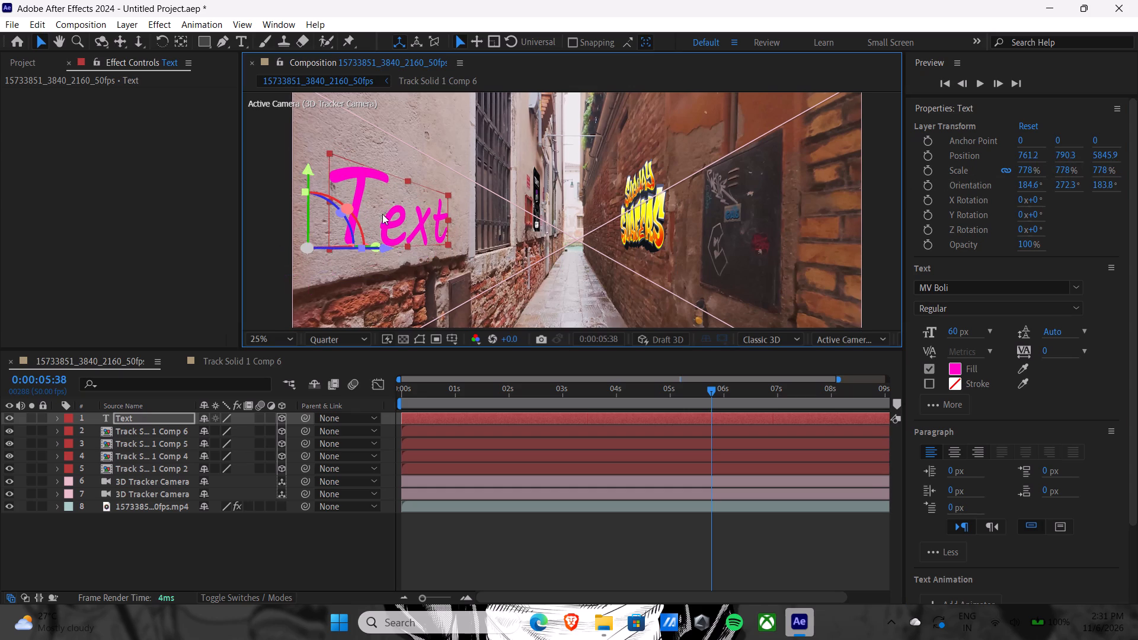
{"action": "scroll", "coordinate": [1004, 233], "scroll_direction": "up", "scroll_amount": 2}
Open the Text layer for editing with the Type tool.
{"action": "left_click", "coordinate": [132, 417]}
{"action": "left_click", "coordinate": [136, 414]}
{"action": "double_click", "coordinate": [132, 414]}
{"action": "double_click", "coordinate": [130, 418]}
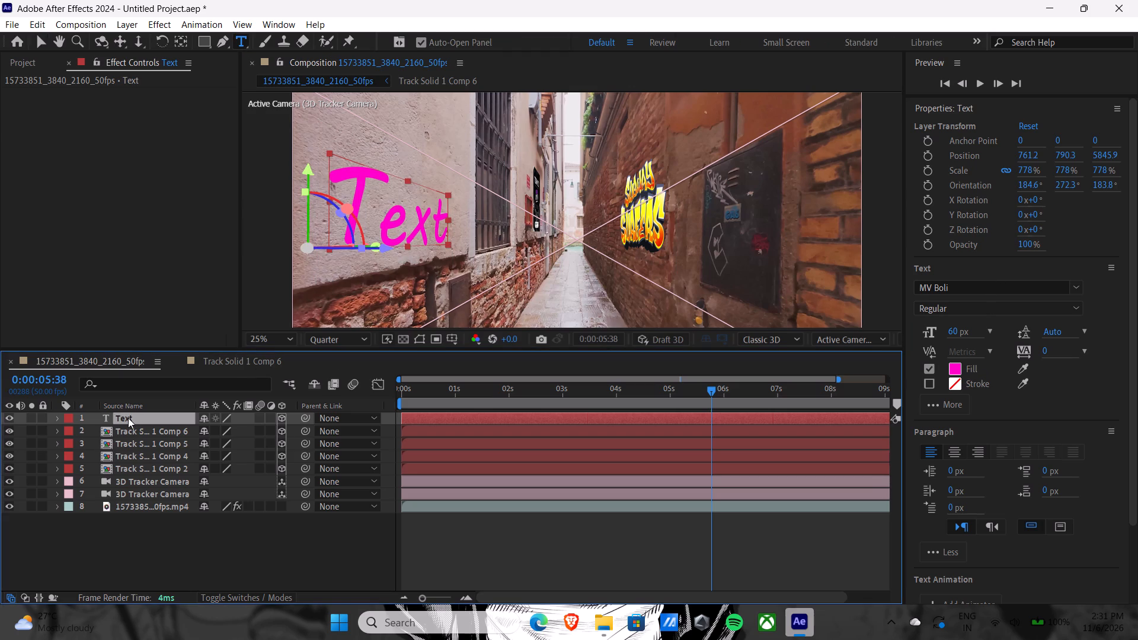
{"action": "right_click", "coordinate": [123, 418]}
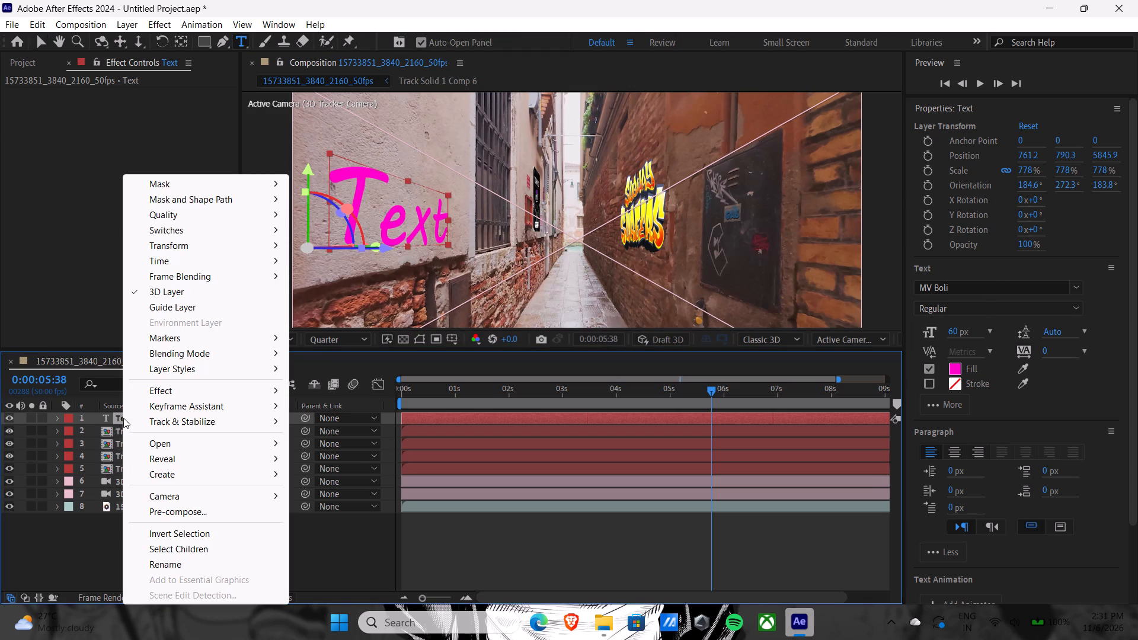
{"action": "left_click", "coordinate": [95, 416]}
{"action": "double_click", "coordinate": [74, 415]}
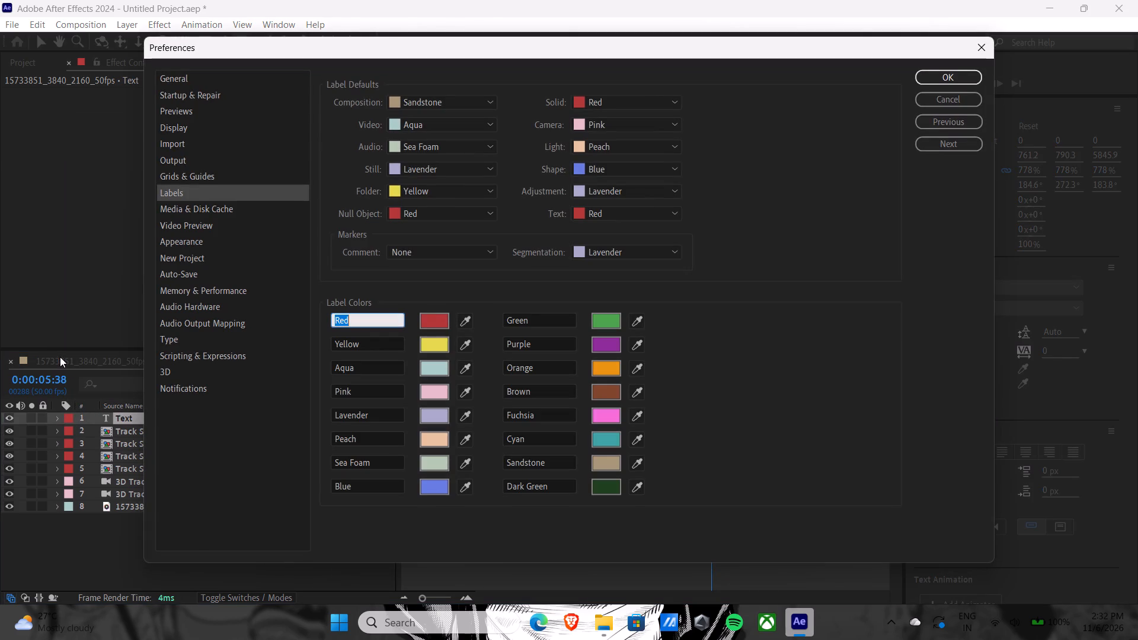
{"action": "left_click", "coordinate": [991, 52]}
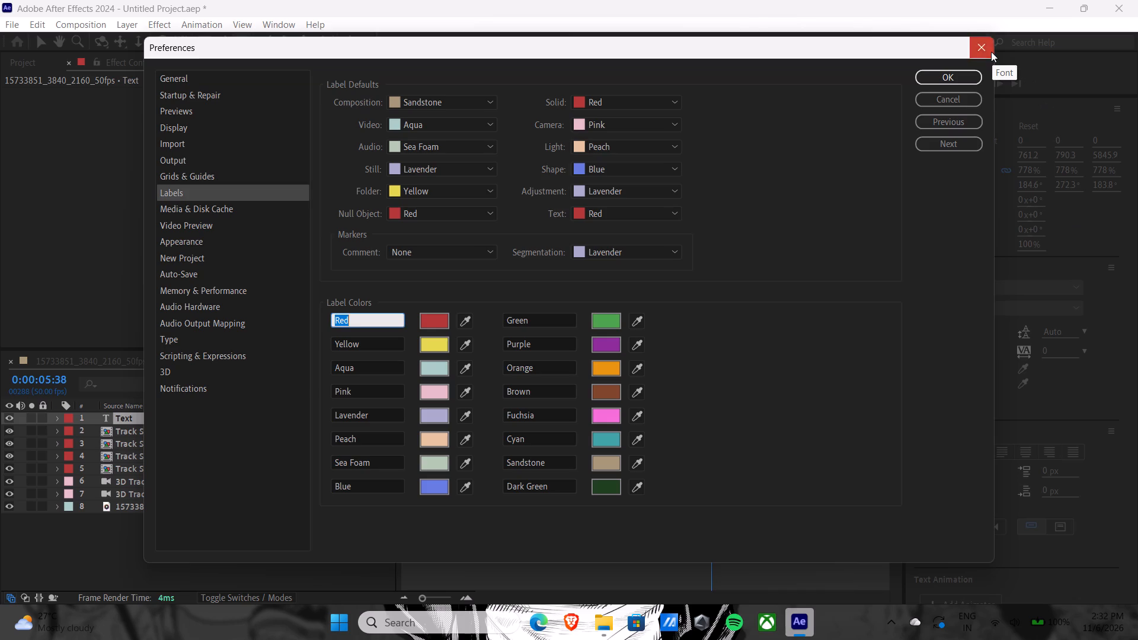
Look through the Text layer's font, paragraph, text animation and alignment settings.
{"action": "left_click", "coordinate": [130, 419]}
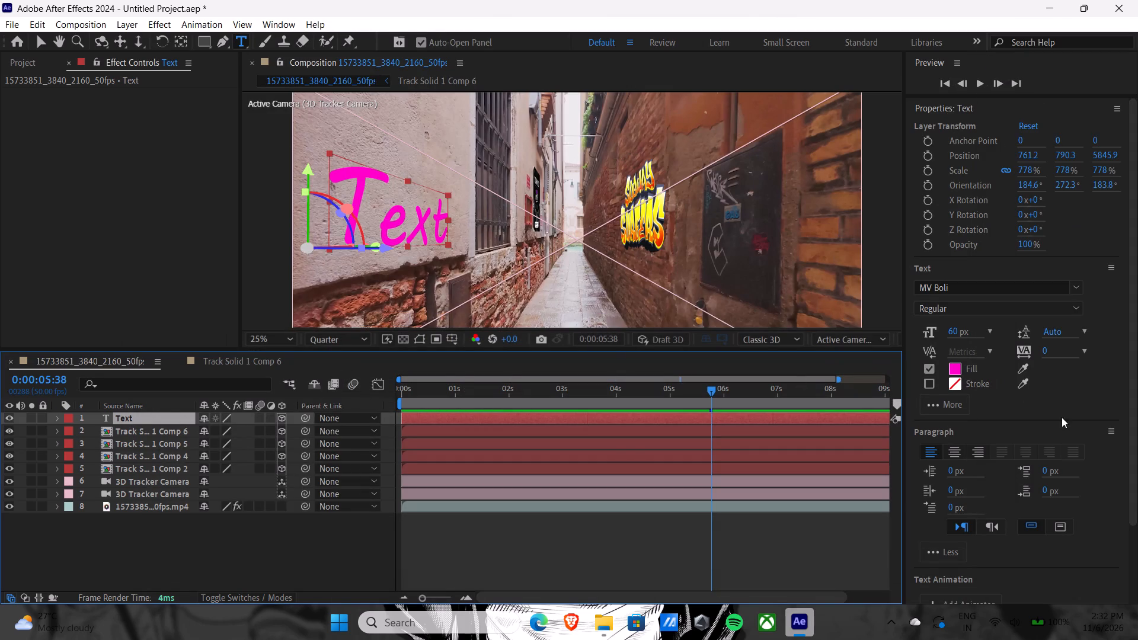
{"action": "left_click", "coordinate": [968, 288]}
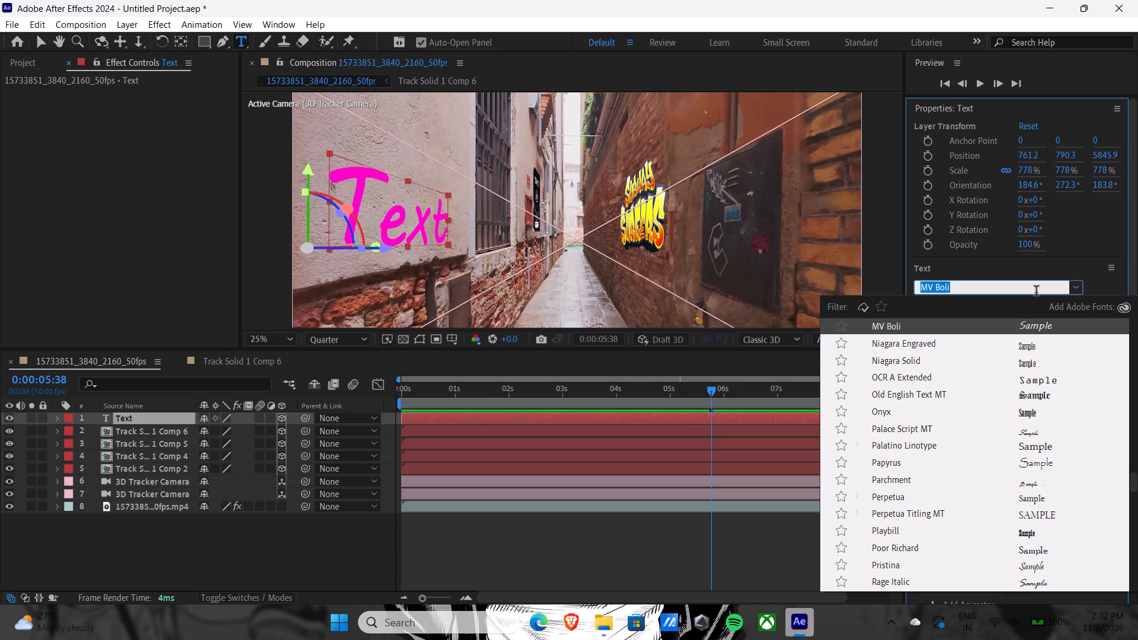
{"action": "left_click", "coordinate": [996, 261]}
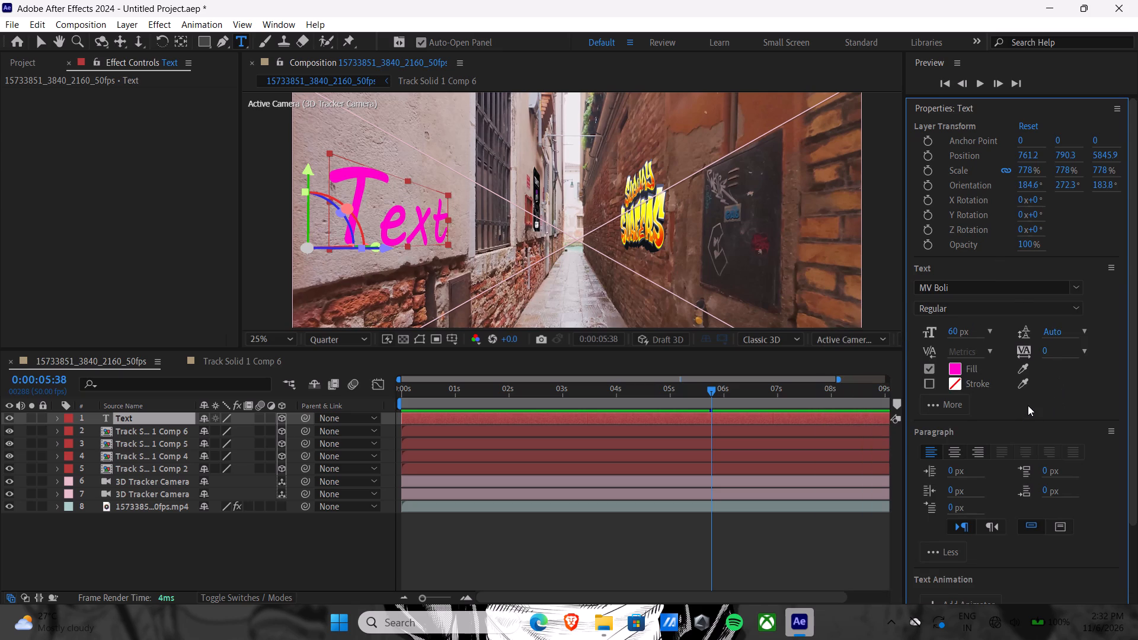
{"action": "scroll", "coordinate": [1028, 405], "scroll_direction": "down", "scroll_amount": 3}
{"action": "scroll", "coordinate": [1028, 405], "scroll_direction": "up", "scroll_amount": 4}
{"action": "scroll", "coordinate": [1061, 261], "scroll_direction": "down", "scroll_amount": 2}
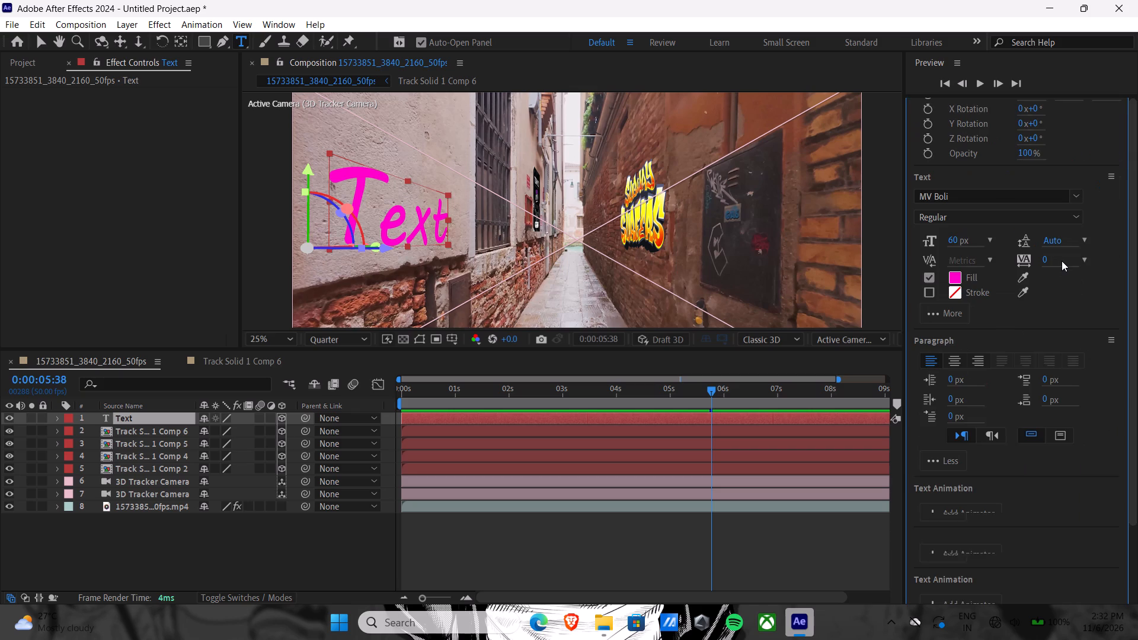
{"action": "scroll", "coordinate": [1062, 261], "scroll_direction": "down", "scroll_amount": 2}
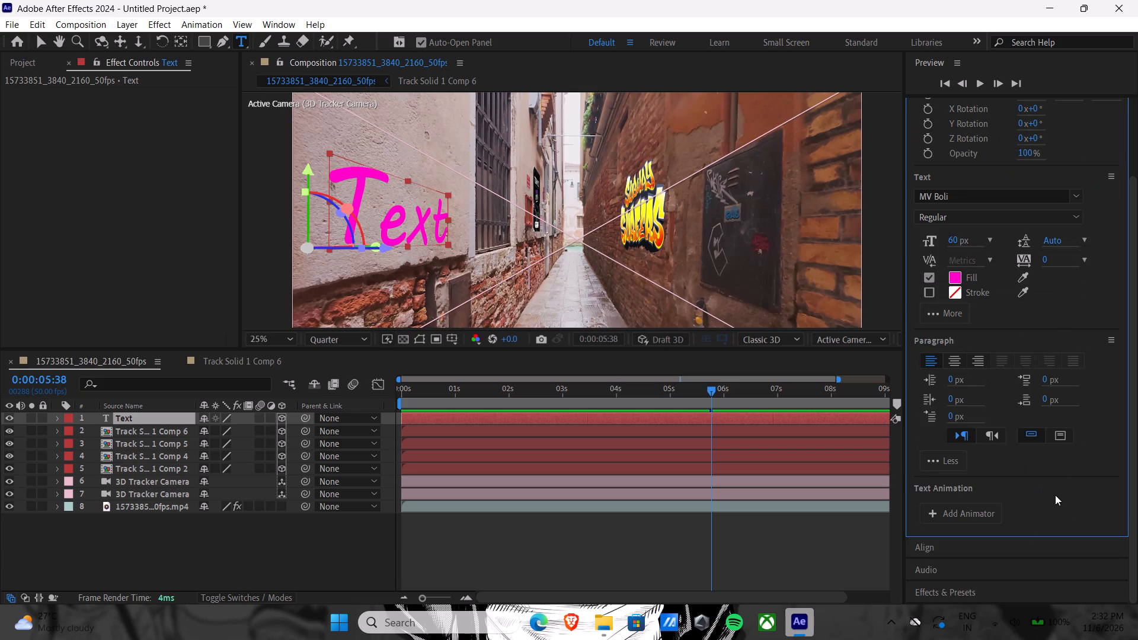
{"action": "left_click", "coordinate": [983, 550]}
{"action": "scroll", "coordinate": [1003, 516], "scroll_direction": "down", "scroll_amount": 5}
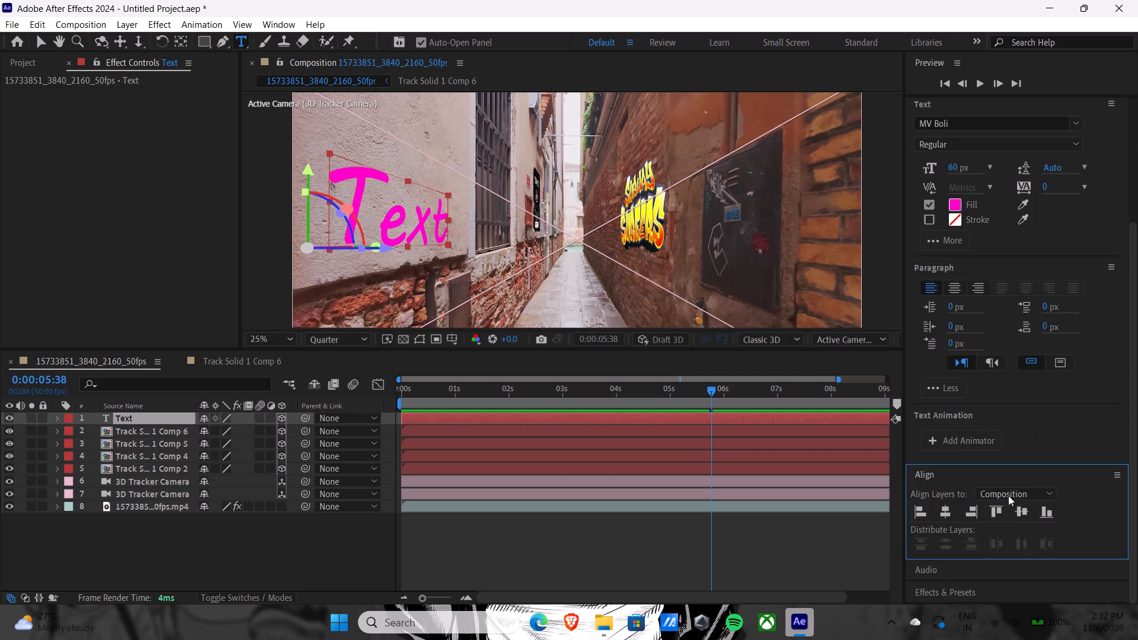
{"action": "left_click", "coordinate": [982, 412]}
{"action": "left_click", "coordinate": [982, 412]}
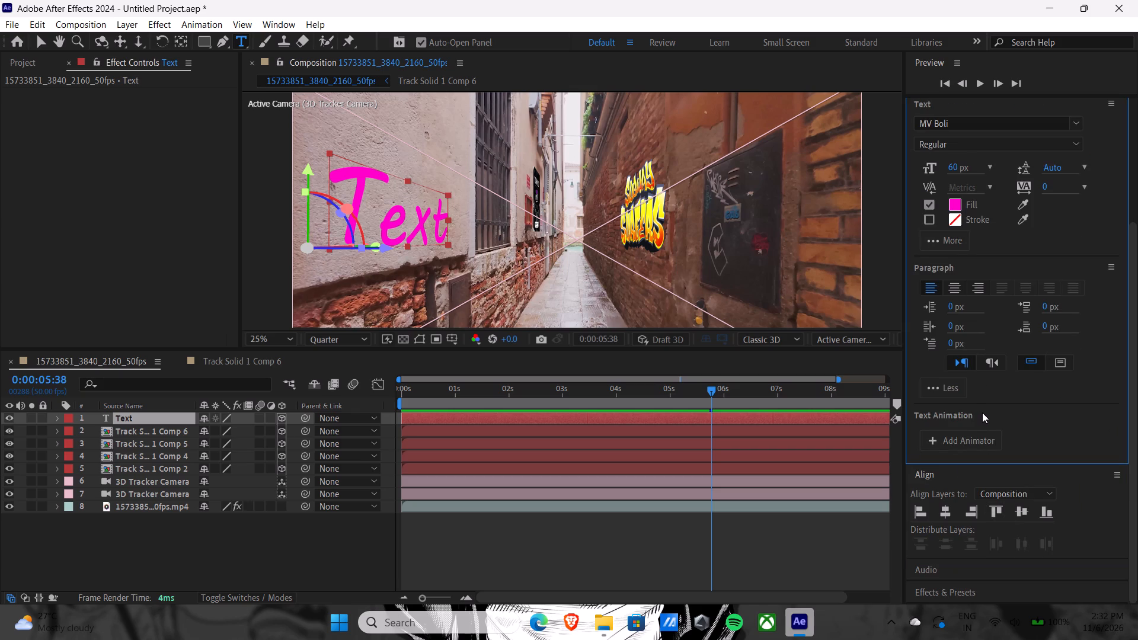
{"action": "left_click", "coordinate": [959, 476]}
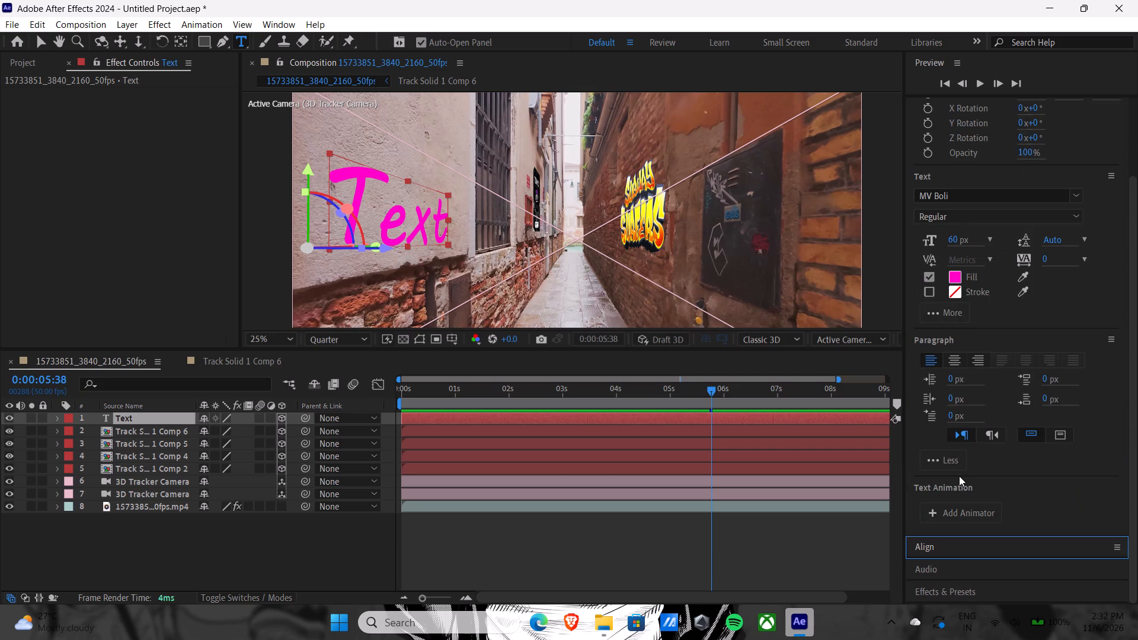
{"action": "scroll", "coordinate": [1030, 439], "scroll_direction": "up", "scroll_amount": 3}
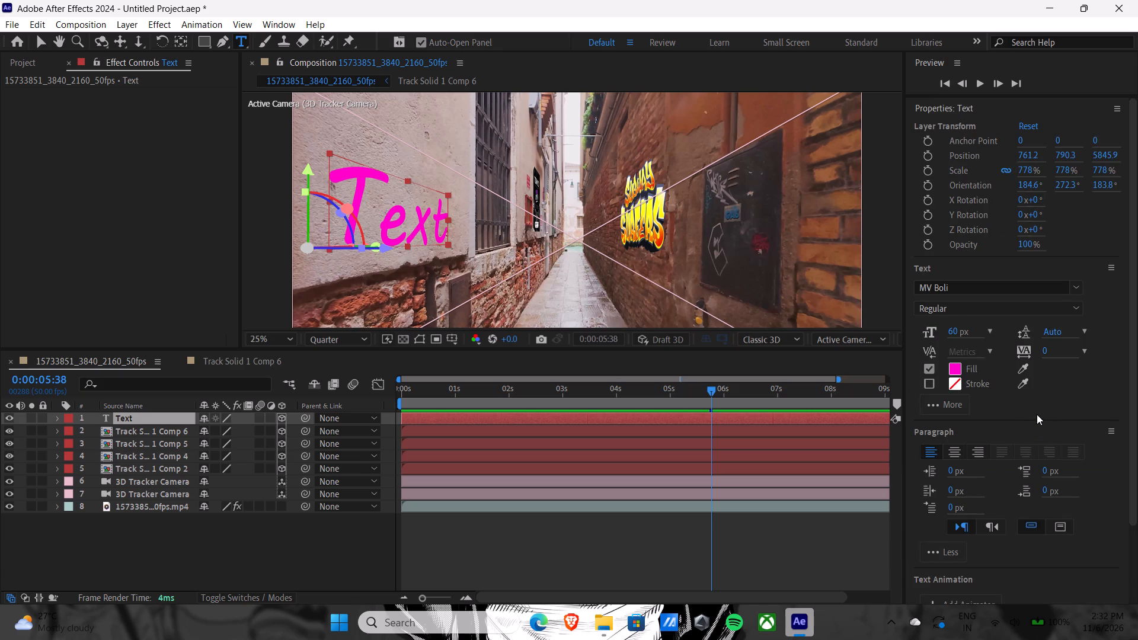
Replace the wording of the Text layer on the left wall with "see ya", leaving two spaces between the words.
{"action": "left_click", "coordinate": [373, 223]}
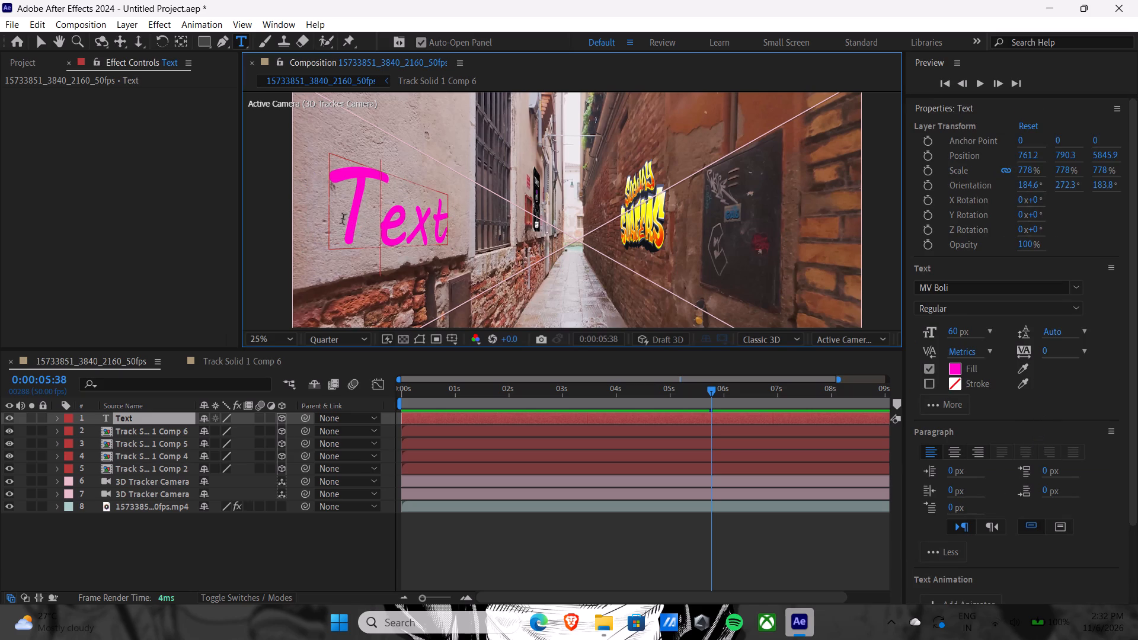
{"action": "left_click", "coordinate": [343, 219]}
{"action": "left_click", "coordinate": [444, 219]}
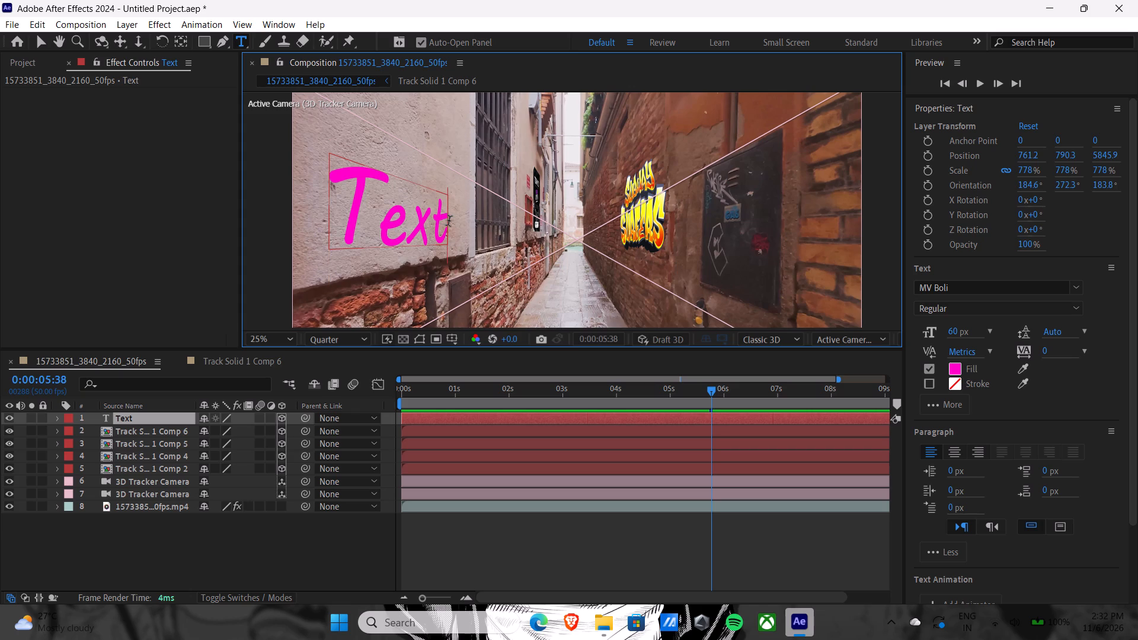
{"action": "key", "text": "BackSpace"}
{"action": "key", "text": "BackSpace"}
{"action": "key", "text": "BackSpace"}
{"action": "key", "text": "BackSpace"}
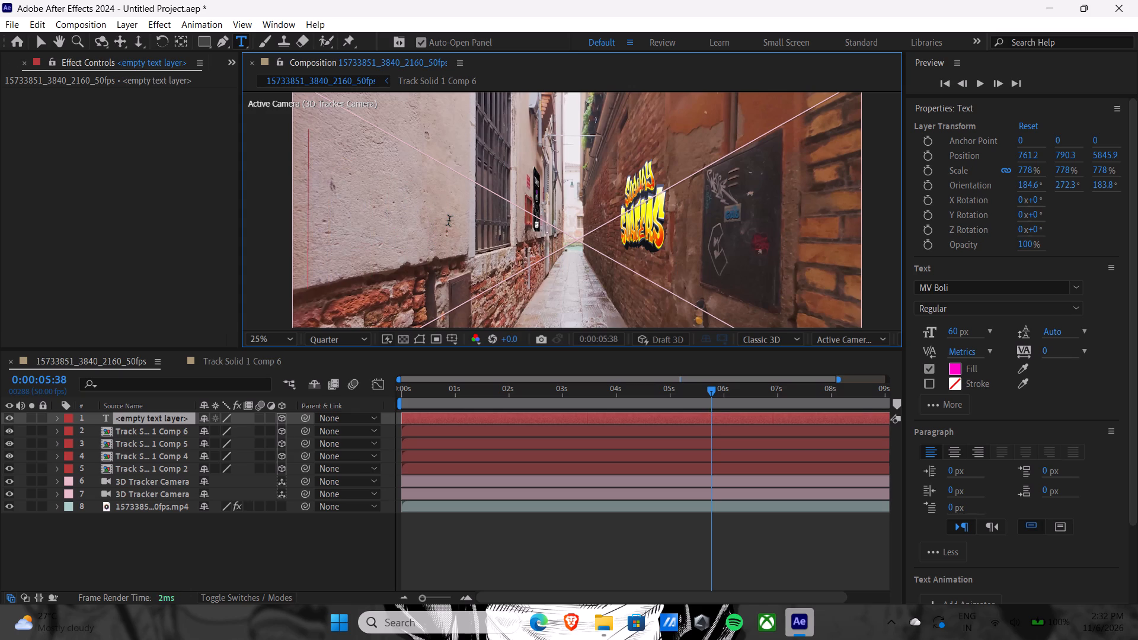
{"action": "type", "text": "see"}
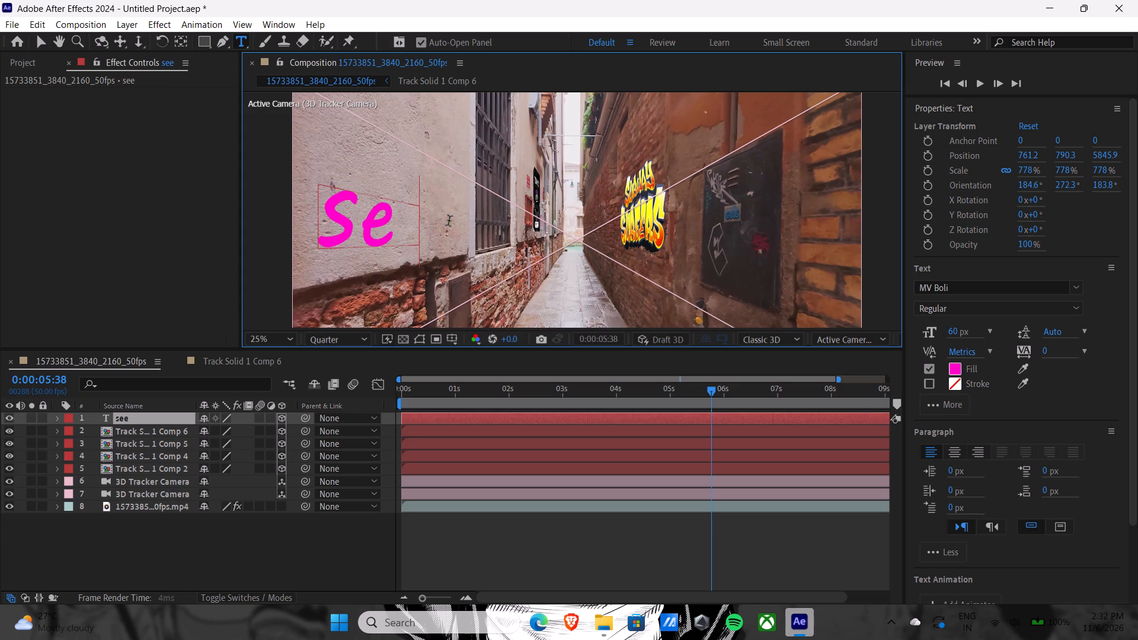
{"action": "key", "text": "space"}
{"action": "key", "text": "space"}
{"action": "type", "text": "y"}
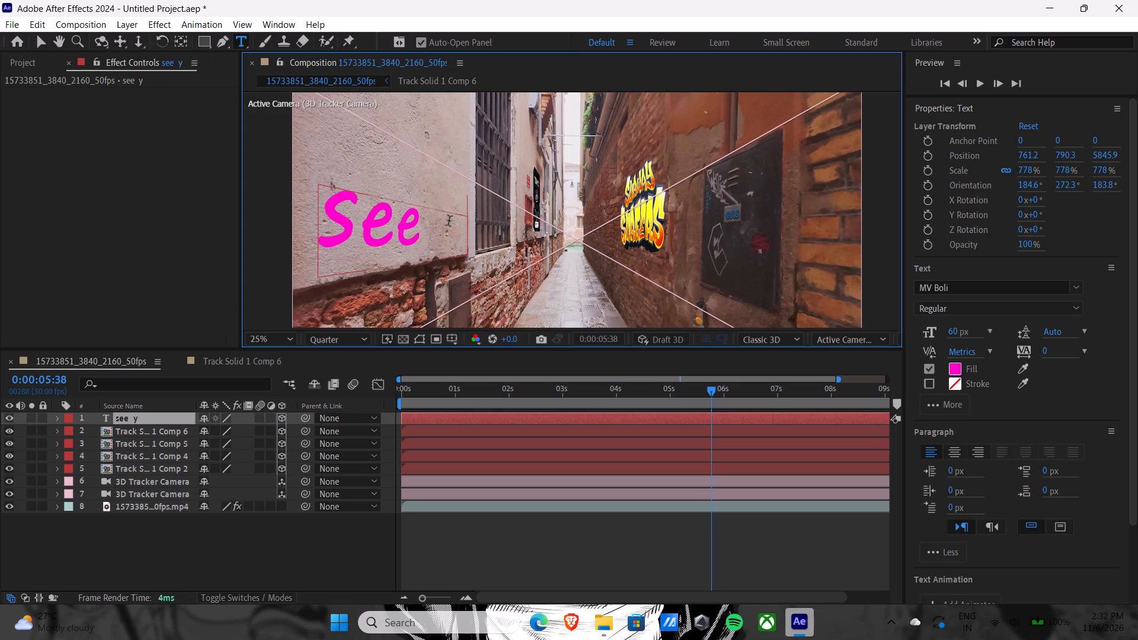
{"action": "key", "text": "BackSpace"}
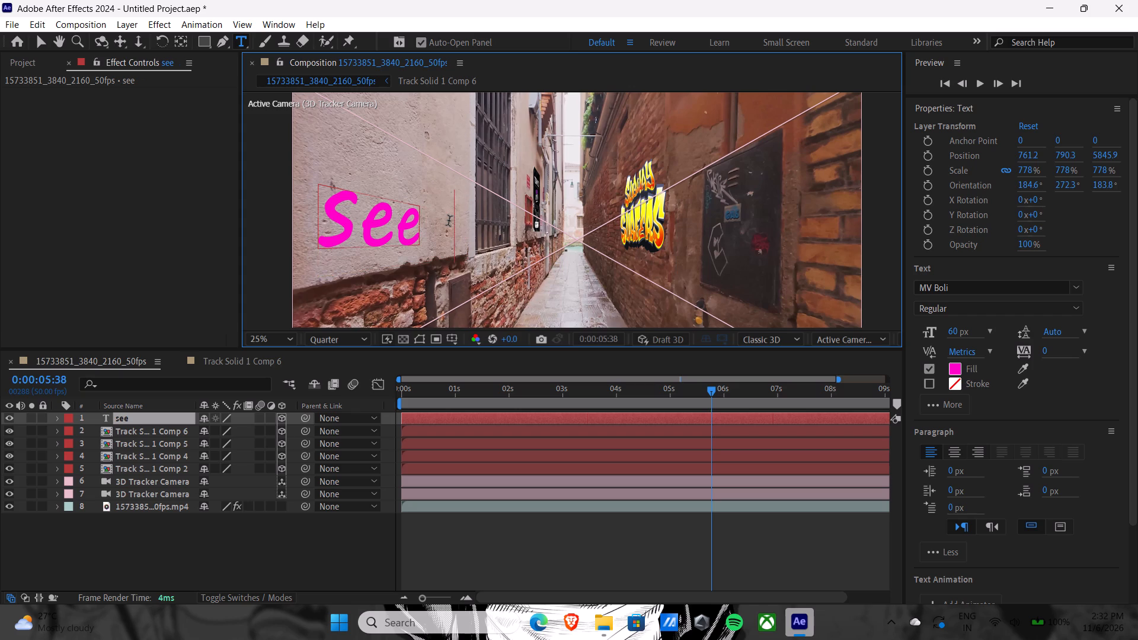
{"action": "key", "text": "y"}
{"action": "key", "text": "a"}
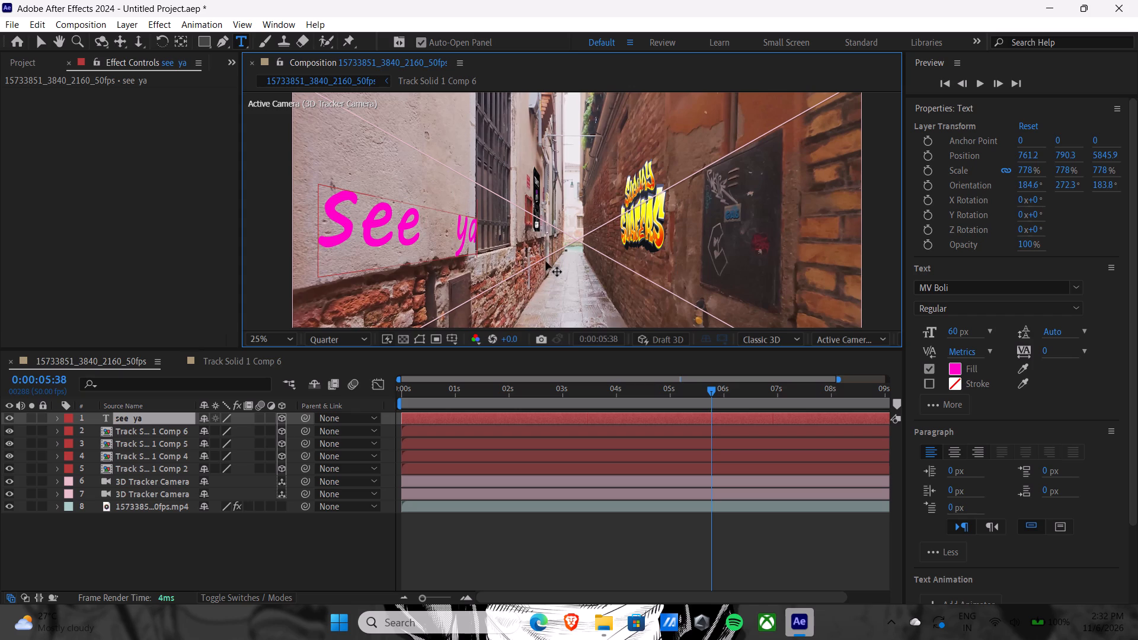
{"action": "left_click", "coordinate": [574, 276]}
Move the see ya layer along the left wall towards the camera, to a position of about 774, 792, 5728.
{"action": "left_click", "coordinate": [36, 42]}
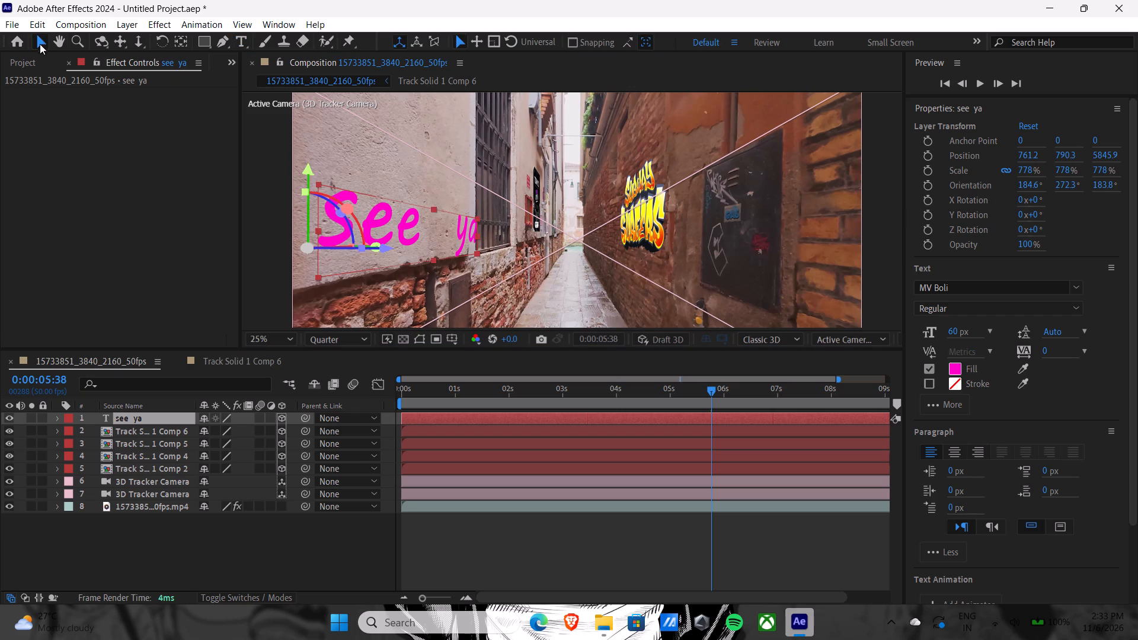
{"action": "left_click_drag", "start_coordinate": [387, 251], "coordinate": [375, 251]}
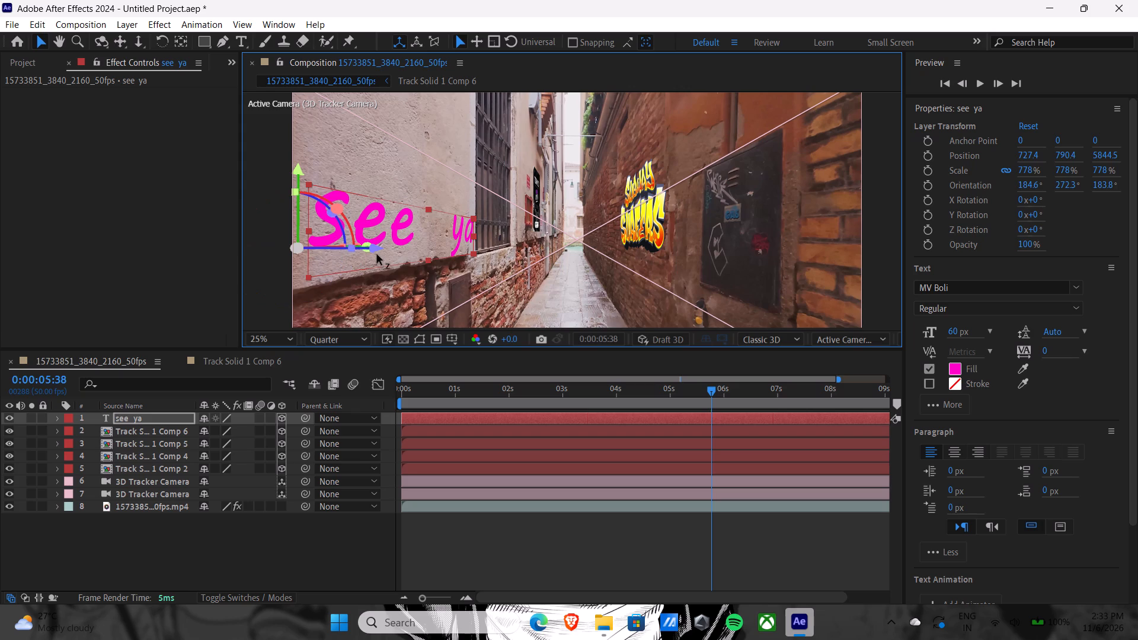
{"action": "left_click_drag", "start_coordinate": [374, 251], "coordinate": [388, 253]}
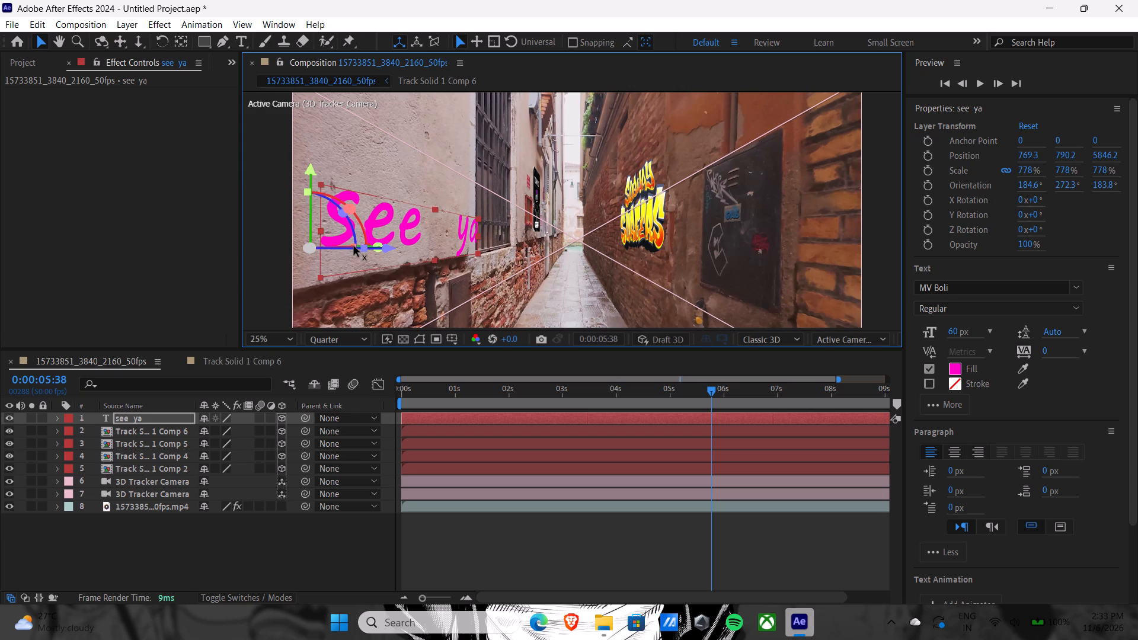
{"action": "left_click_drag", "start_coordinate": [354, 246], "coordinate": [330, 251]}
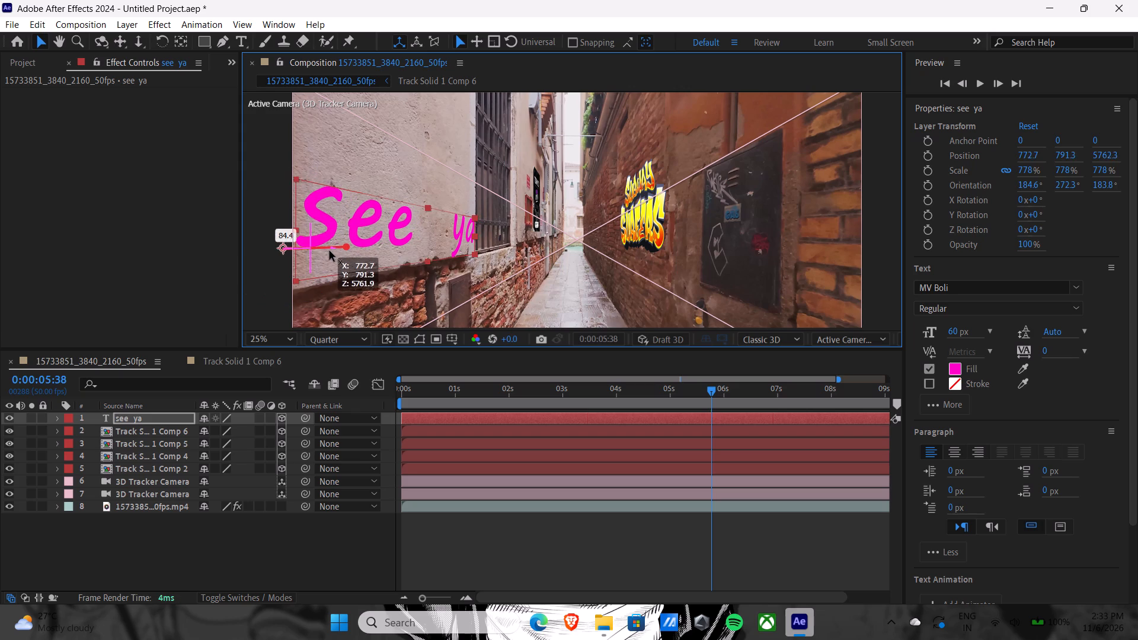
{"action": "left_click_drag", "start_coordinate": [330, 251], "coordinate": [319, 253]}
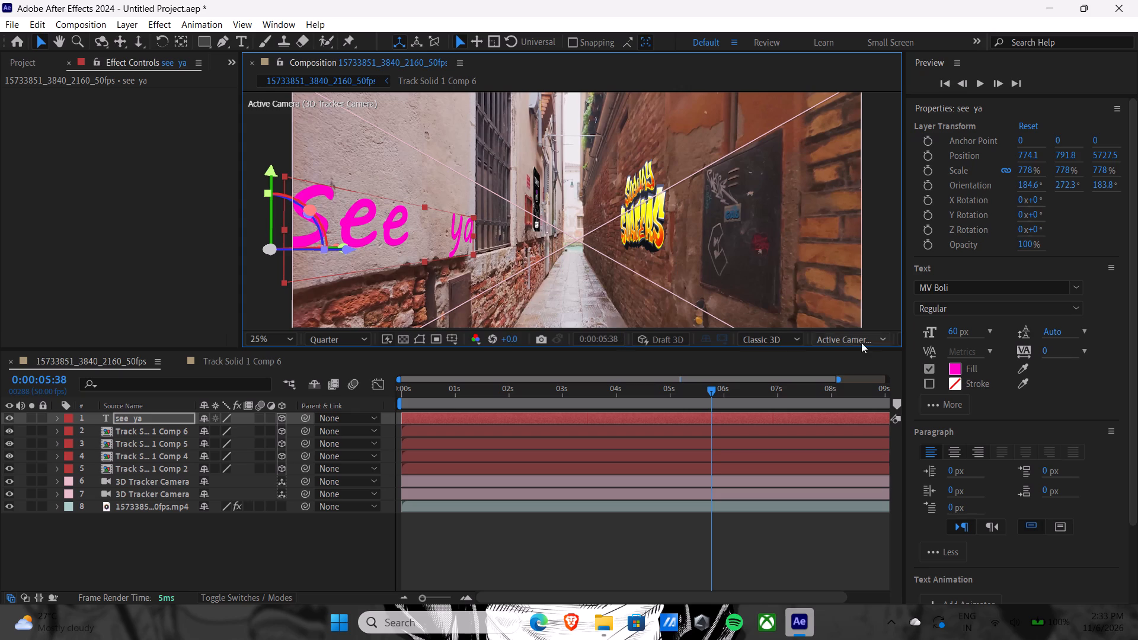
Change the see ya text's fill to the muted dark purple-grey 473843.
{"action": "left_click", "coordinate": [959, 369]}
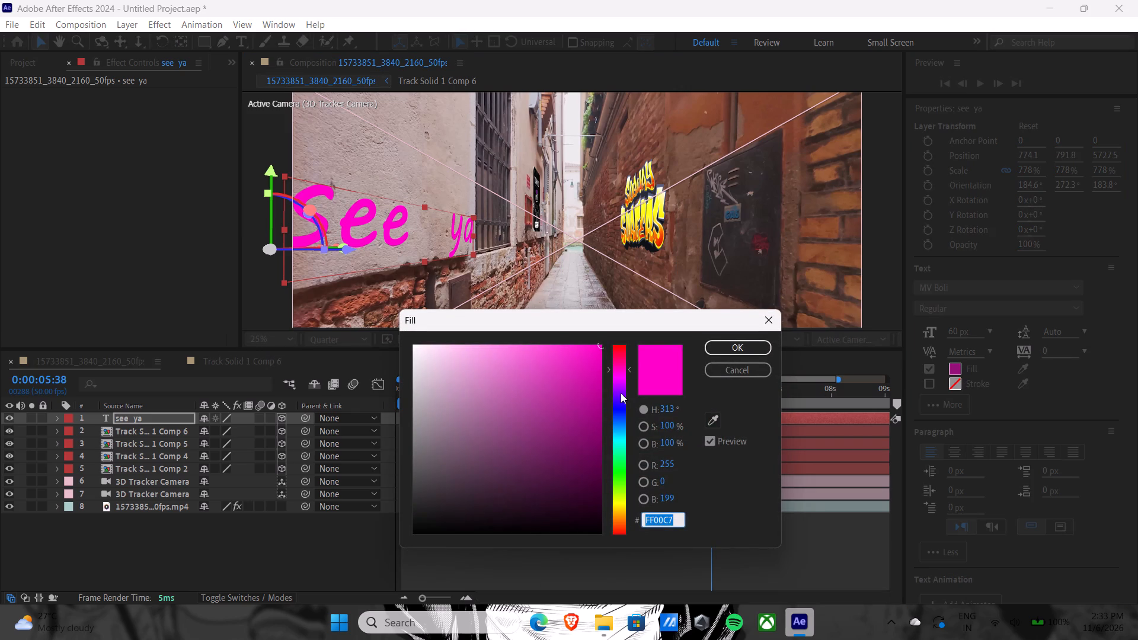
{"action": "left_click_drag", "start_coordinate": [570, 385], "coordinate": [587, 539]}
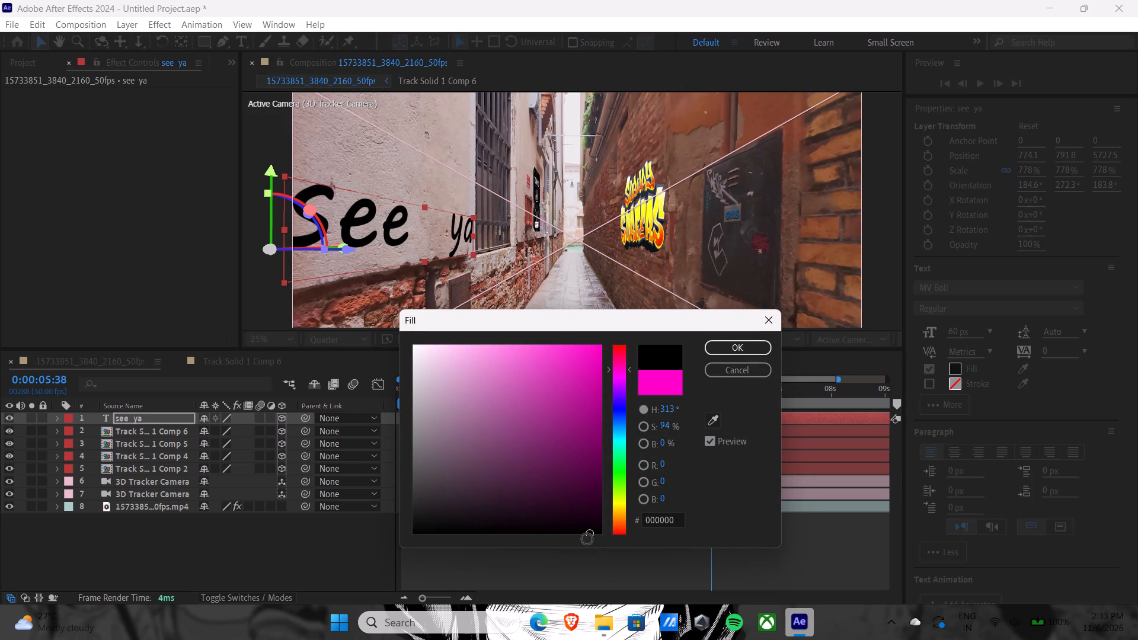
{"action": "left_click_drag", "start_coordinate": [587, 539], "coordinate": [523, 498]}
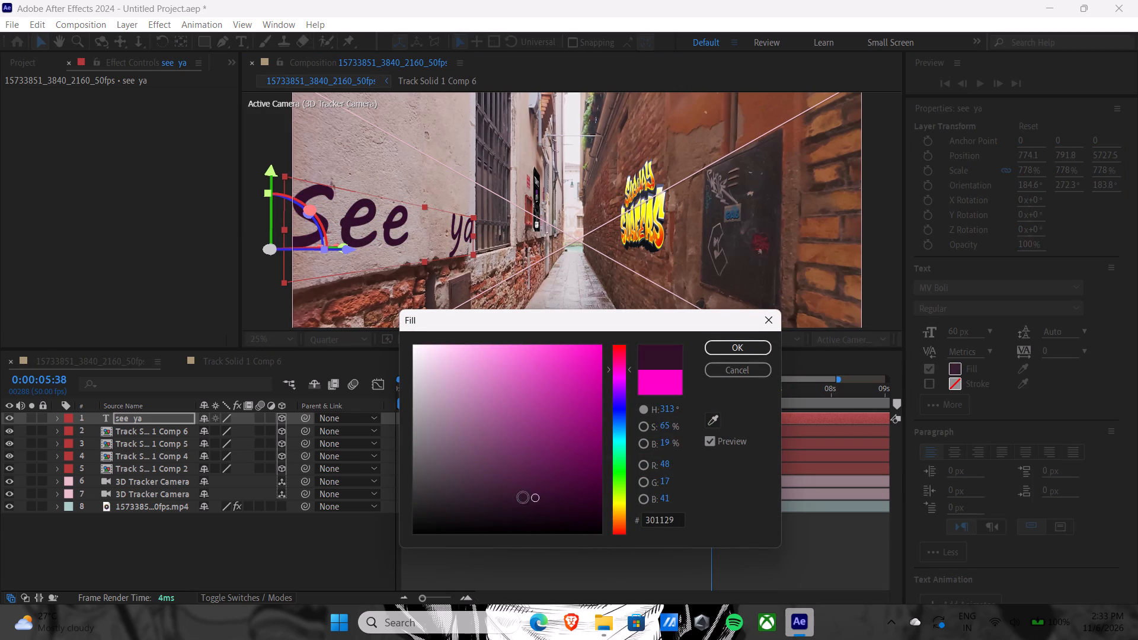
{"action": "left_click_drag", "start_coordinate": [523, 498], "coordinate": [448, 488]}
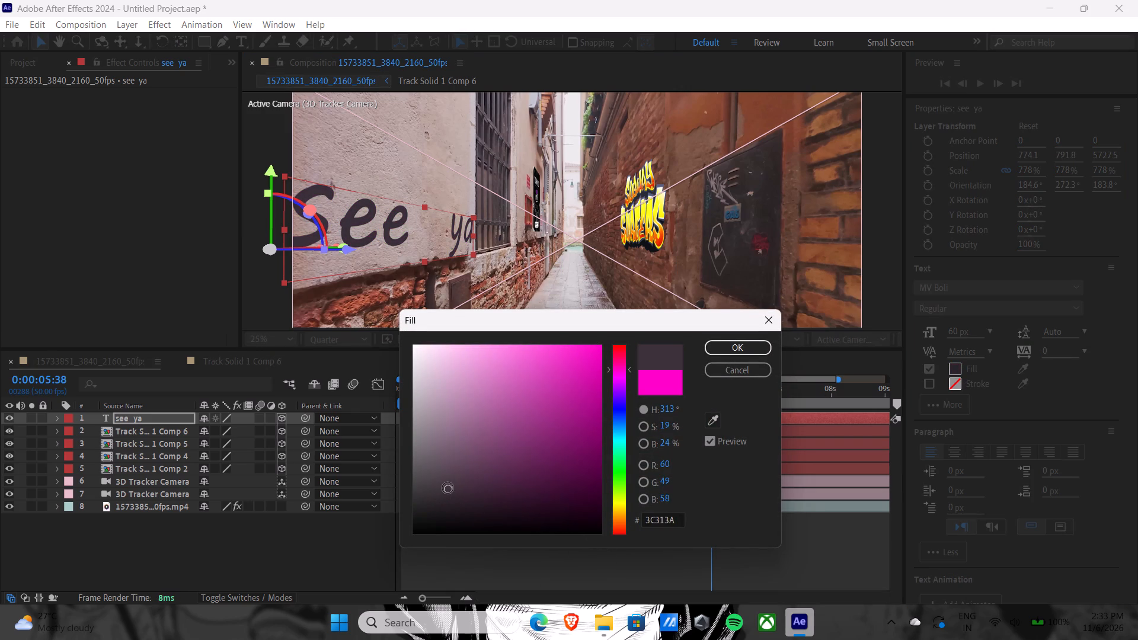
{"action": "left_click_drag", "start_coordinate": [448, 488], "coordinate": [450, 482]}
{"action": "left_click_drag", "start_coordinate": [450, 482], "coordinate": [451, 481]}
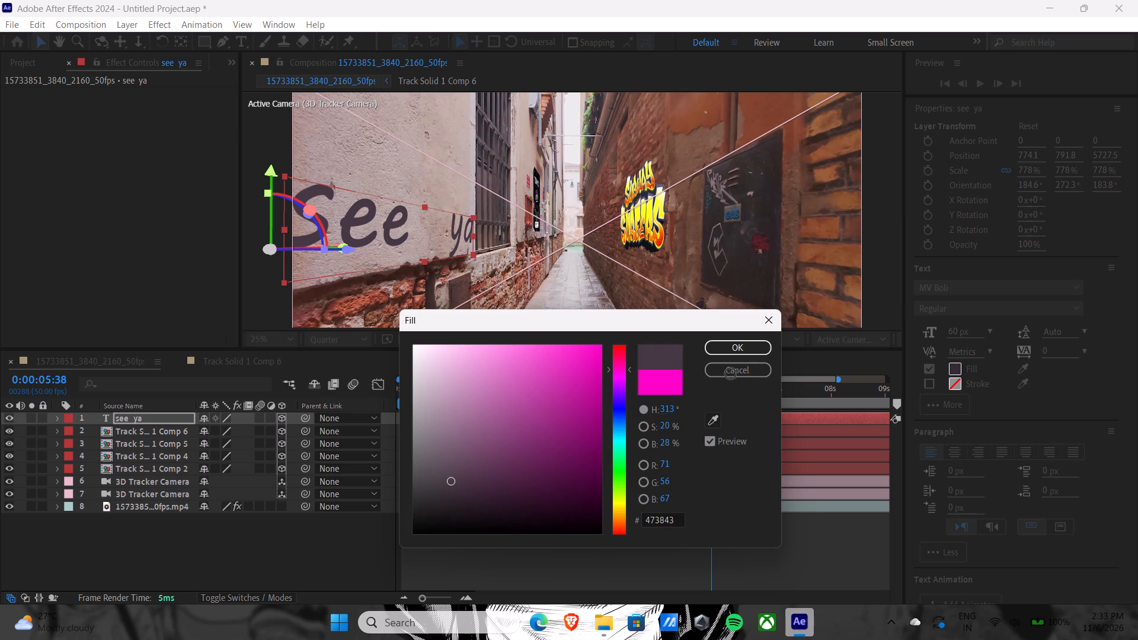
Accept the dark purple-grey 473843 as the fill of the see ya text.
{"action": "left_click", "coordinate": [731, 350]}
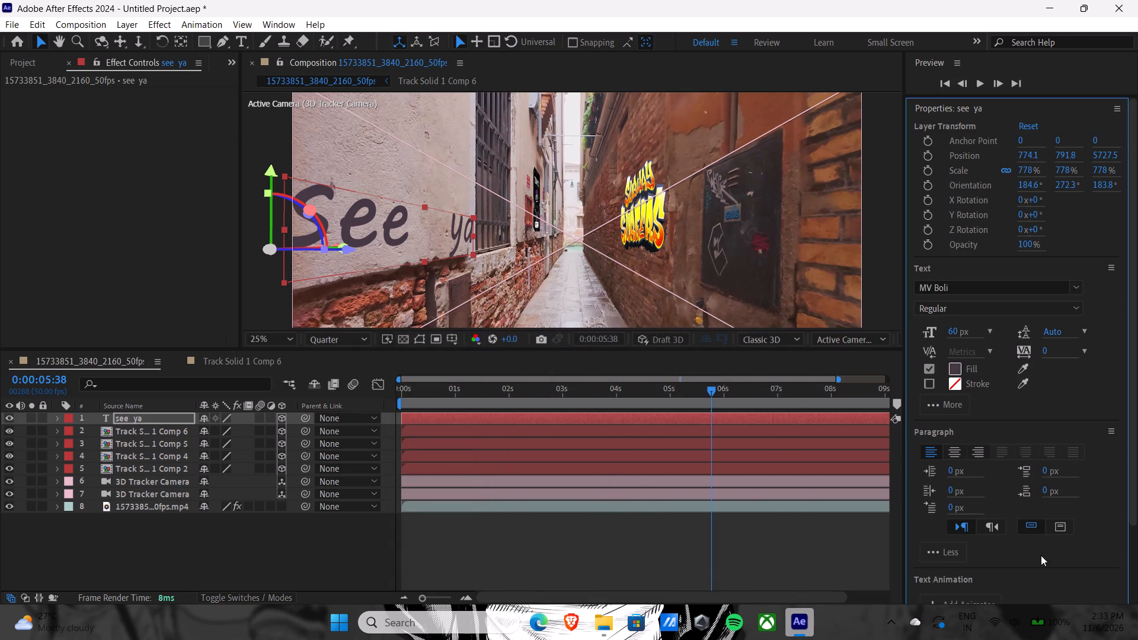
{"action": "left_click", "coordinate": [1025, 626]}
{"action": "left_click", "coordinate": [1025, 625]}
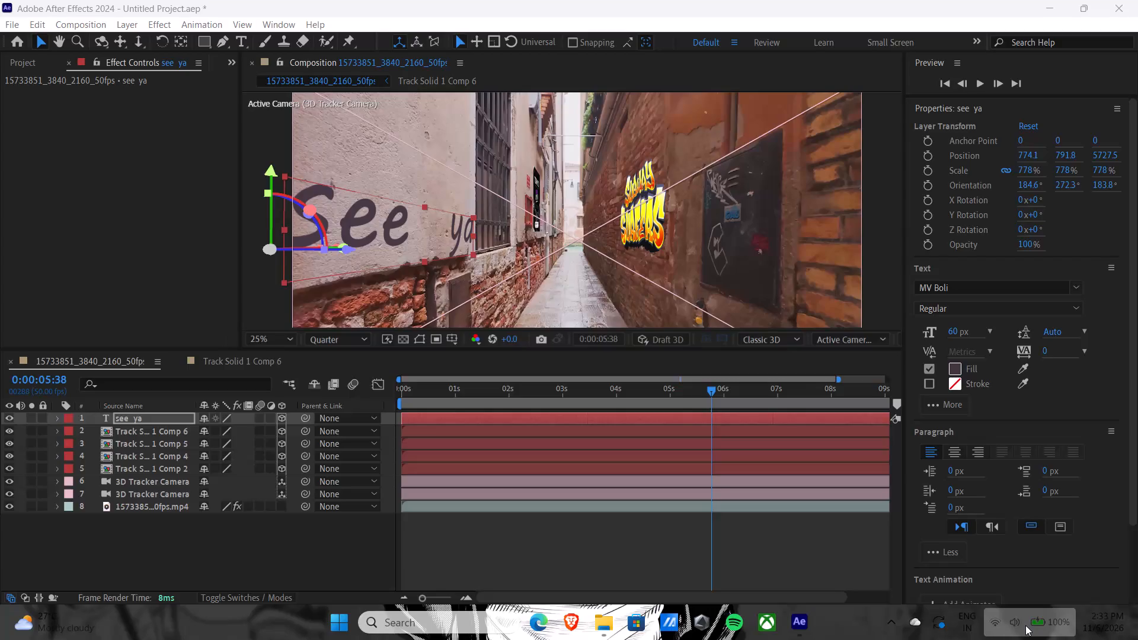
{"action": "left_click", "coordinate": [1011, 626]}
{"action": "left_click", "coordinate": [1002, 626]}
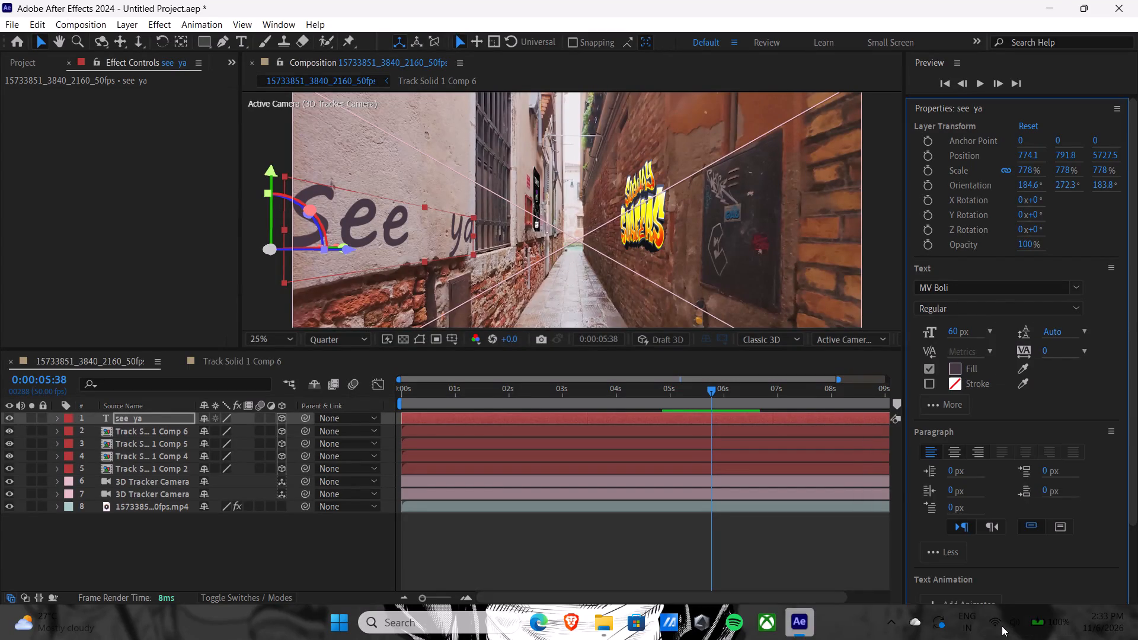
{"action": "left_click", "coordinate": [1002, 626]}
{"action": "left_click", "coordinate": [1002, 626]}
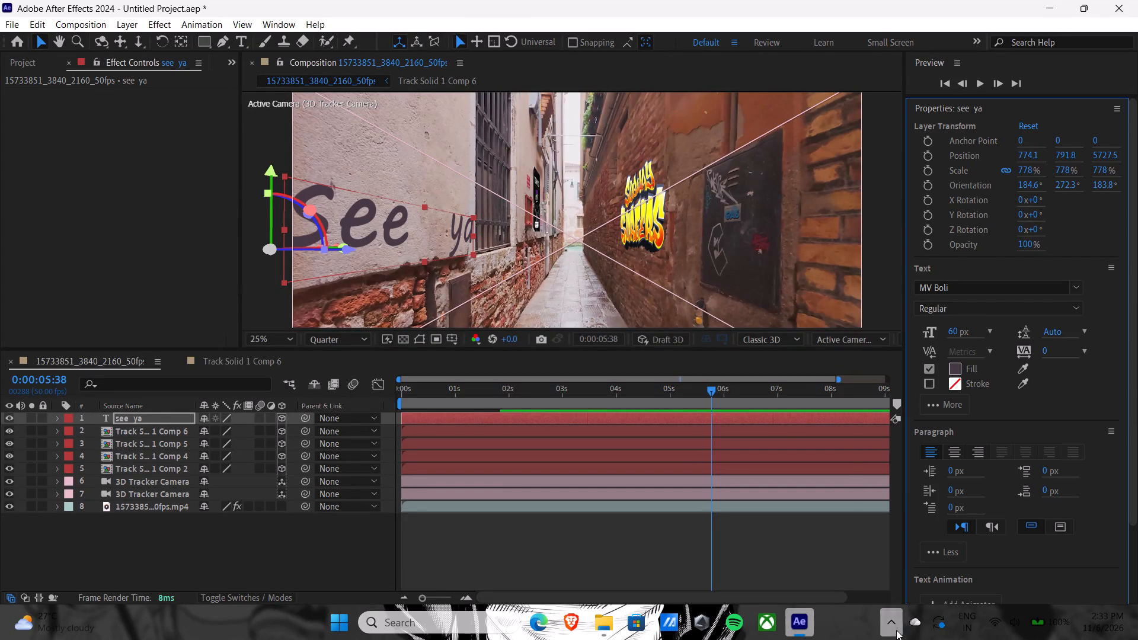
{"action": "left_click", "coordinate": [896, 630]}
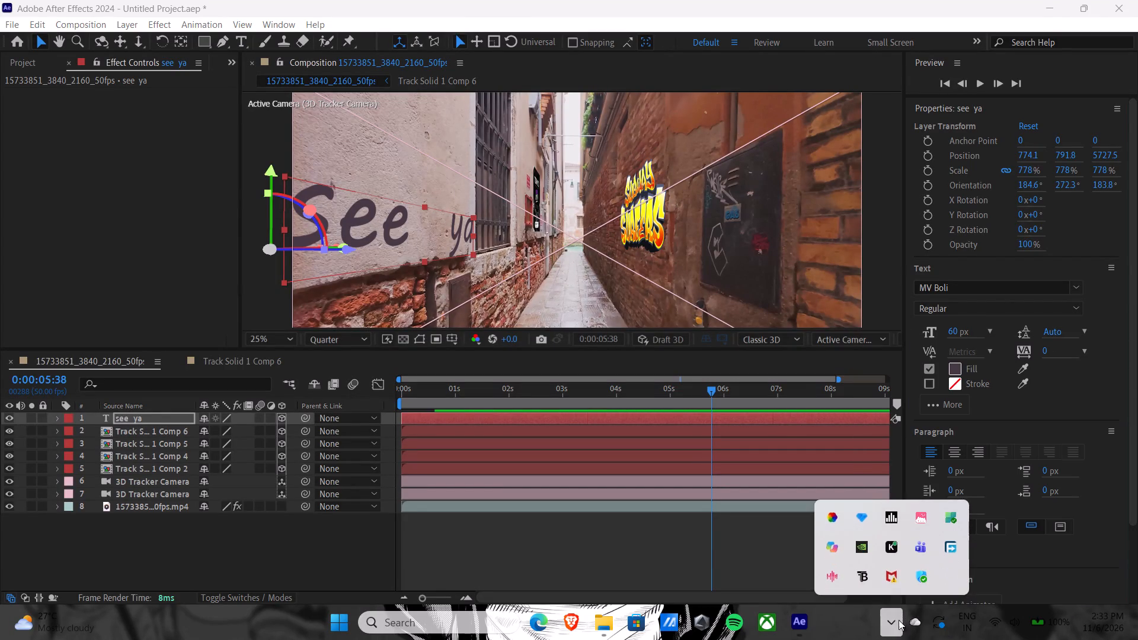
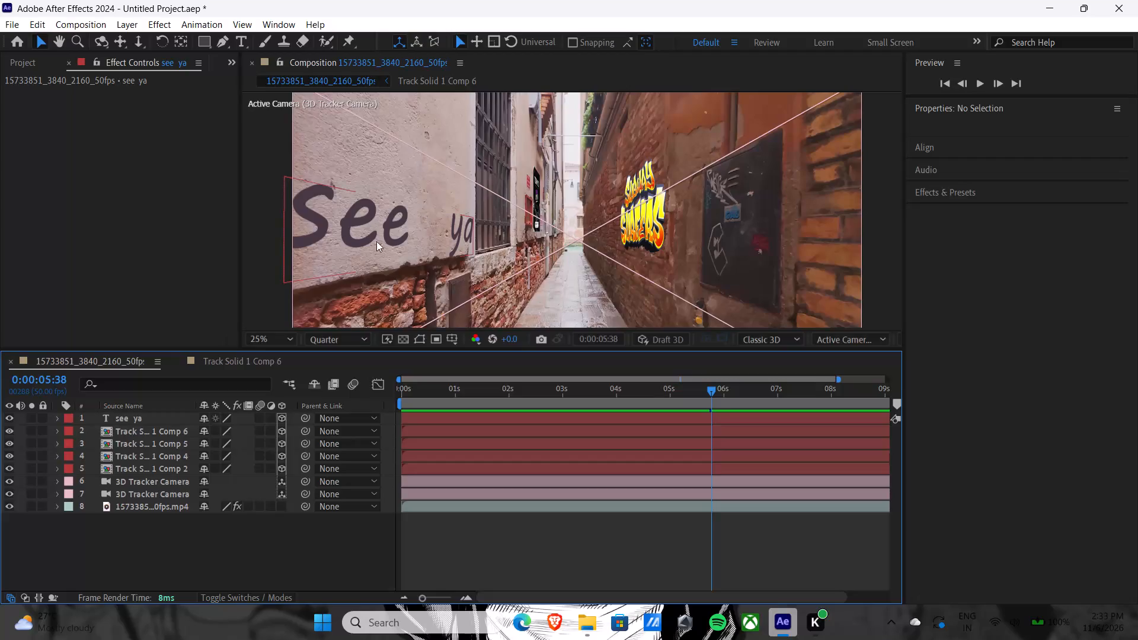
Set the blending mode of the see ya text layer to Stencil Luma.
{"action": "left_click", "coordinate": [119, 414]}
{"action": "right_click", "coordinate": [154, 420]}
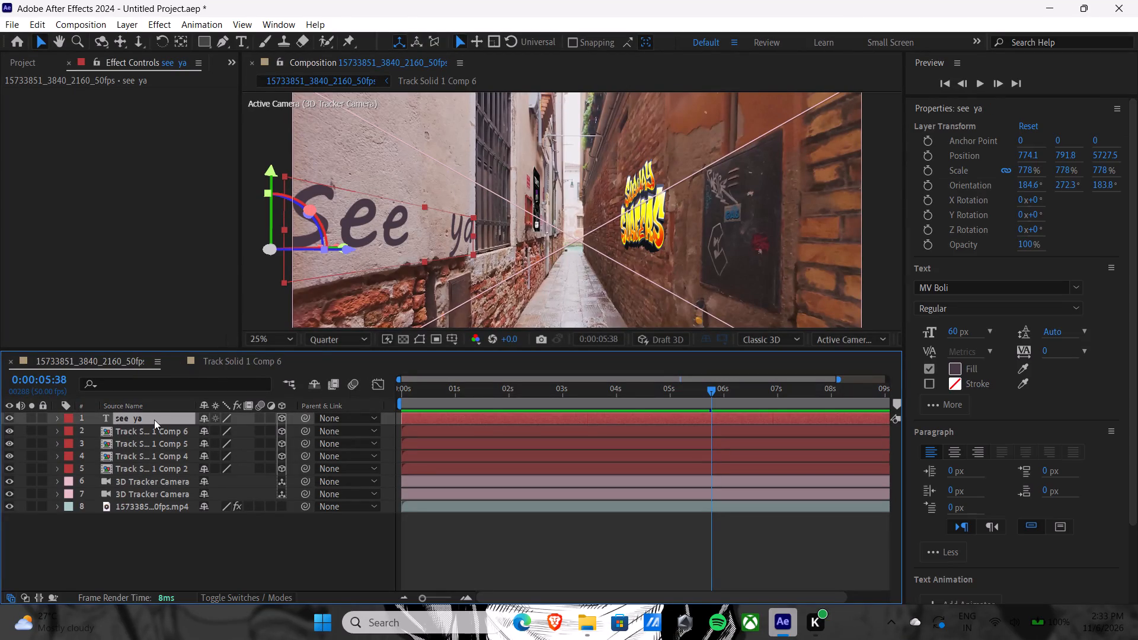
{"action": "left_click", "coordinate": [219, 354]}
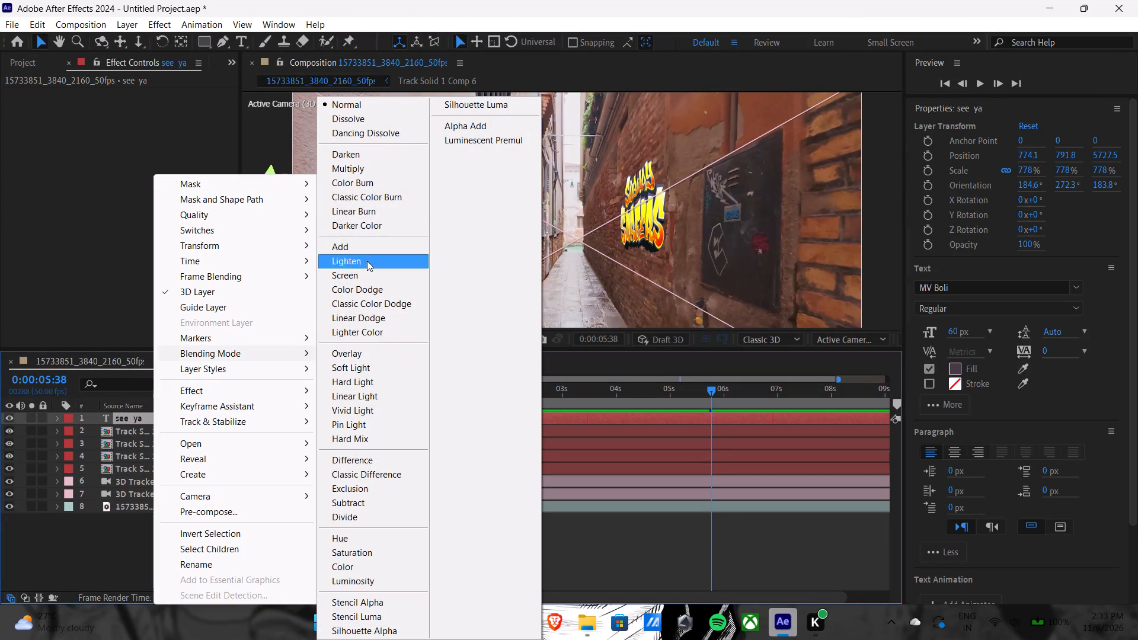
{"action": "left_click", "coordinate": [357, 614]}
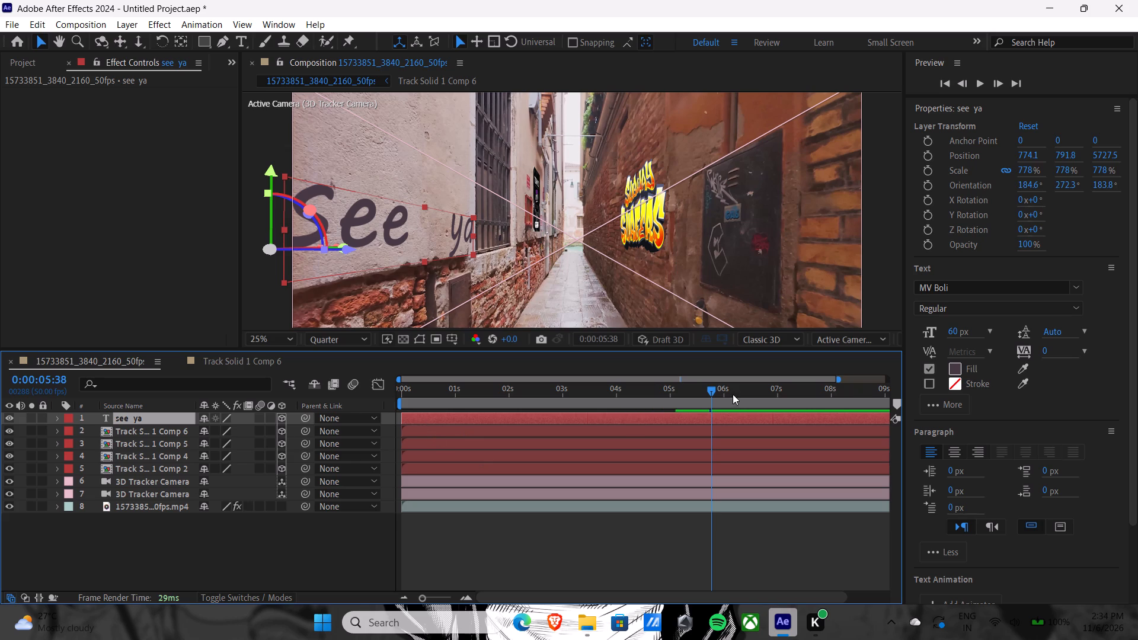
Scrub the composition back to the opening second to review the artwork on the alley walls.
{"action": "left_click_drag", "start_coordinate": [712, 389], "coordinate": [420, 377]}
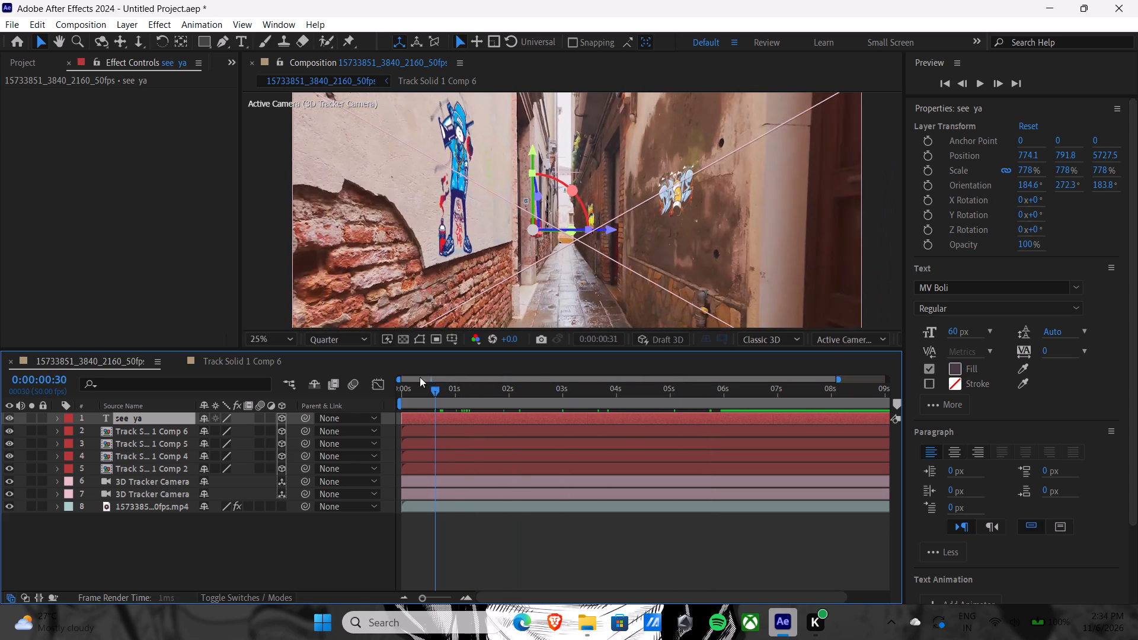
Play the footage from the start and delete the see ya text layer from the alley composition.
{"action": "left_click_drag", "start_coordinate": [420, 377], "coordinate": [372, 375]}
{"action": "key", "text": "space"}
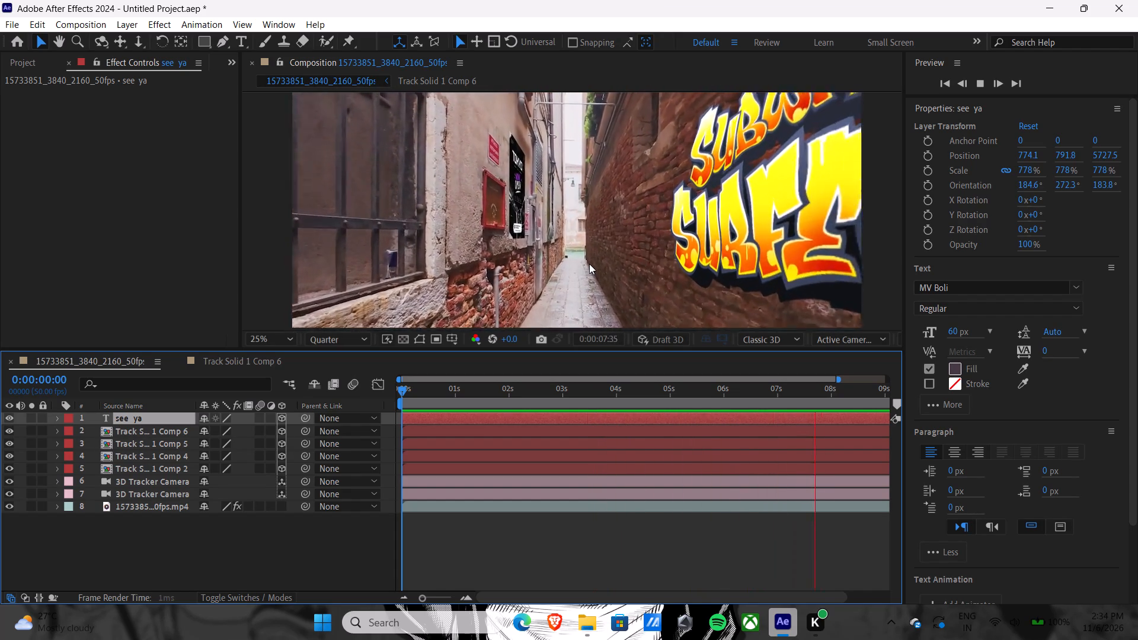
{"action": "key", "text": "space"}
{"action": "left_click", "coordinate": [125, 418]}
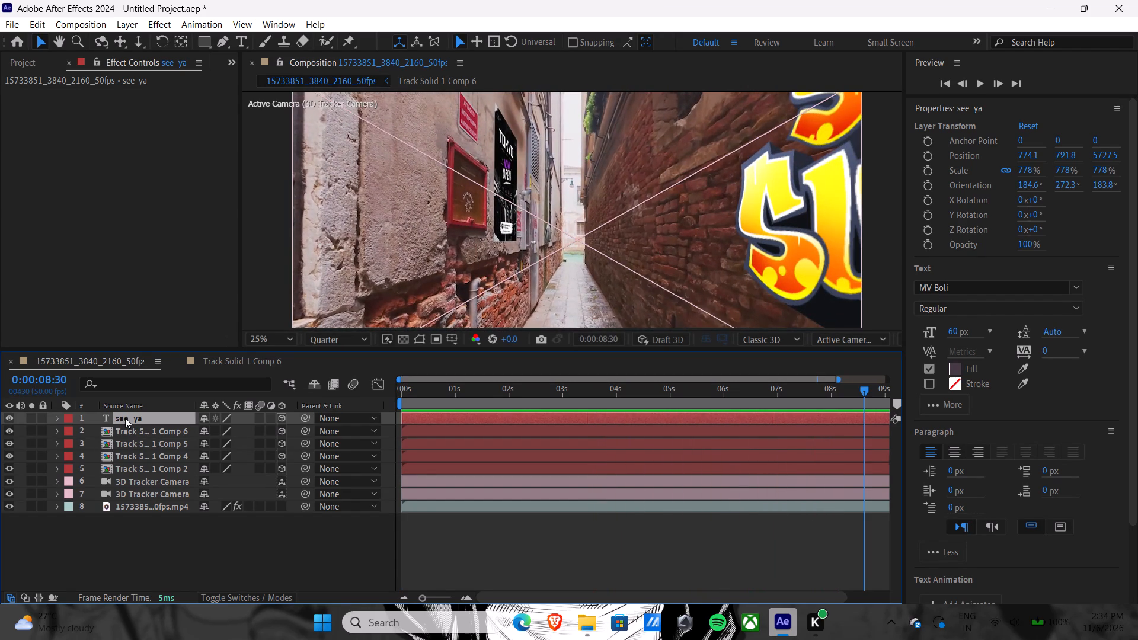
{"action": "key", "text": "Delete"}
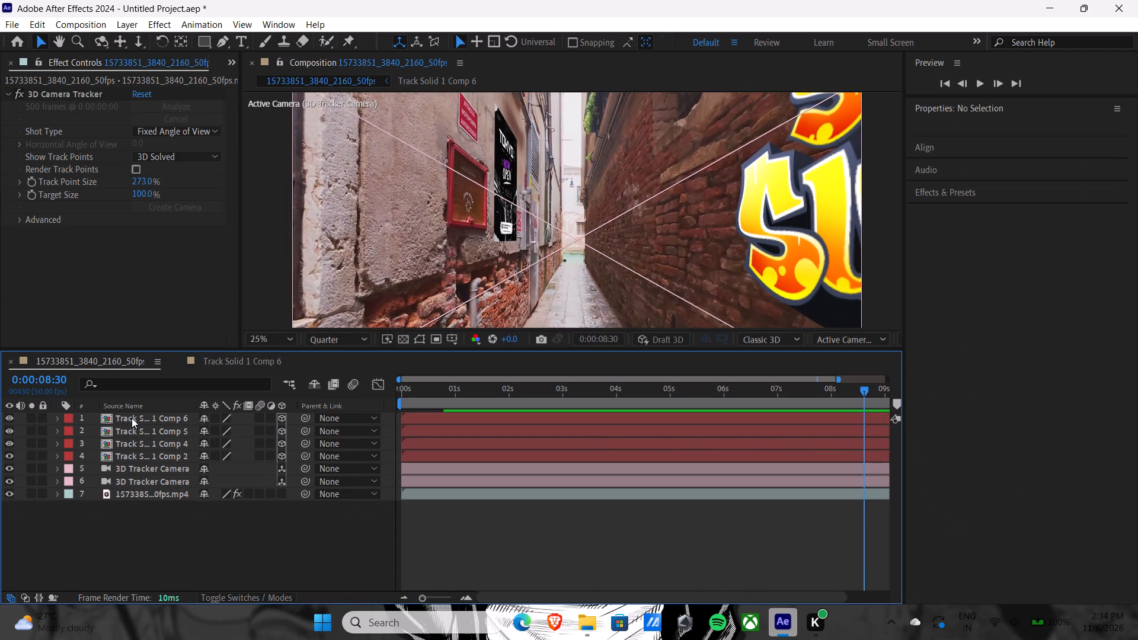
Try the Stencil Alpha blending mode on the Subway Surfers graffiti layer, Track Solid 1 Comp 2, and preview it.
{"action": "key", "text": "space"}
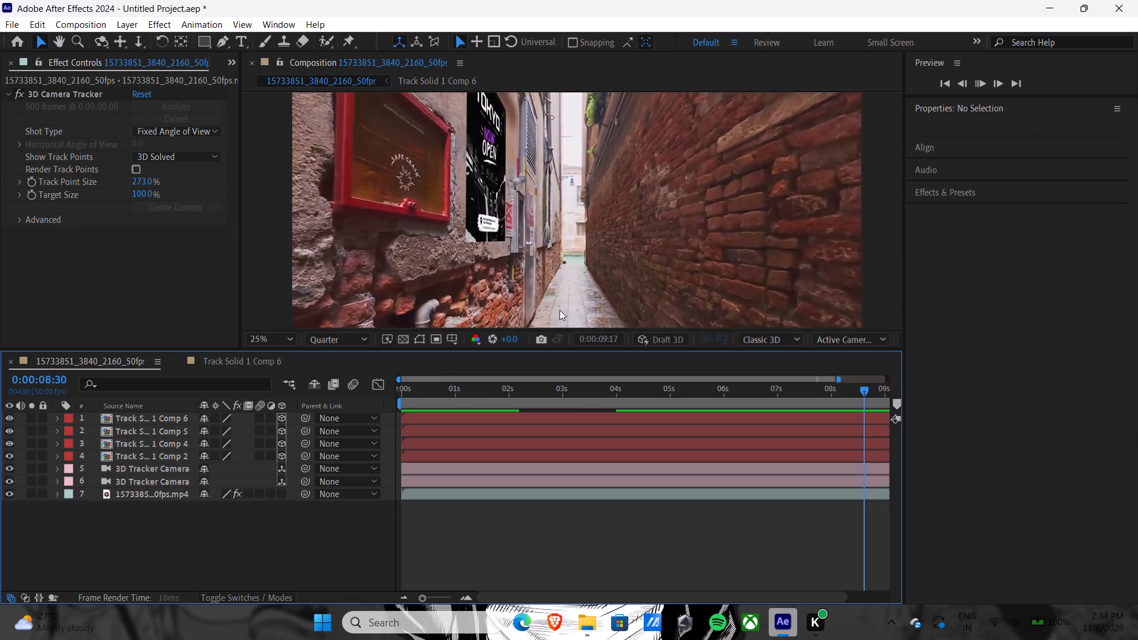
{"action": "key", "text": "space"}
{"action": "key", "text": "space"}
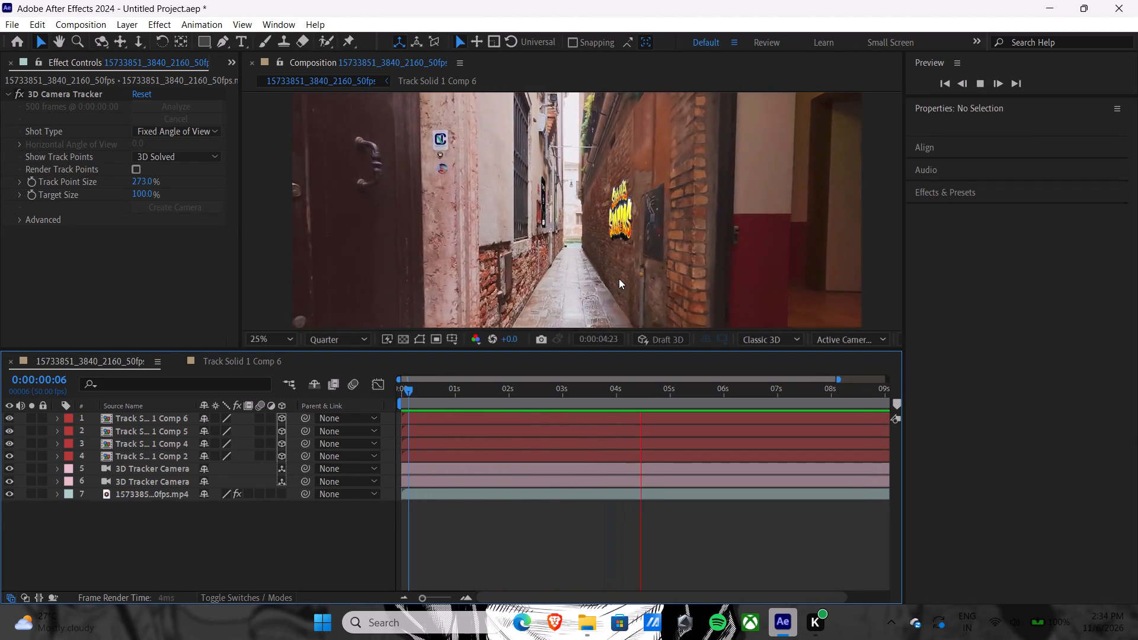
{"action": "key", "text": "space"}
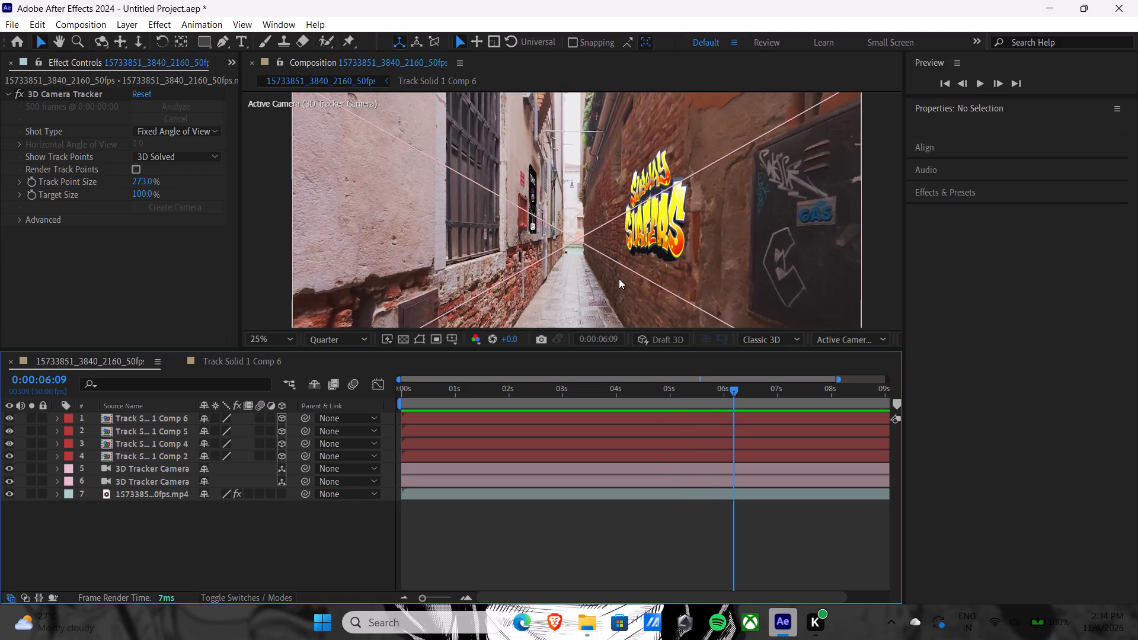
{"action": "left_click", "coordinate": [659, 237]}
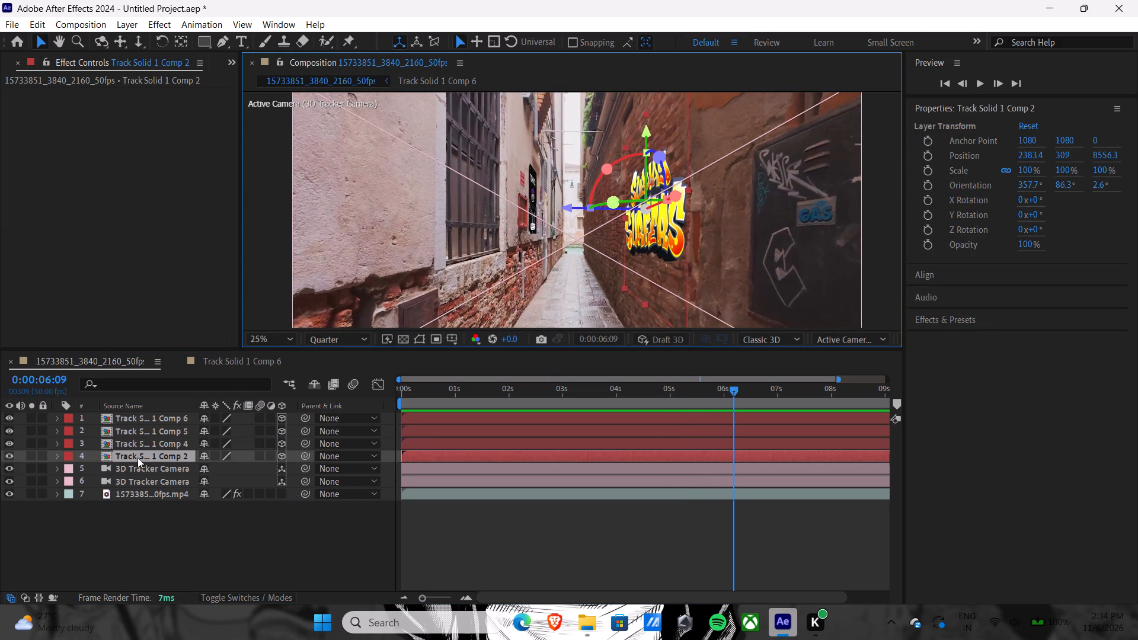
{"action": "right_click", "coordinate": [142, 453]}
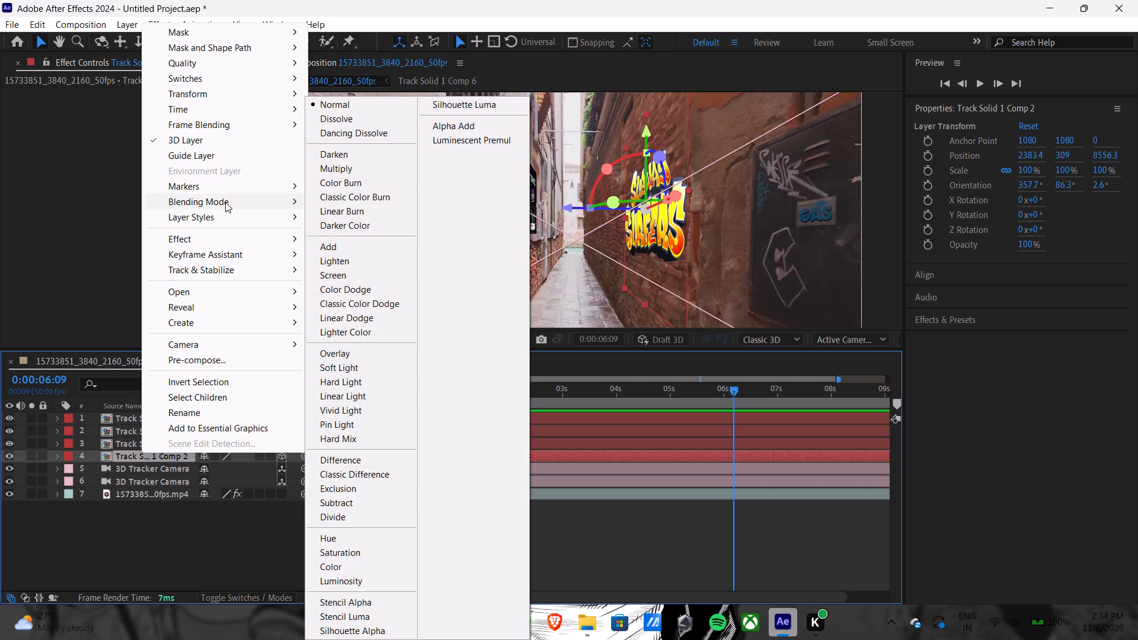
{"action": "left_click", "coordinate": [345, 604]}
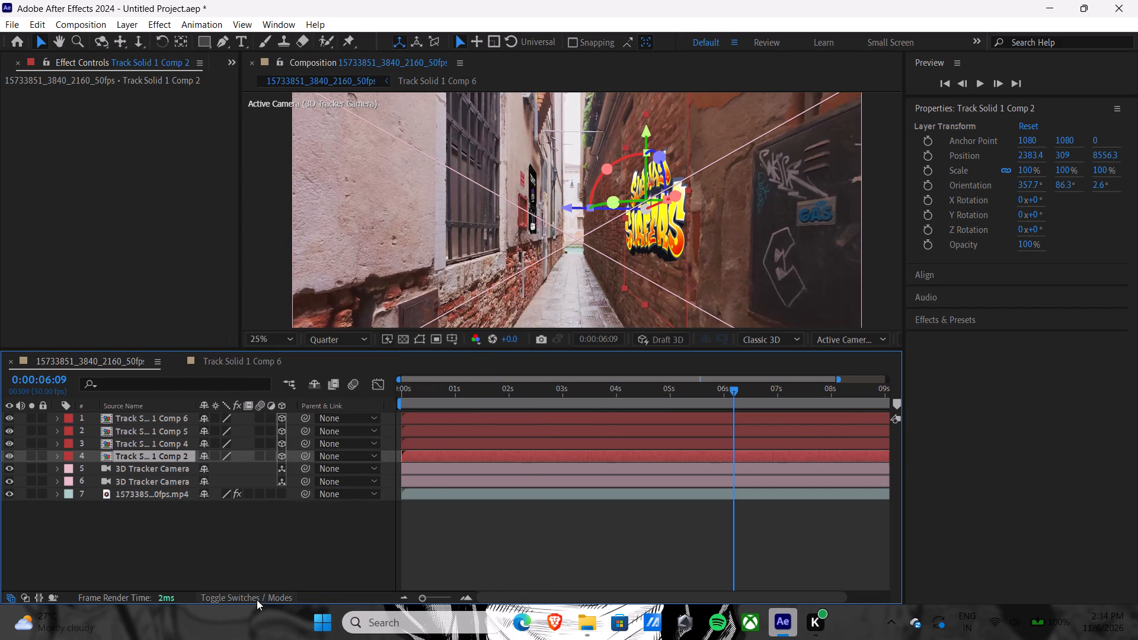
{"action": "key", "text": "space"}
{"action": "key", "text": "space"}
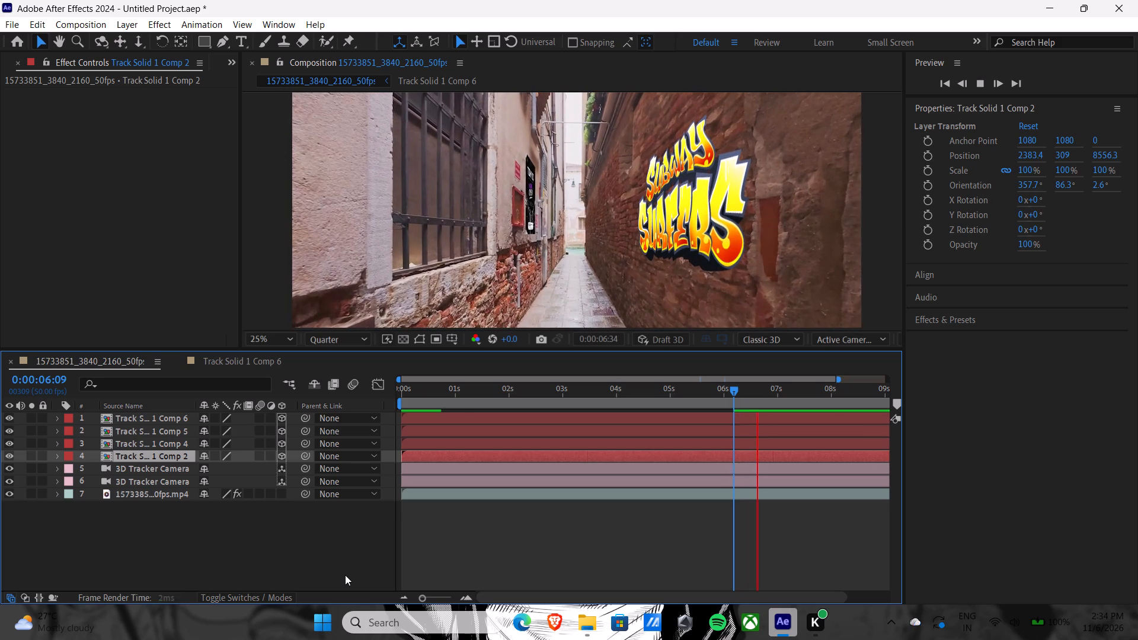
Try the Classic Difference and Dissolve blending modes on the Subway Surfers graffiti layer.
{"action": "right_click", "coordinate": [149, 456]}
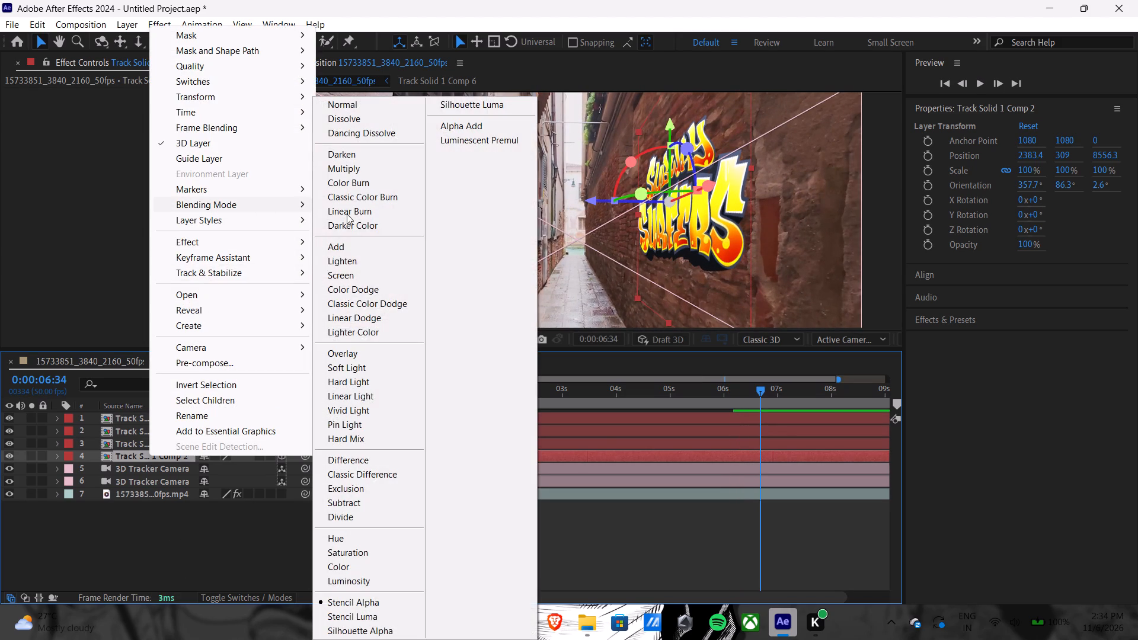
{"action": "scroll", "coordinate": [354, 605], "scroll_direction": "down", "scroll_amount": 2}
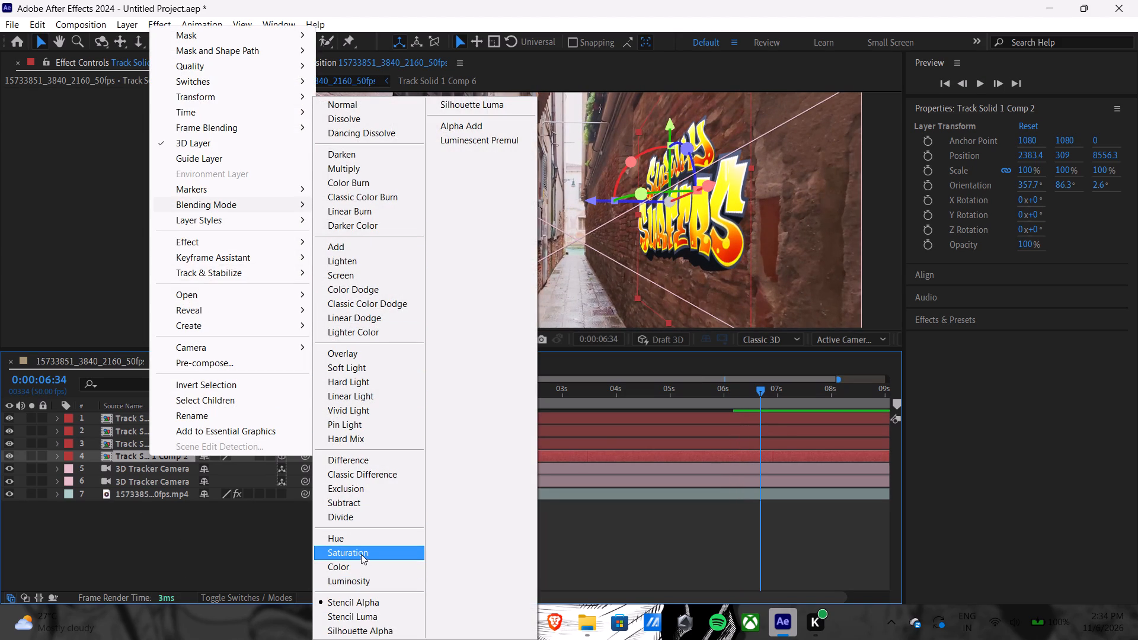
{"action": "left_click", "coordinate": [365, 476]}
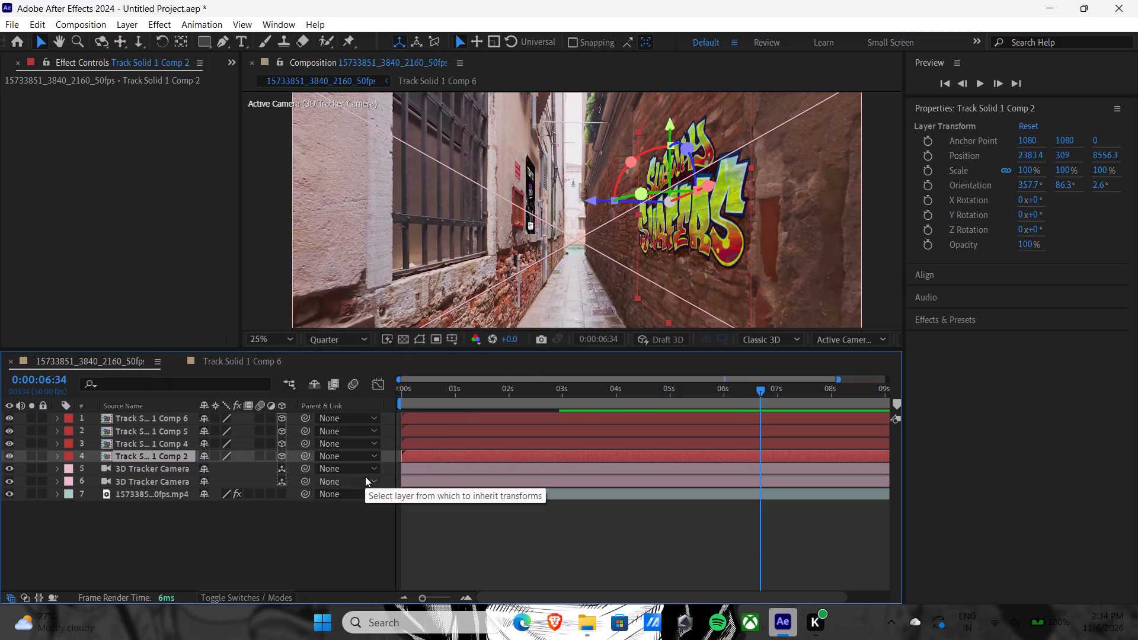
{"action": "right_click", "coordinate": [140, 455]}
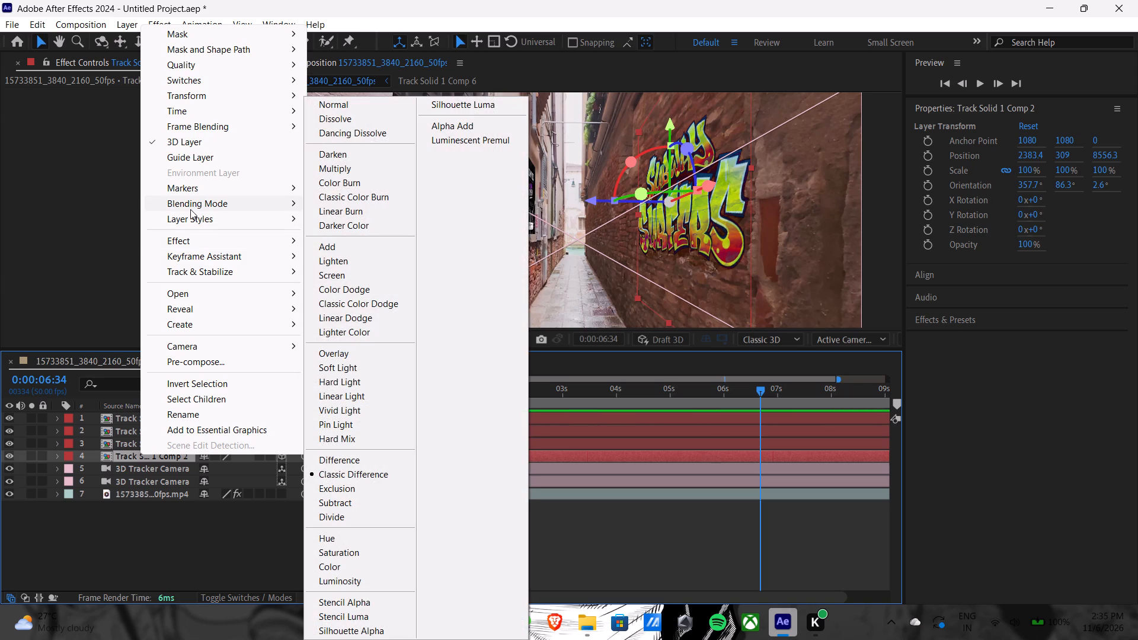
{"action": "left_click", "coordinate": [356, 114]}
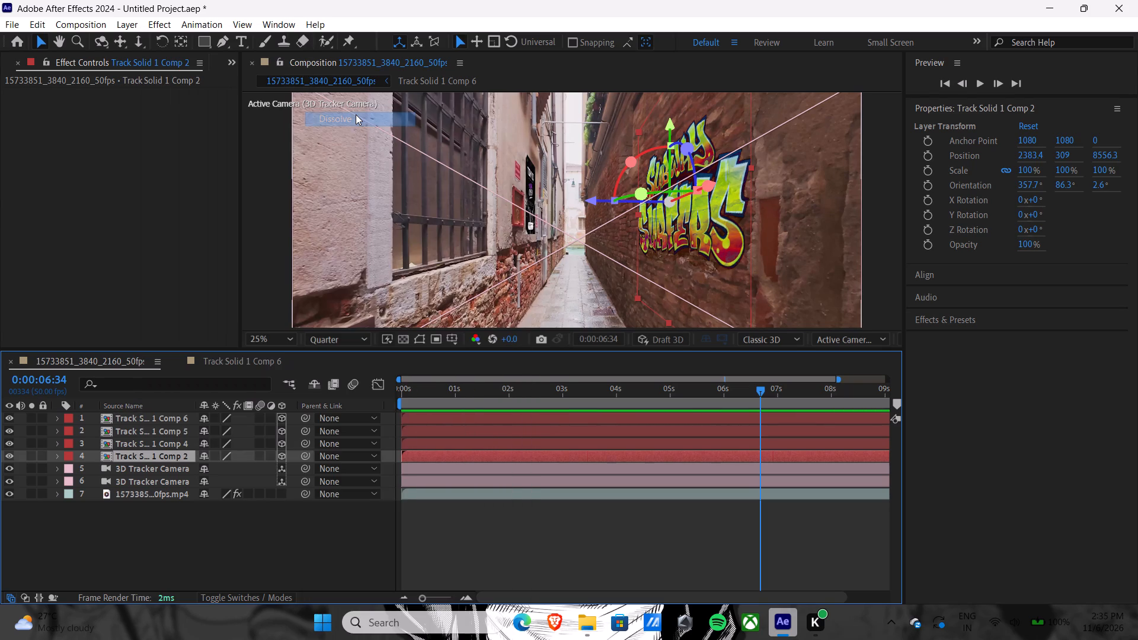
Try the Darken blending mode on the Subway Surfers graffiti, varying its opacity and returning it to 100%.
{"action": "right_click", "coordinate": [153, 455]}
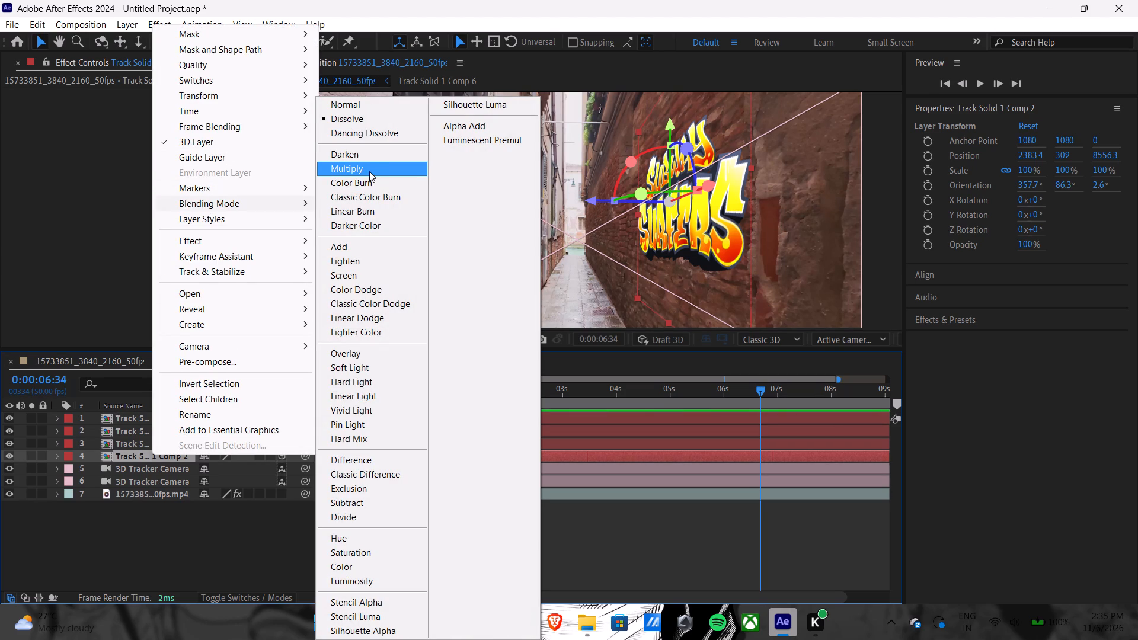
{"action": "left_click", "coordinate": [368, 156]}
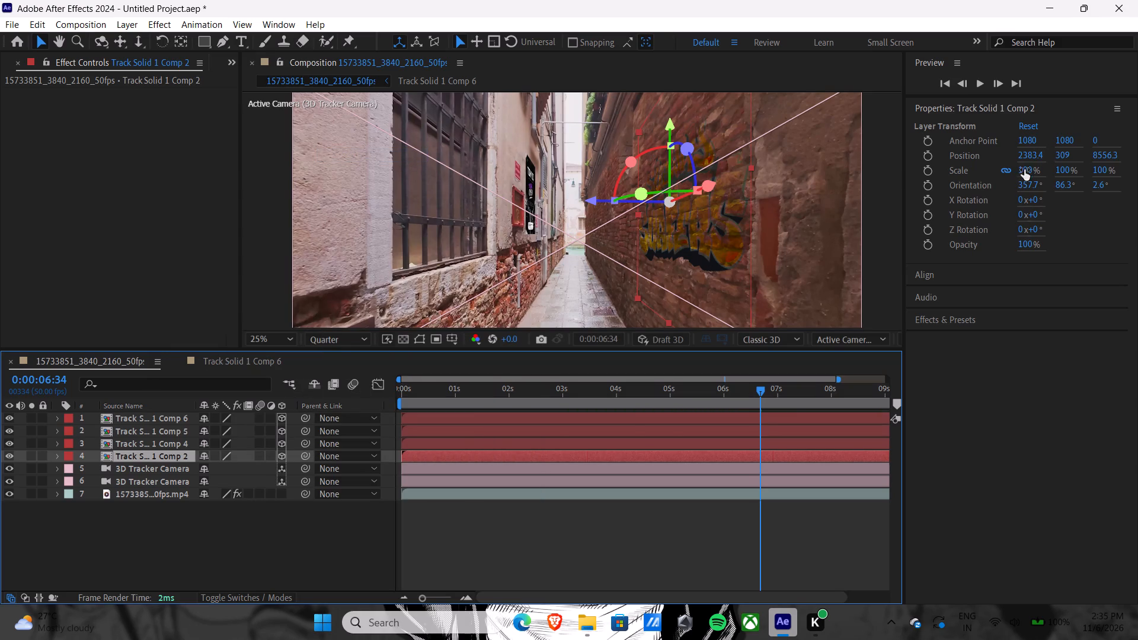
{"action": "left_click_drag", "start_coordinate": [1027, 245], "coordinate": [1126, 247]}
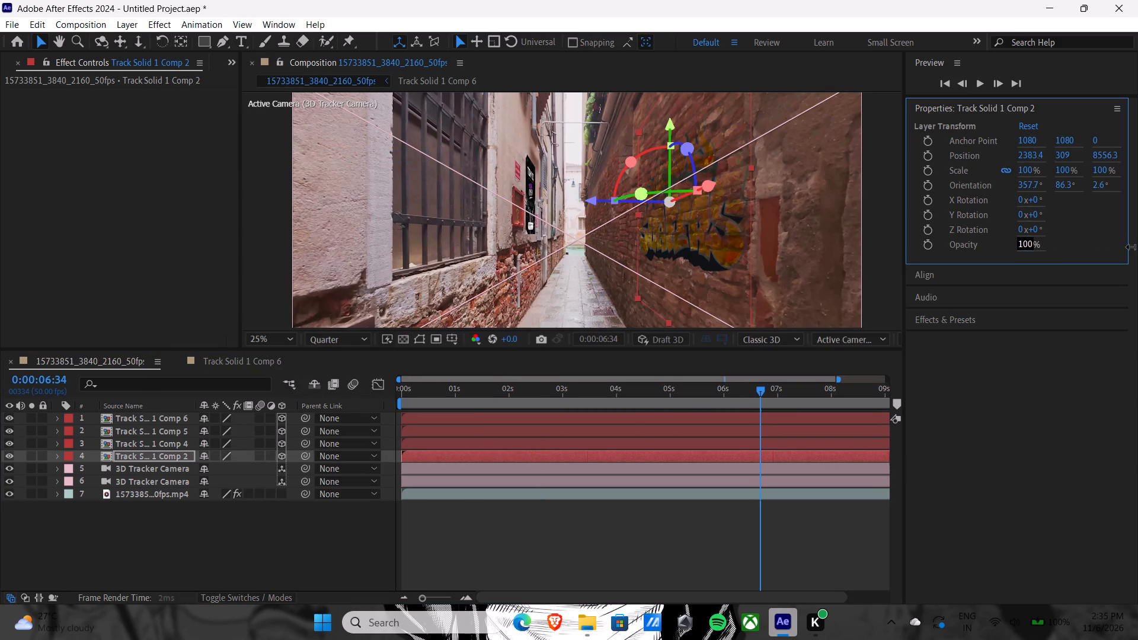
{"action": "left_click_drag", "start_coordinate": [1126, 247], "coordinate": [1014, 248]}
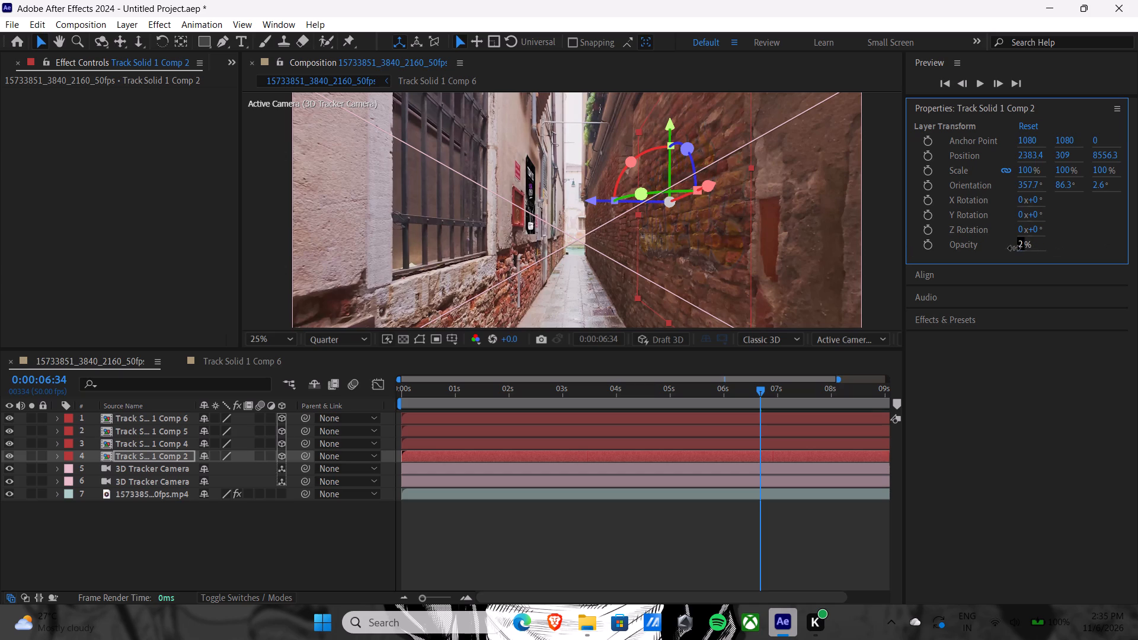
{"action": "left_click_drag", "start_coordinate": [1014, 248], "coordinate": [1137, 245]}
Set the Subway Surfers graffiti layer's blending mode to Dissolve and its opacity to 48%.
{"action": "right_click", "coordinate": [139, 453]}
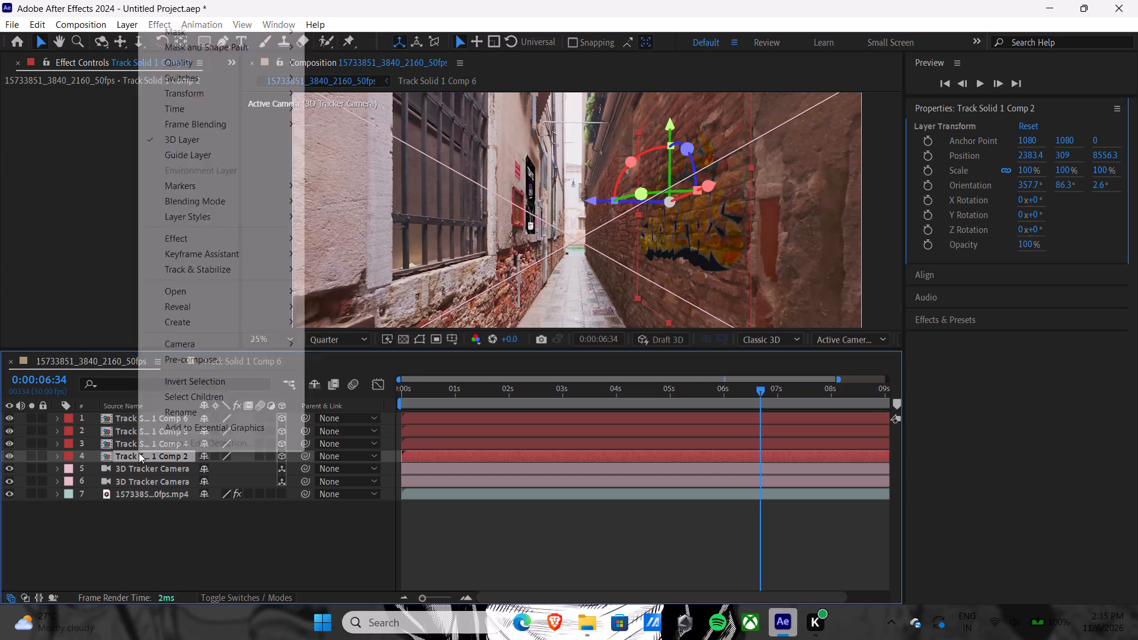
{"action": "left_click", "coordinate": [194, 201]}
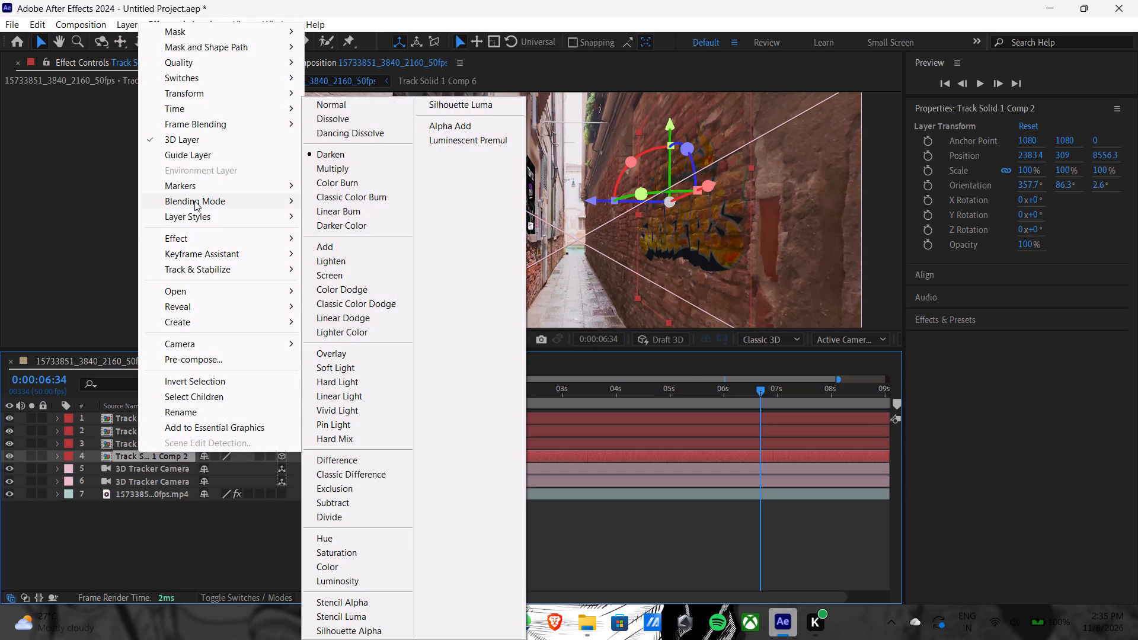
{"action": "left_click", "coordinate": [363, 121]}
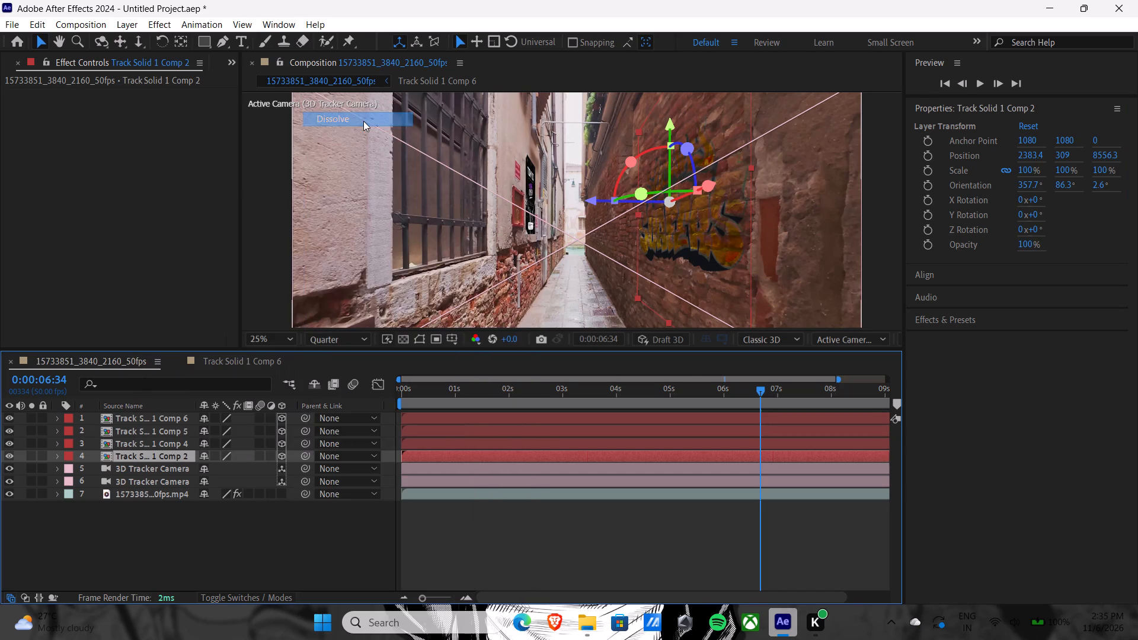
{"action": "left_click_drag", "start_coordinate": [1025, 242], "coordinate": [1009, 242]}
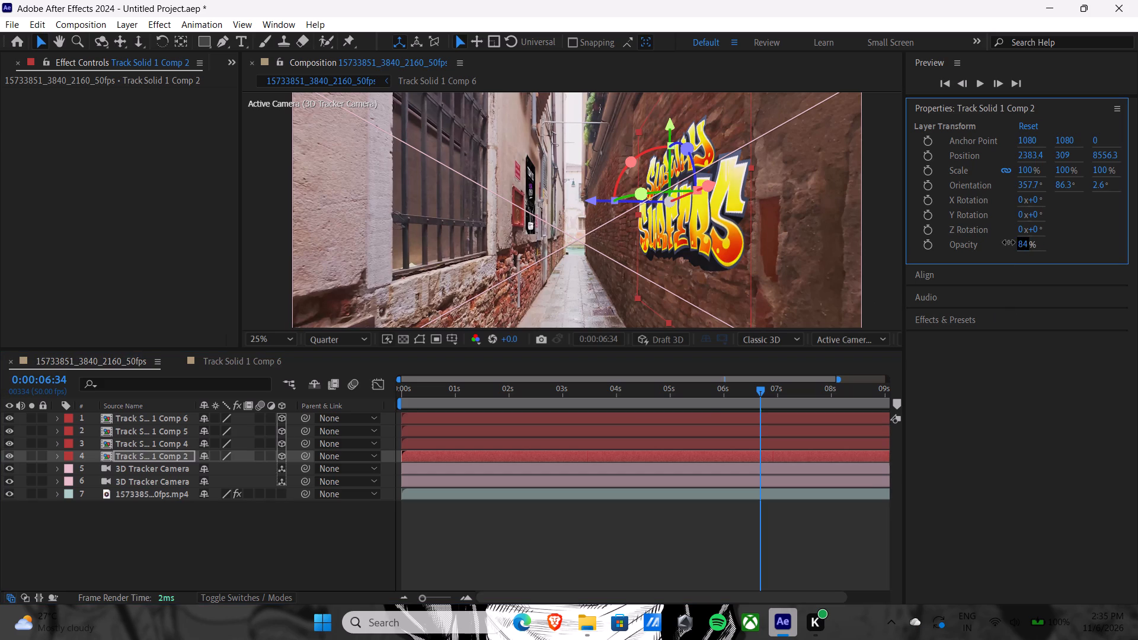
{"action": "left_click_drag", "start_coordinate": [1009, 242], "coordinate": [986, 245]}
Open the opacity value of the black poster on the left wall, Track Solid 1 Comp 5.
{"action": "scroll", "coordinate": [606, 281], "scroll_direction": "down", "scroll_amount": 1}
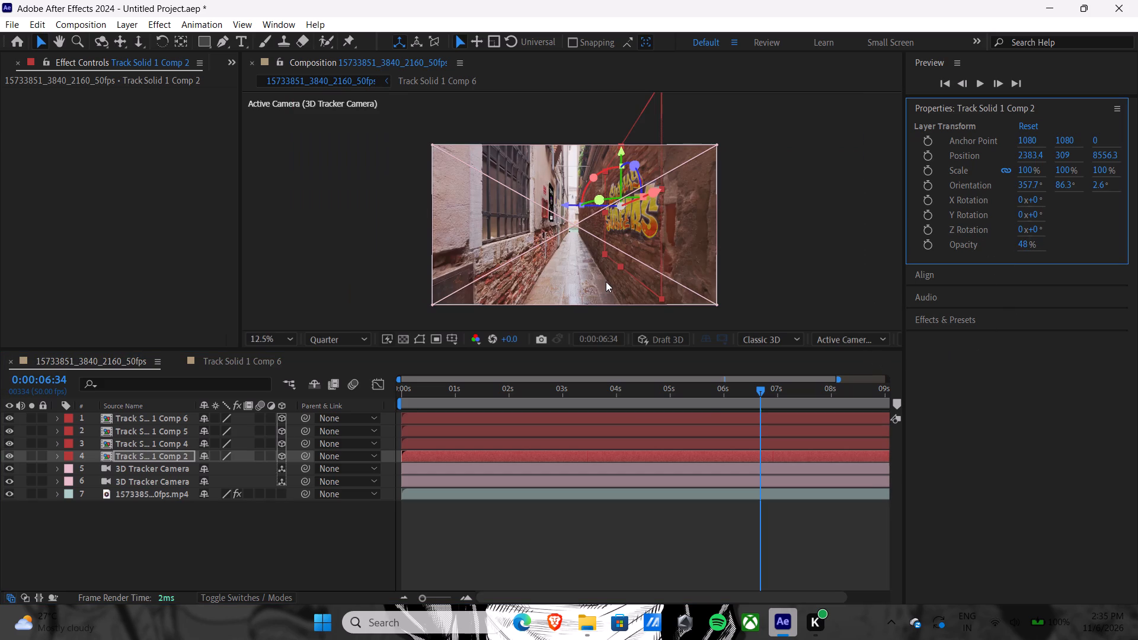
{"action": "scroll", "coordinate": [606, 281], "scroll_direction": "up", "scroll_amount": 2}
{"action": "left_click", "coordinate": [490, 204]}
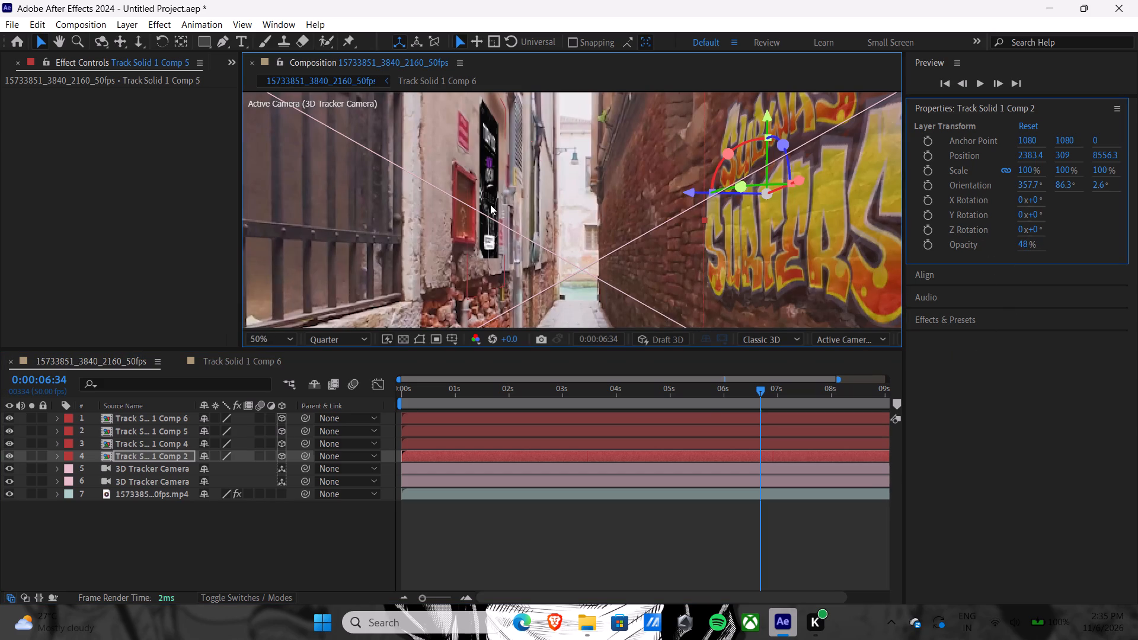
{"action": "left_click", "coordinate": [1021, 246]}
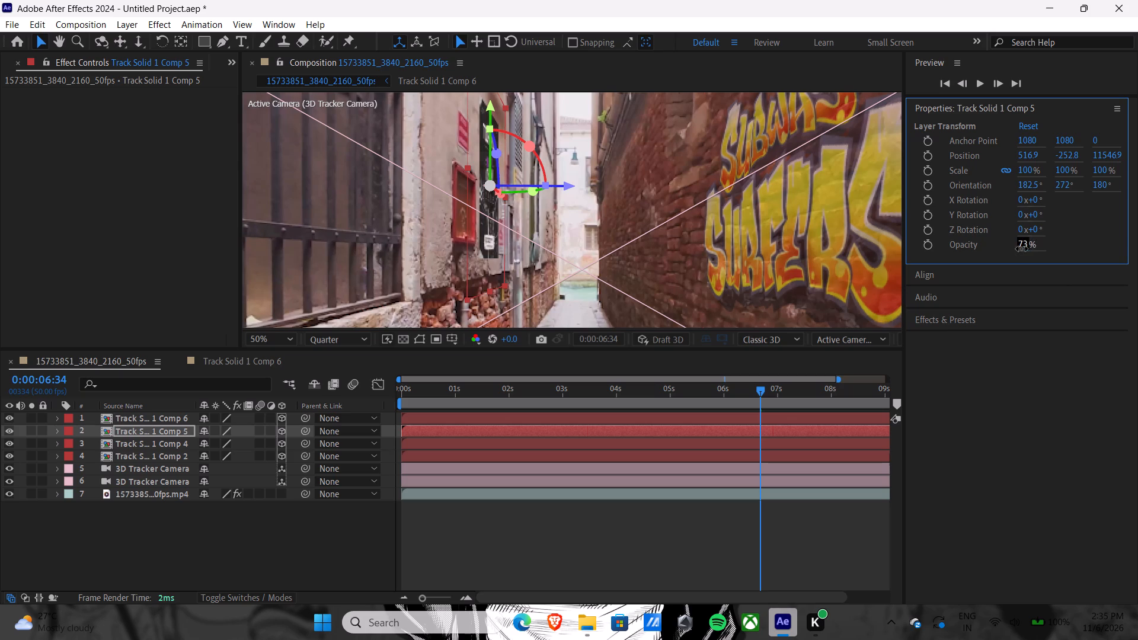
{"action": "left_click", "coordinate": [628, 265]}
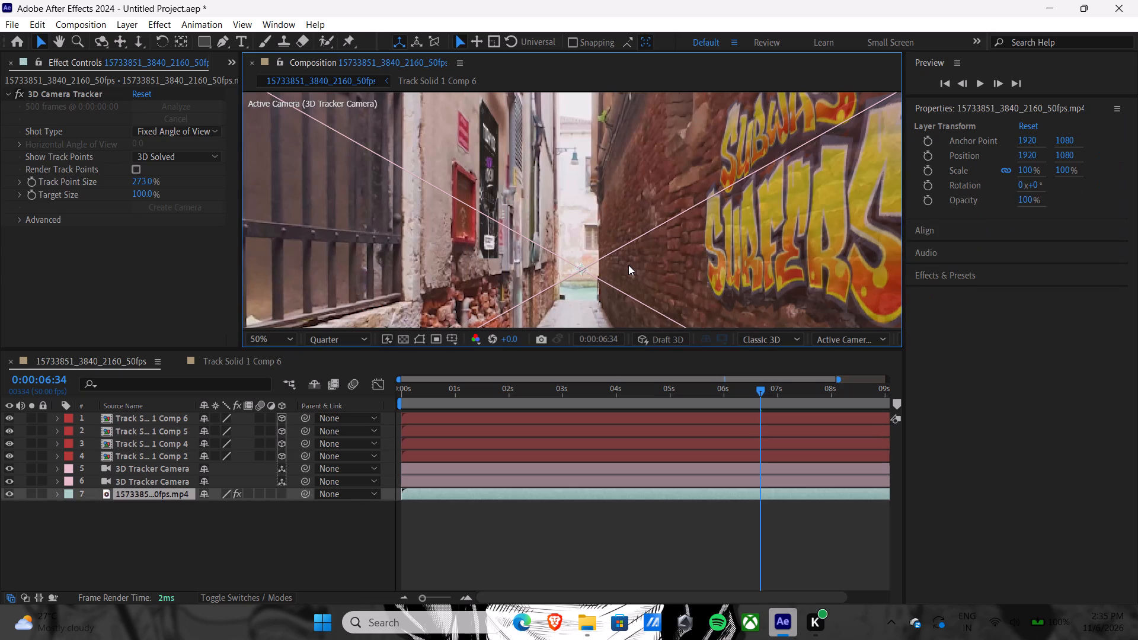
Scrub through the first few seconds of the footage to examine the artwork on both alley walls.
{"action": "scroll", "coordinate": [628, 265], "scroll_direction": "down", "scroll_amount": 4}
{"action": "scroll", "coordinate": [628, 265], "scroll_direction": "up", "scroll_amount": 2}
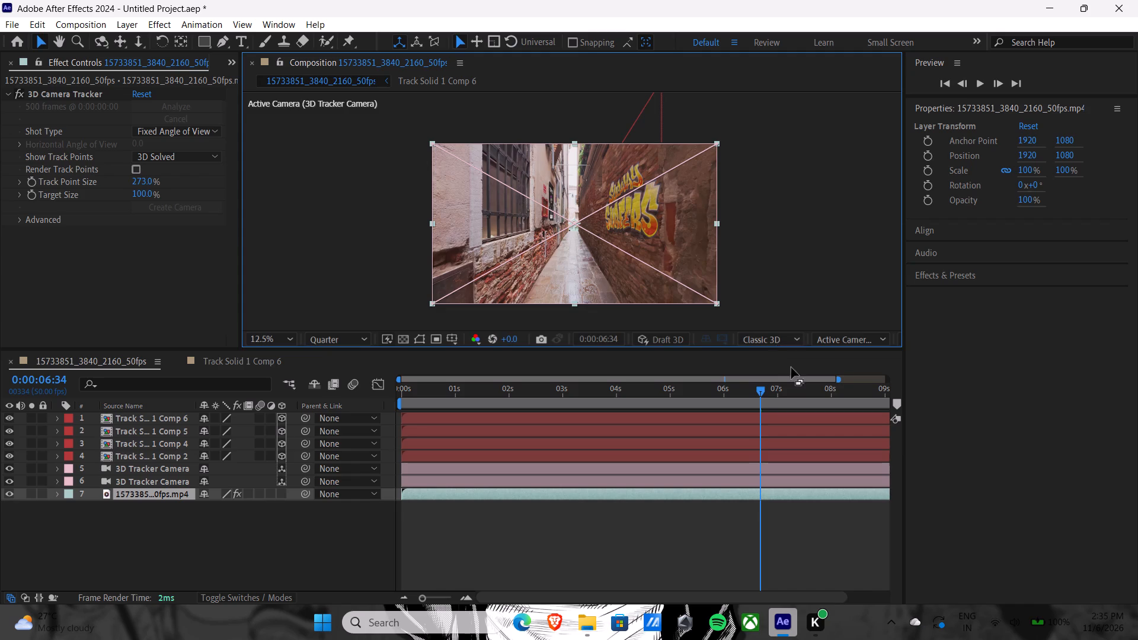
{"action": "left_click_drag", "start_coordinate": [759, 388], "coordinate": [434, 377]}
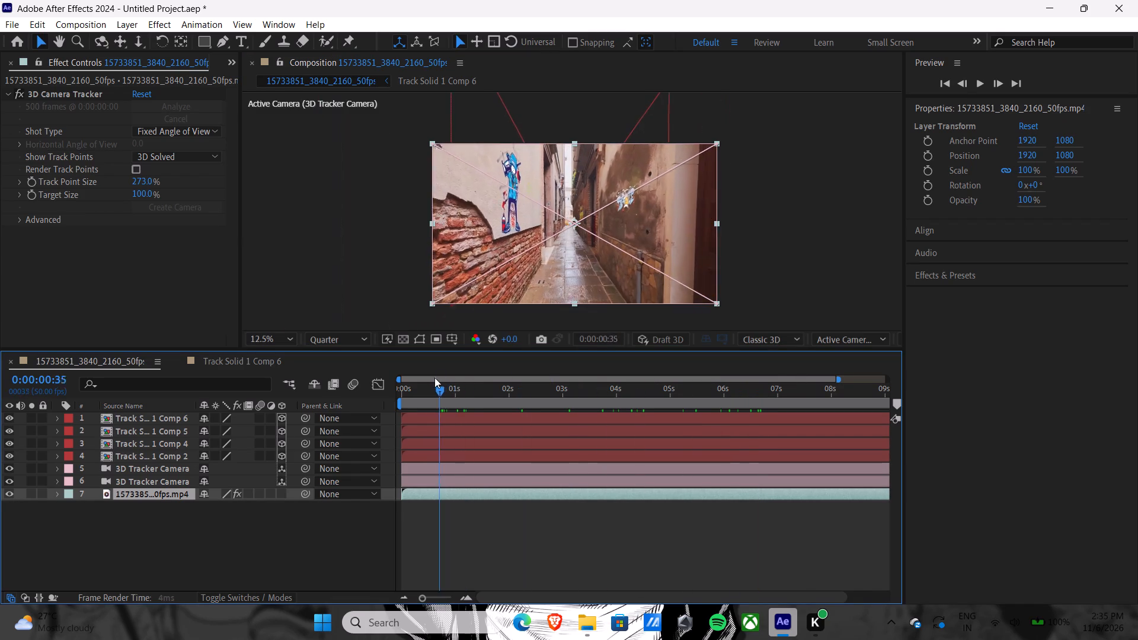
{"action": "left_click_drag", "start_coordinate": [434, 377], "coordinate": [533, 384]}
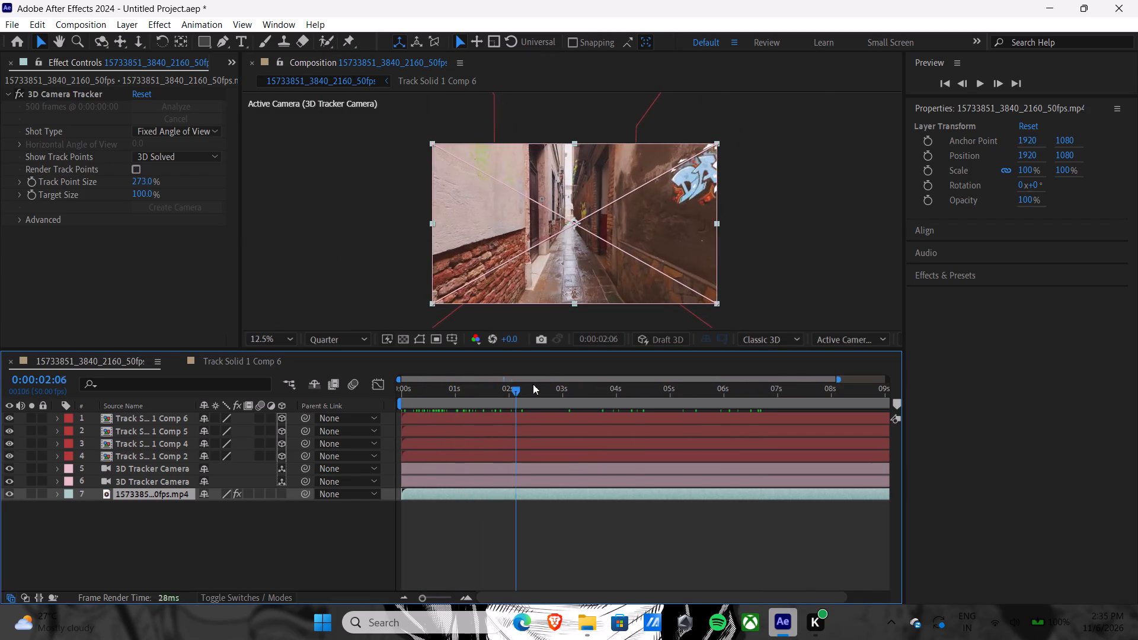
{"action": "left_click_drag", "start_coordinate": [533, 384], "coordinate": [523, 391]}
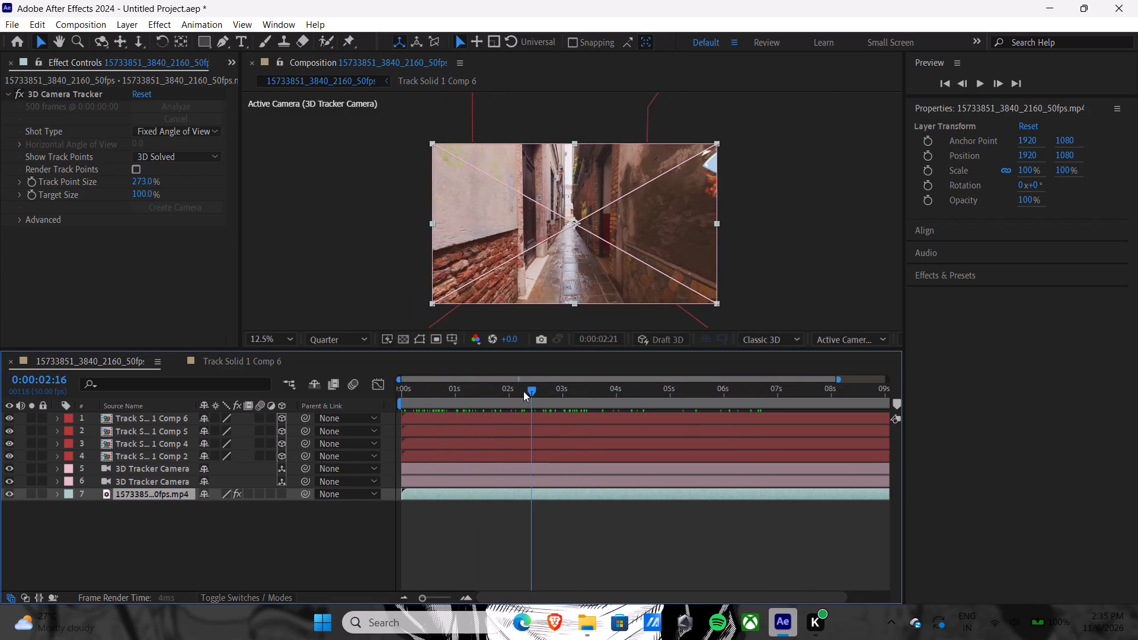
{"action": "left_click_drag", "start_coordinate": [523, 391], "coordinate": [506, 393]}
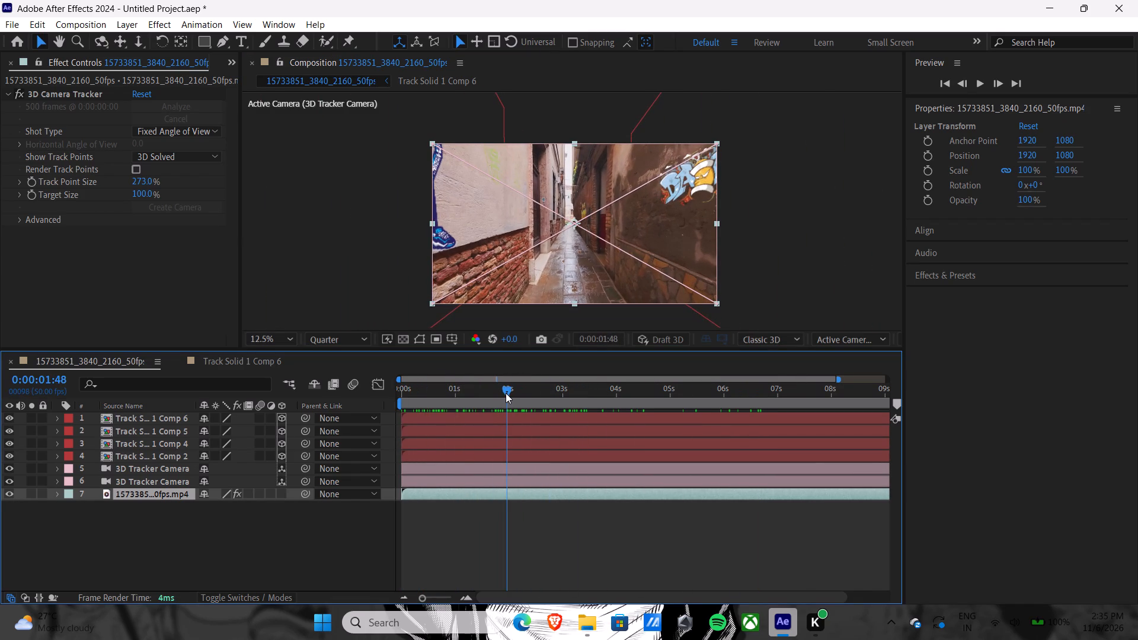
{"action": "left_click_drag", "start_coordinate": [506, 393], "coordinate": [426, 394]}
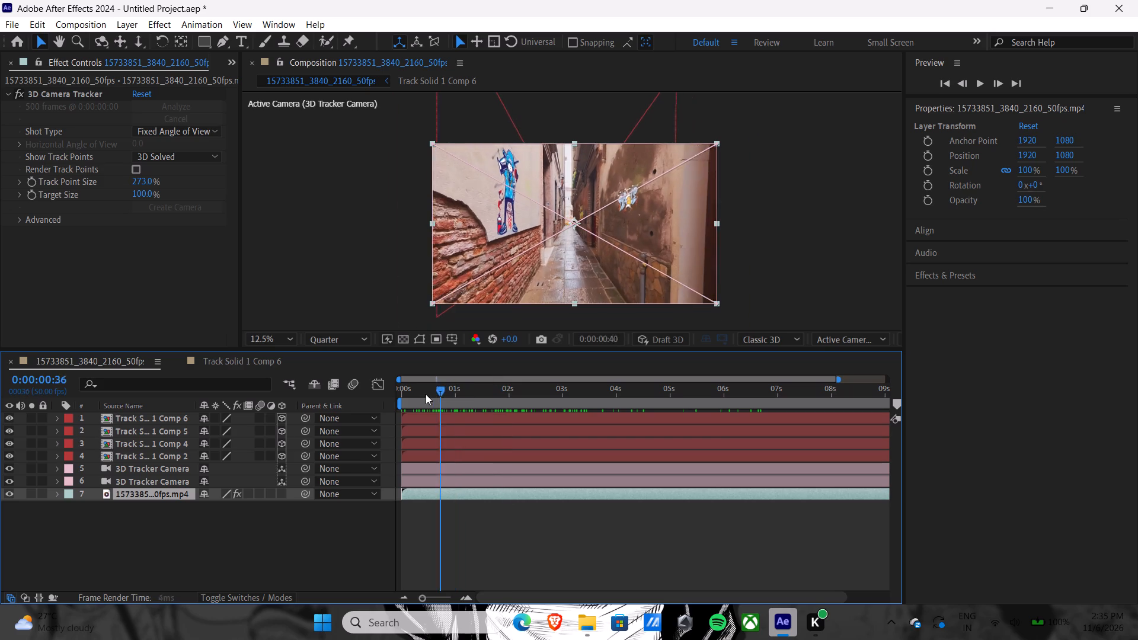
{"action": "left_click_drag", "start_coordinate": [426, 394], "coordinate": [380, 393]}
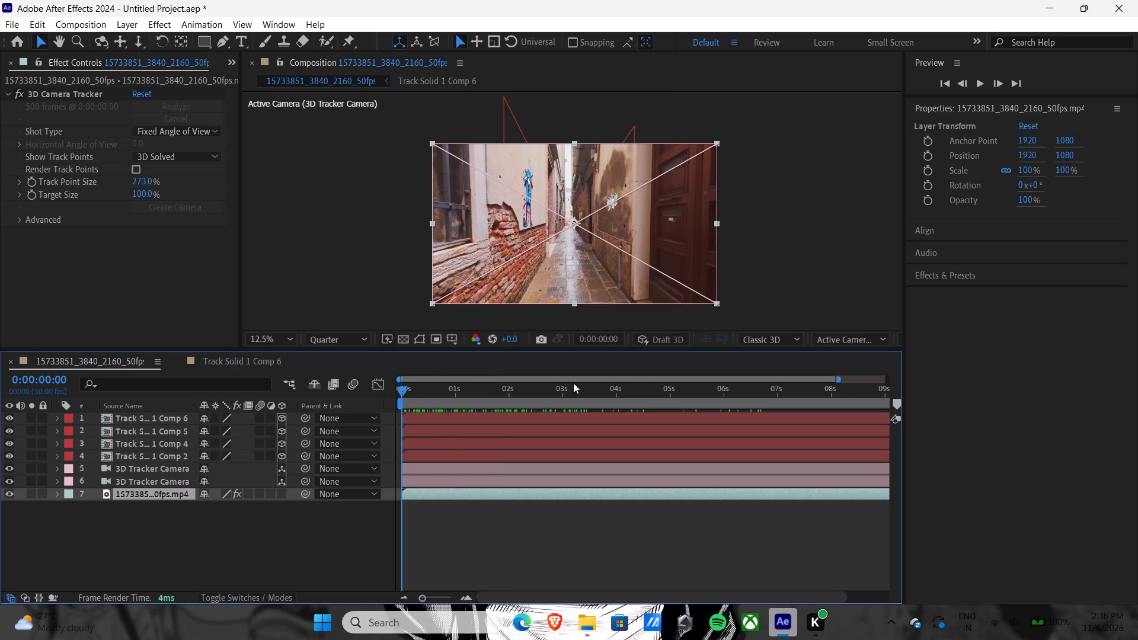
{"action": "left_click_drag", "start_coordinate": [402, 390], "coordinate": [443, 392]}
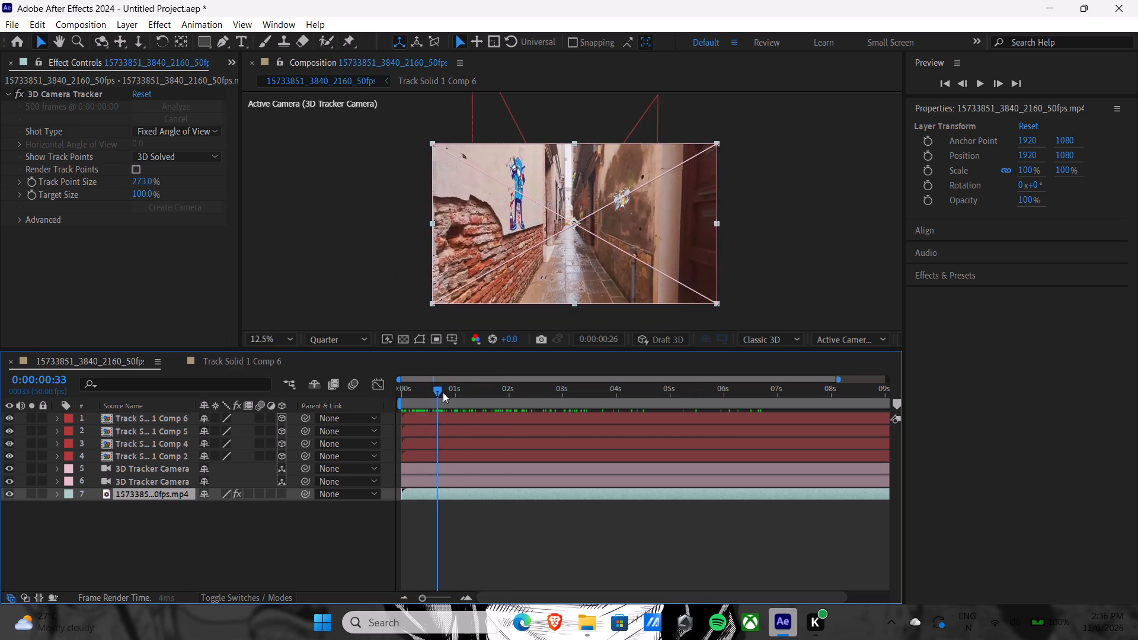
Set the 3D Camera Tracker's Track Point Size to 337% on the alley footage.
{"action": "left_click_drag", "start_coordinate": [443, 392], "coordinate": [517, 400]}
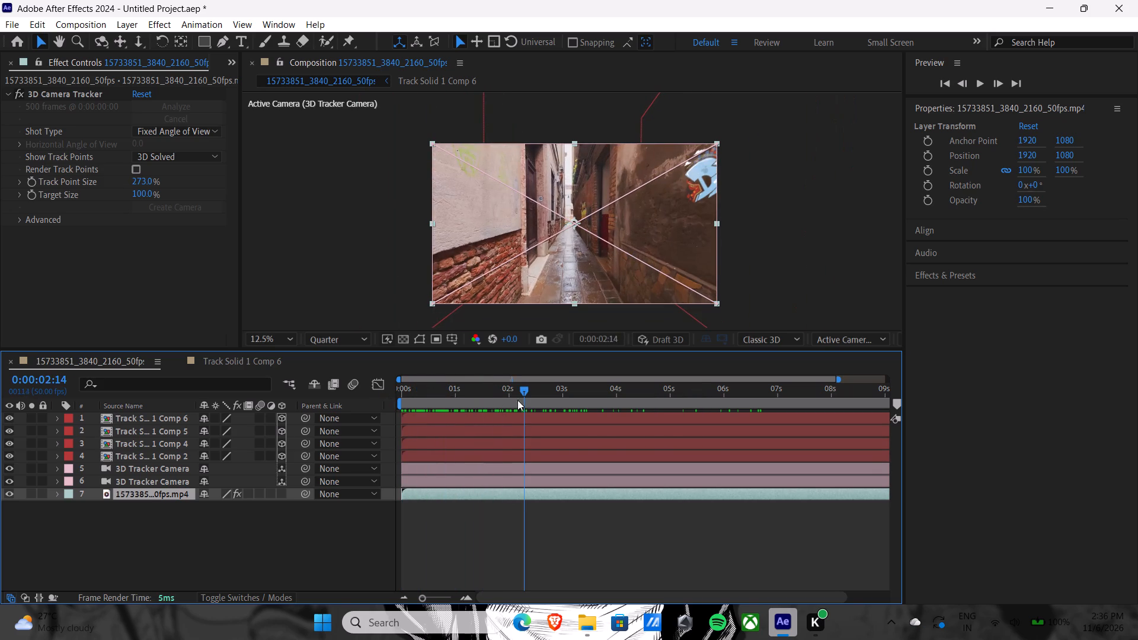
{"action": "left_click_drag", "start_coordinate": [517, 400], "coordinate": [494, 401]}
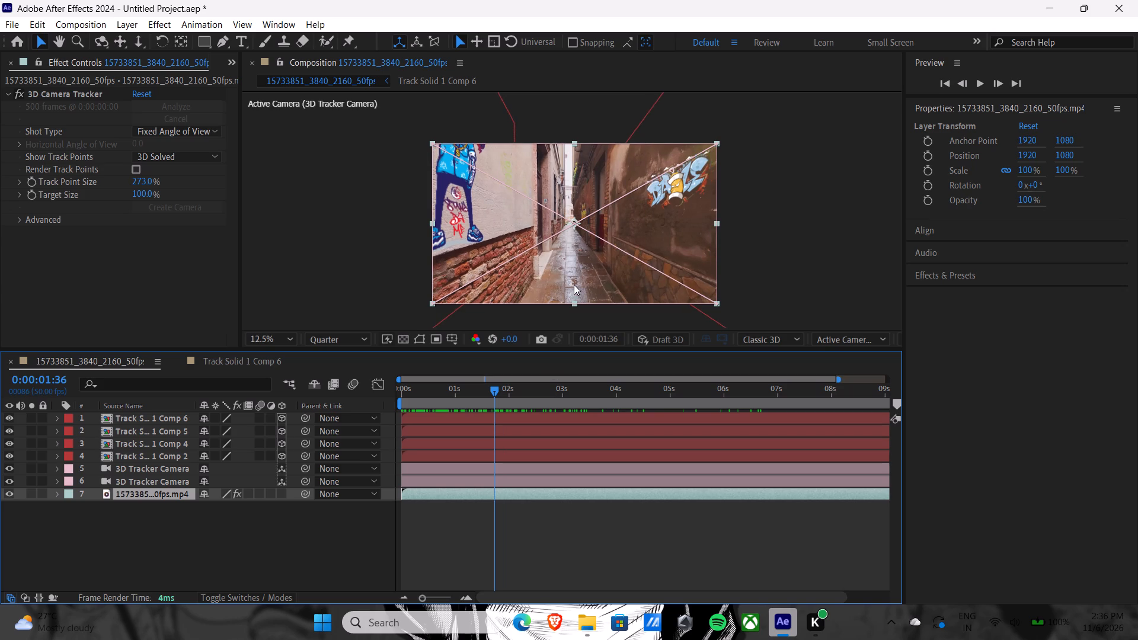
{"action": "scroll", "coordinate": [574, 284], "scroll_direction": "up", "scroll_amount": 1}
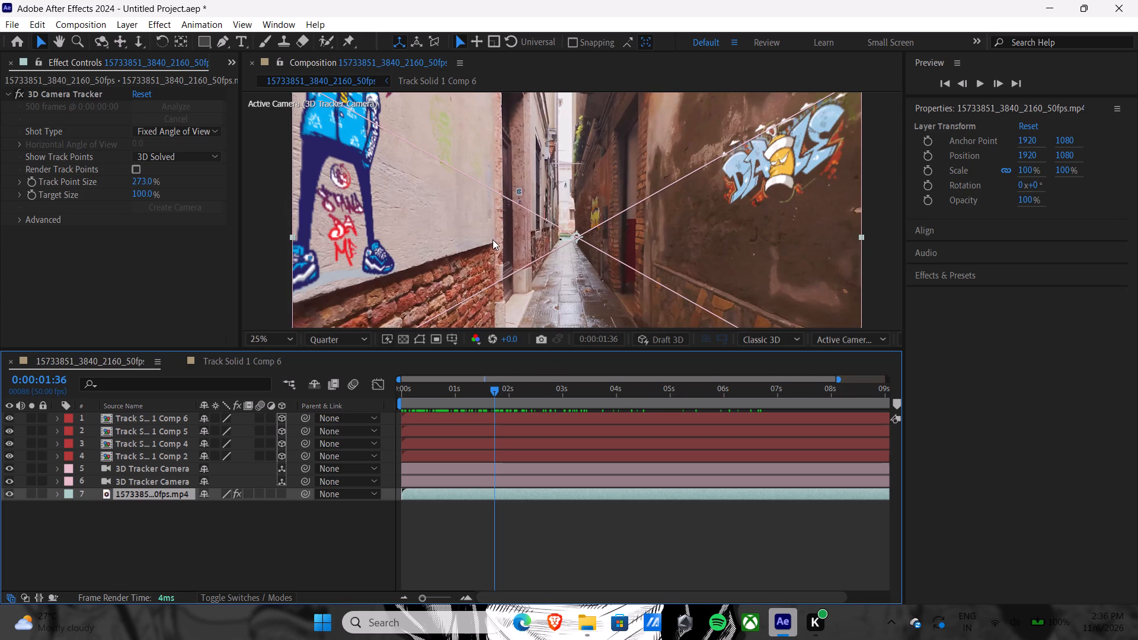
{"action": "left_click", "coordinate": [142, 183]}
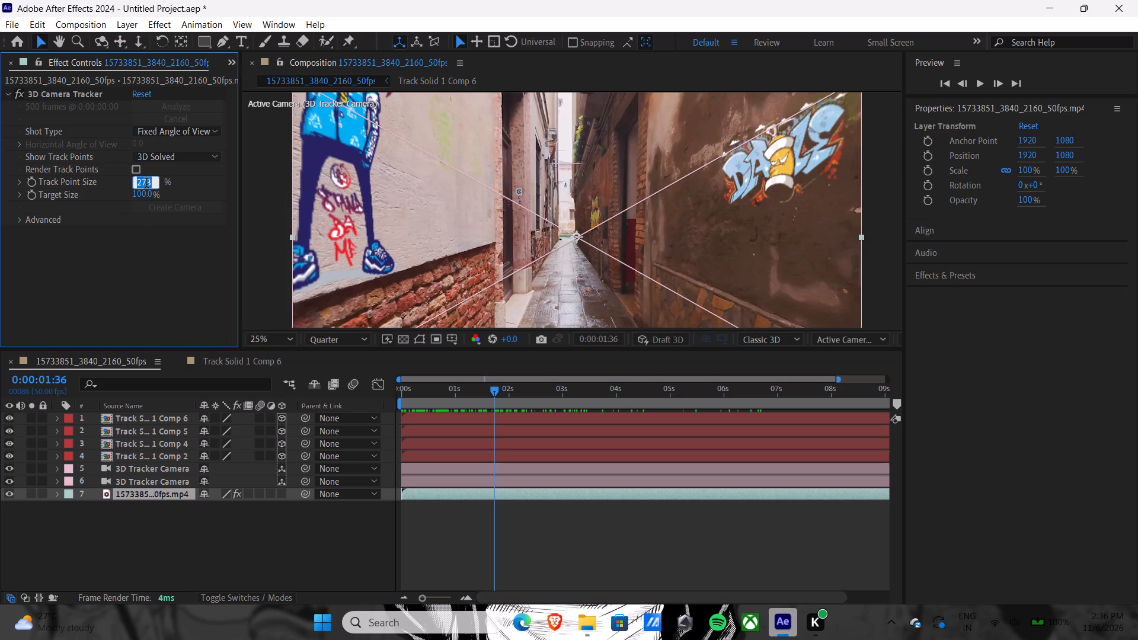
{"action": "left_click", "coordinate": [200, 193]}
{"action": "left_click_drag", "start_coordinate": [145, 187], "coordinate": [155, 187]}
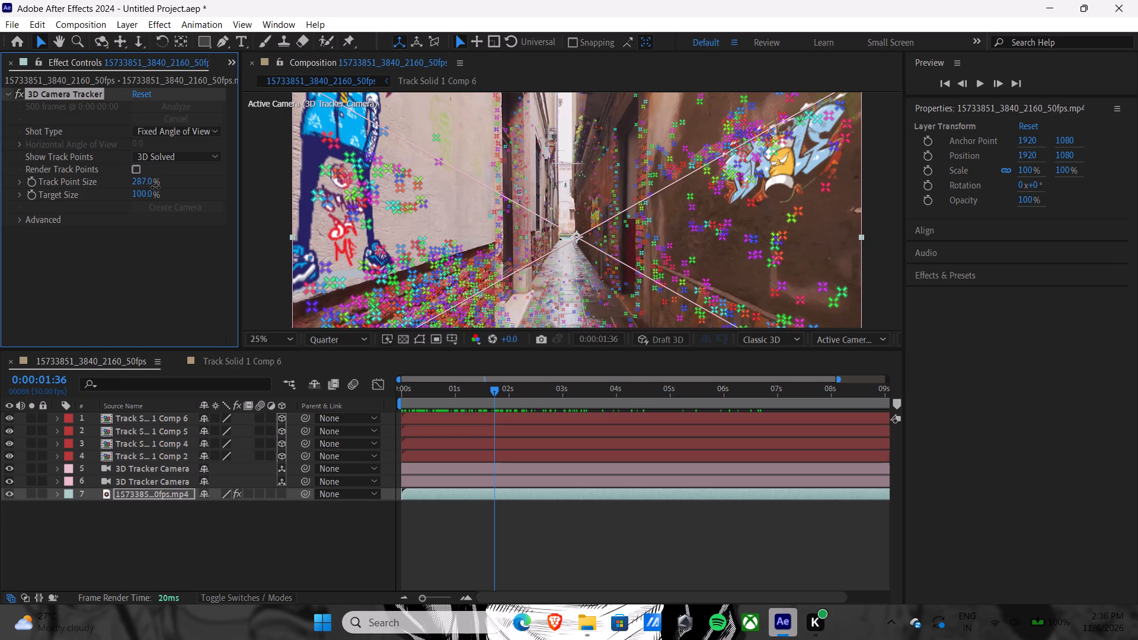
{"action": "left_click_drag", "start_coordinate": [155, 187], "coordinate": [132, 187]}
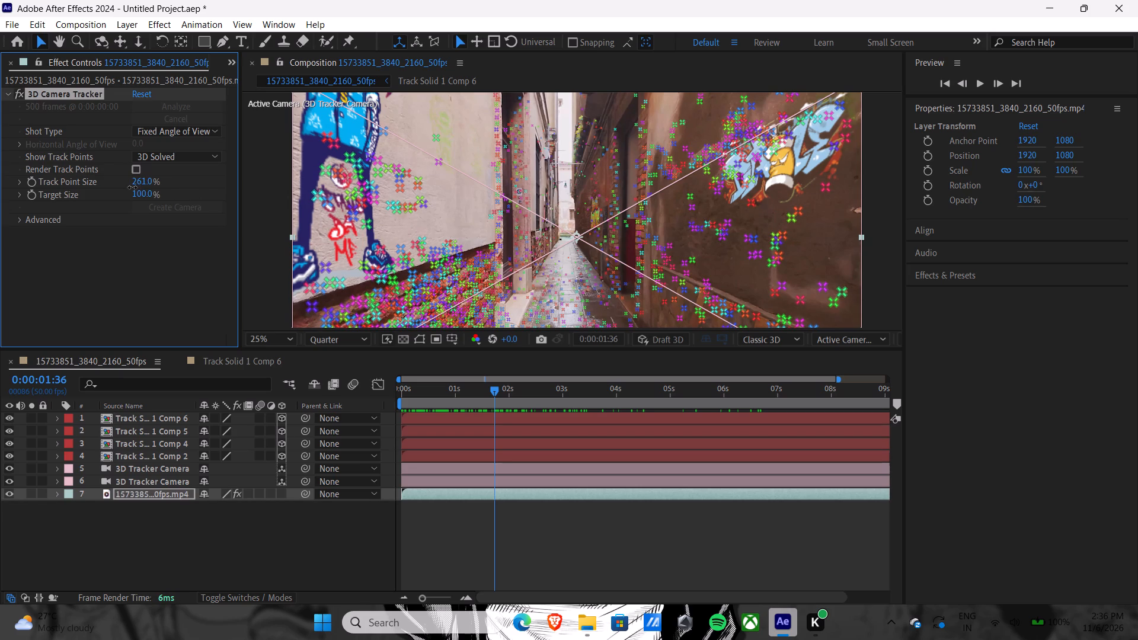
{"action": "left_click_drag", "start_coordinate": [132, 187], "coordinate": [193, 187]}
At 0:00:05:28, create a text layer from the camera-tracking points on the left wall's plaster beside the barred window.
{"action": "key", "text": "space"}
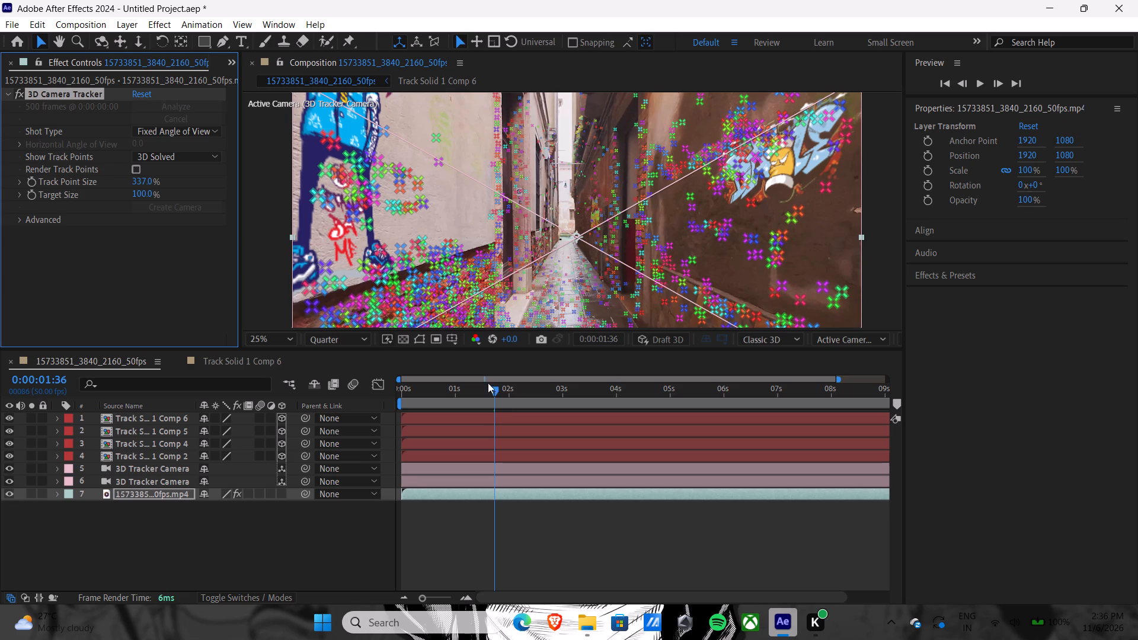
{"action": "left_click_drag", "start_coordinate": [495, 389], "coordinate": [364, 385]}
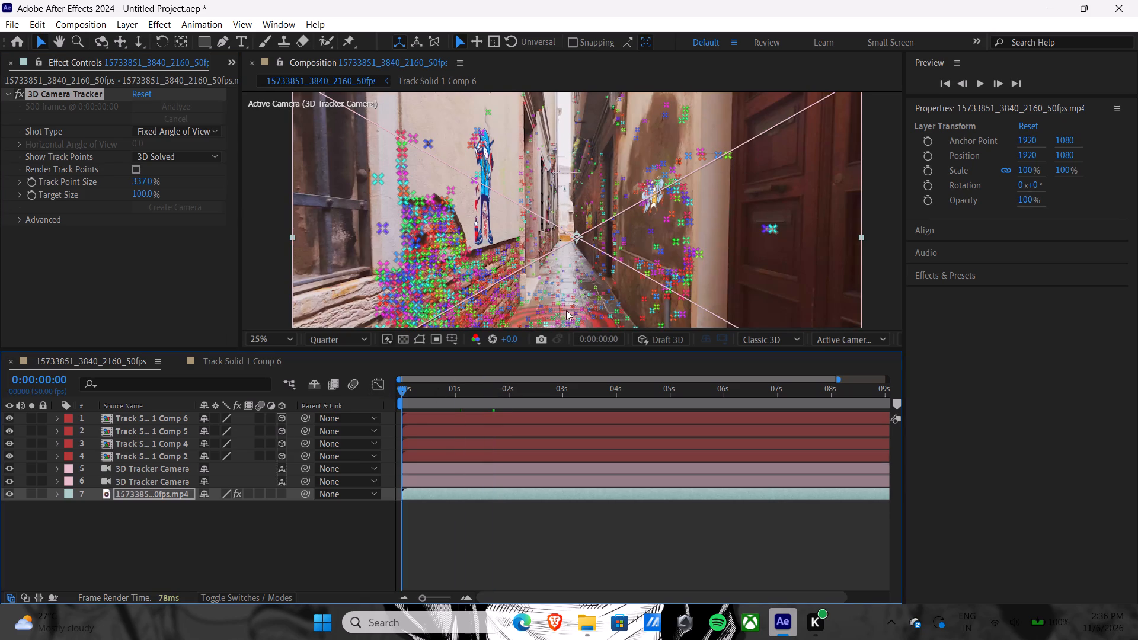
{"action": "key", "text": "space"}
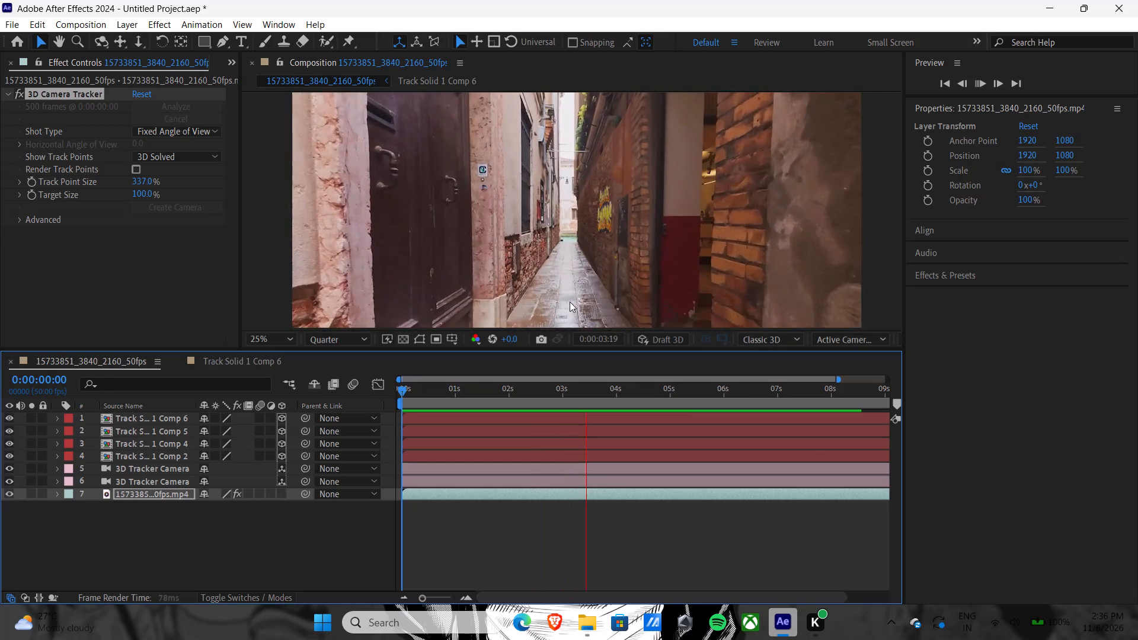
{"action": "key", "text": "space"}
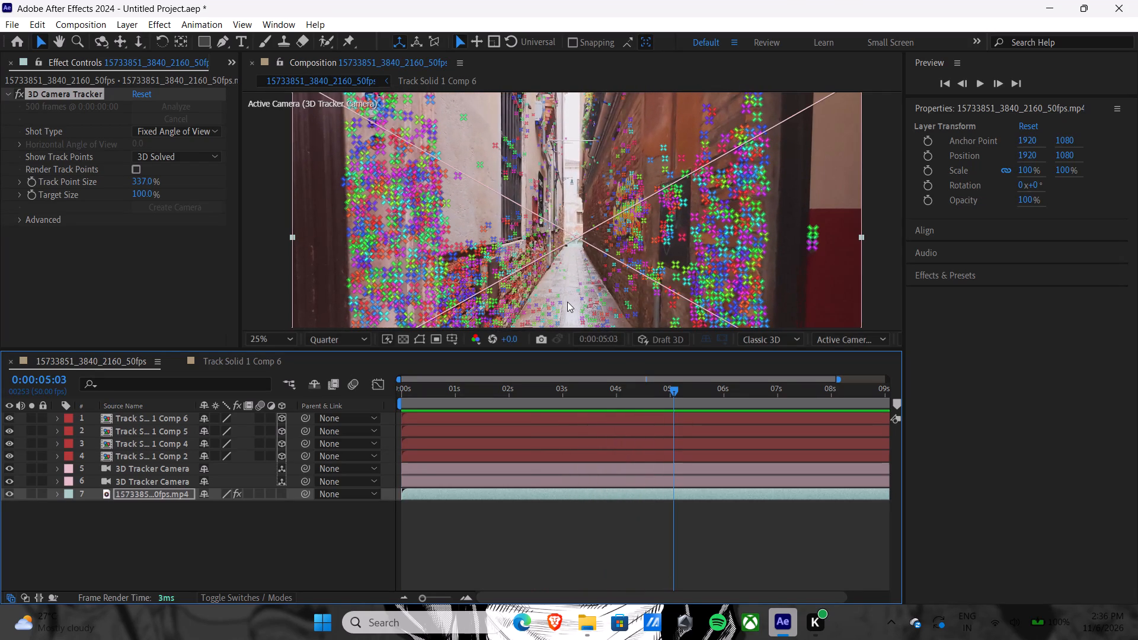
{"action": "key", "text": "space"}
{"action": "key", "text": "space"}
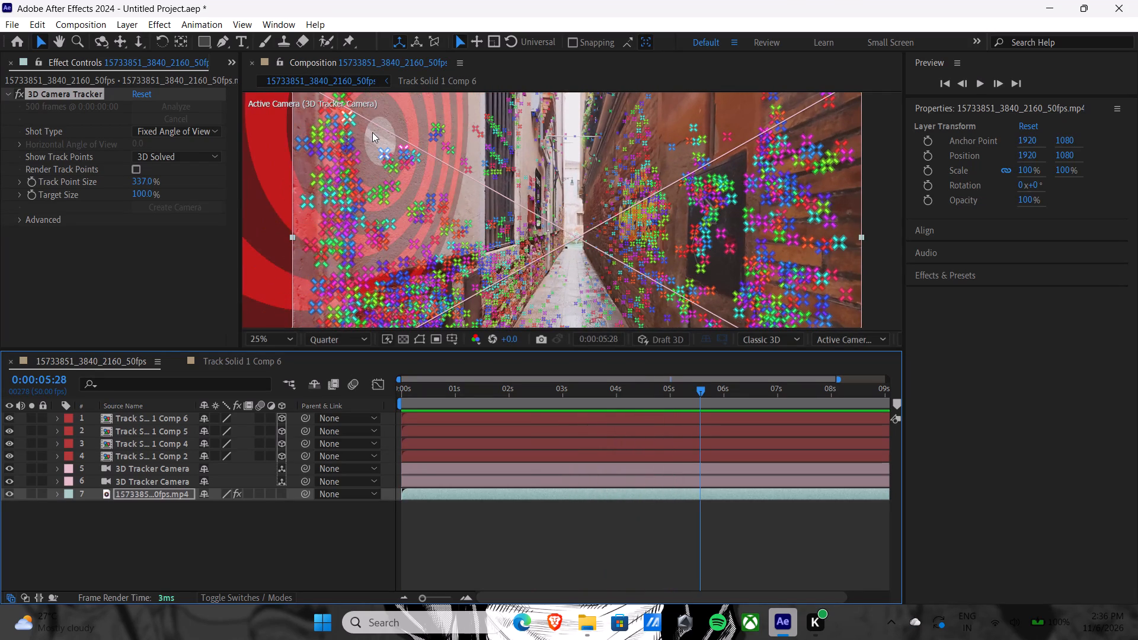
{"action": "left_click_drag", "start_coordinate": [369, 132], "coordinate": [405, 247]}
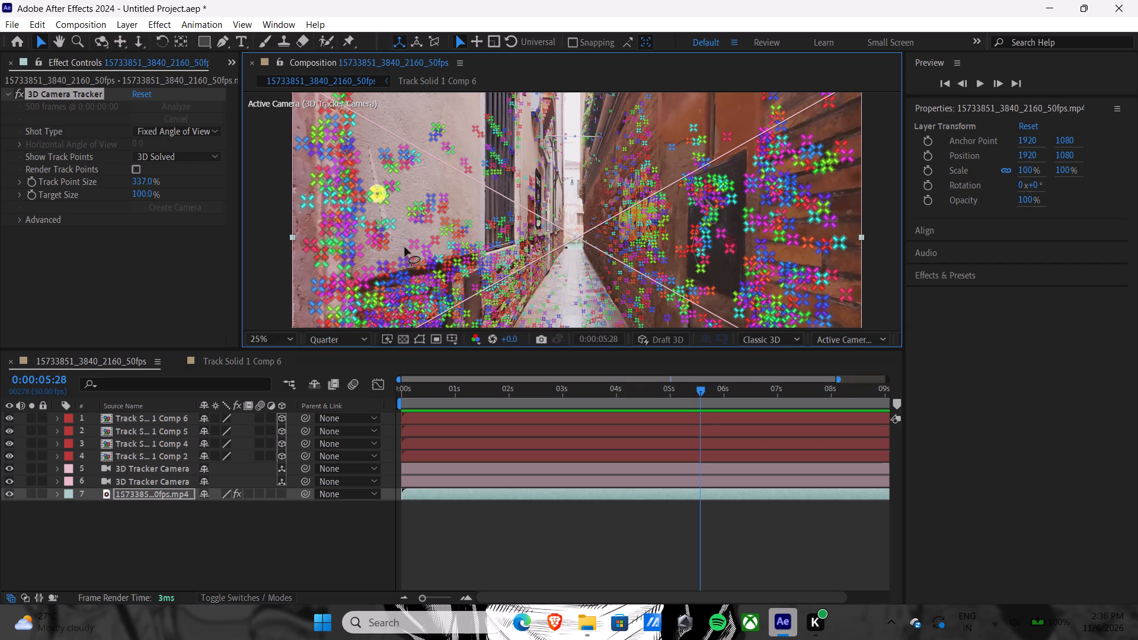
{"action": "left_click_drag", "start_coordinate": [405, 247], "coordinate": [413, 119]}
{"action": "right_click", "coordinate": [425, 164]}
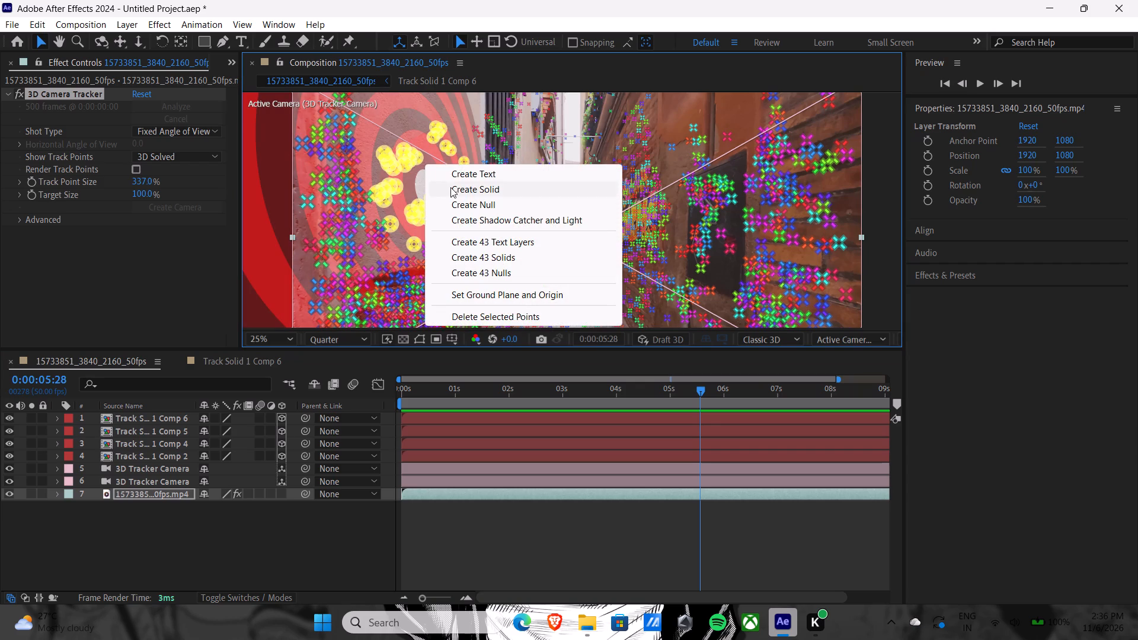
{"action": "left_click", "coordinate": [462, 166]}
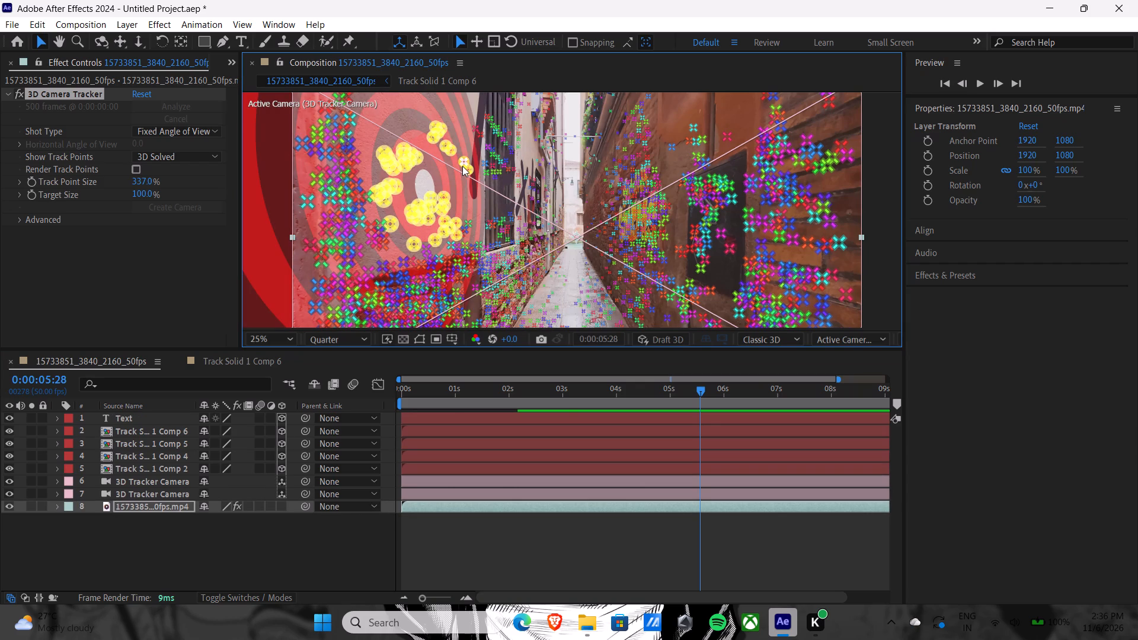
Move the new text layer lower and nearer the camera along the left wall, to about 771, 776, 5574.
{"action": "left_click", "coordinate": [136, 416]}
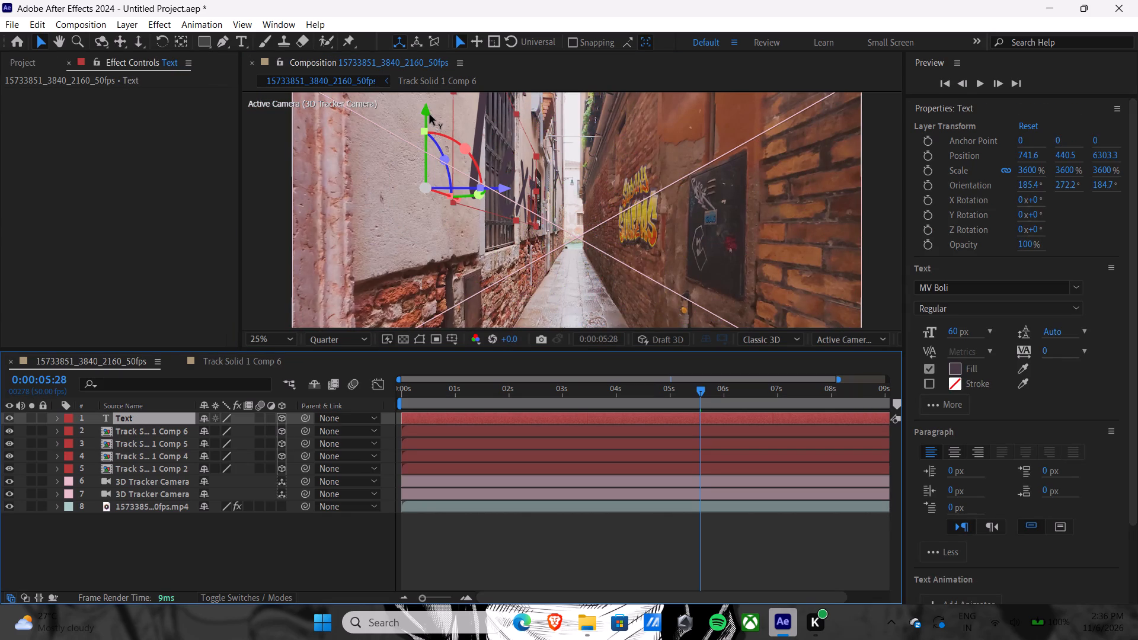
{"action": "left_click_drag", "start_coordinate": [430, 114], "coordinate": [424, 171]}
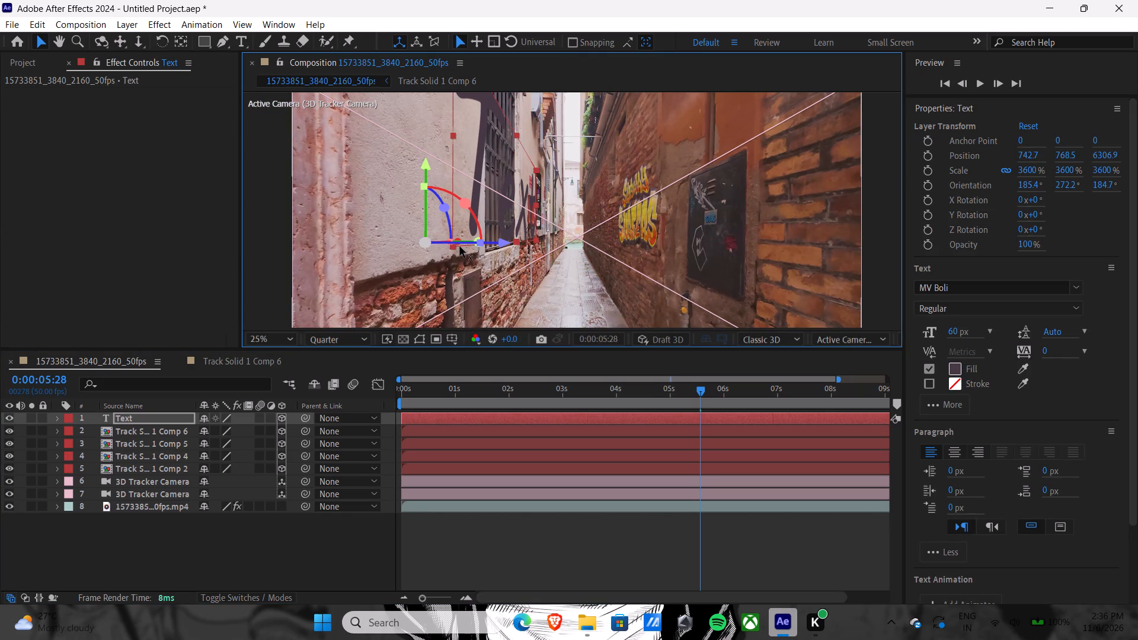
{"action": "left_click_drag", "start_coordinate": [459, 244], "coordinate": [360, 255]}
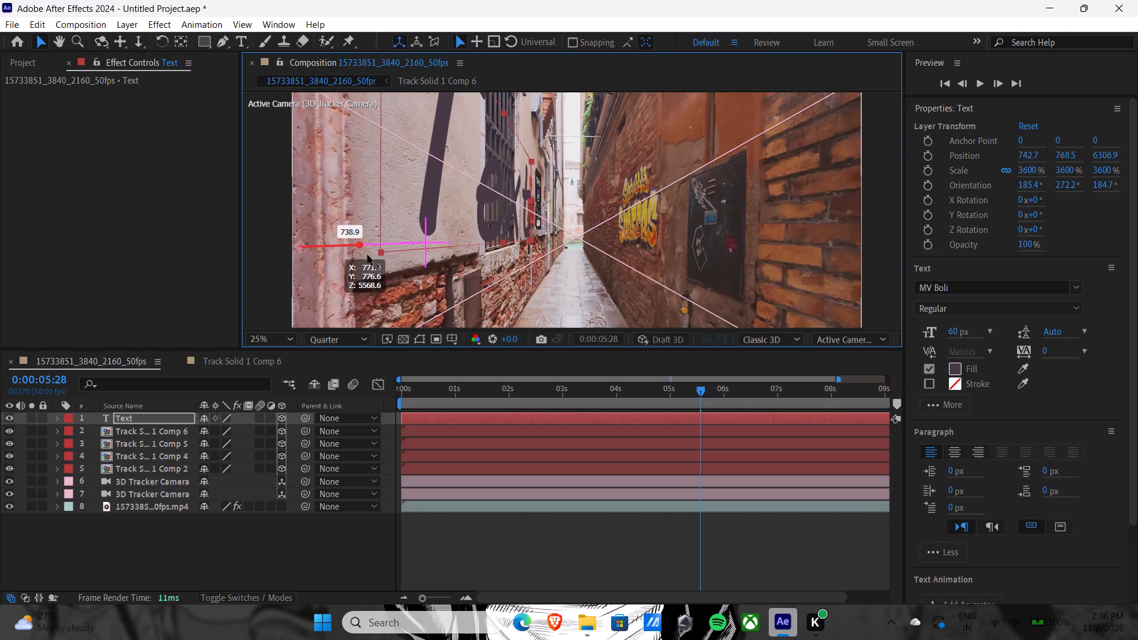
Scale the text layer down uniformly to 697% so it fits the left wall's plaster.
{"action": "left_click_drag", "start_coordinate": [1104, 172], "coordinate": [1017, 178]}
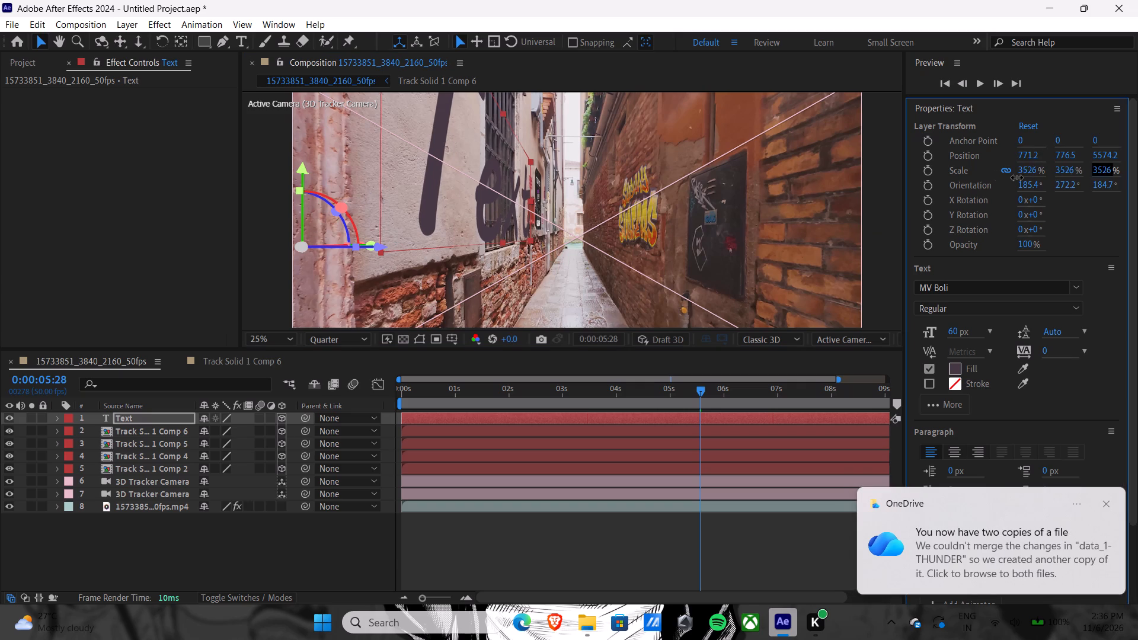
{"action": "left_click_drag", "start_coordinate": [1017, 178], "coordinate": [600, 202]}
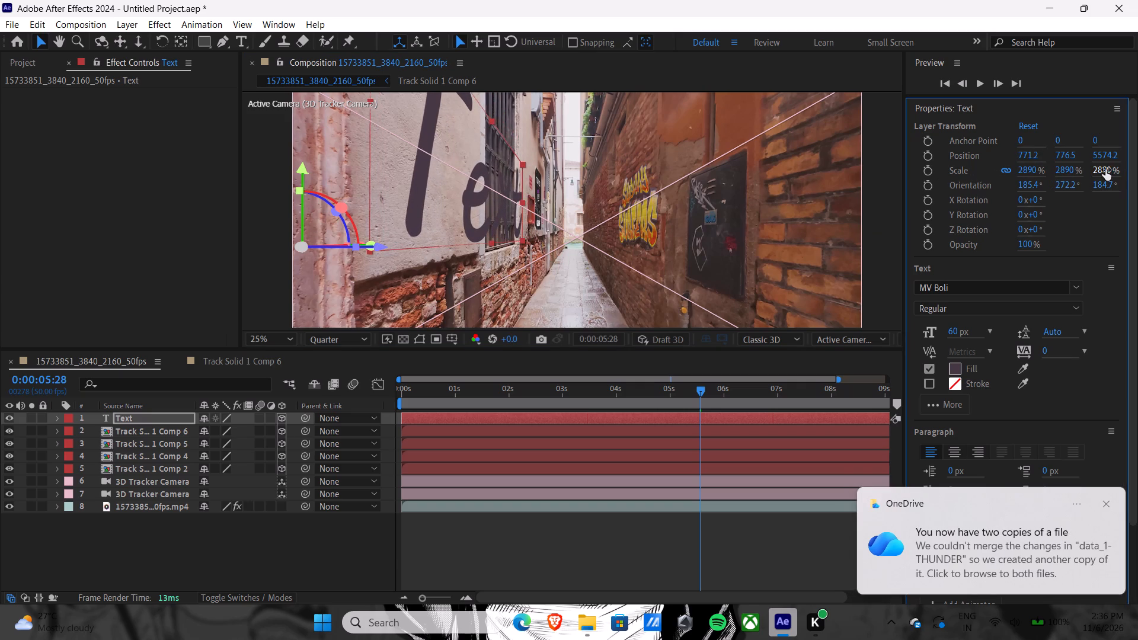
{"action": "left_click_drag", "start_coordinate": [1105, 169], "coordinate": [605, 192]}
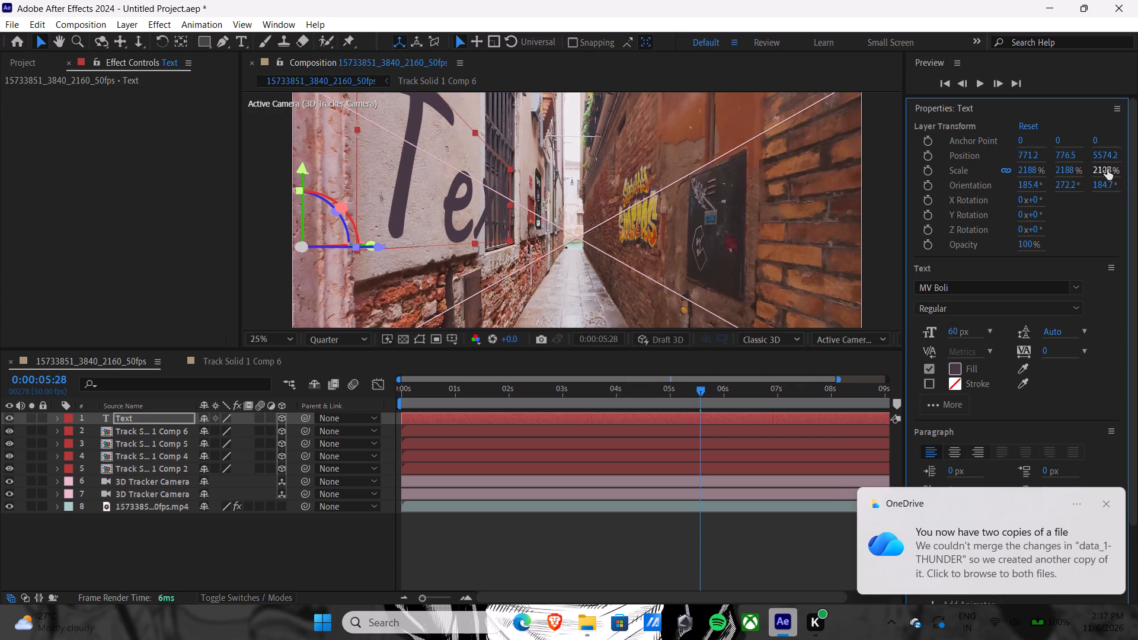
{"action": "left_click_drag", "start_coordinate": [1106, 169], "coordinate": [223, 205]}
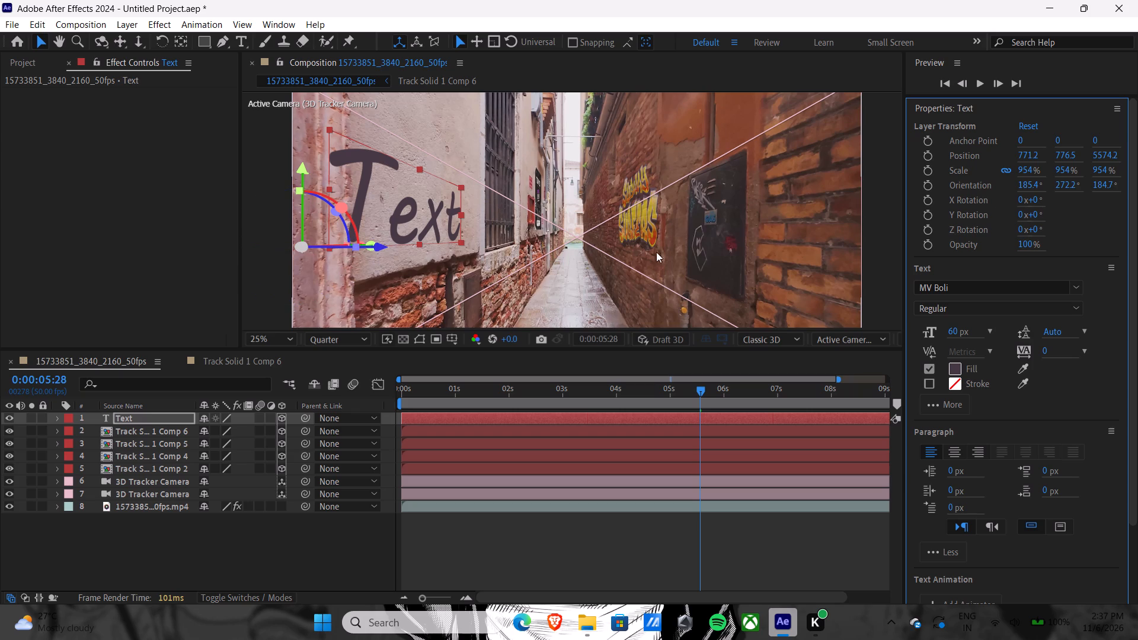
{"action": "left_click_drag", "start_coordinate": [1102, 171], "coordinate": [944, 184]}
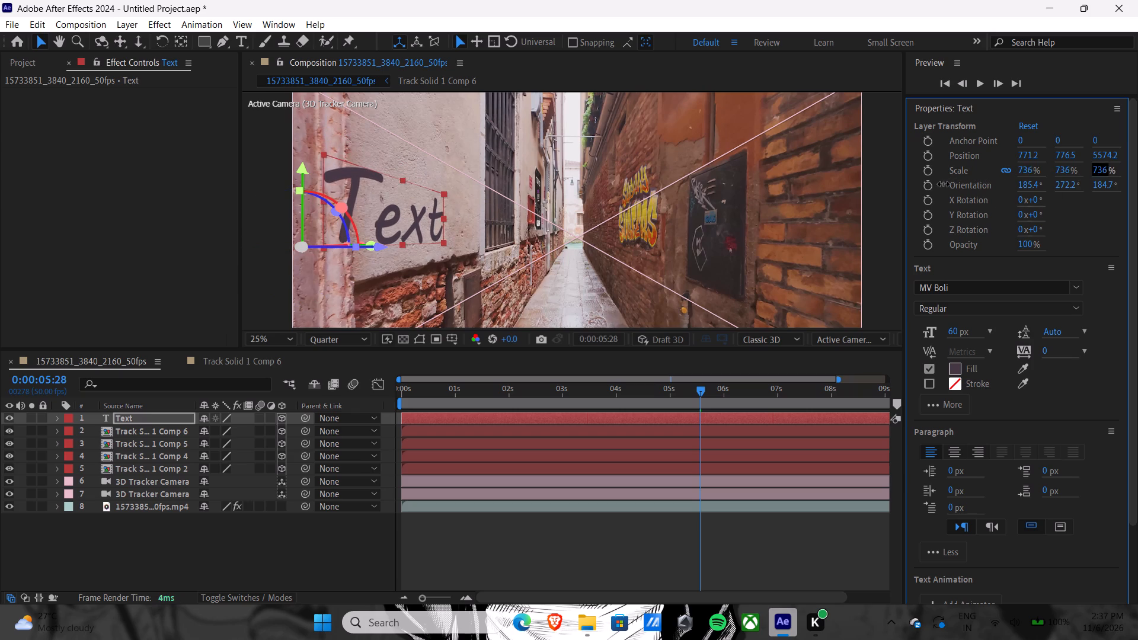
{"action": "left_click_drag", "start_coordinate": [944, 184], "coordinate": [923, 186]}
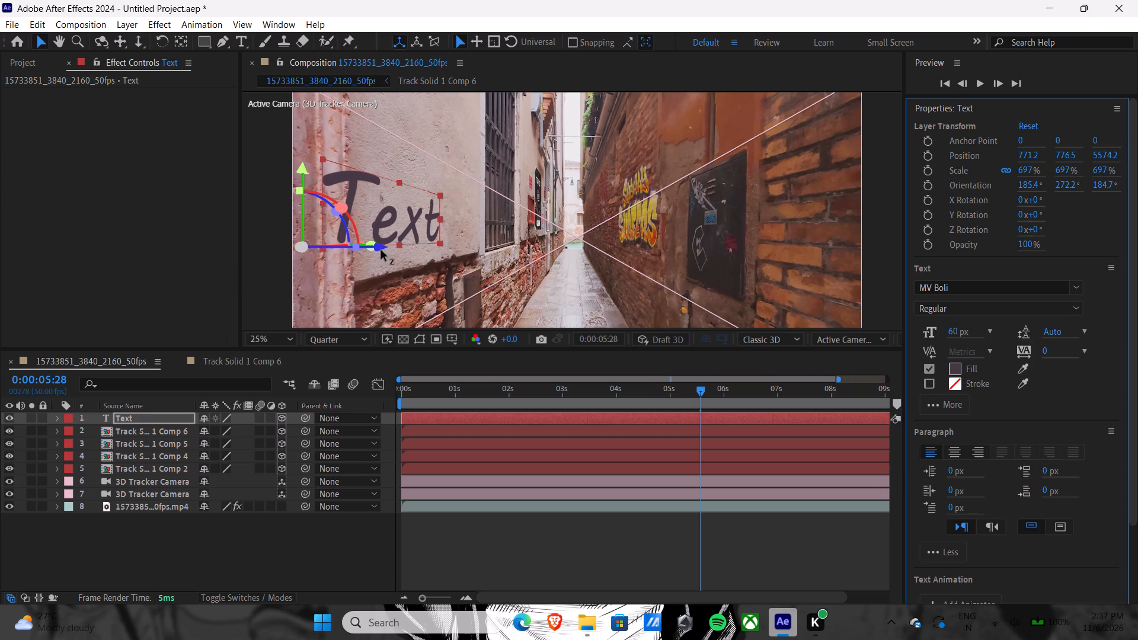
Shift the text layer along the left wall onto the plaster before the barred window, to about 878, 774, 5774.
{"action": "left_click_drag", "start_coordinate": [381, 250], "coordinate": [418, 254]}
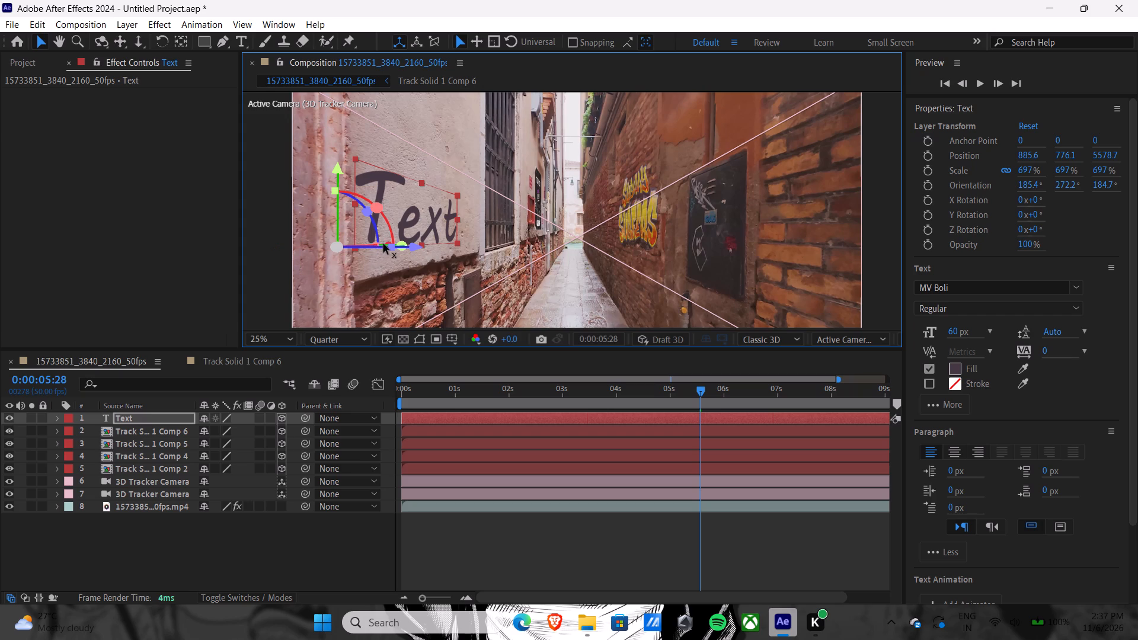
{"action": "left_click_drag", "start_coordinate": [391, 244], "coordinate": [412, 242]}
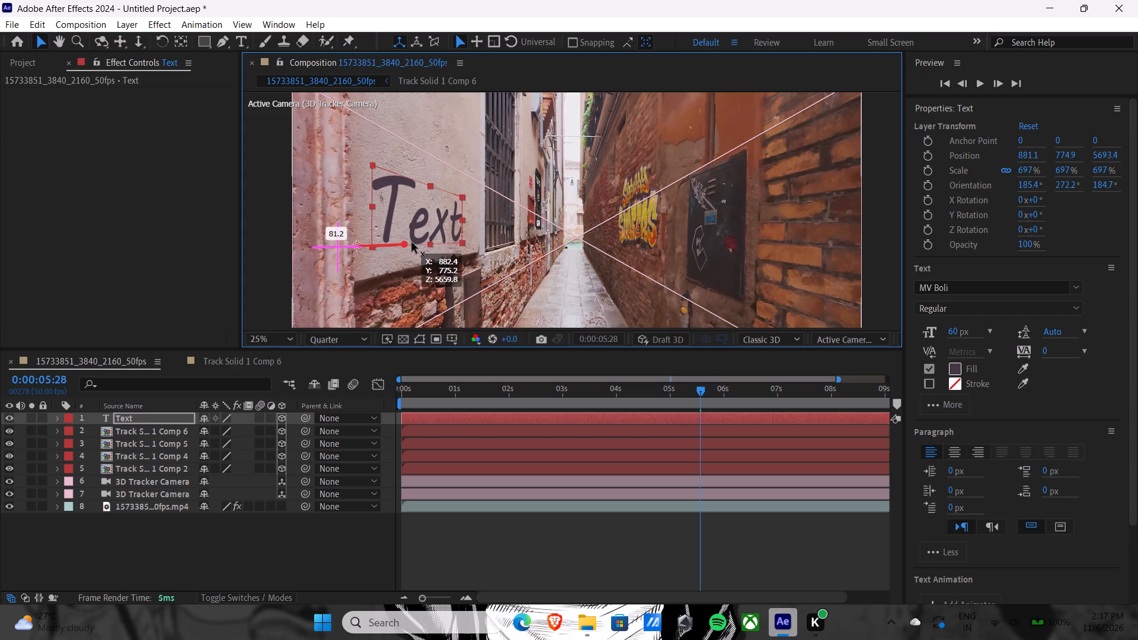
{"action": "left_click_drag", "start_coordinate": [412, 242], "coordinate": [440, 242]}
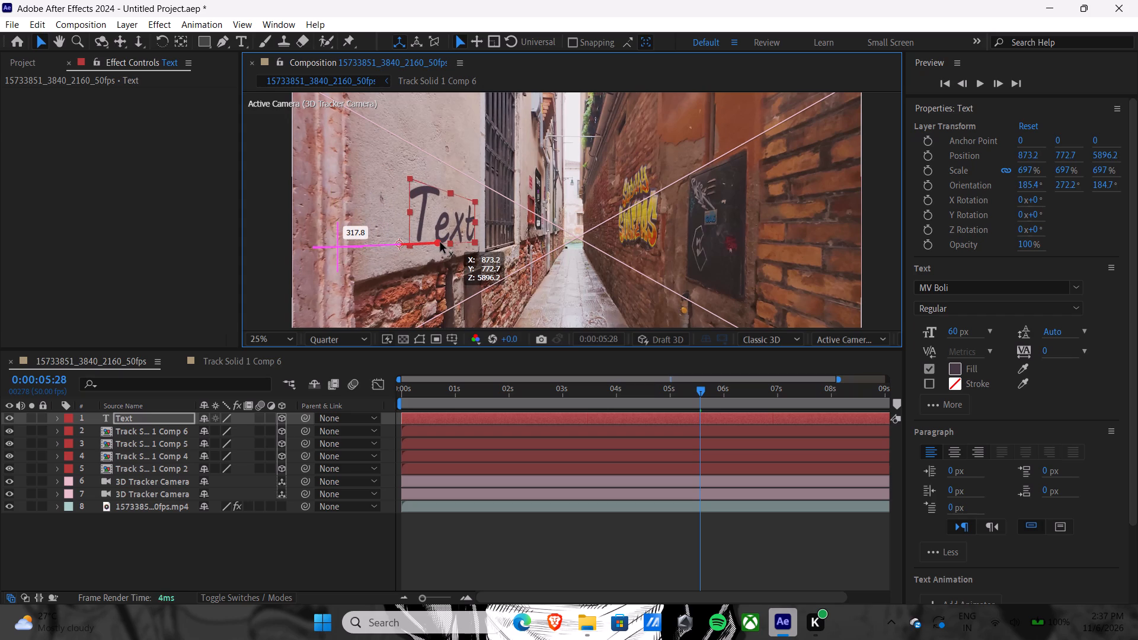
{"action": "left_click_drag", "start_coordinate": [440, 242], "coordinate": [424, 243]}
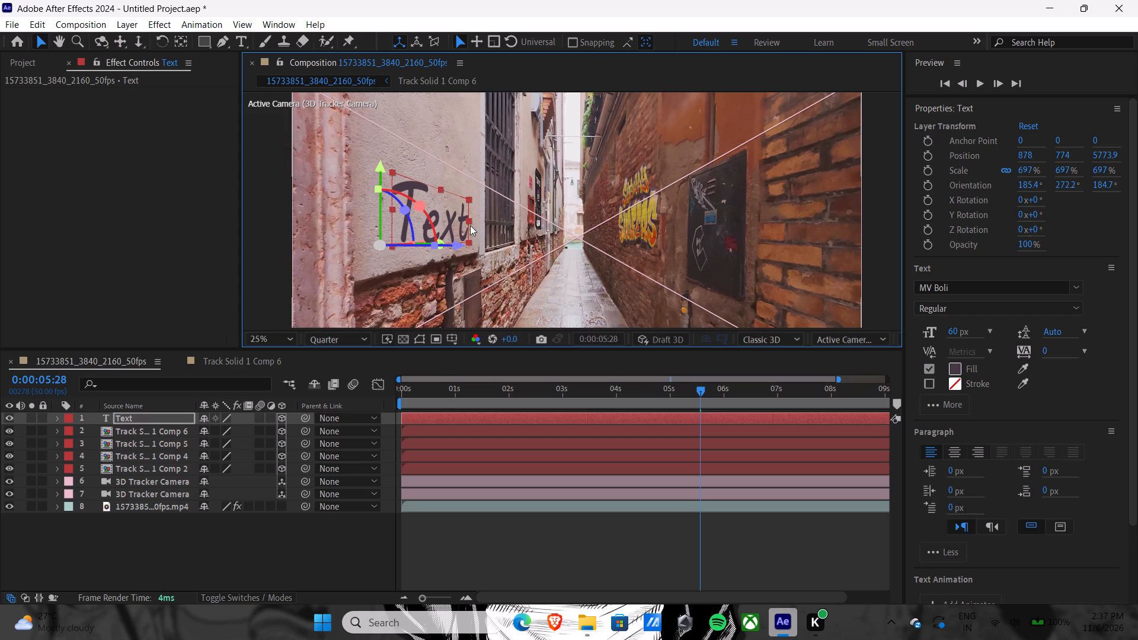
Replace the wording of the text on the left wall with "yoo!!".
{"action": "left_click", "coordinate": [242, 44]}
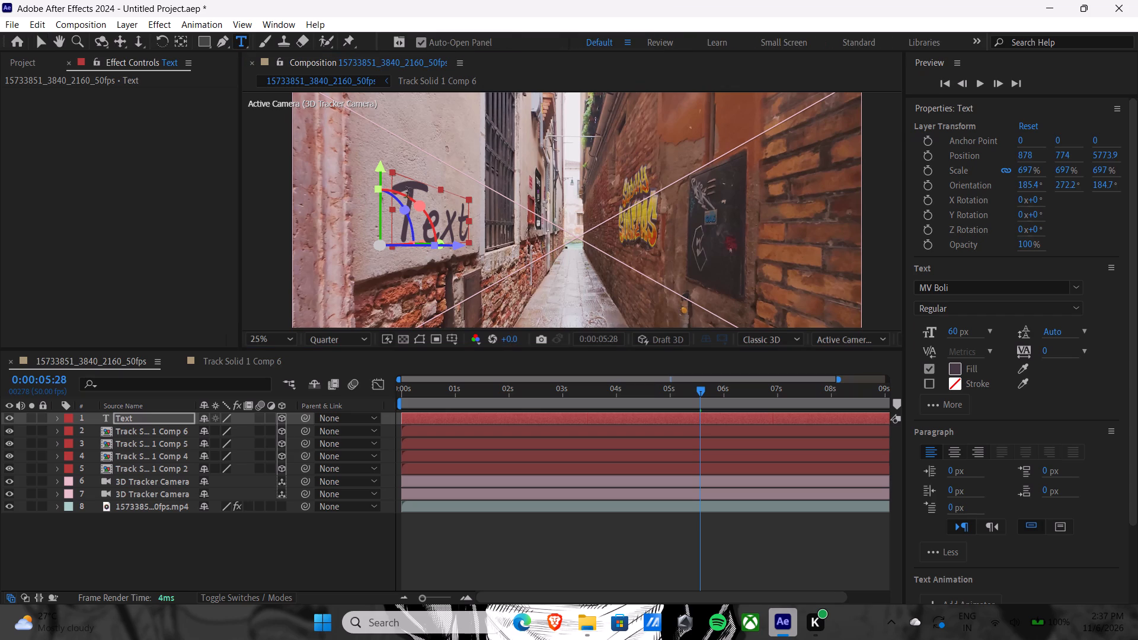
{"action": "left_click", "coordinate": [404, 214]}
{"action": "left_click", "coordinate": [465, 228]}
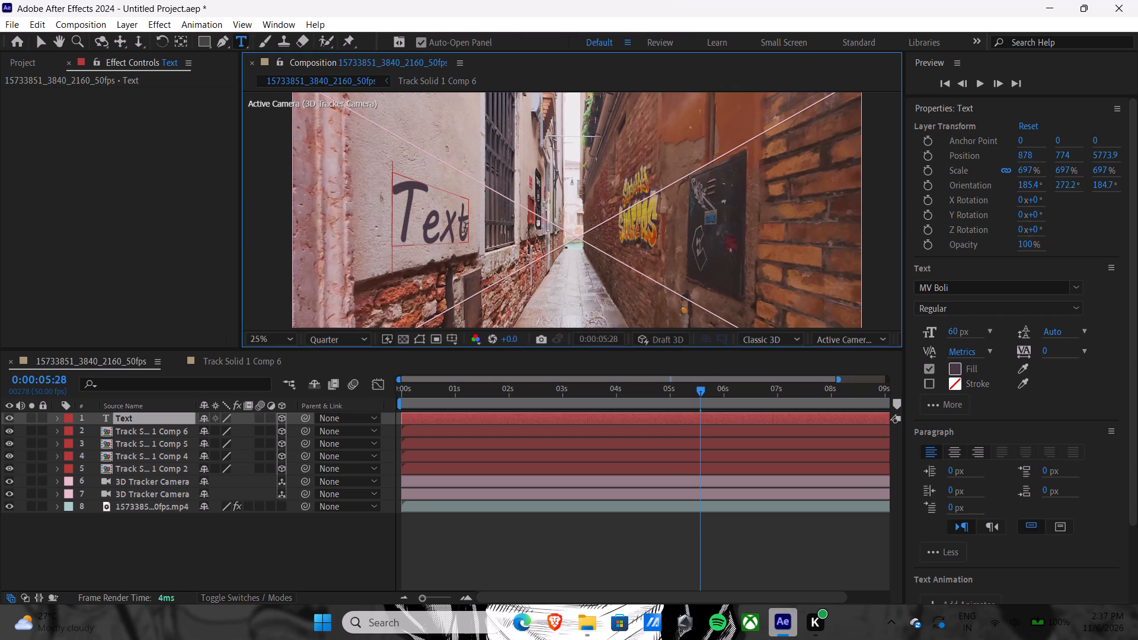
{"action": "key", "text": "BackSpace"}
{"action": "key", "text": "BackSpace"}
{"action": "key", "text": "BackSpace"}
{"action": "key", "text": "BackSpace"}
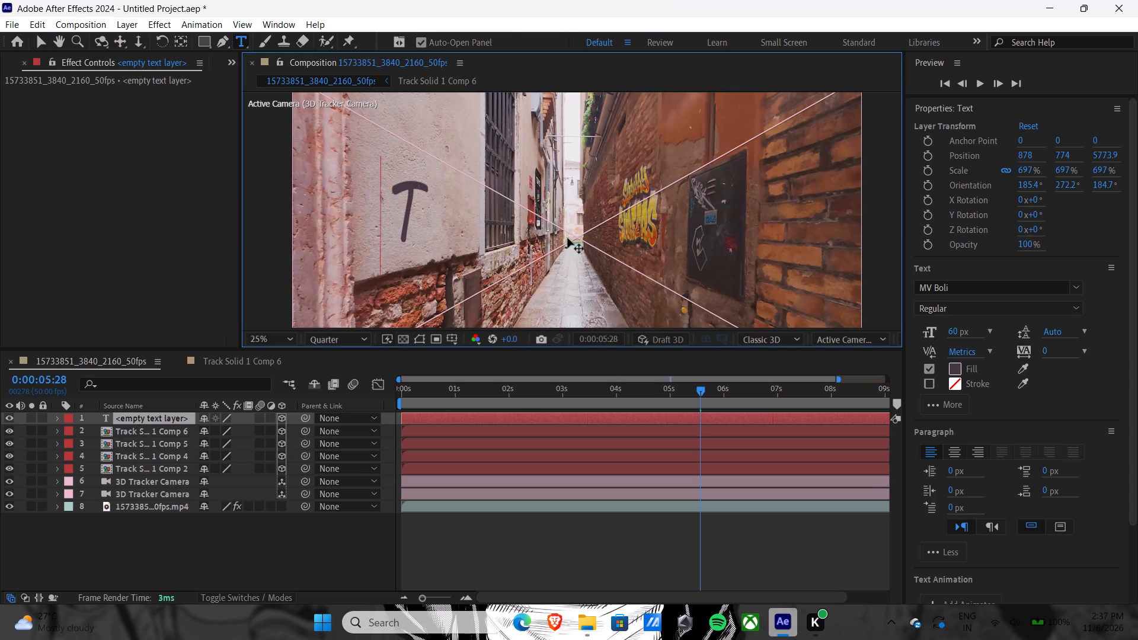
{"action": "type", "text": "yoo"}
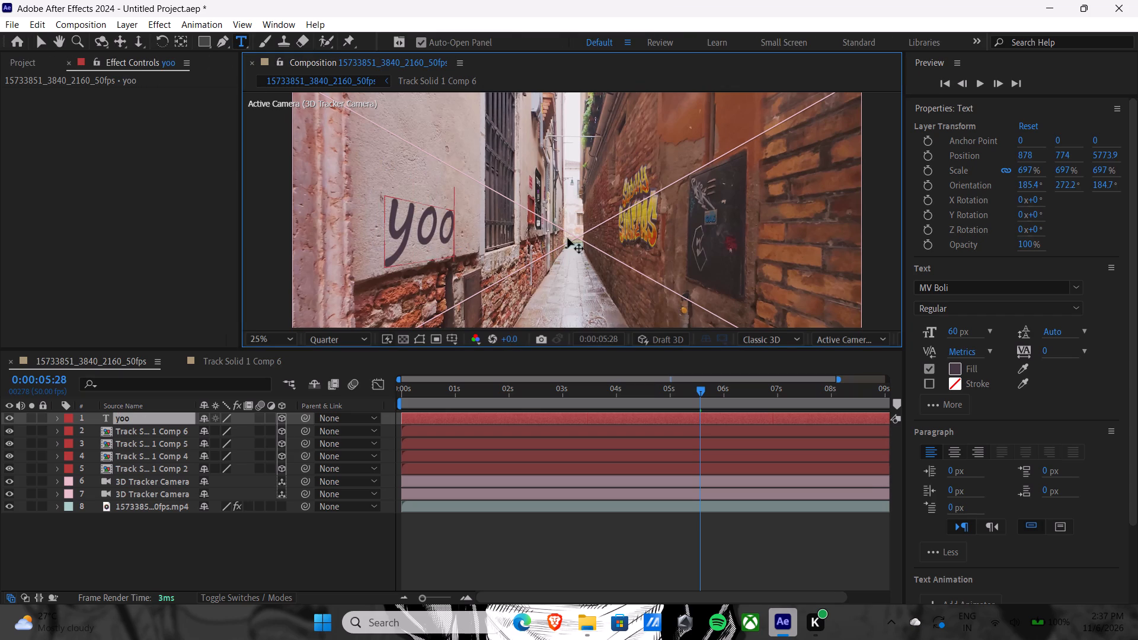
{"action": "type", "text": "!!"}
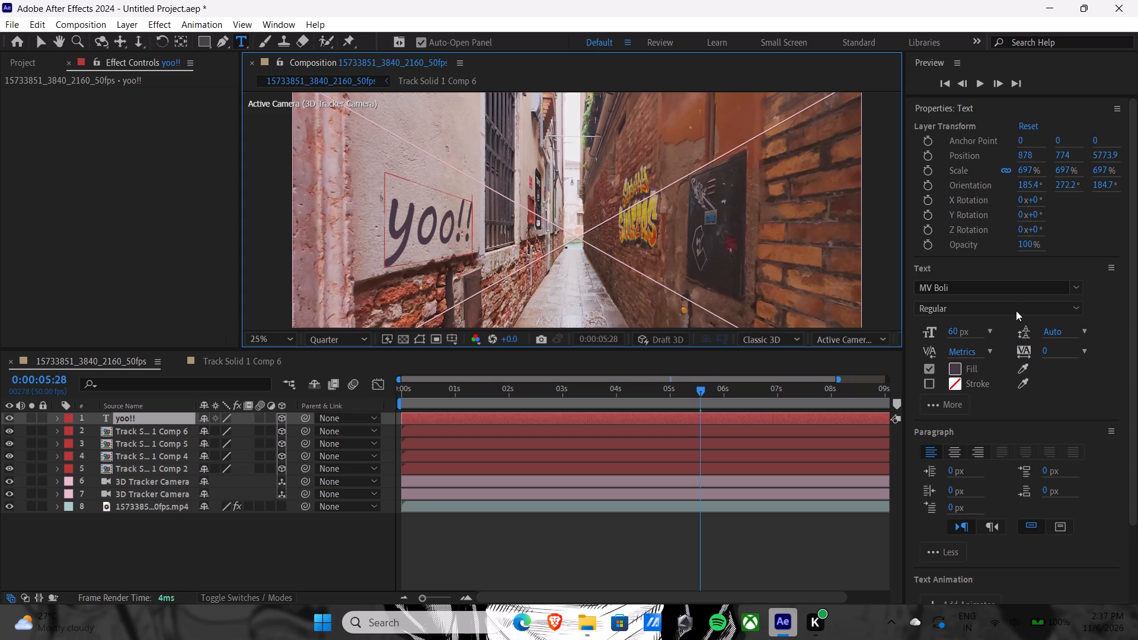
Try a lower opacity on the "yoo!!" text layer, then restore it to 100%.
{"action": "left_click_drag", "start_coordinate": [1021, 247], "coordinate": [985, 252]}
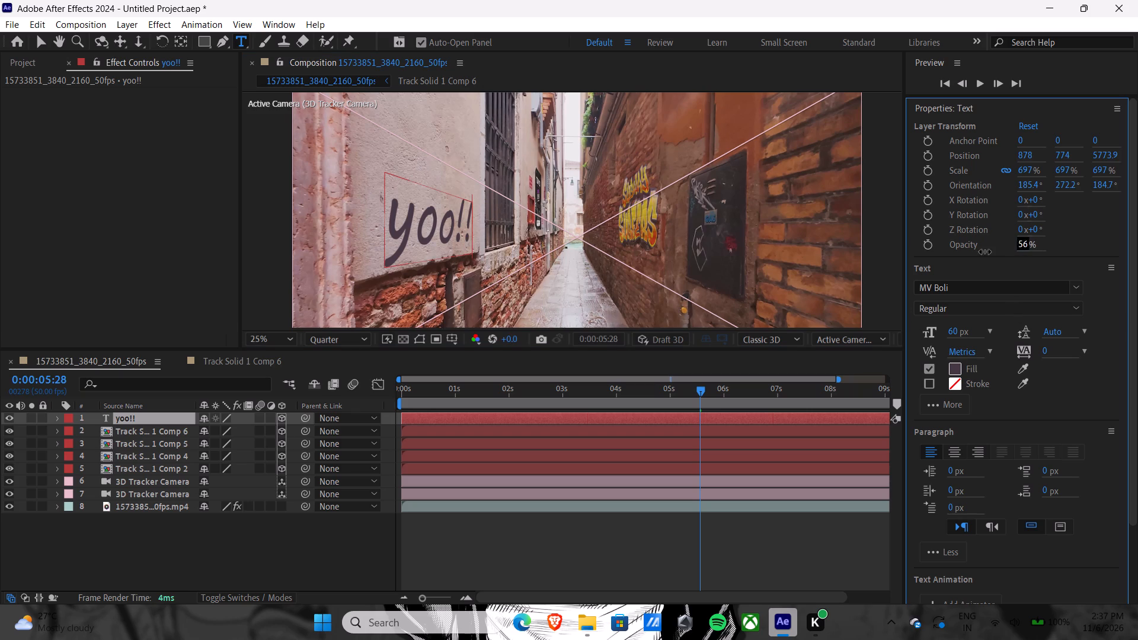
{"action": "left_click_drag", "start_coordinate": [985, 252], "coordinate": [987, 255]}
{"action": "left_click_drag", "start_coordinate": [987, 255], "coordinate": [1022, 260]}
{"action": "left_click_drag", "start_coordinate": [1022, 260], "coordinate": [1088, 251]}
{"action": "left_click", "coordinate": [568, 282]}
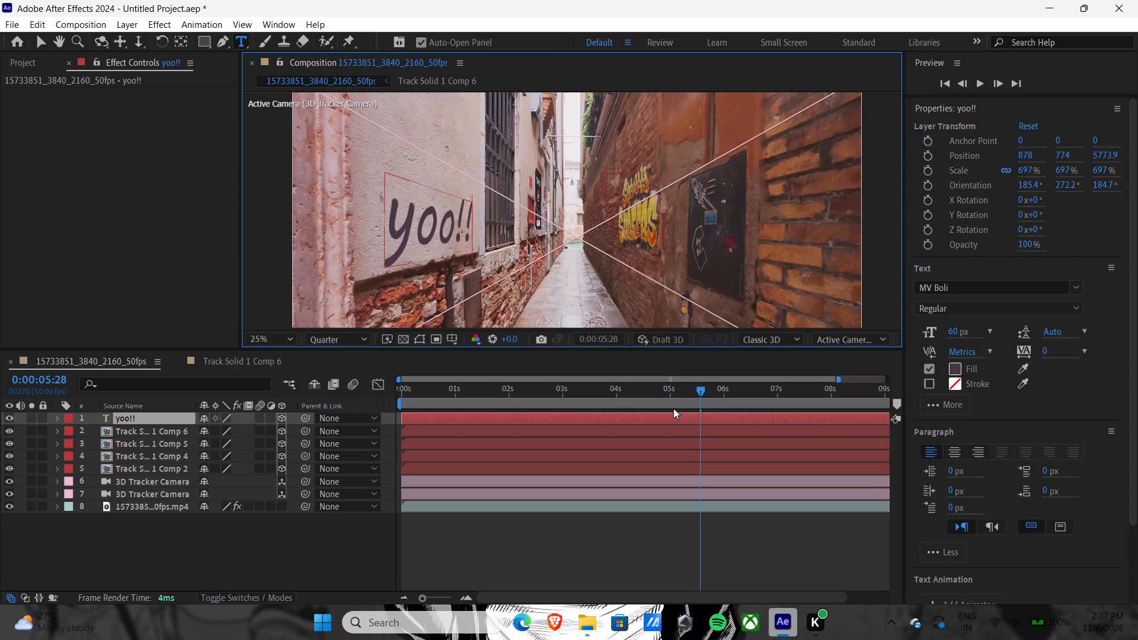
Preview the composition from its first frame to check how the "yoo!!" text sits on the left wall.
{"action": "left_click_drag", "start_coordinate": [704, 390], "coordinate": [468, 398]}
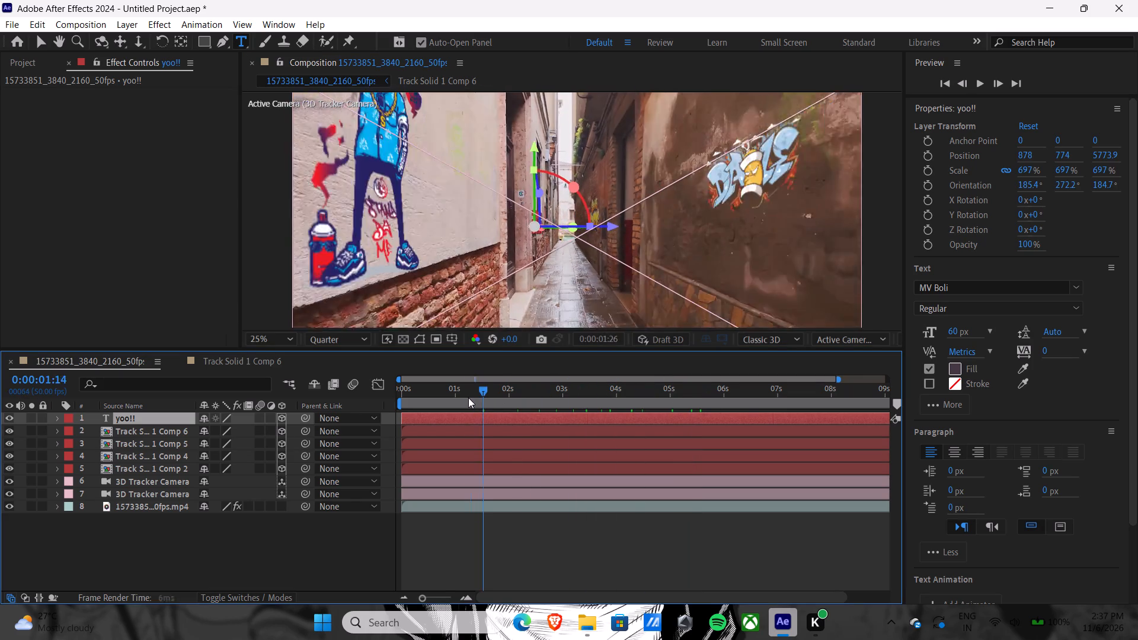
{"action": "left_click_drag", "start_coordinate": [468, 398], "coordinate": [342, 398]}
{"action": "left_click", "coordinate": [545, 289]}
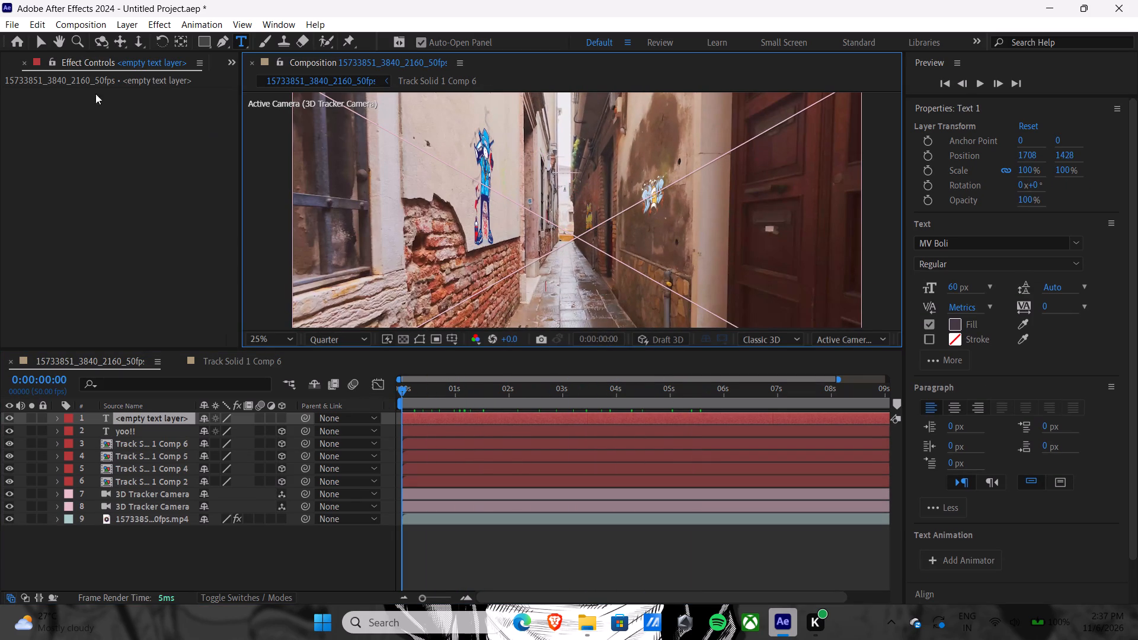
{"action": "left_click", "coordinate": [36, 41]}
{"action": "key", "text": "space"}
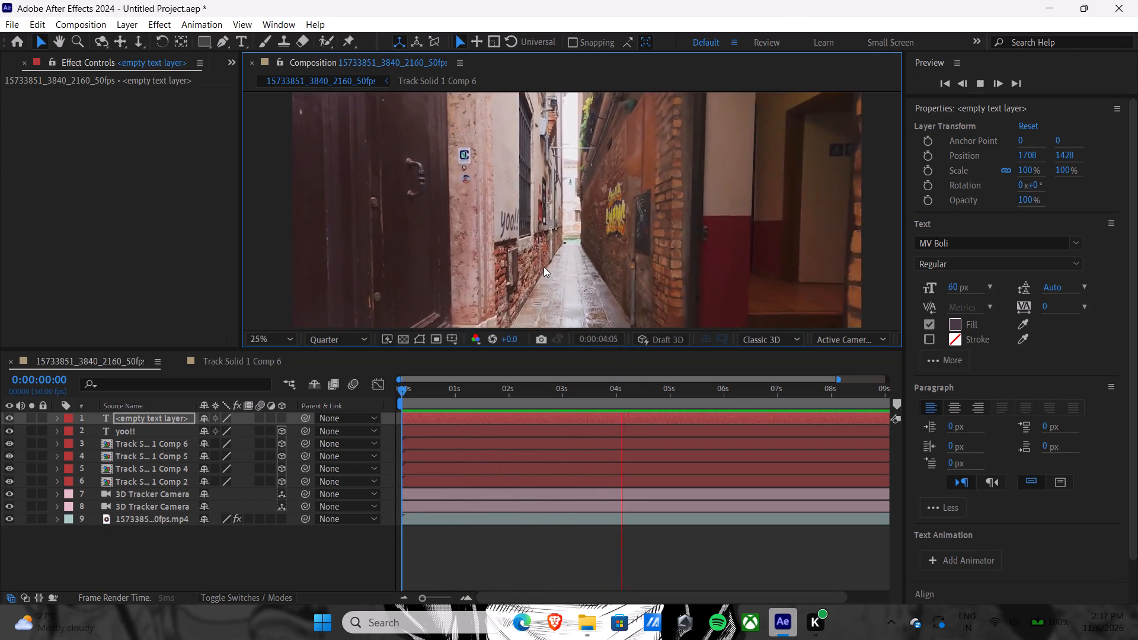
{"action": "key", "text": "space"}
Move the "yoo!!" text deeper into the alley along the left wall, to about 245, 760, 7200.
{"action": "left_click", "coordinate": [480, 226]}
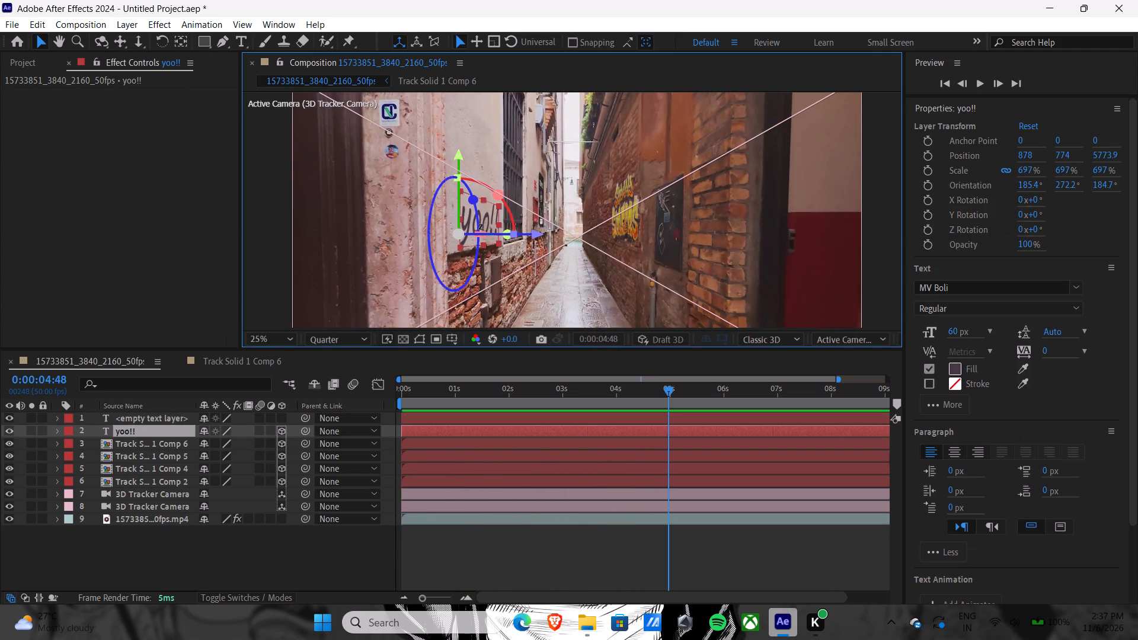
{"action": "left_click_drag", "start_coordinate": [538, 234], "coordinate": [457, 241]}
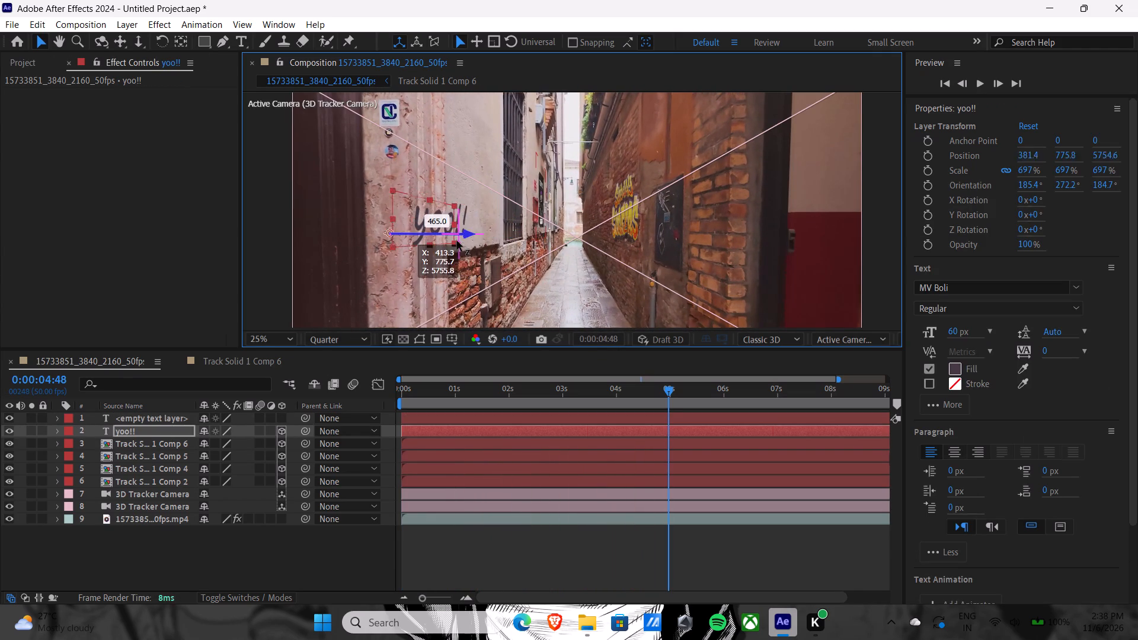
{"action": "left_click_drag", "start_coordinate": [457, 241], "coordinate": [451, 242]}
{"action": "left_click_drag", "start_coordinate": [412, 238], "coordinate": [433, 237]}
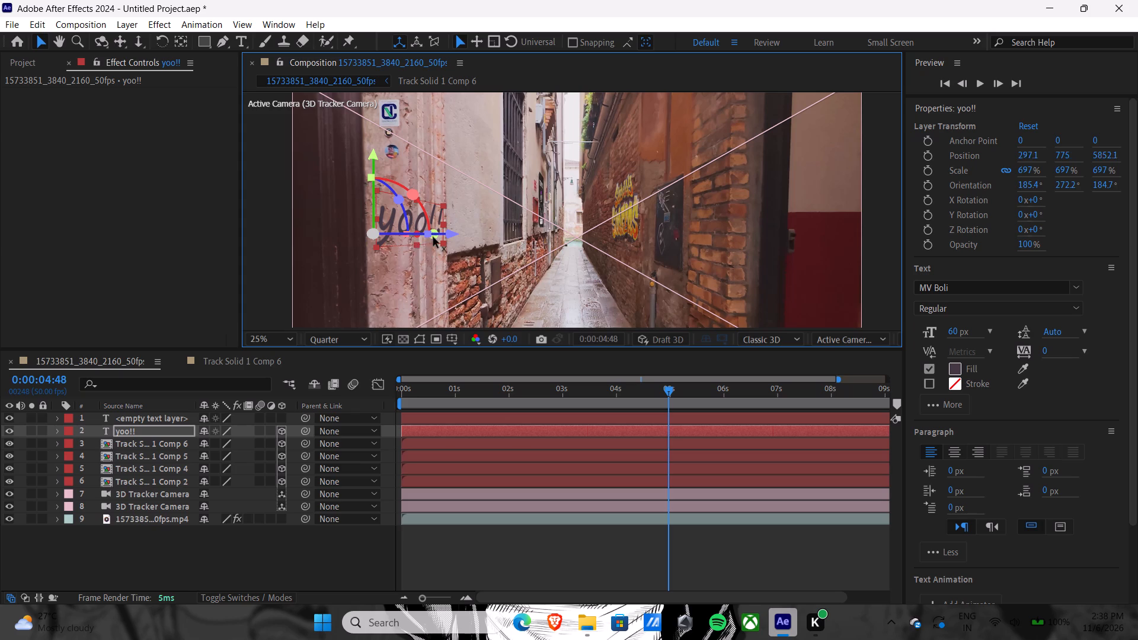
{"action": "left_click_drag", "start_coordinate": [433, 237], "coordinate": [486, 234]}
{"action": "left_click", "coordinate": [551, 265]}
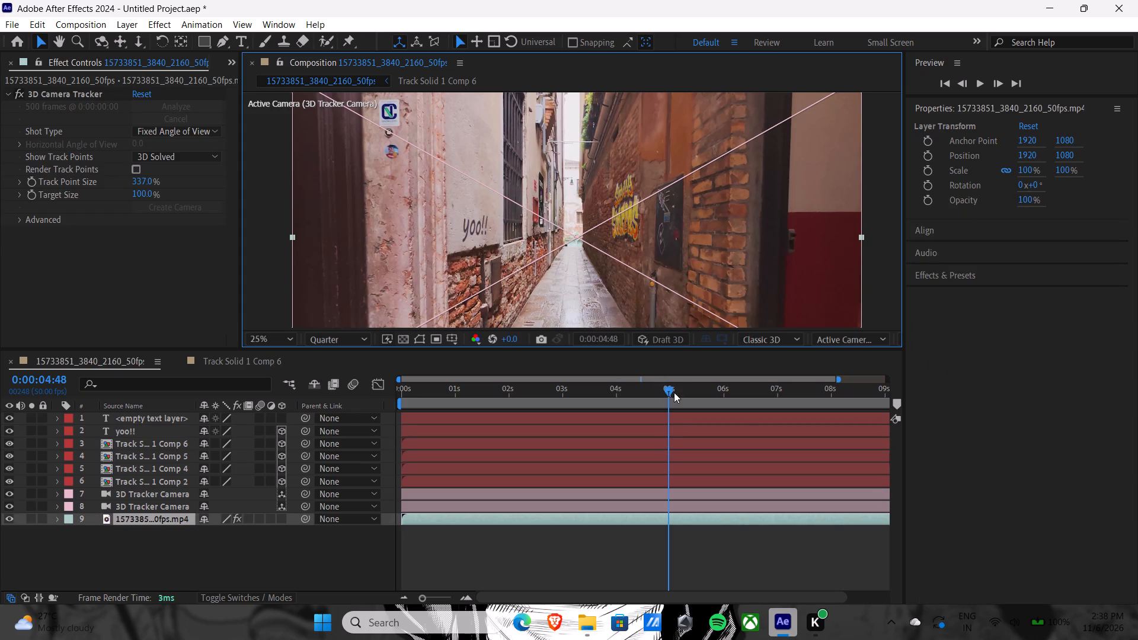
Delete the empty text layer from the composition.
{"action": "left_click_drag", "start_coordinate": [674, 392], "coordinate": [414, 393]}
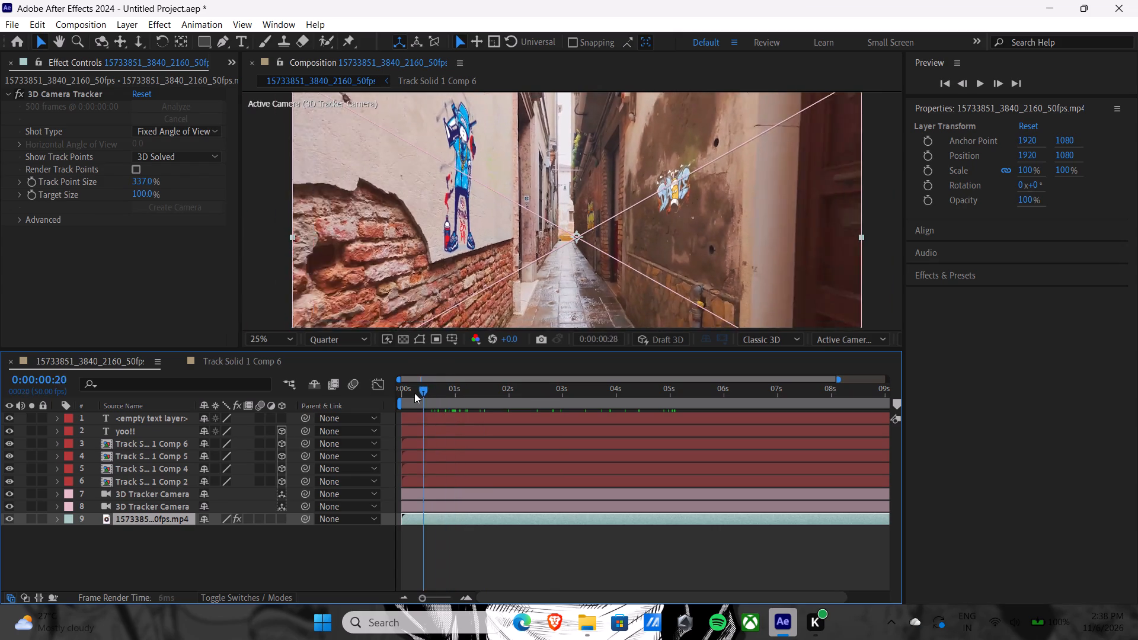
{"action": "left_click_drag", "start_coordinate": [414, 393], "coordinate": [370, 386]}
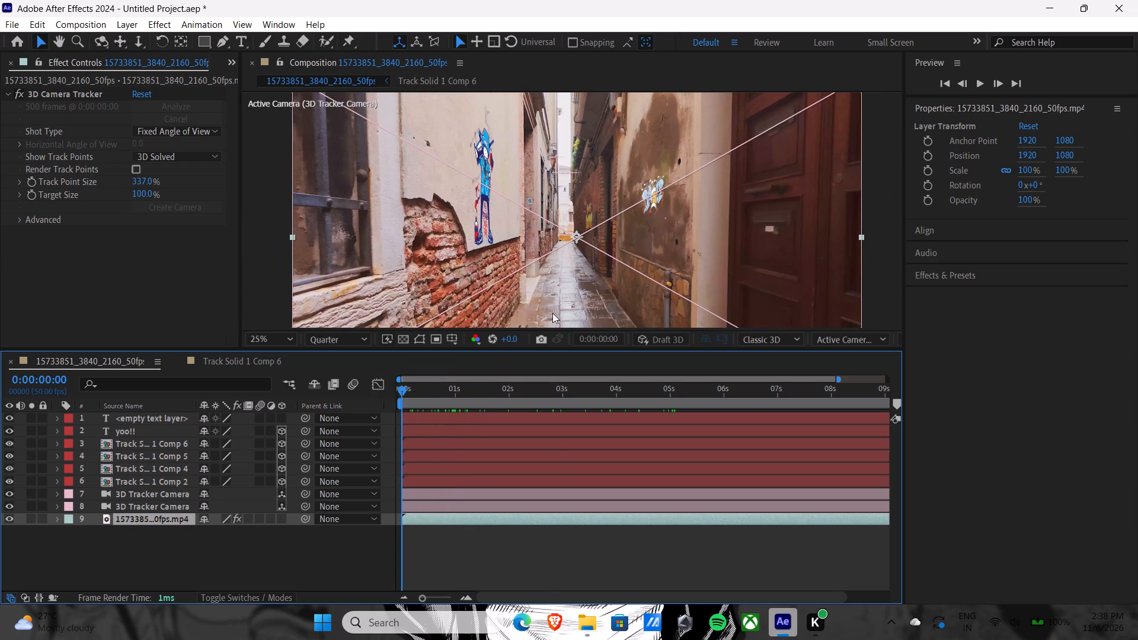
{"action": "left_click", "coordinate": [528, 225]}
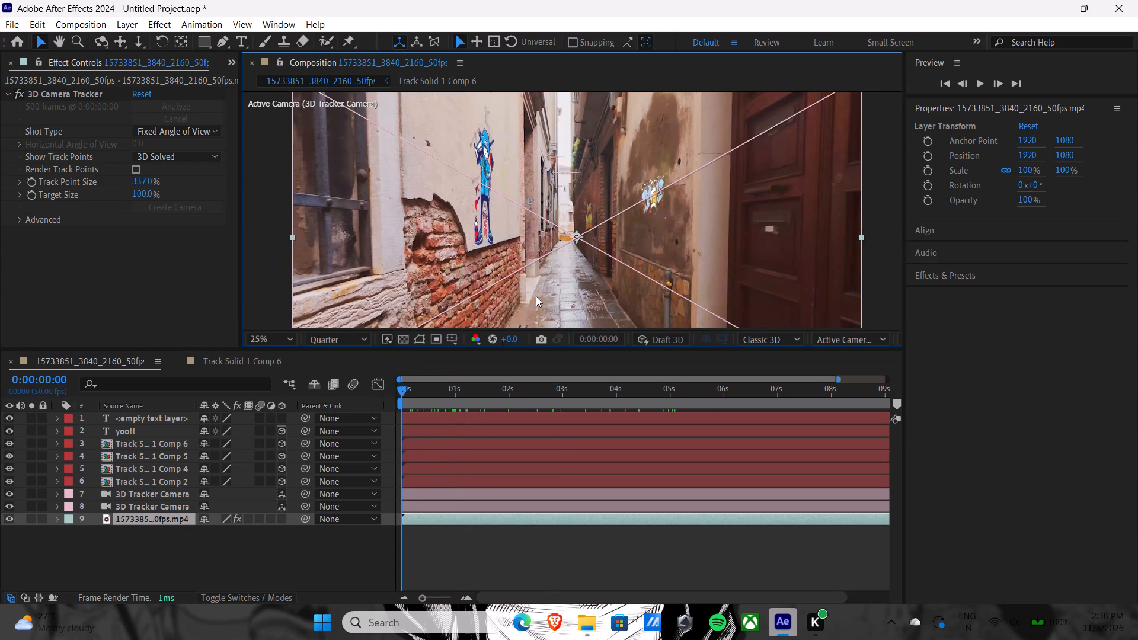
{"action": "left_click", "coordinate": [148, 417]}
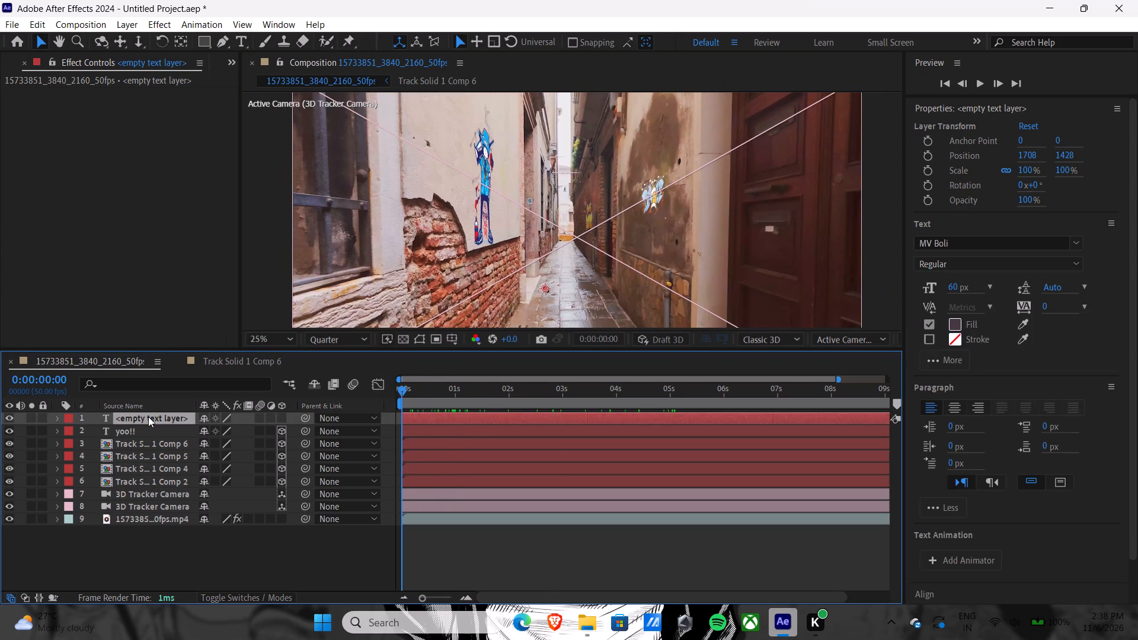
{"action": "key", "text": "Delete"}
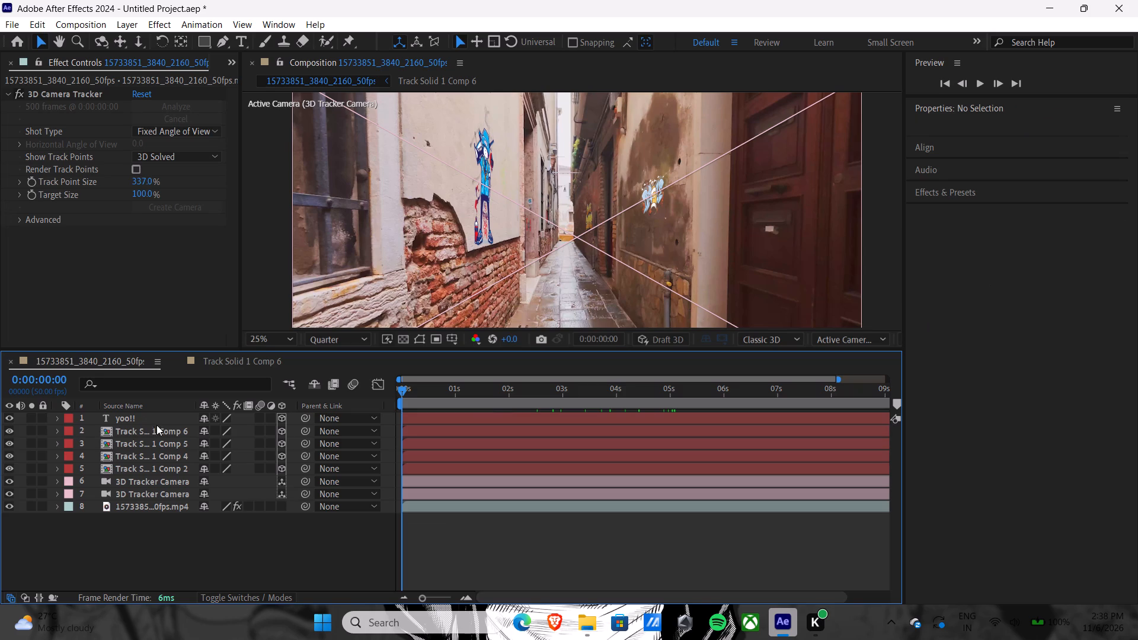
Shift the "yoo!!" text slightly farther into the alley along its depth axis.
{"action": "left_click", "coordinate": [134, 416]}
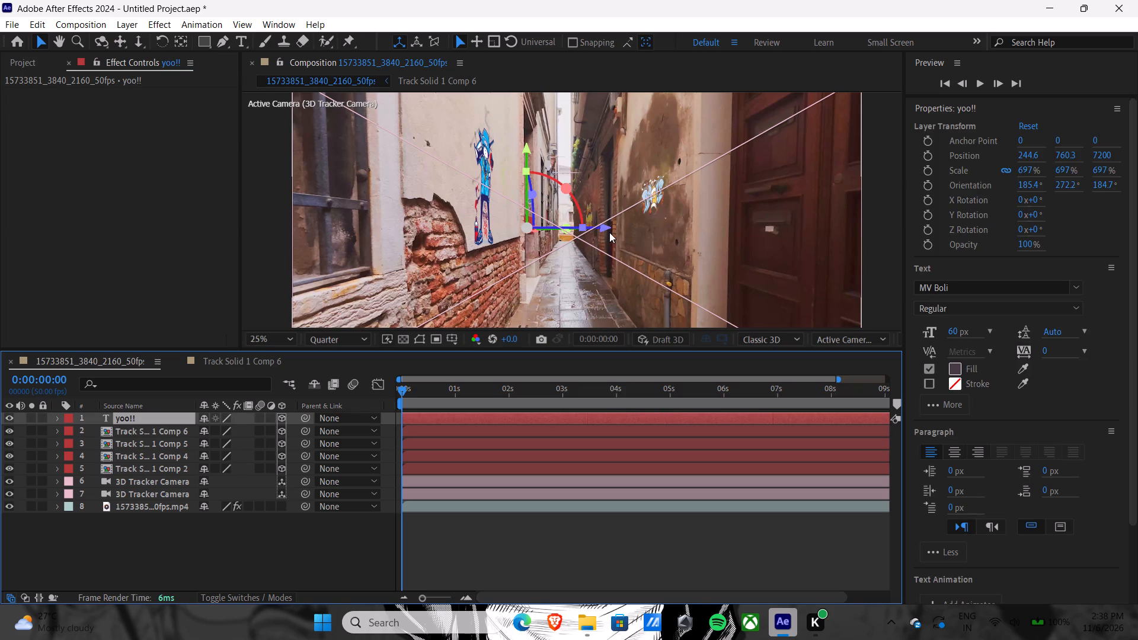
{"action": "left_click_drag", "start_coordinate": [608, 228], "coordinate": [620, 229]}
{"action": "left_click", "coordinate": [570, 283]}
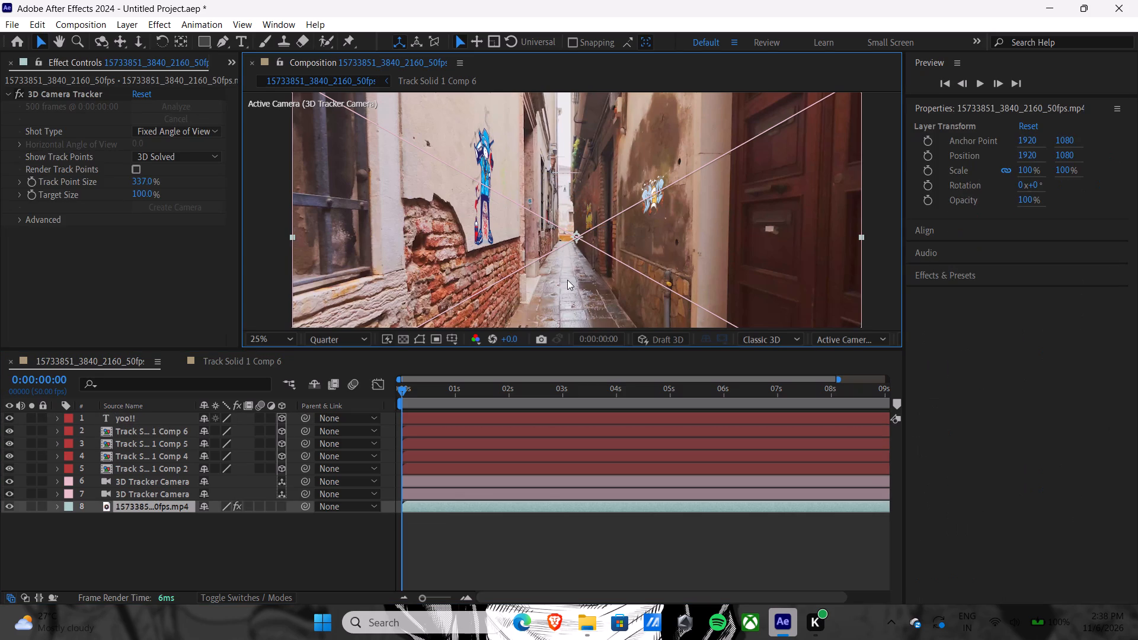
Play the composition from the start to check the repositioned "yoo!!" text.
{"action": "key", "text": "space"}
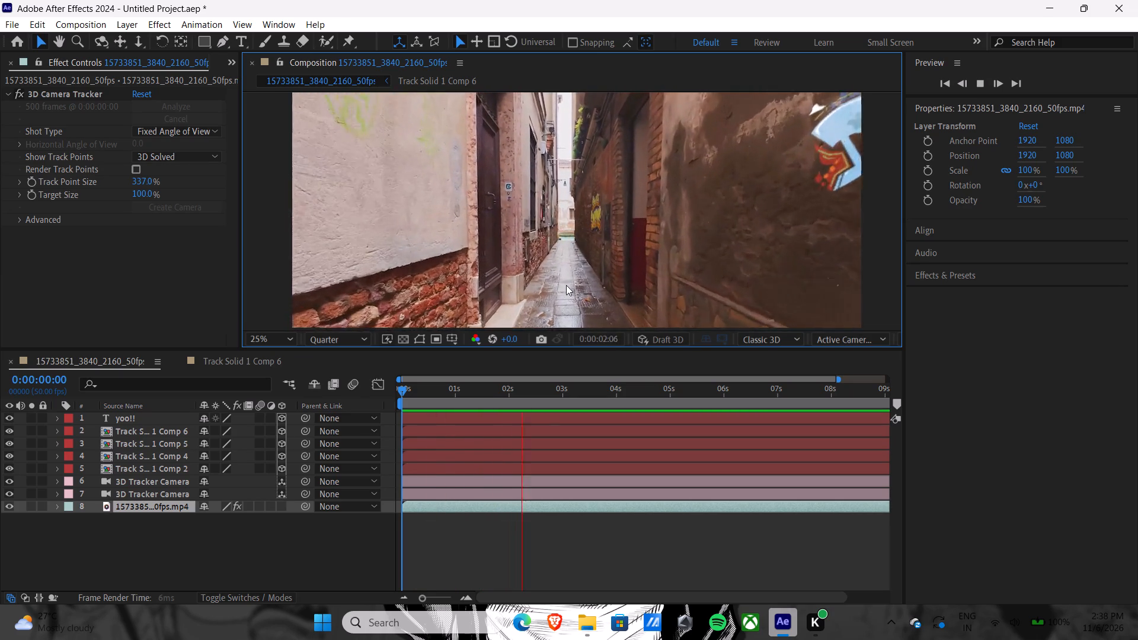
{"action": "key", "text": "space"}
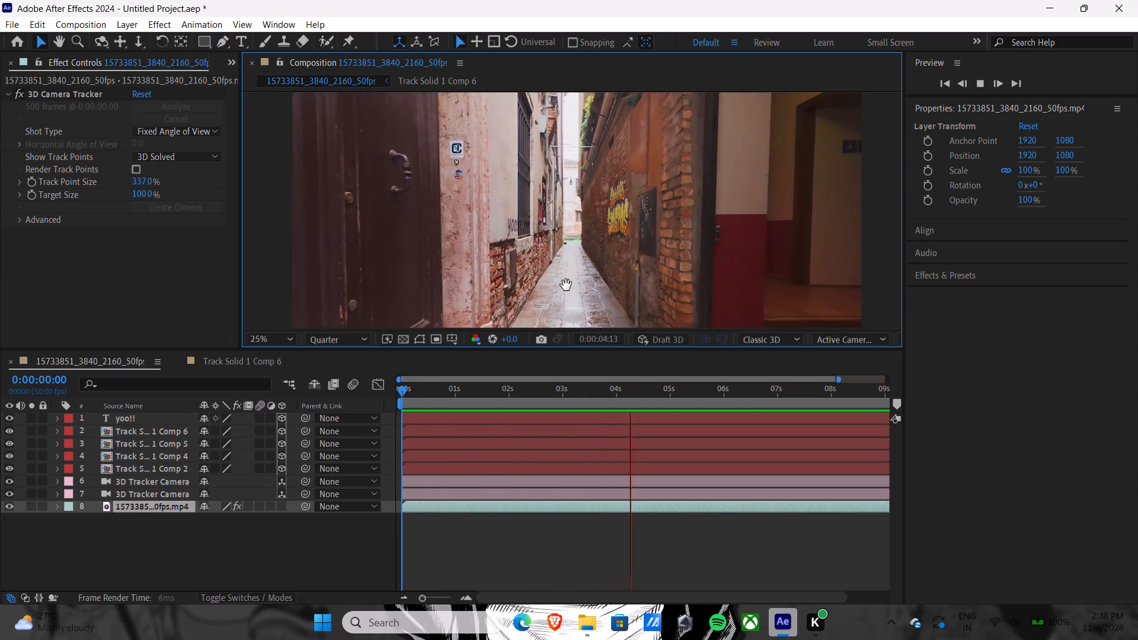
Delete the "yoo!!" text layer.
{"action": "left_click", "coordinate": [511, 223]}
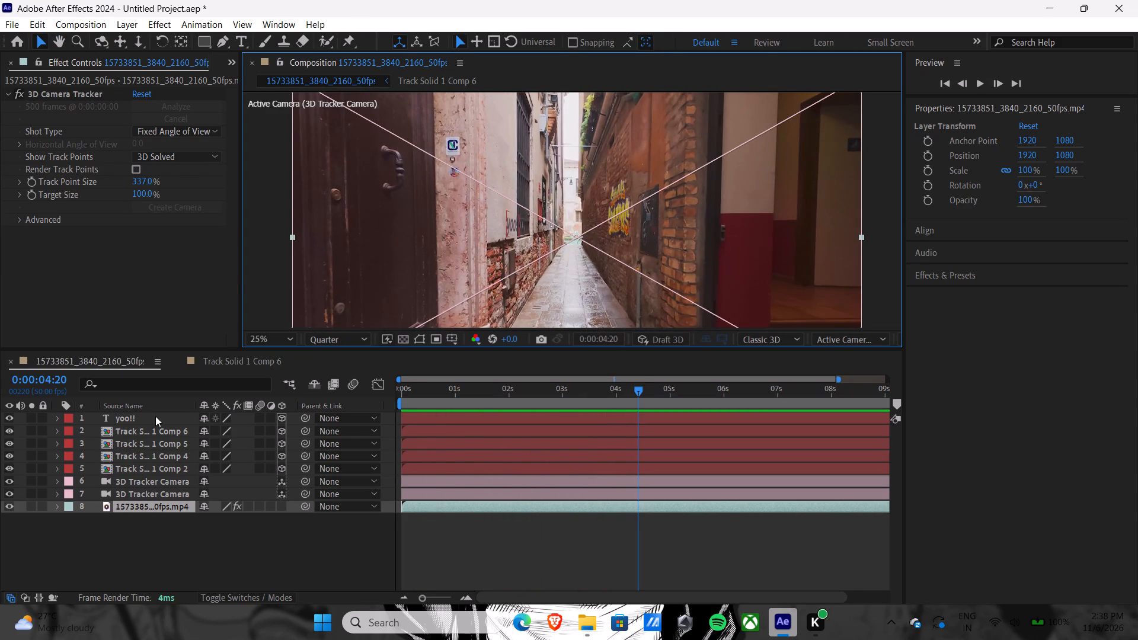
{"action": "left_click", "coordinate": [127, 416]}
{"action": "key", "text": "Delete"}
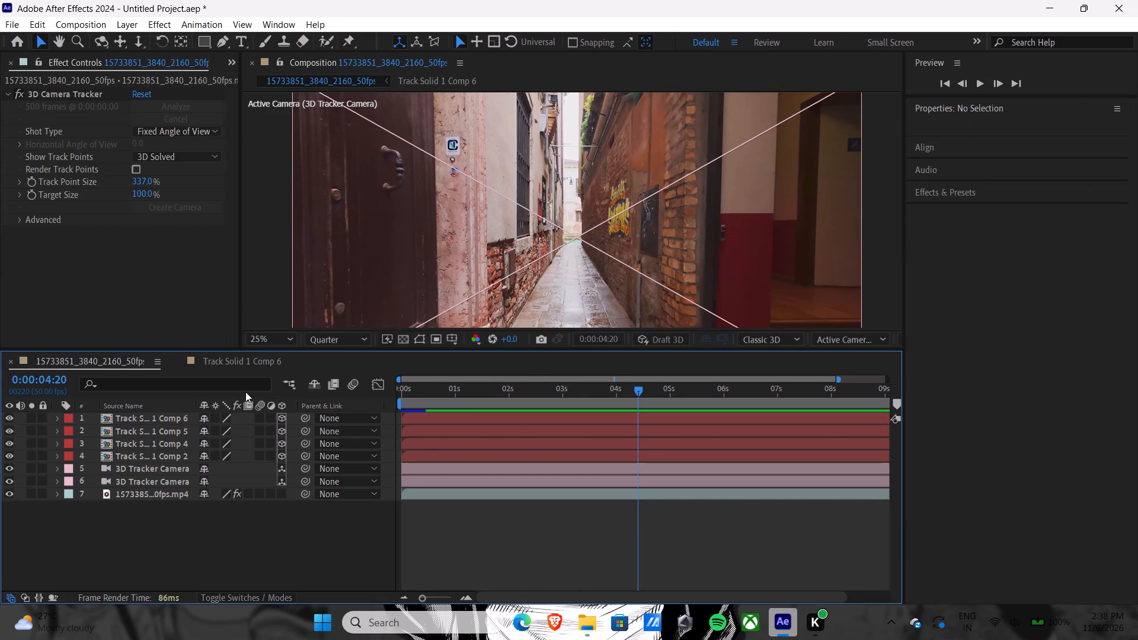
At the first frame, lower the opacity of the blue character graffiti on the left wall to blend it into the plaster.
{"action": "left_click_drag", "start_coordinate": [638, 387], "coordinate": [563, 389]}
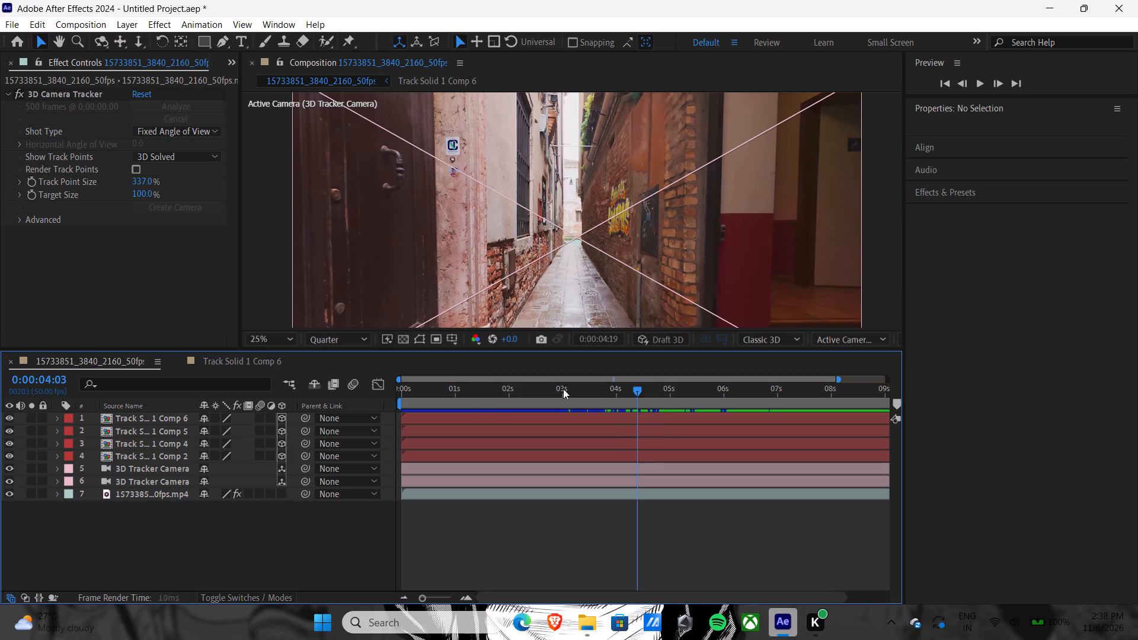
{"action": "left_click_drag", "start_coordinate": [563, 389], "coordinate": [319, 375]}
{"action": "left_click", "coordinate": [472, 206]}
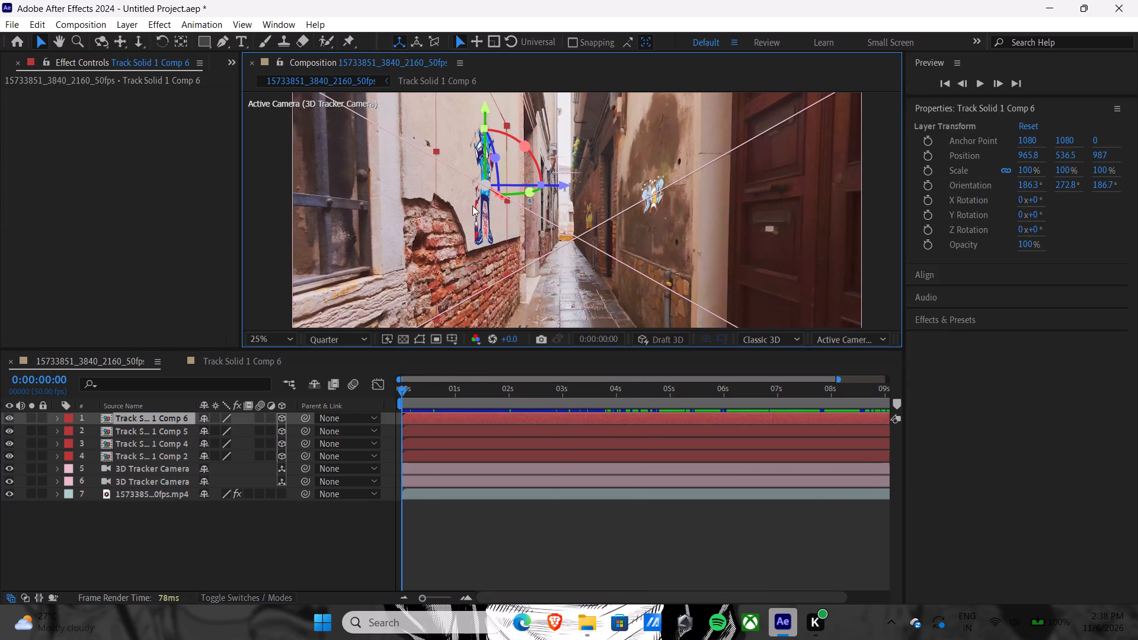
{"action": "left_click_drag", "start_coordinate": [1030, 245], "coordinate": [996, 249]}
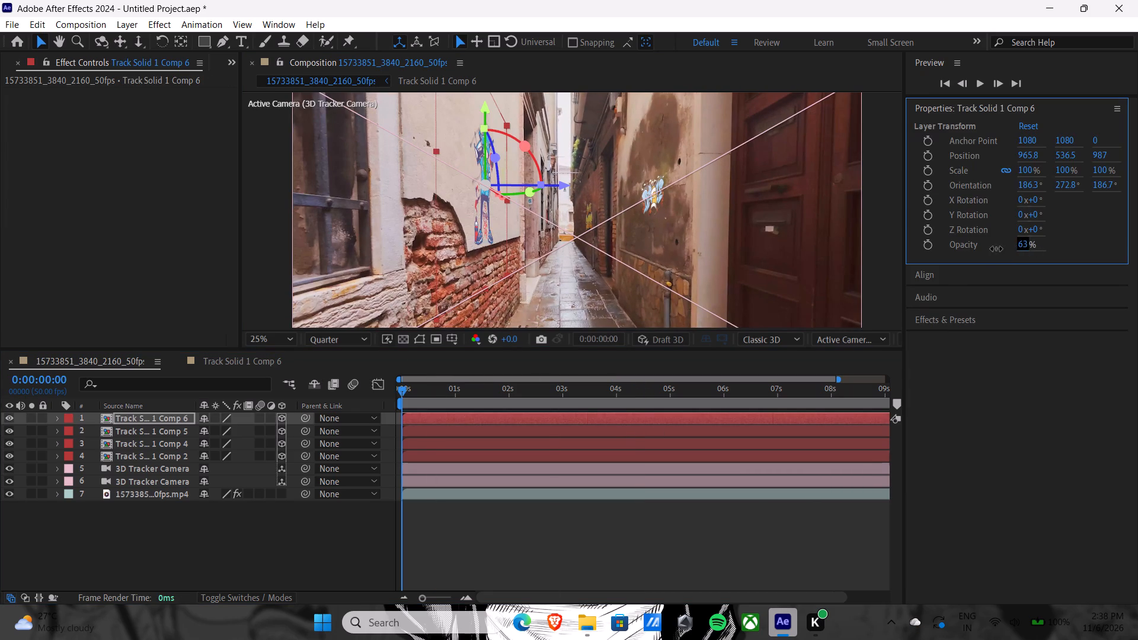
{"action": "left_click_drag", "start_coordinate": [996, 249], "coordinate": [1008, 249]}
{"action": "left_click", "coordinate": [573, 284]}
Play through the composition to review the wall artworks, and return to the first frame.
{"action": "key", "text": "space"}
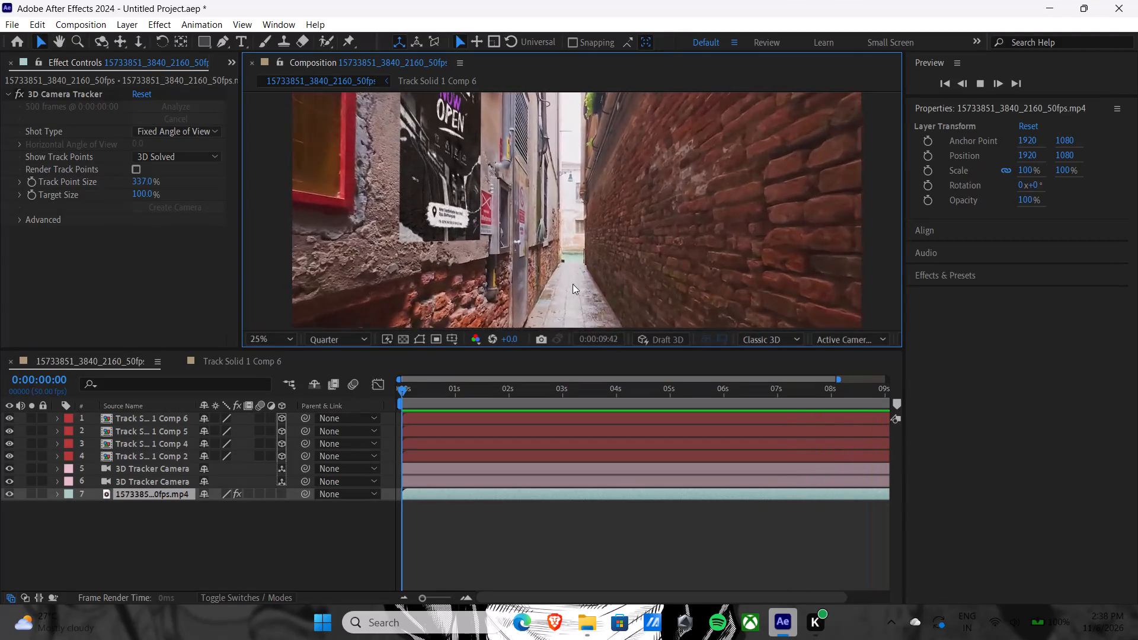
{"action": "key", "text": "space"}
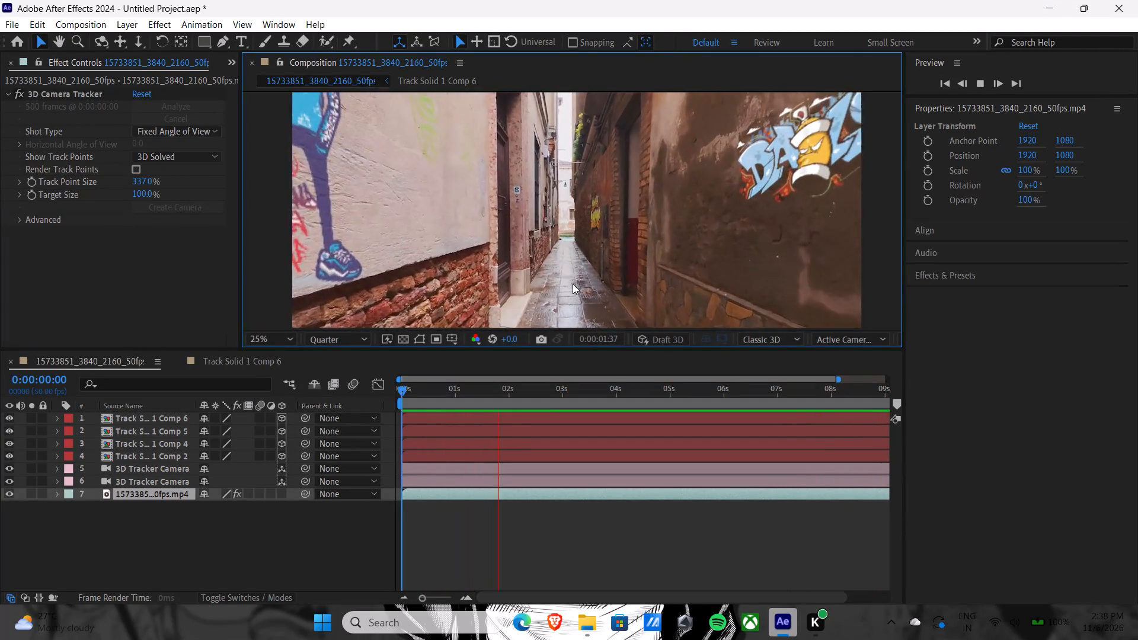
{"action": "key", "text": "space"}
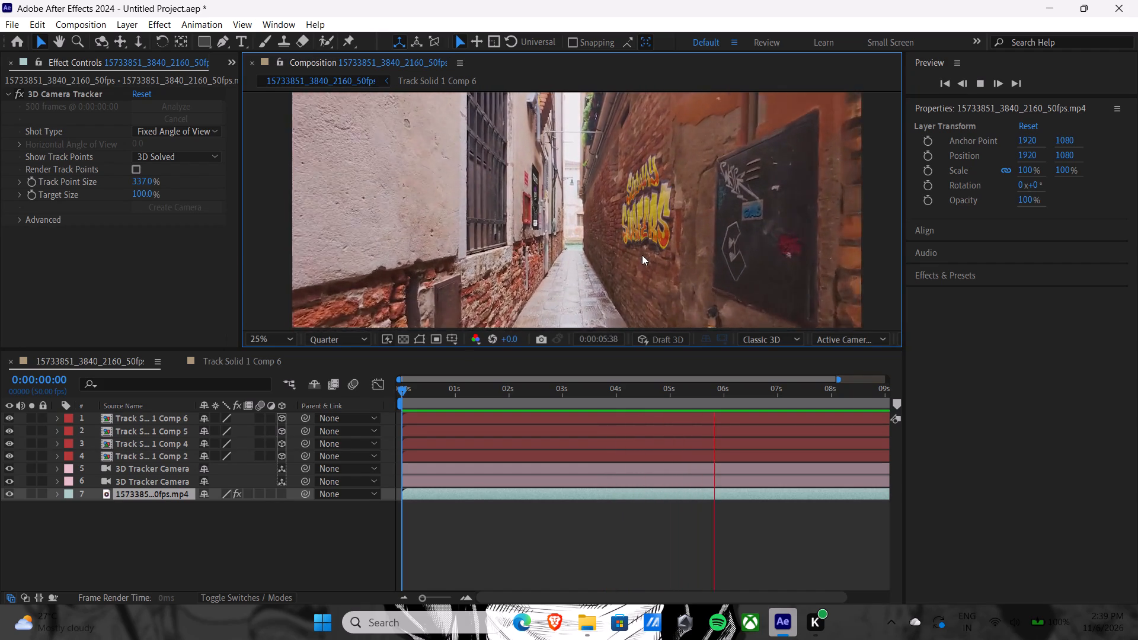
{"action": "key", "text": "space"}
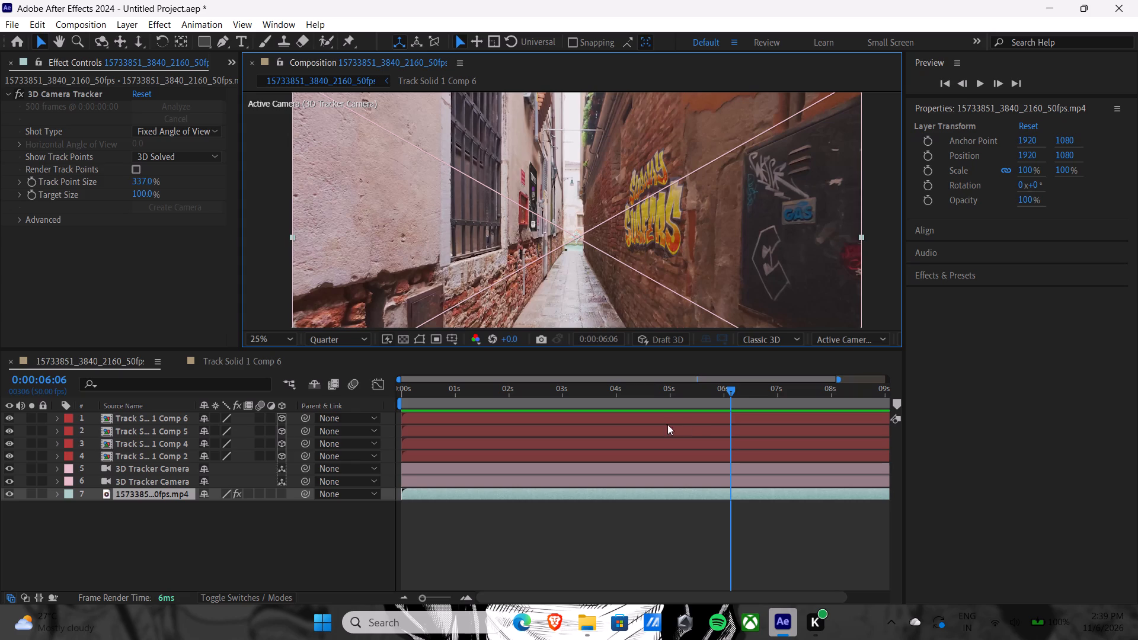
{"action": "left_click_drag", "start_coordinate": [733, 390], "coordinate": [430, 361]}
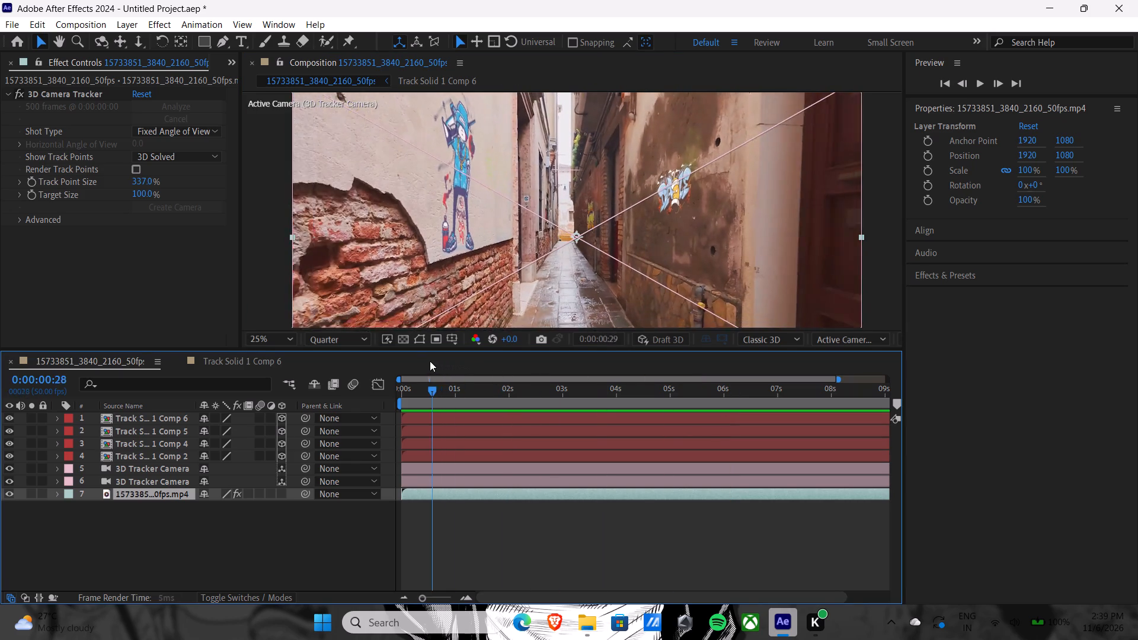
{"action": "left_click_drag", "start_coordinate": [430, 361], "coordinate": [369, 354]}
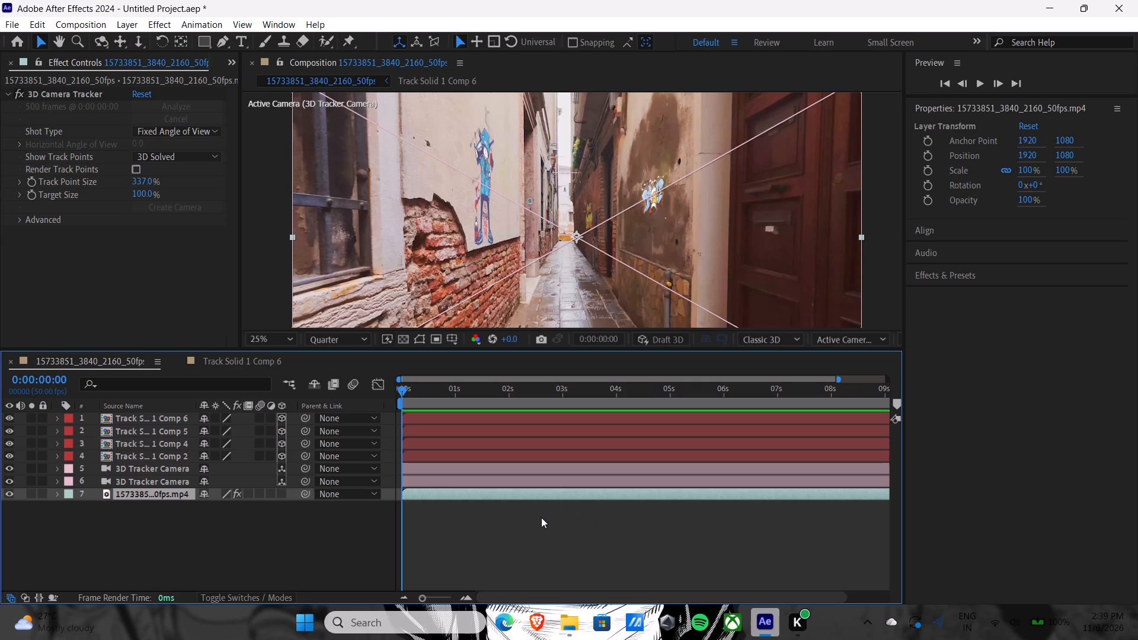
Add the alley composition to the render queue with its output file named "camera tracking" in H.264 format.
{"action": "key", "text": "ctrl+m"}
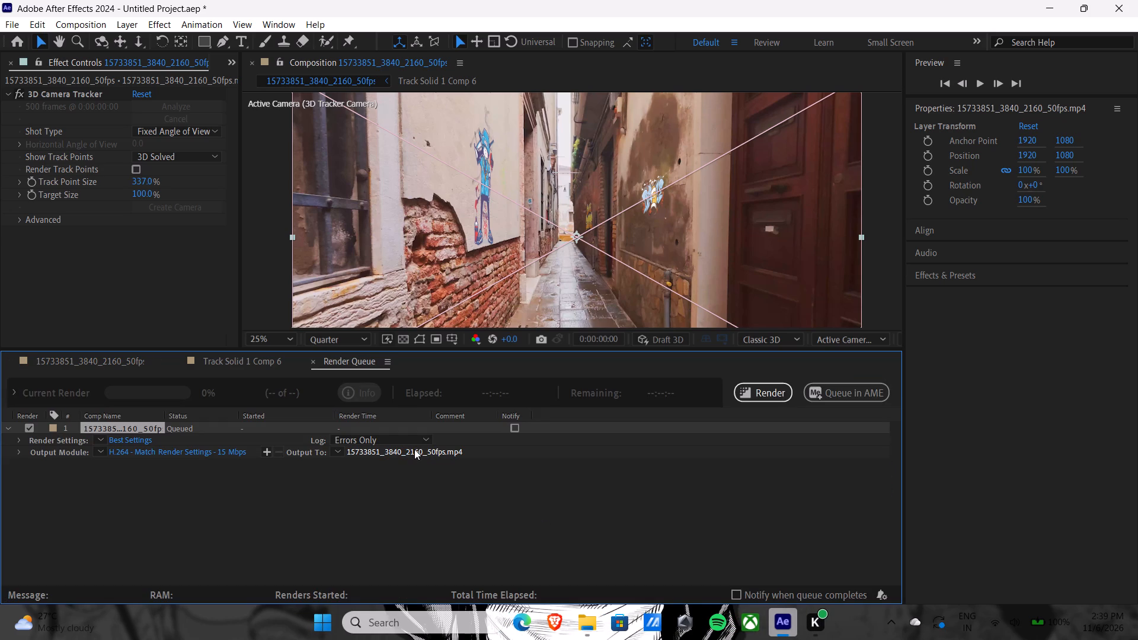
{"action": "left_click", "coordinate": [414, 450]}
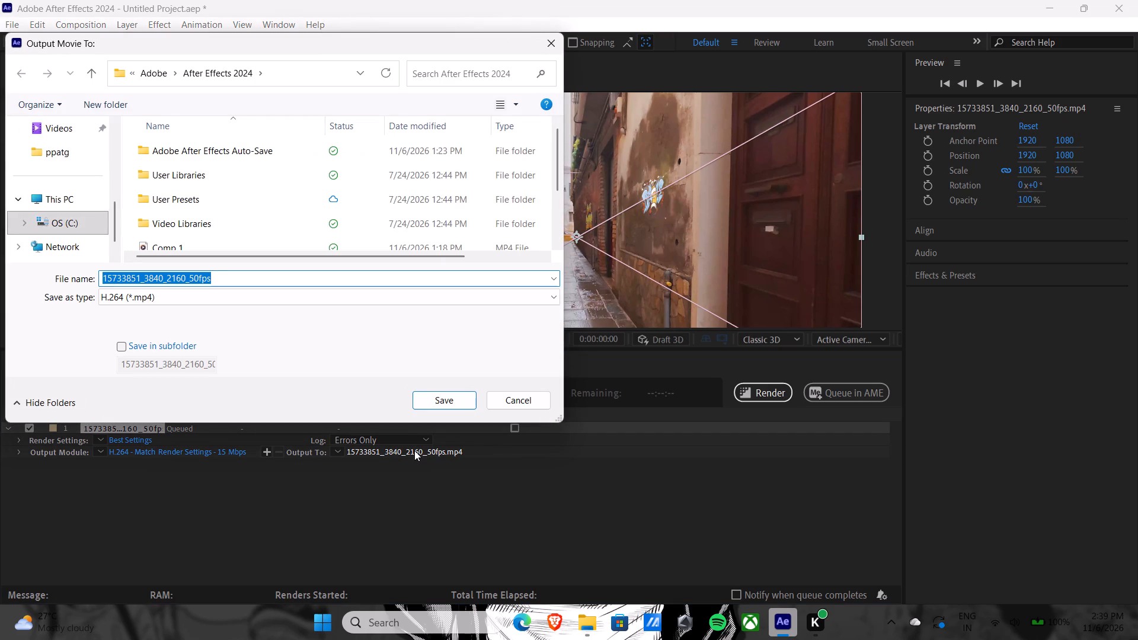
{"action": "key", "text": "BackSpace"}
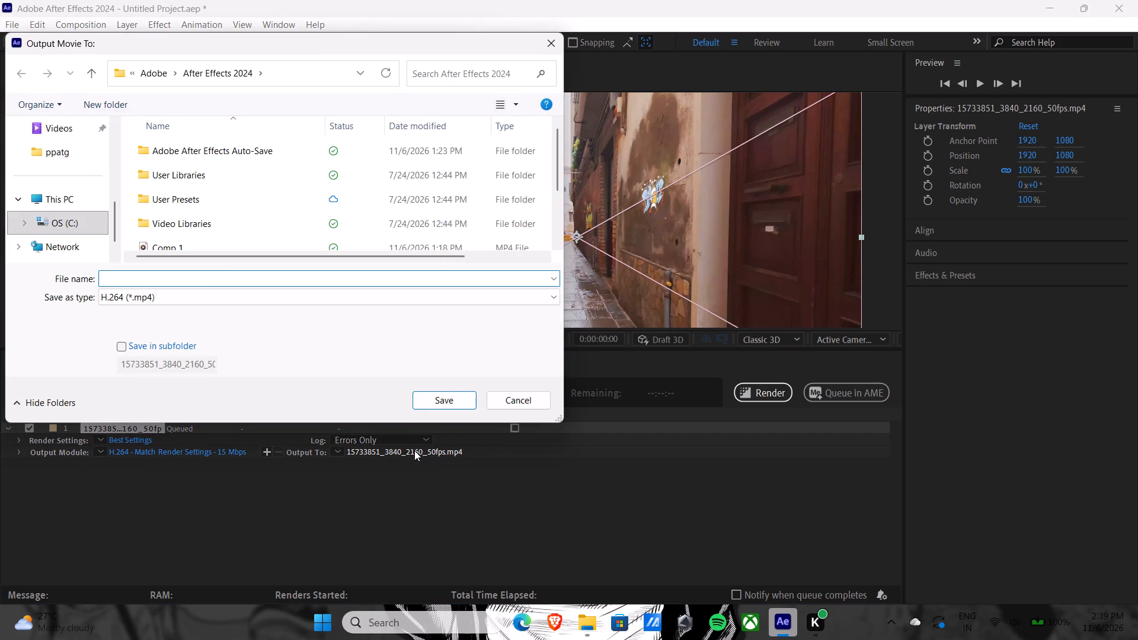
{"action": "type", "text": "camera"}
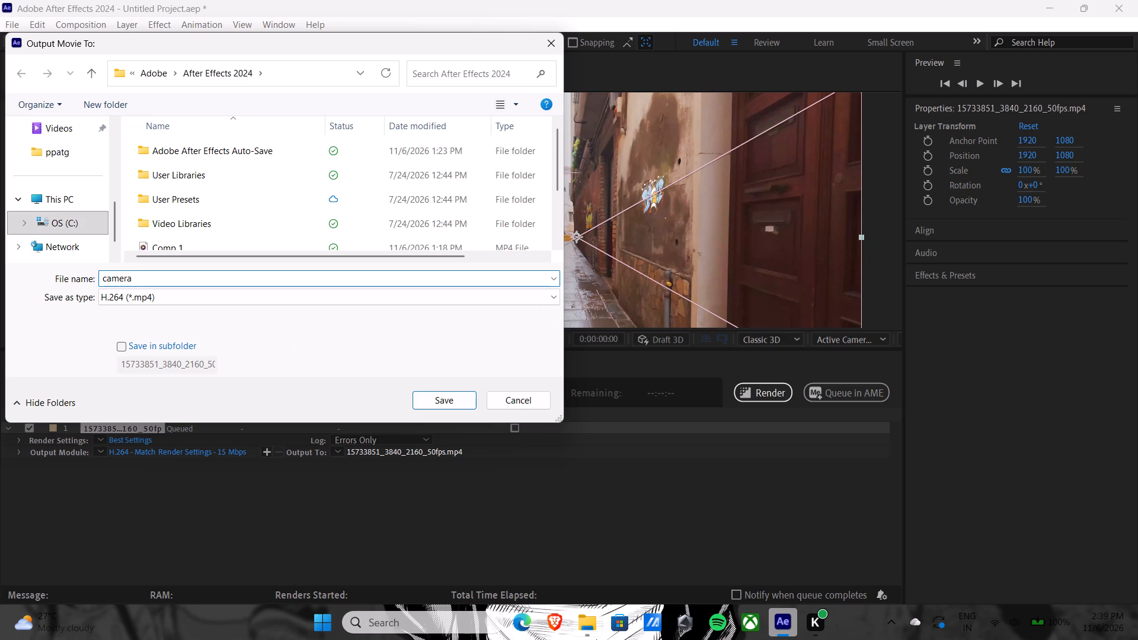
{"action": "key", "text": "space"}
{"action": "type", "text": "tracking"}
{"action": "key", "text": "space"}
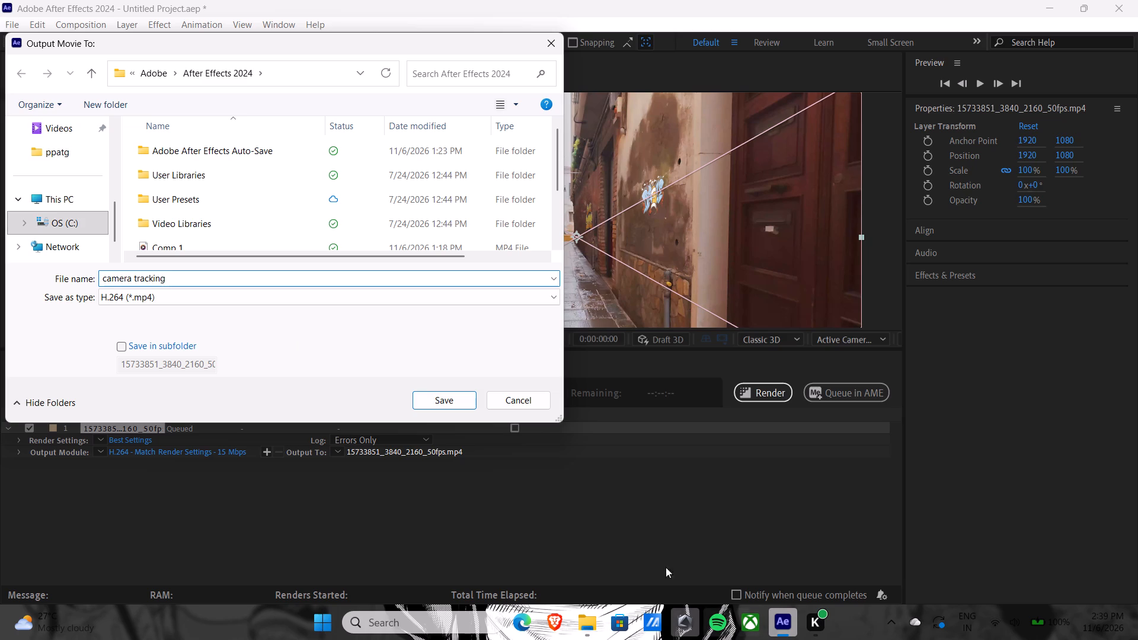
{"action": "left_click", "coordinate": [442, 404]}
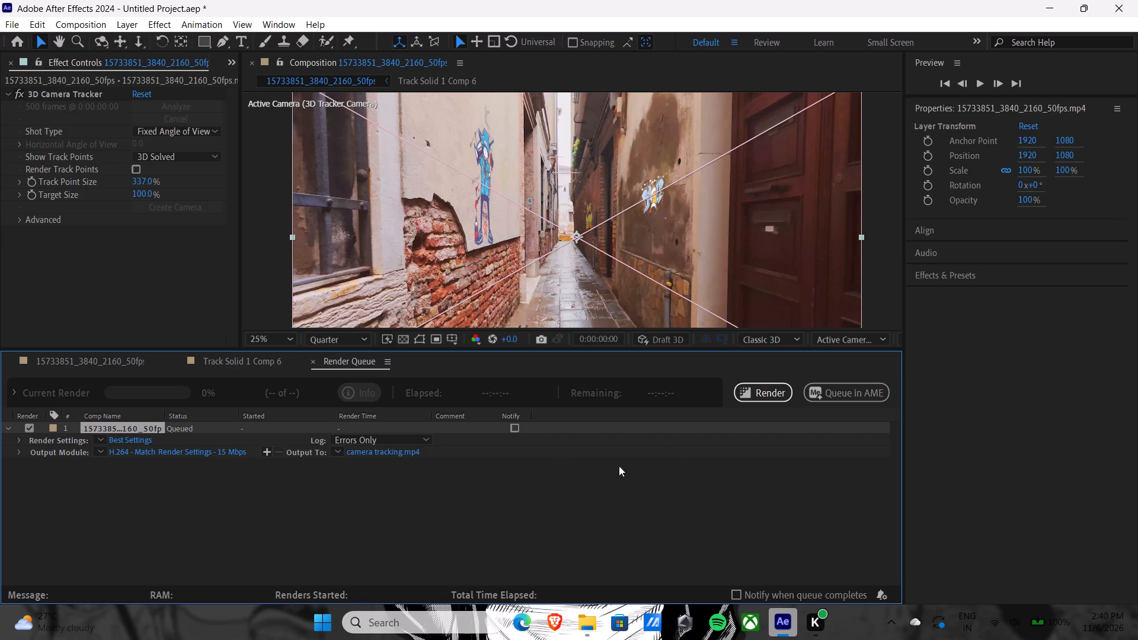
Start rendering the queued alley composition.
{"action": "left_click", "coordinate": [761, 398]}
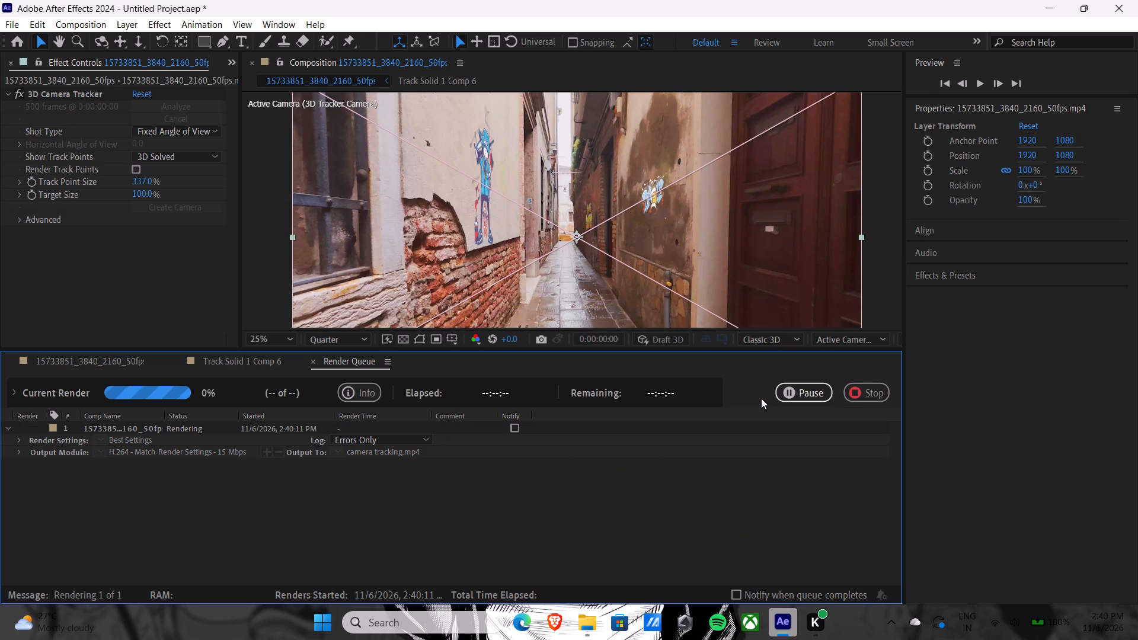
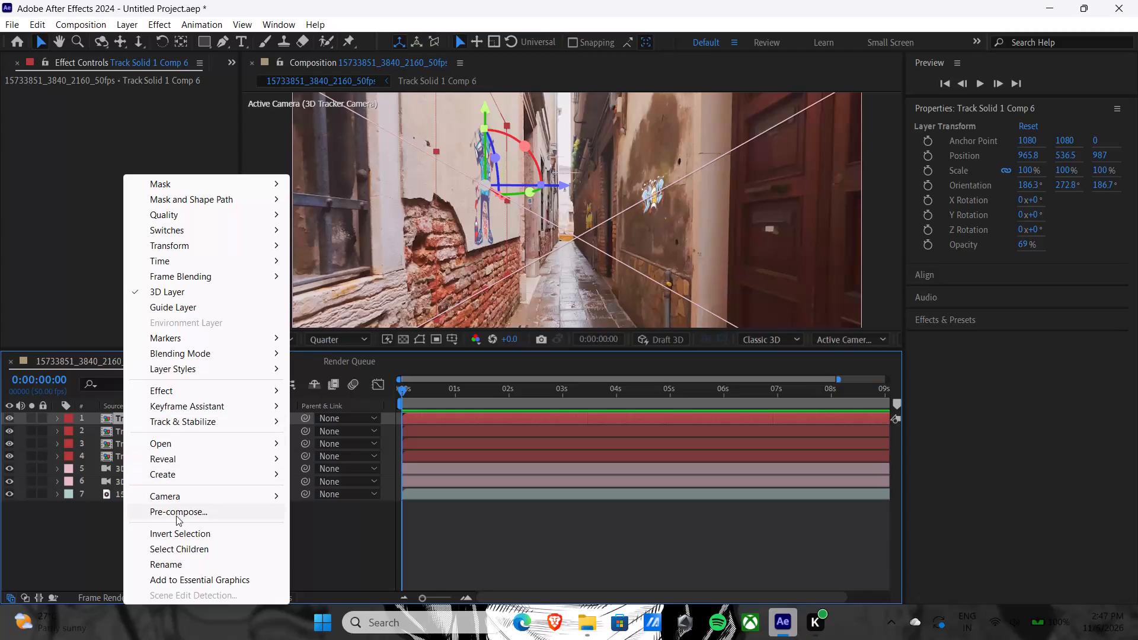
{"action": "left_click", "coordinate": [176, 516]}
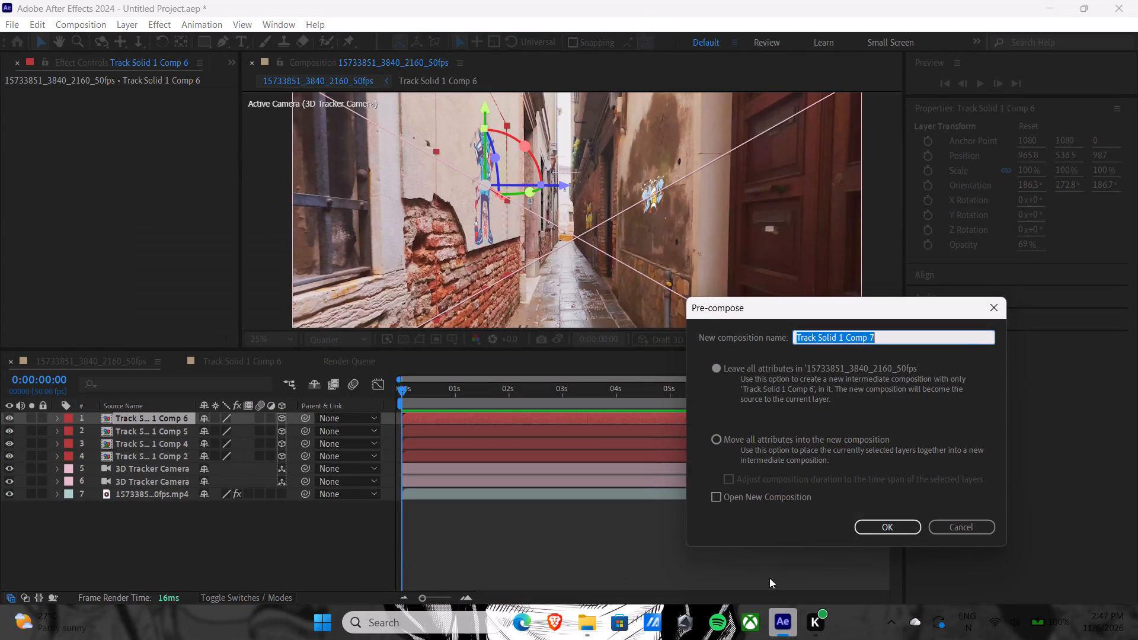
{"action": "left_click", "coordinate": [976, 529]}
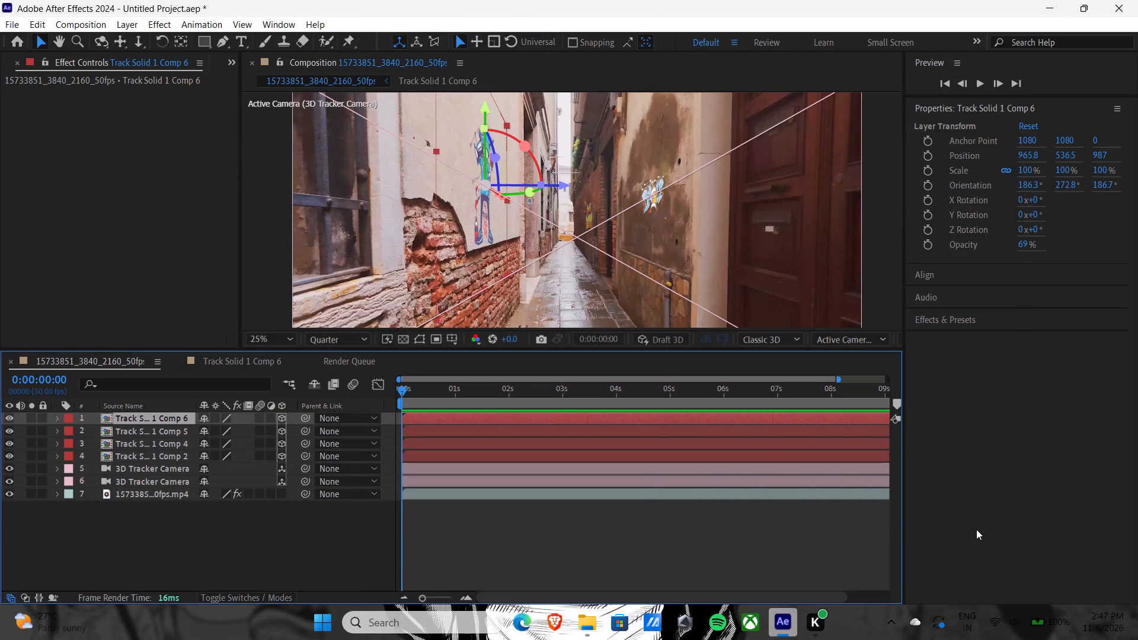
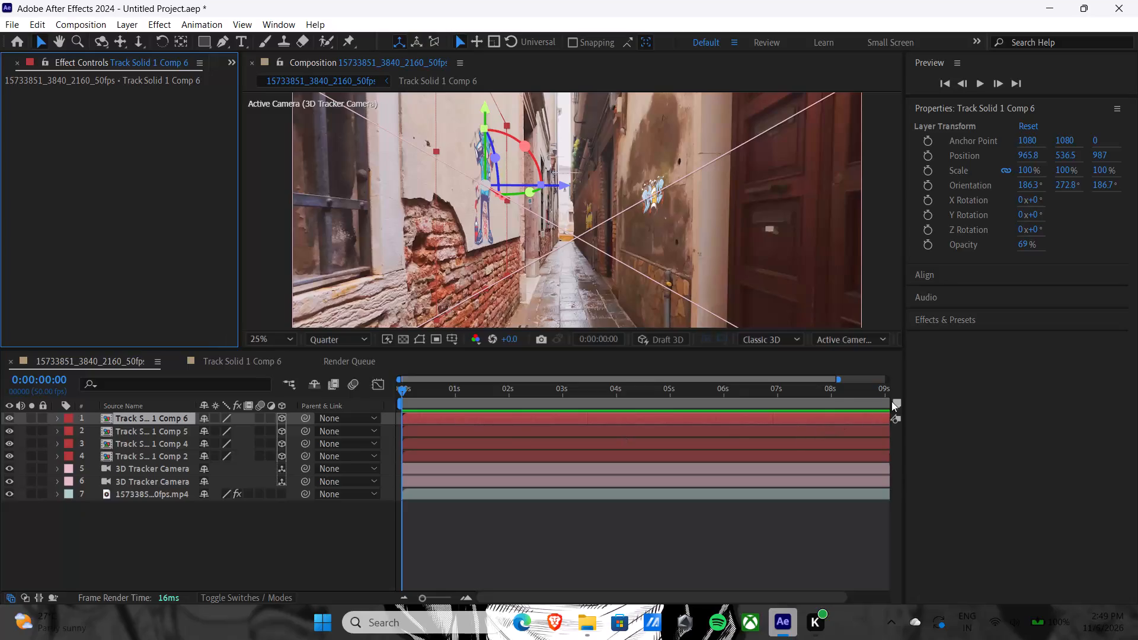
Preview the full ten-second alley composition from the start to check how the wall artworks follow the tracked camera.
{"action": "left_click_drag", "start_coordinate": [838, 380], "coordinate": [918, 382]}
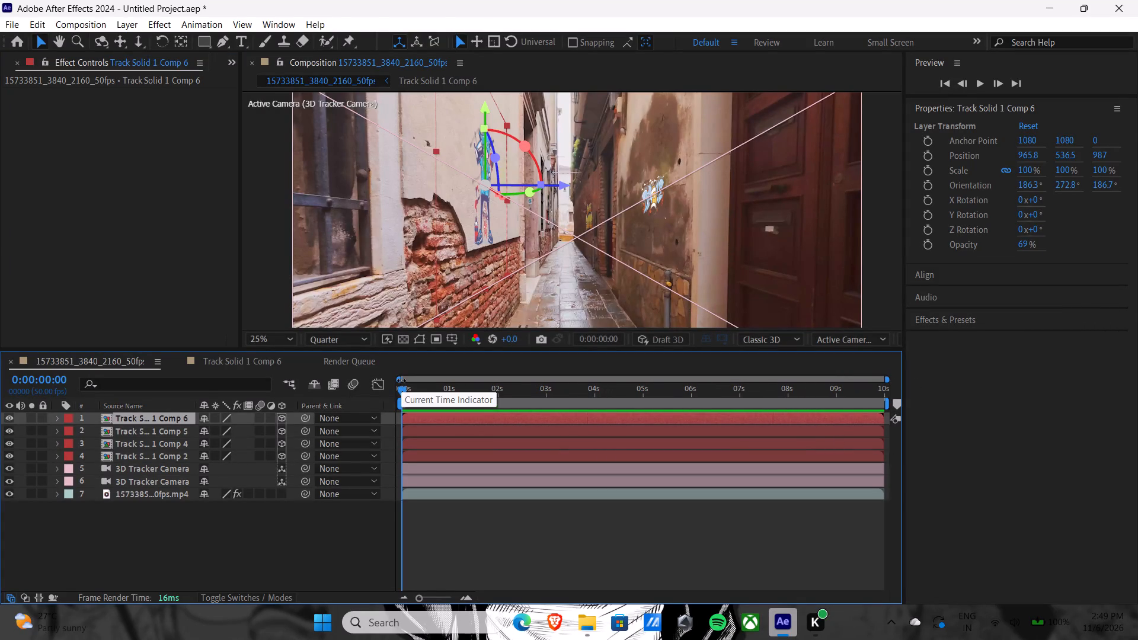
{"action": "key", "text": "space"}
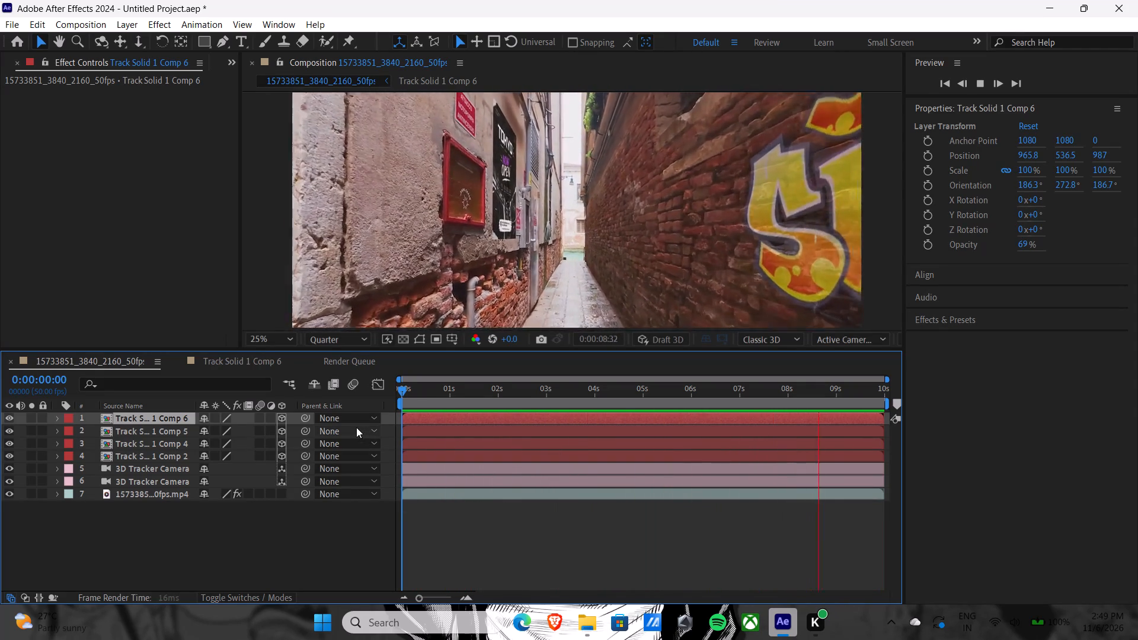
{"action": "left_click", "coordinate": [355, 420]}
{"action": "left_click", "coordinate": [355, 420]}
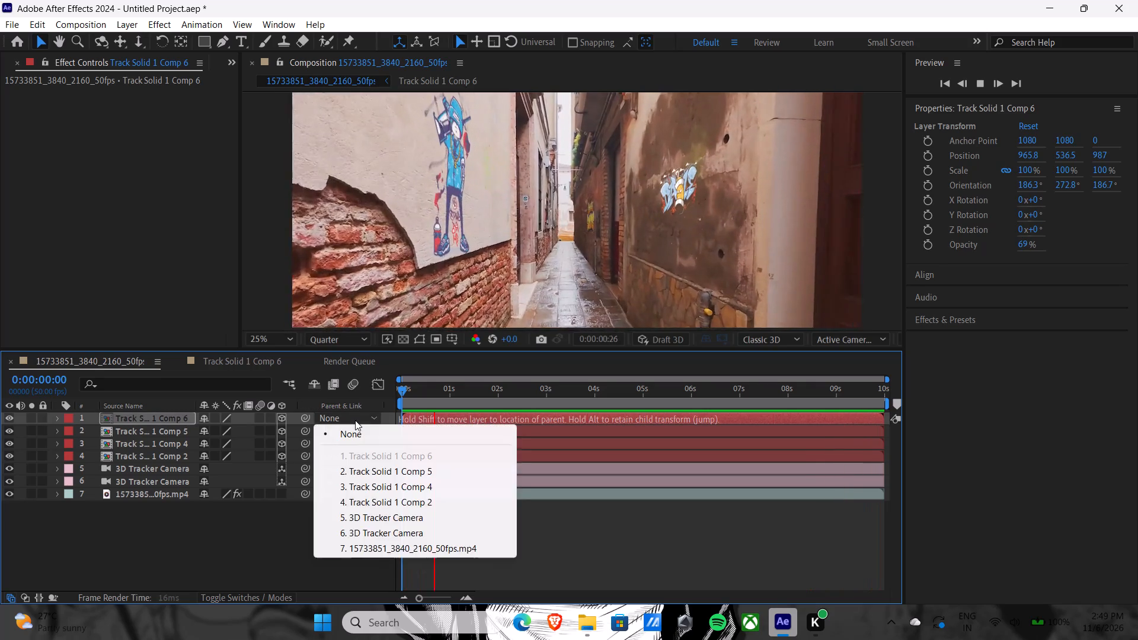
{"action": "left_click", "coordinate": [355, 420]}
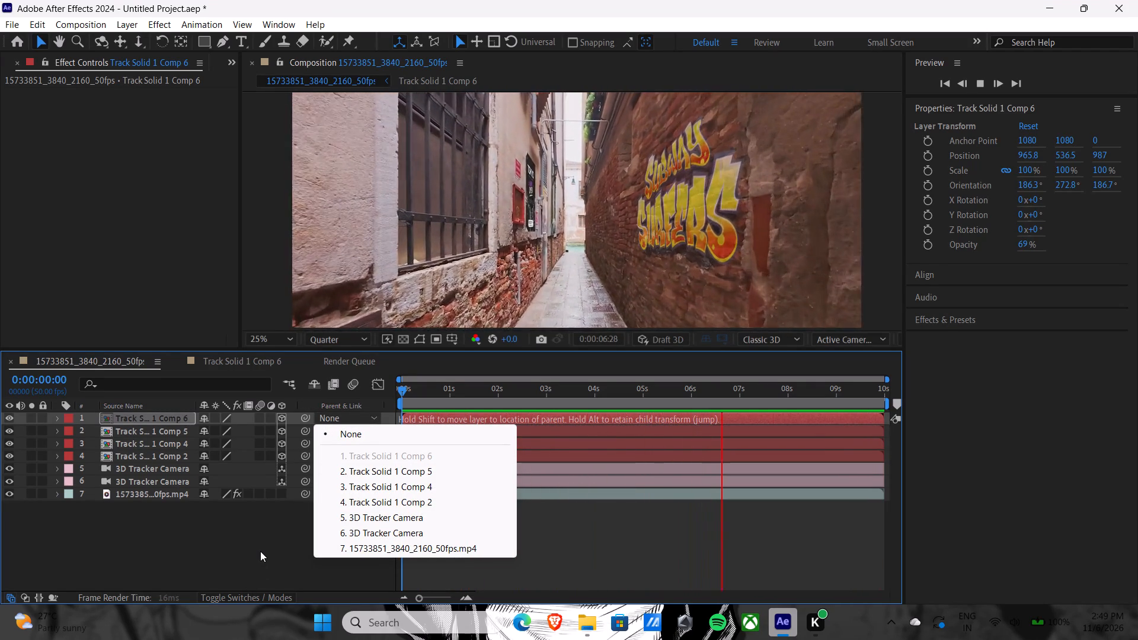
{"action": "left_click", "coordinate": [260, 551]}
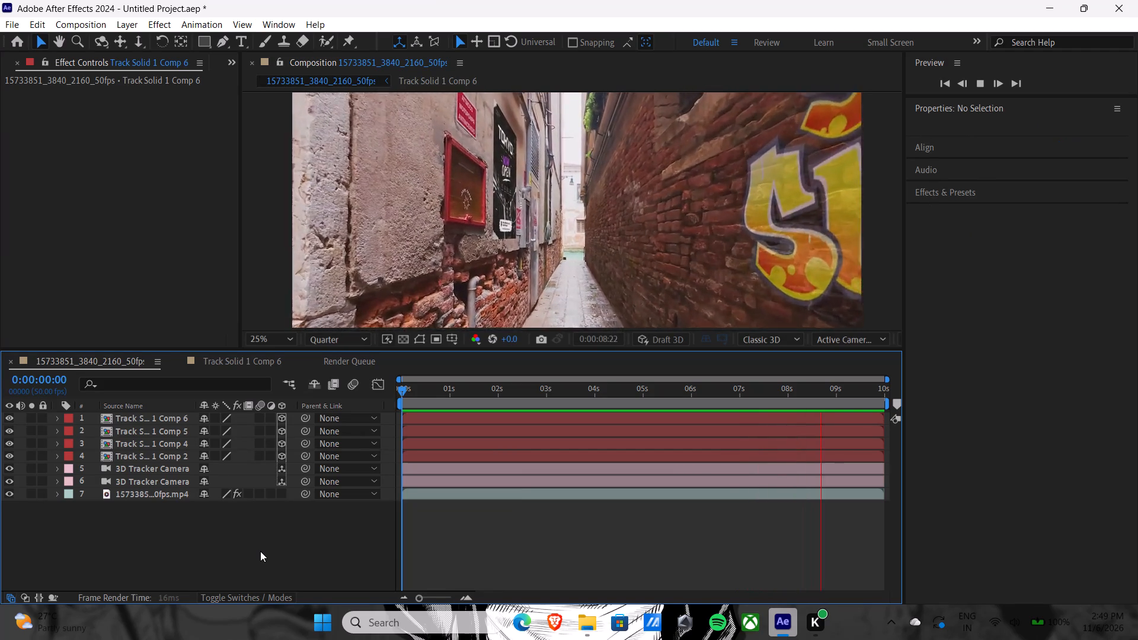
{"action": "left_click", "coordinate": [260, 551]}
{"action": "key", "text": "space"}
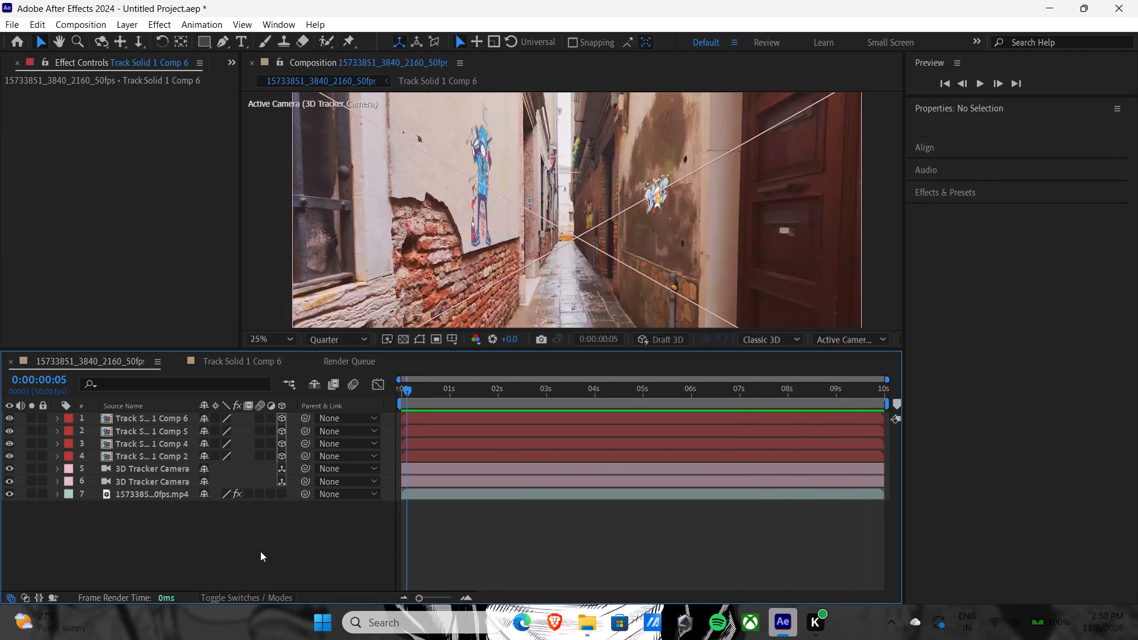
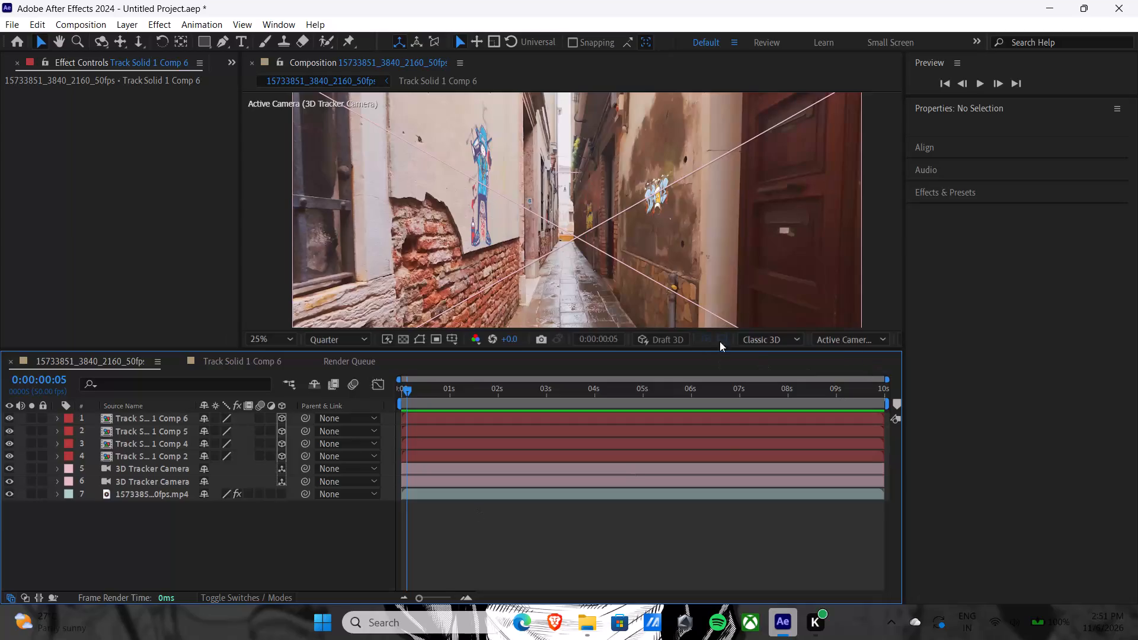
Switch the alley composition's 3D renderer to Advanced 3D and preview the wall artworks with it.
{"action": "left_click", "coordinate": [767, 338]}
{"action": "left_click", "coordinate": [768, 363]}
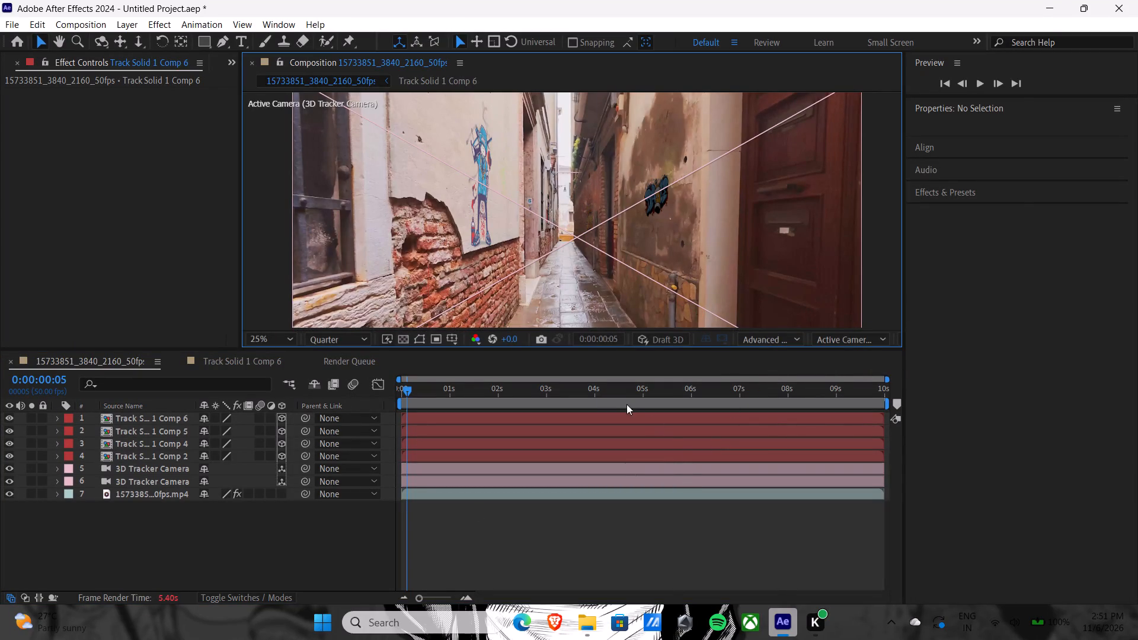
{"action": "key", "text": "space"}
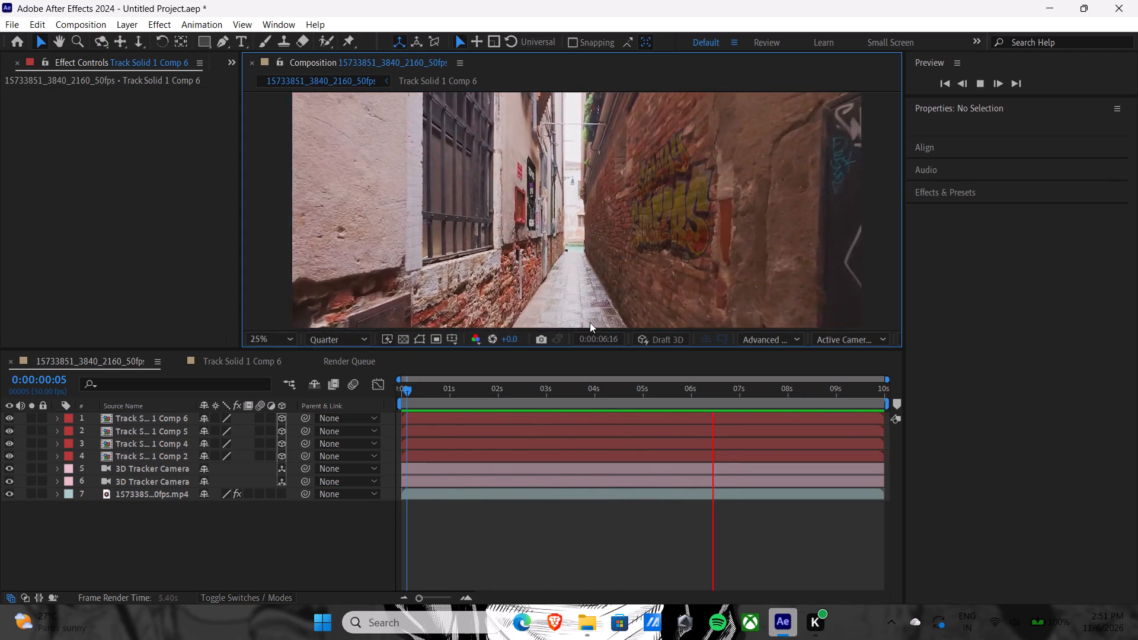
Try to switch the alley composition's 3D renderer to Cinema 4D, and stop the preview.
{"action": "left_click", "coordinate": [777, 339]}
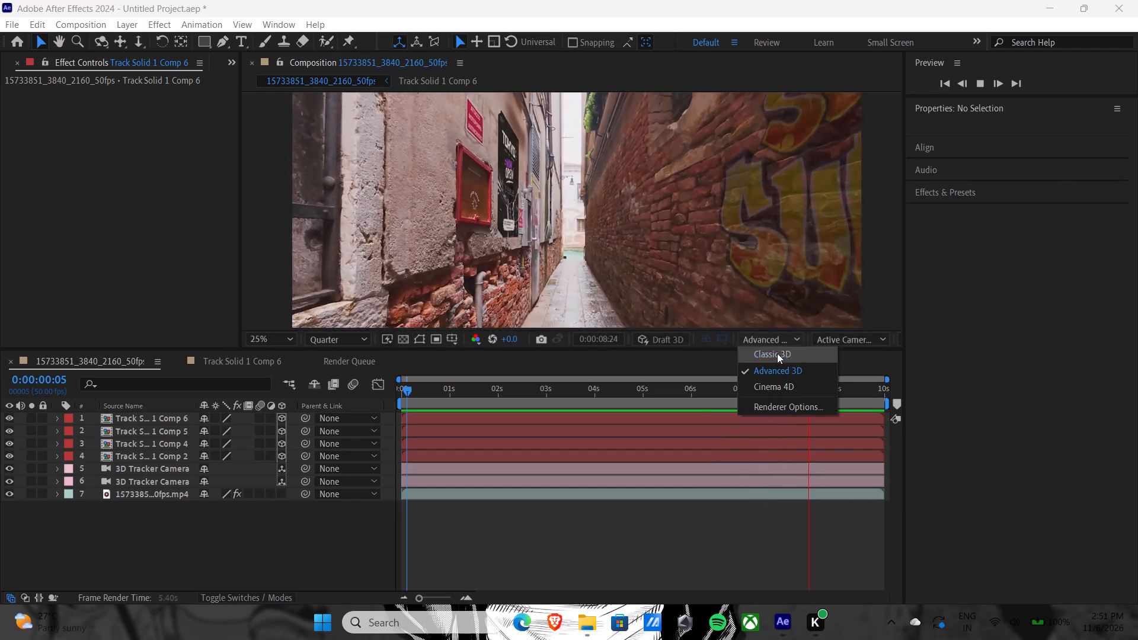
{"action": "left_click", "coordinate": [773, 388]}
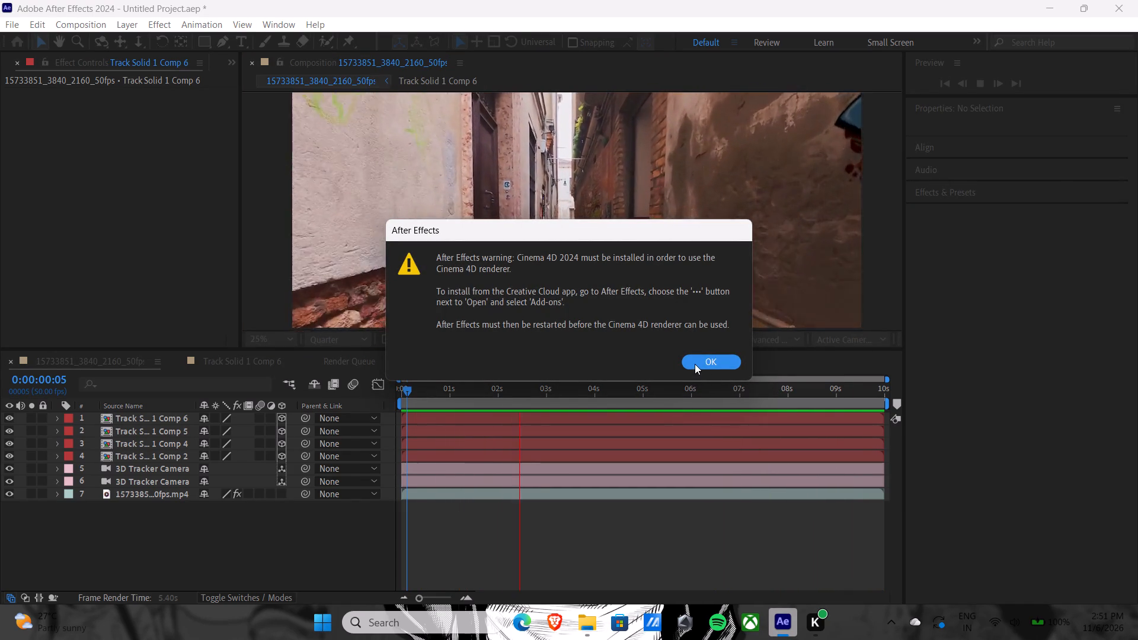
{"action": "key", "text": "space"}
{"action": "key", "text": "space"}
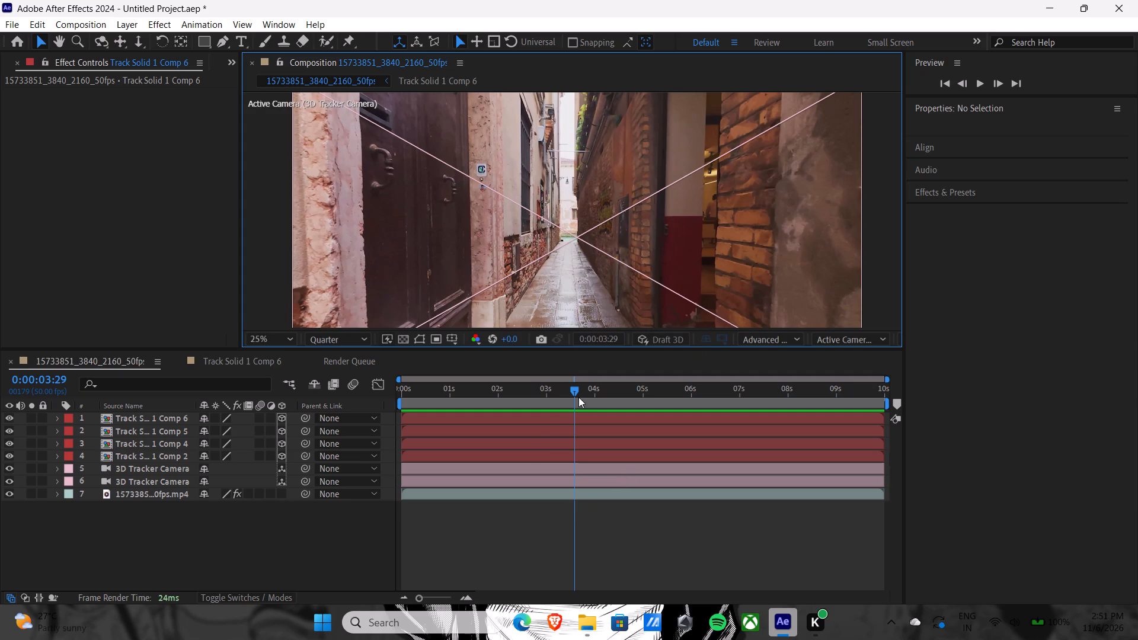
Return to the first frame of the alley composition and open the list of available camera and 3D views.
{"action": "left_click_drag", "start_coordinate": [573, 390], "coordinate": [369, 394]}
{"action": "left_click", "coordinate": [838, 347]}
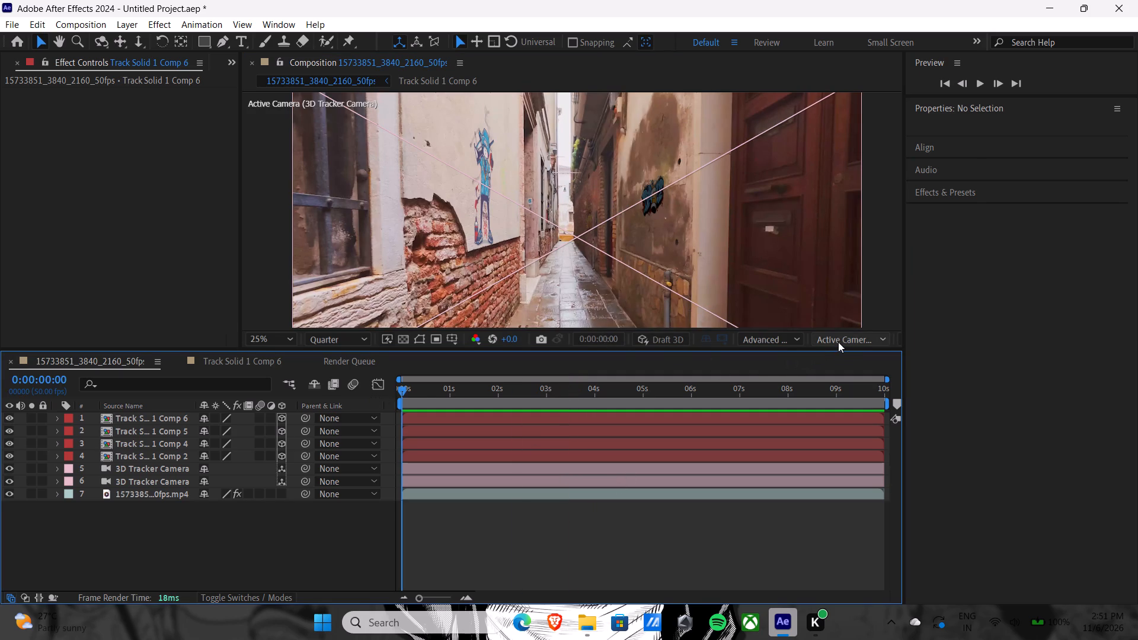
{"action": "left_click", "coordinate": [838, 342]}
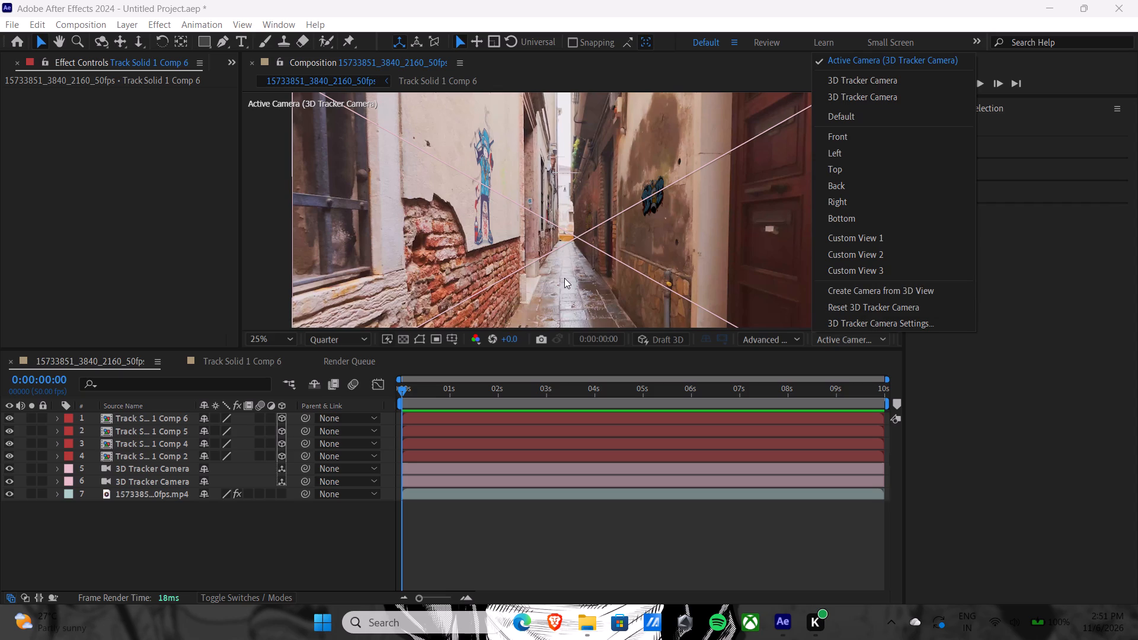
Switch the alley composition's 3D renderer back to Classic 3D.
{"action": "left_click", "coordinate": [764, 344]}
{"action": "left_click", "coordinate": [765, 359]}
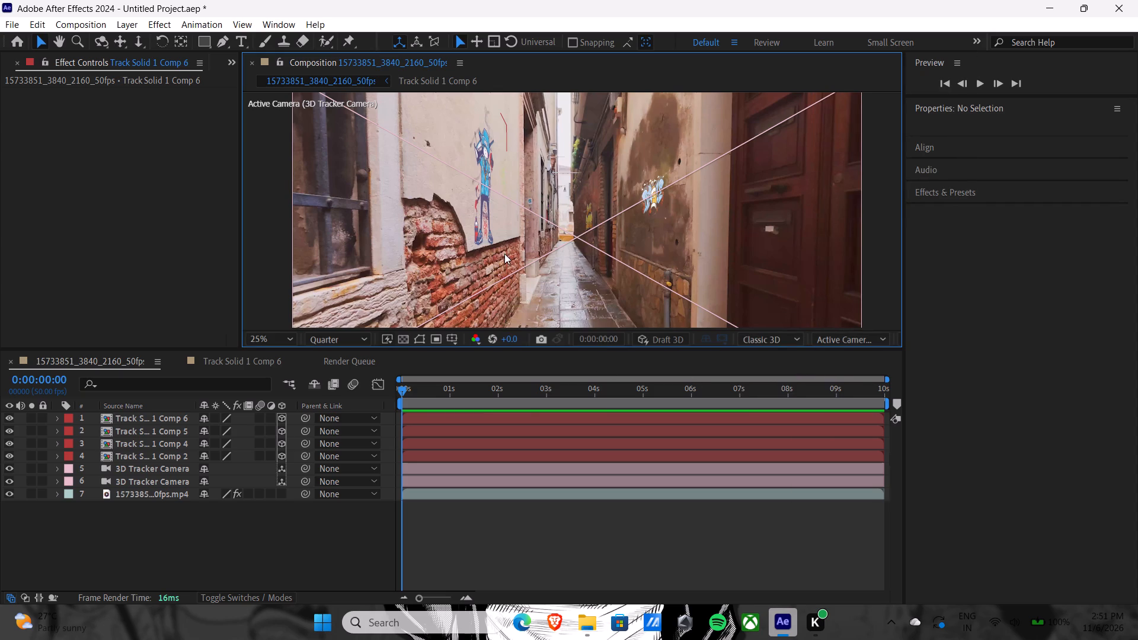
Save the project in the After Effects 2024 documents folder under the name camera tracker exam.
{"action": "key", "text": "ctrl+s"}
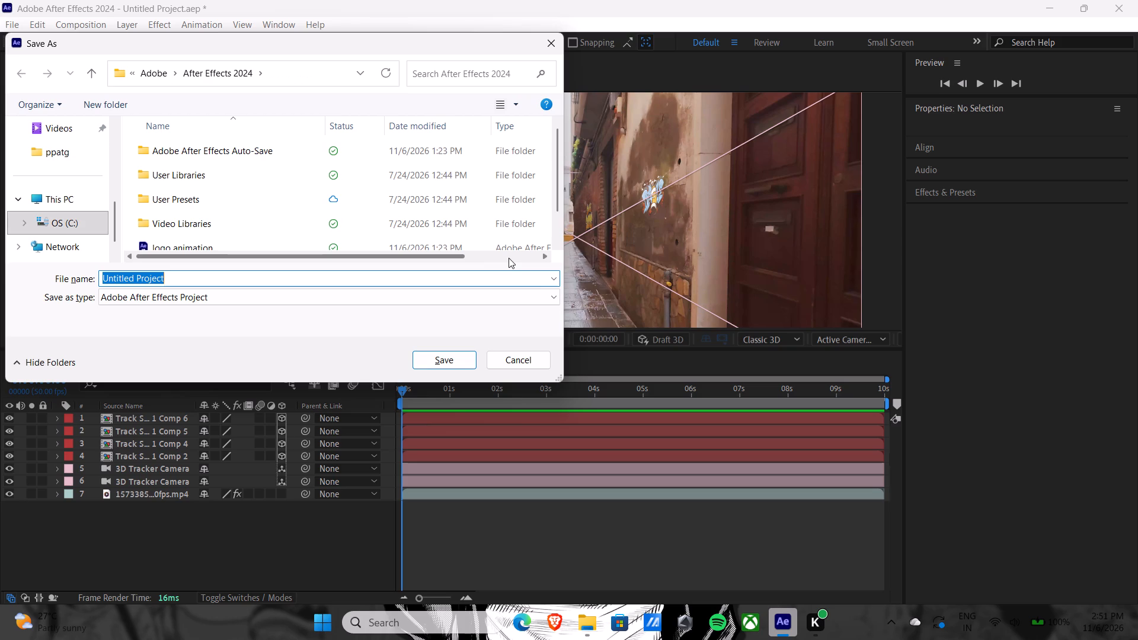
{"action": "key", "text": "BackSpace"}
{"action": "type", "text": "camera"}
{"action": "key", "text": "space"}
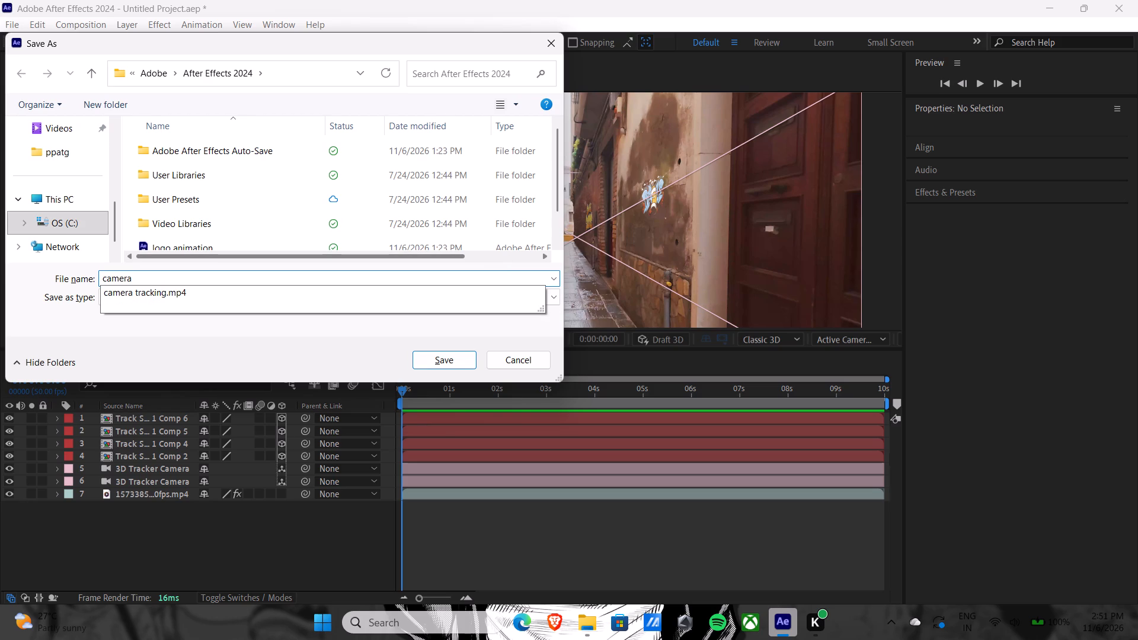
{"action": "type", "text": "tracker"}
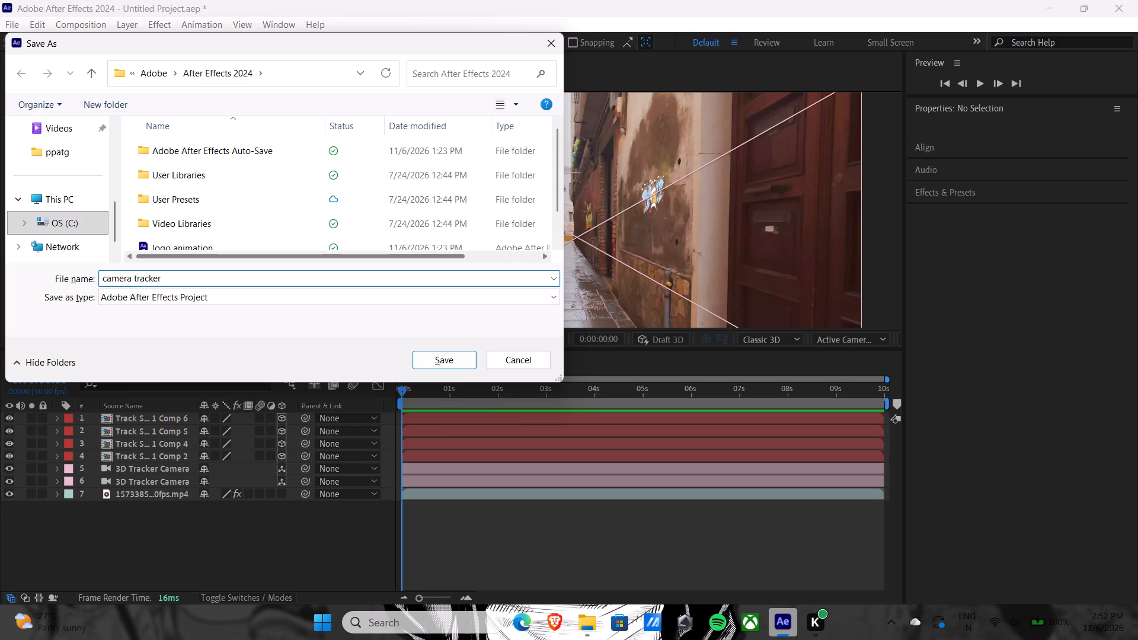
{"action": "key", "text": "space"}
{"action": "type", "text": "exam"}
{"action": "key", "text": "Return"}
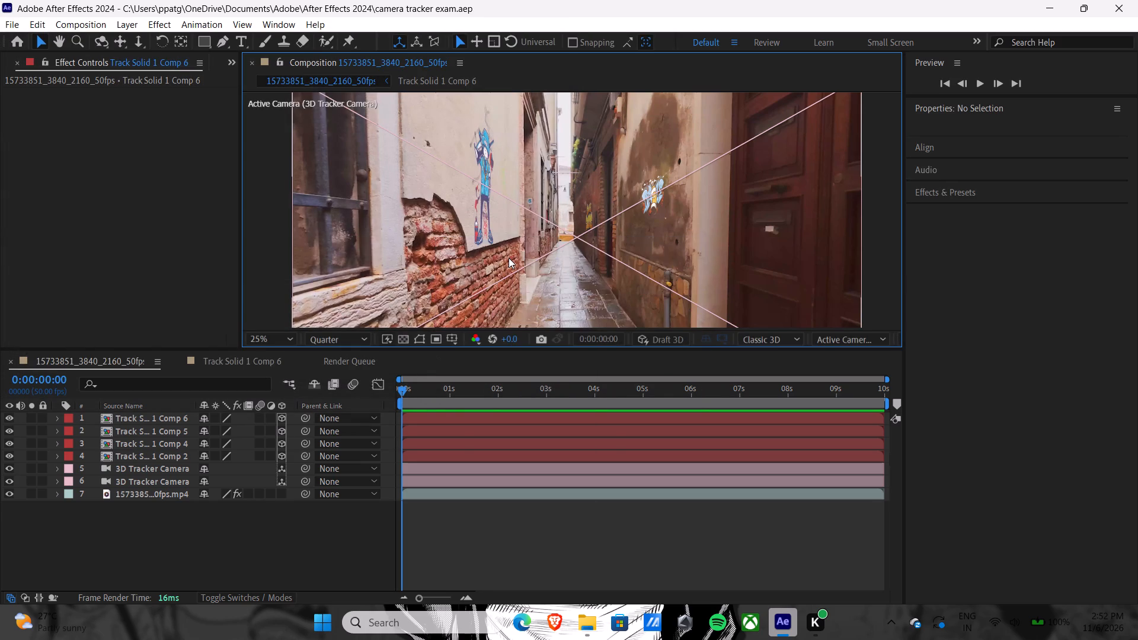
Close After Effects.
{"action": "left_click", "coordinate": [1137, 11]}
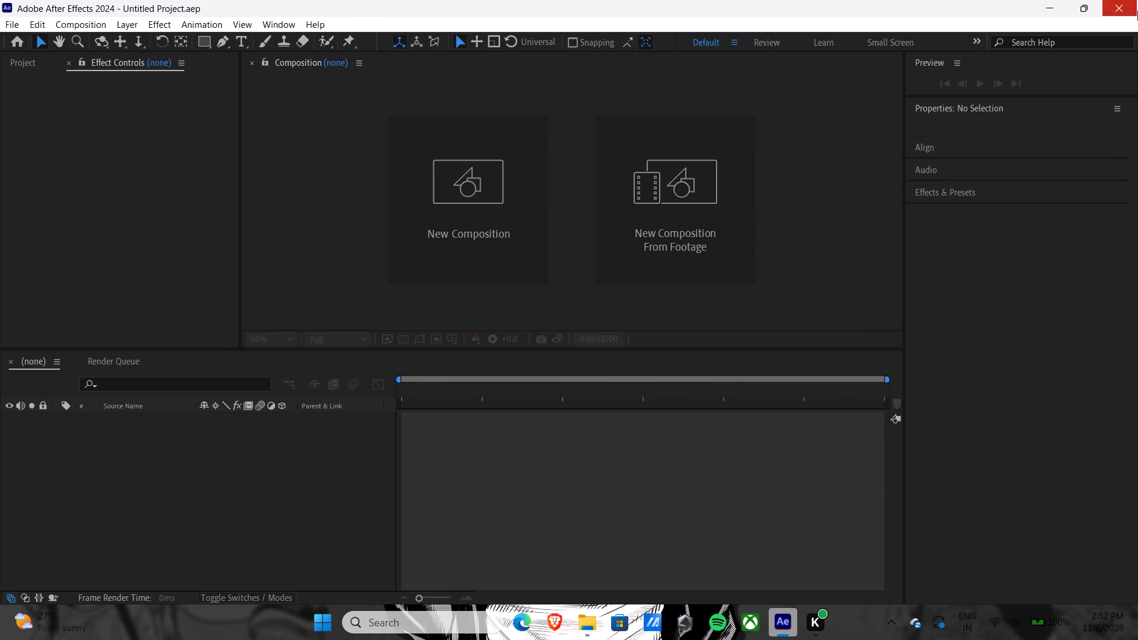
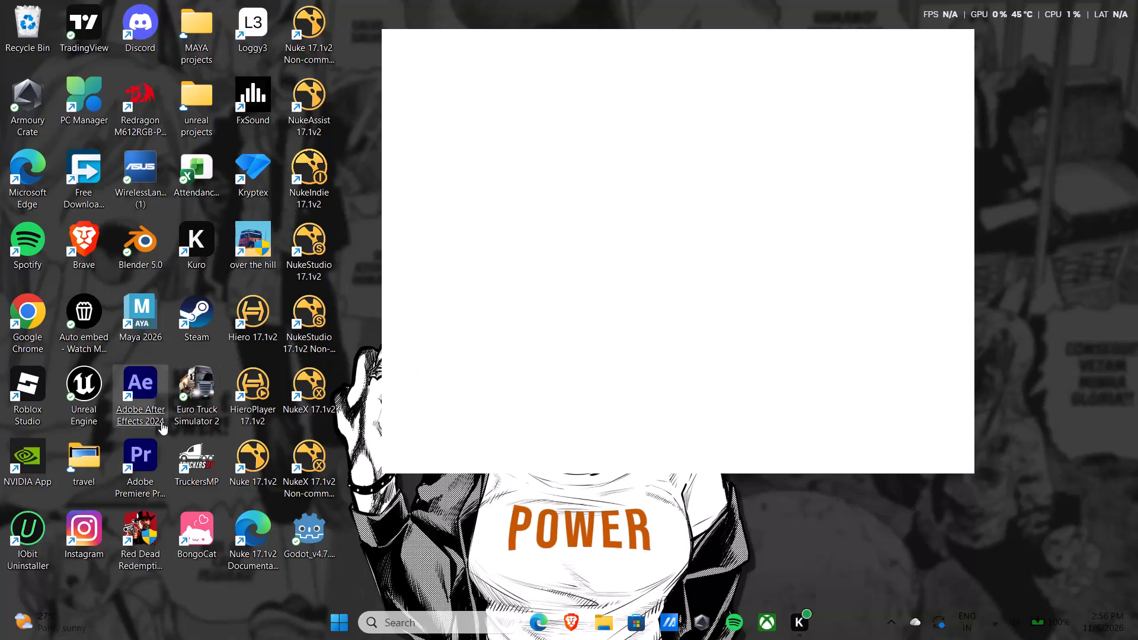
Launch Adobe After Effects 2024 from the desktop.
{"action": "double_click", "coordinate": [149, 391]}
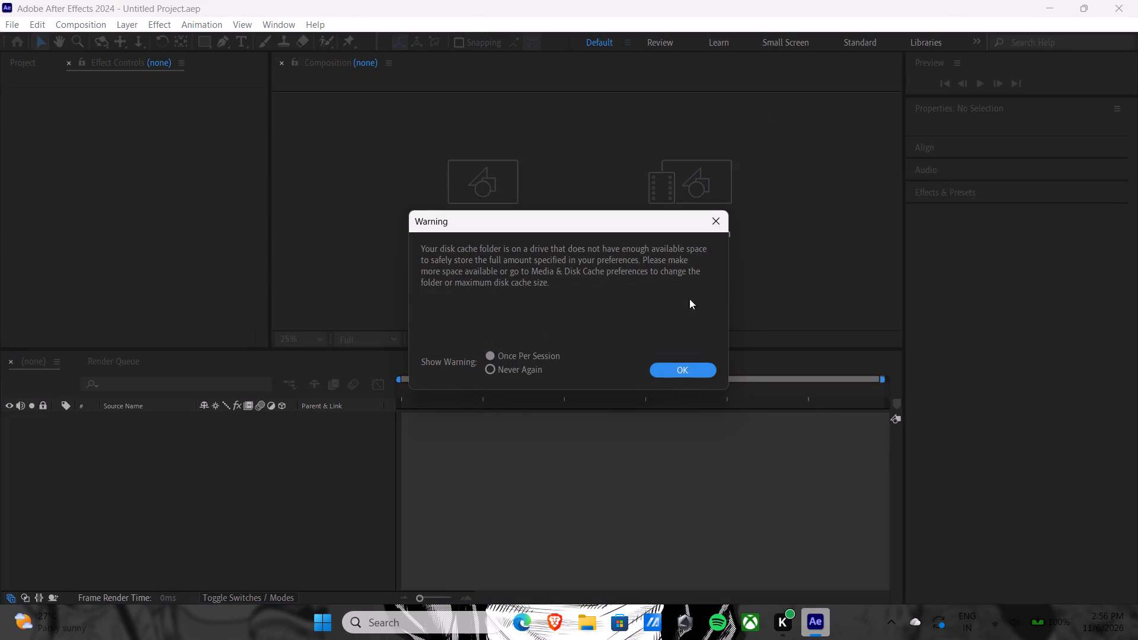
Dismiss the disk cache warning and open the camera tracker exam project from the Documents\Adobe\After Effects 2024 folder.
{"action": "left_click", "coordinate": [676, 370]}
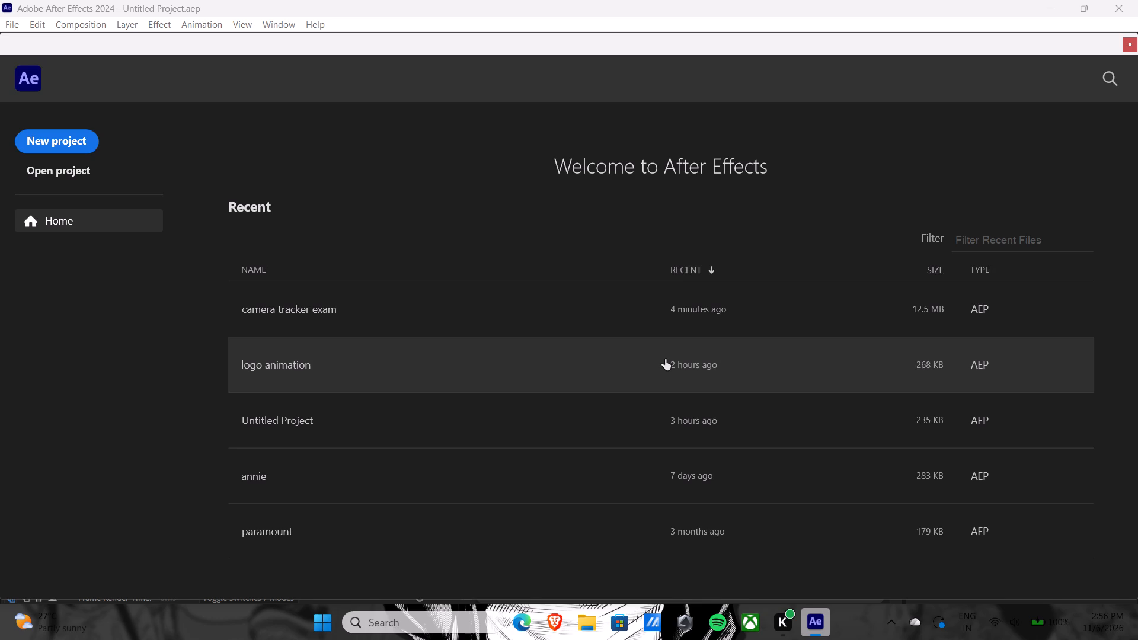
{"action": "left_click", "coordinate": [596, 632]}
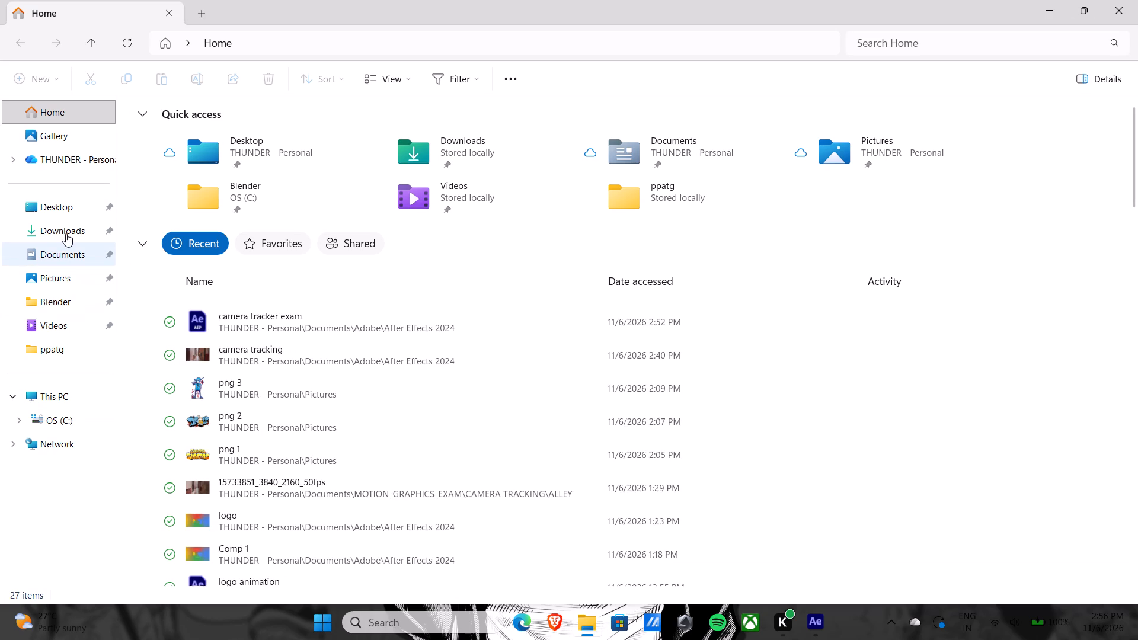
{"action": "left_click", "coordinate": [62, 254]}
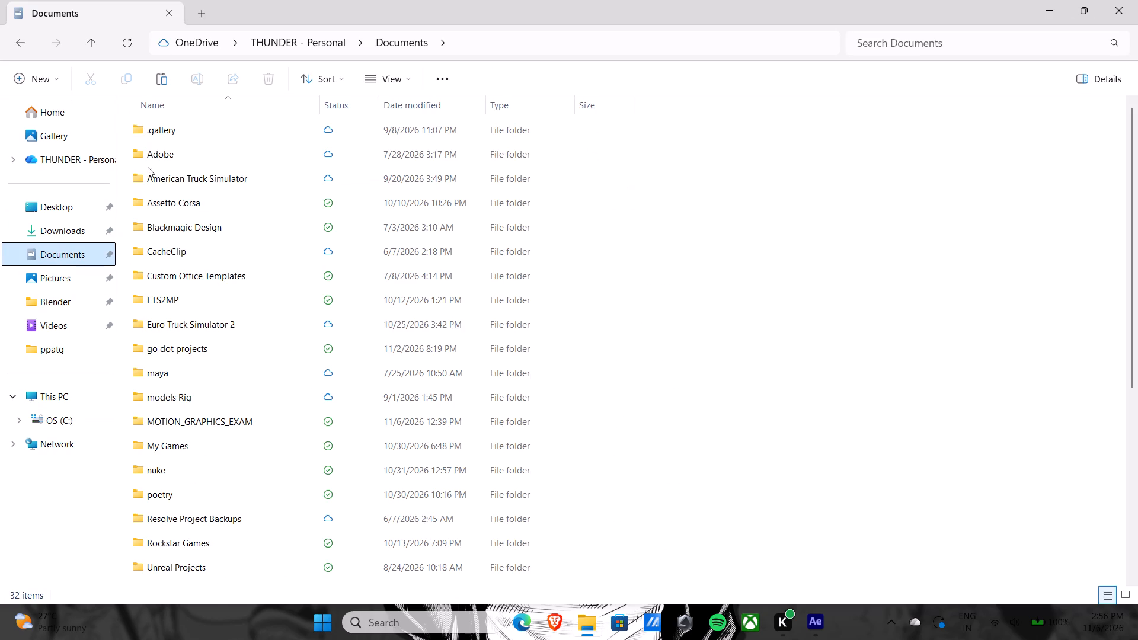
{"action": "left_click", "coordinate": [168, 151]}
{"action": "left_click", "coordinate": [238, 150]}
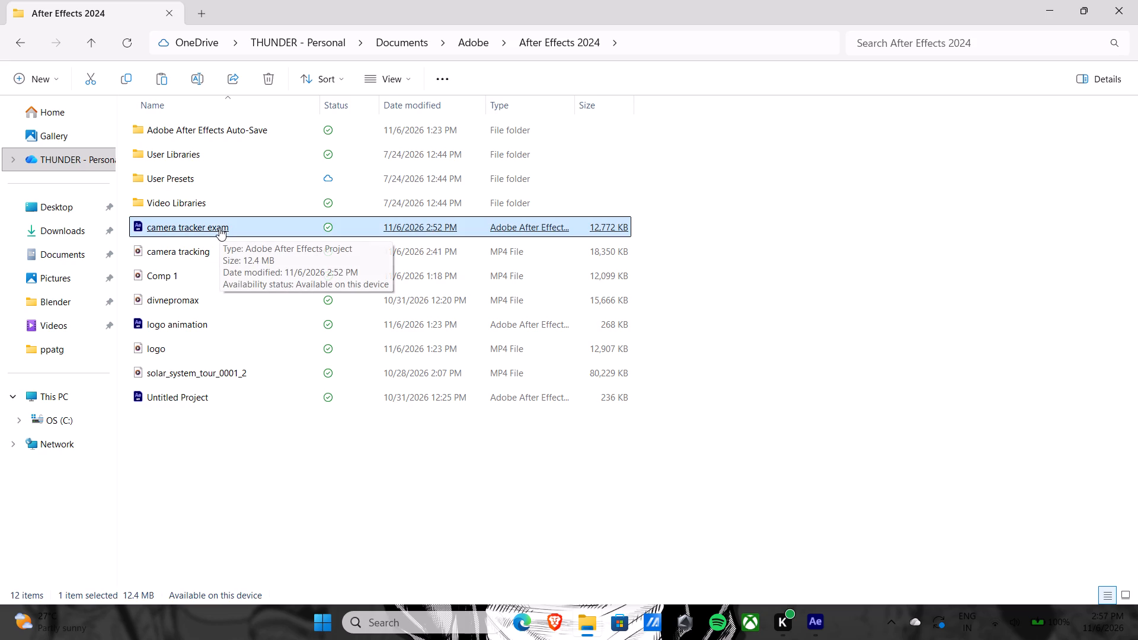
Play the exported camera tracking video from the same folder, and return to the After Effects project.
{"action": "left_click", "coordinate": [213, 256]}
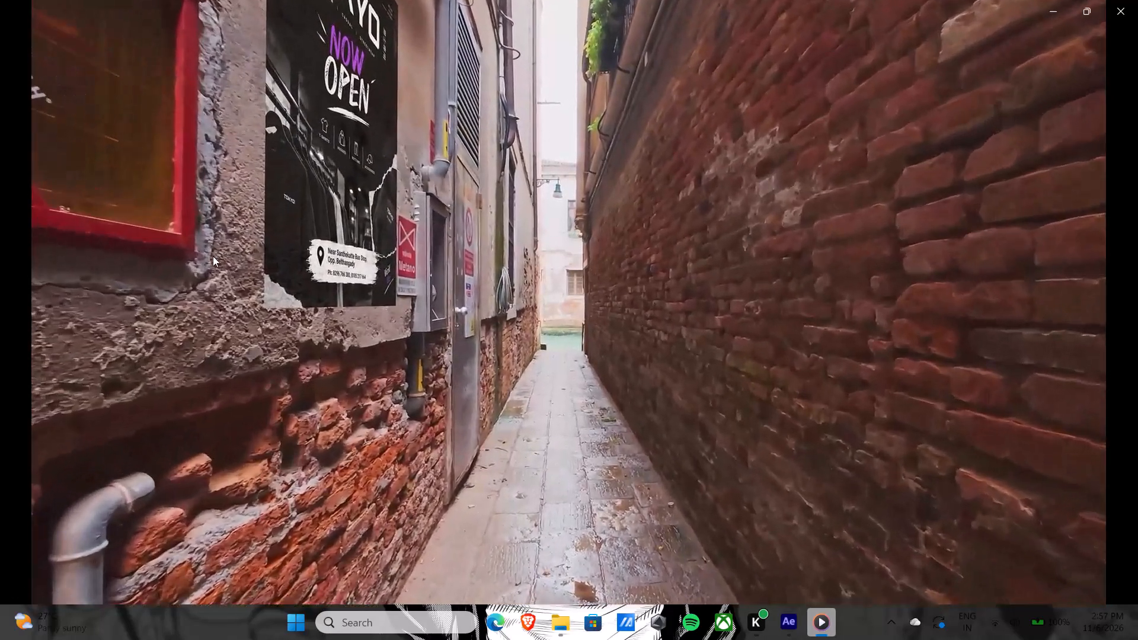
{"action": "left_click", "coordinate": [795, 622]}
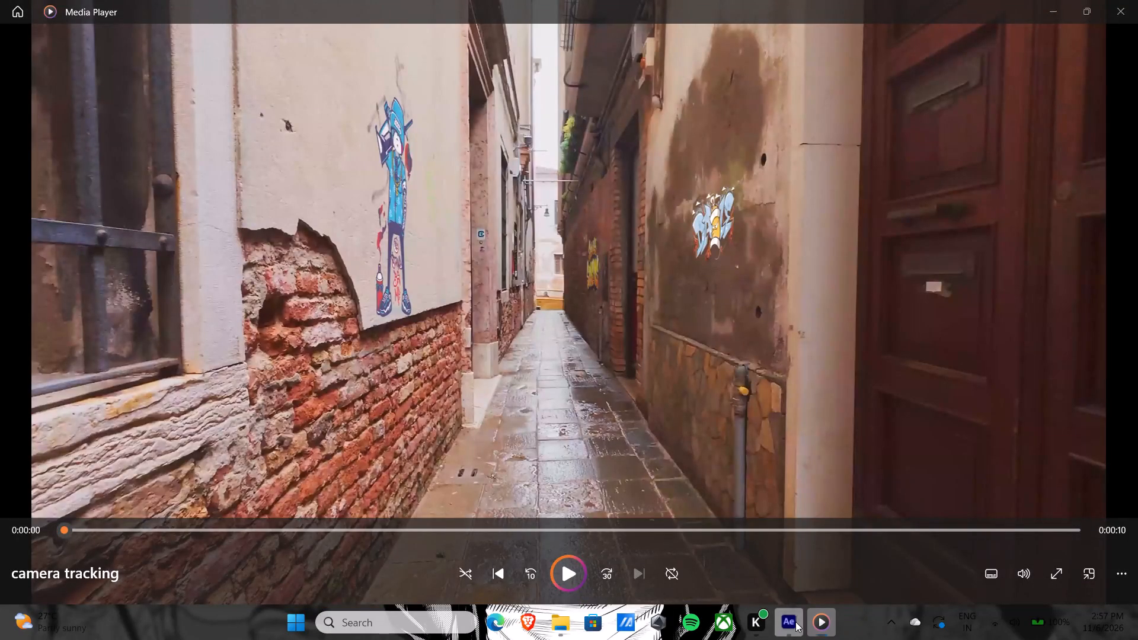
{"action": "left_click", "coordinate": [324, 302]}
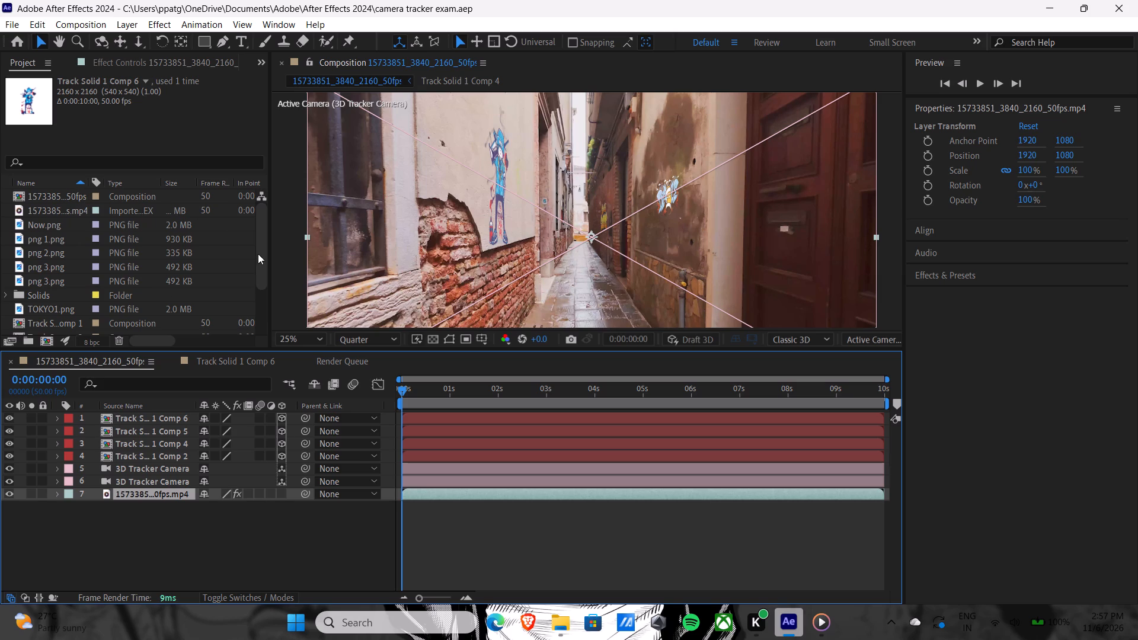
Examine the project's assets: the alley footage and composition, the PNG artworks, the Solids folder and the Track Solid compositions.
{"action": "left_click_drag", "start_coordinate": [262, 254], "coordinate": [257, 319]}
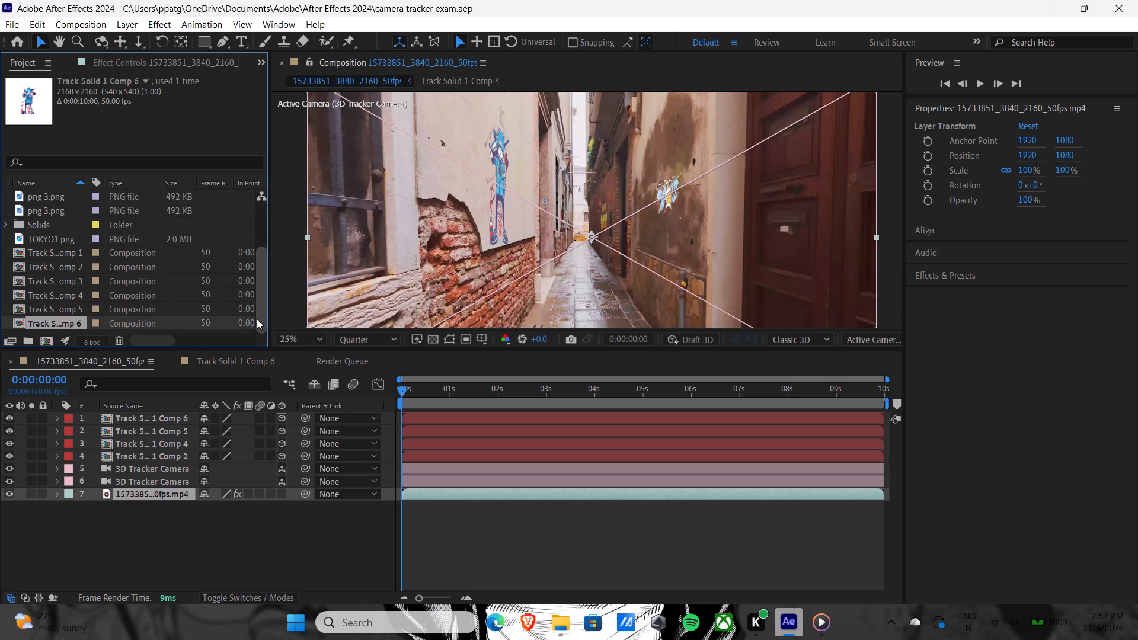
{"action": "left_click_drag", "start_coordinate": [257, 319], "coordinate": [260, 215]}
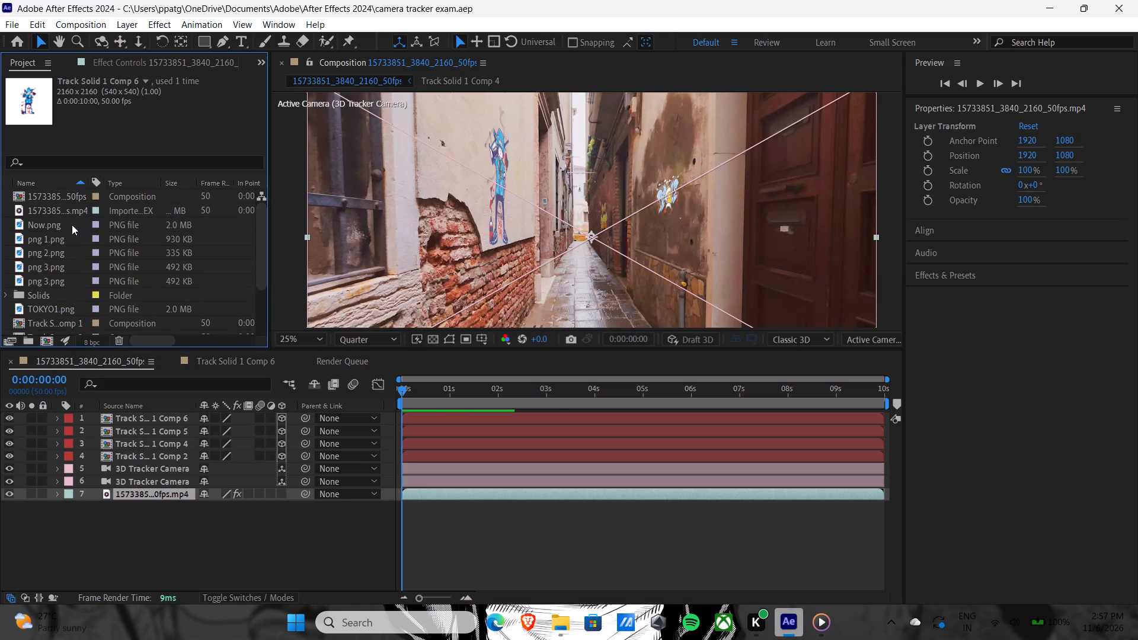
{"action": "left_click", "coordinate": [72, 225]}
{"action": "left_click", "coordinate": [69, 237]}
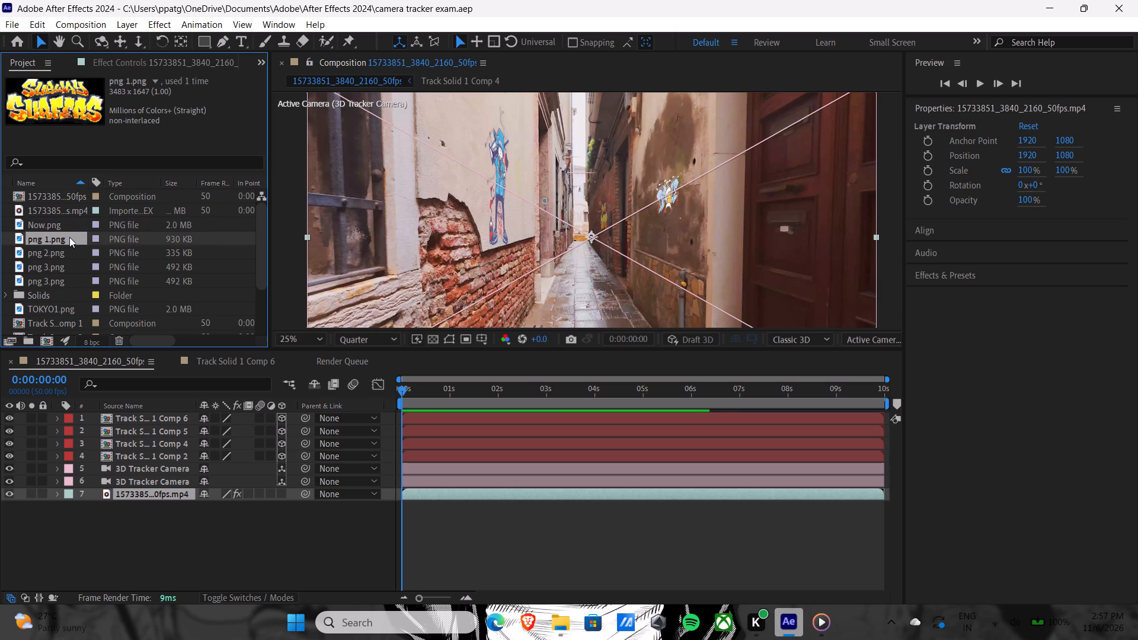
{"action": "left_click", "coordinate": [71, 254]}
{"action": "left_click", "coordinate": [72, 268]}
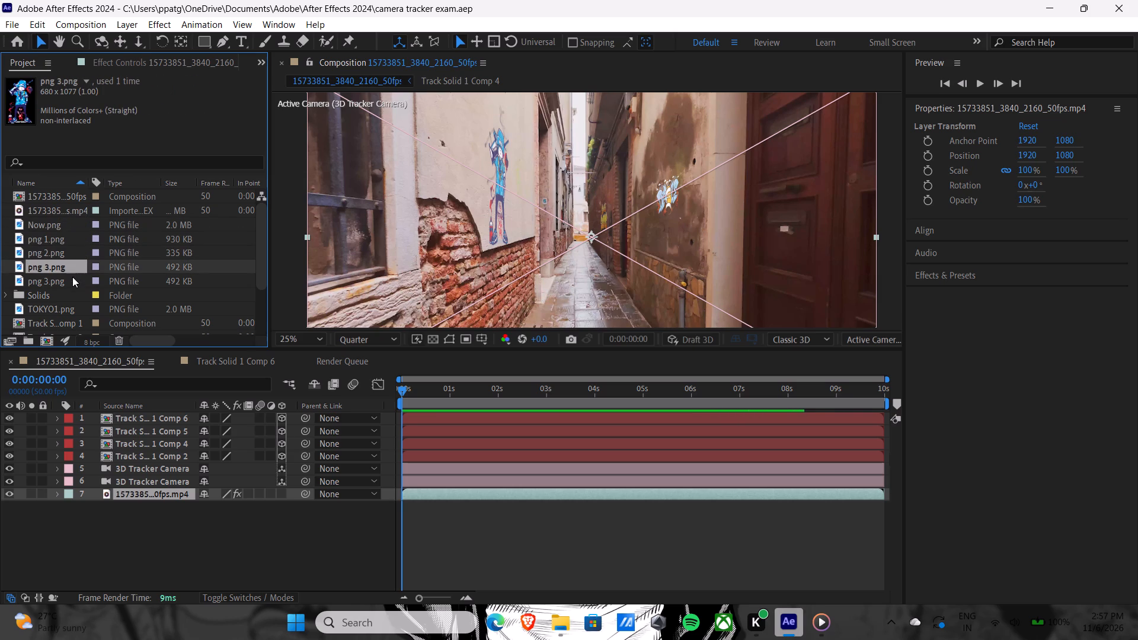
{"action": "left_click", "coordinate": [73, 194]}
{"action": "left_click", "coordinate": [72, 206]}
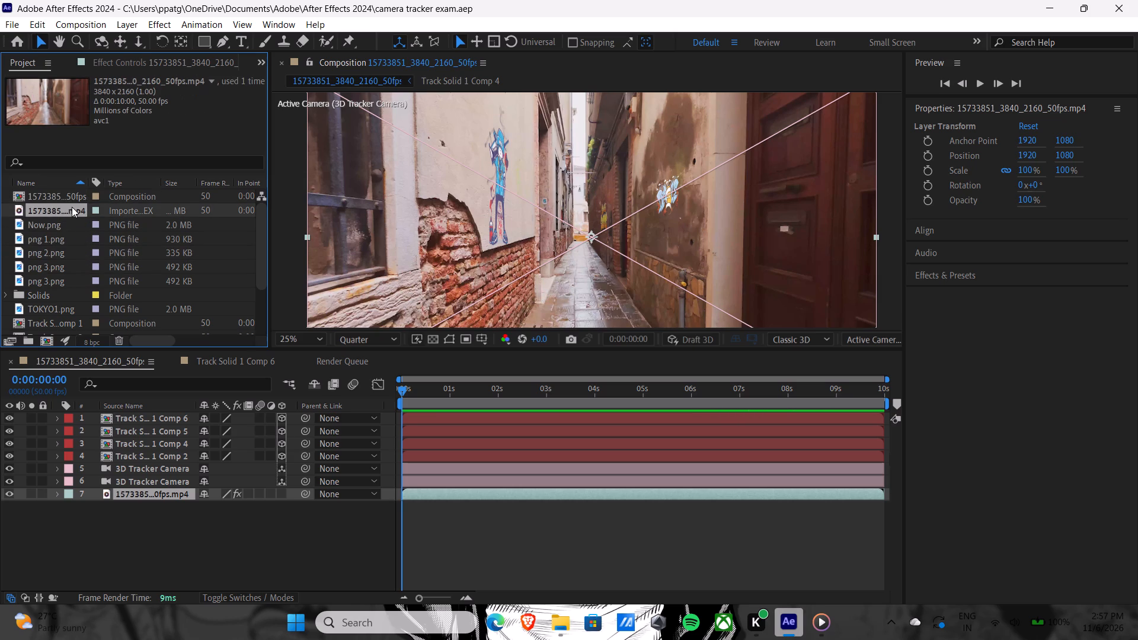
{"action": "left_click", "coordinate": [70, 198]}
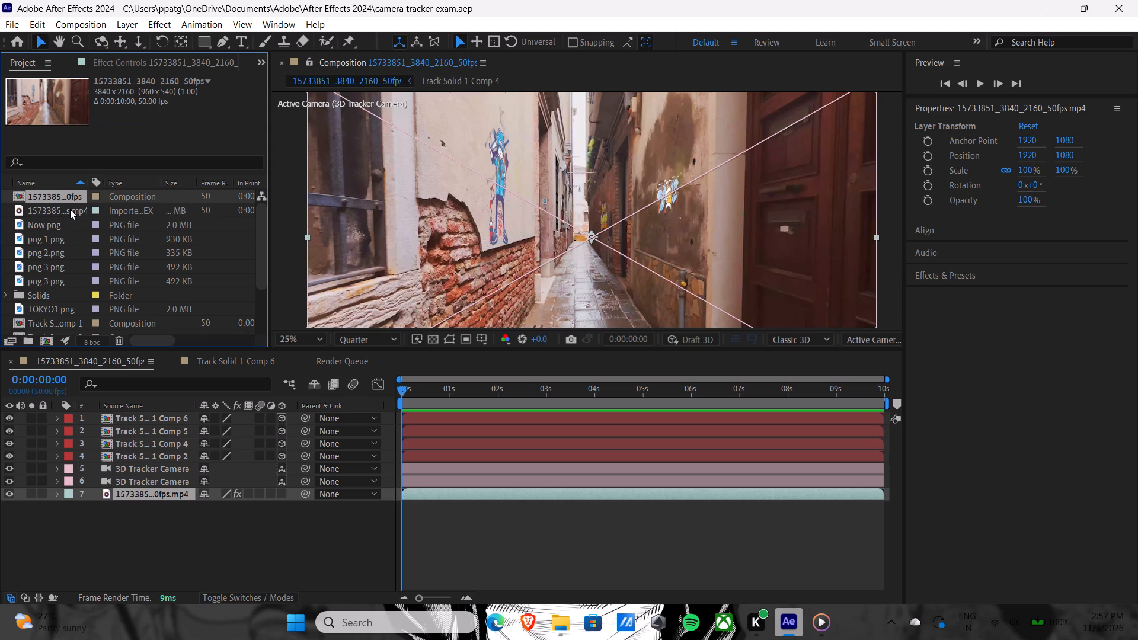
{"action": "left_click", "coordinate": [68, 212]}
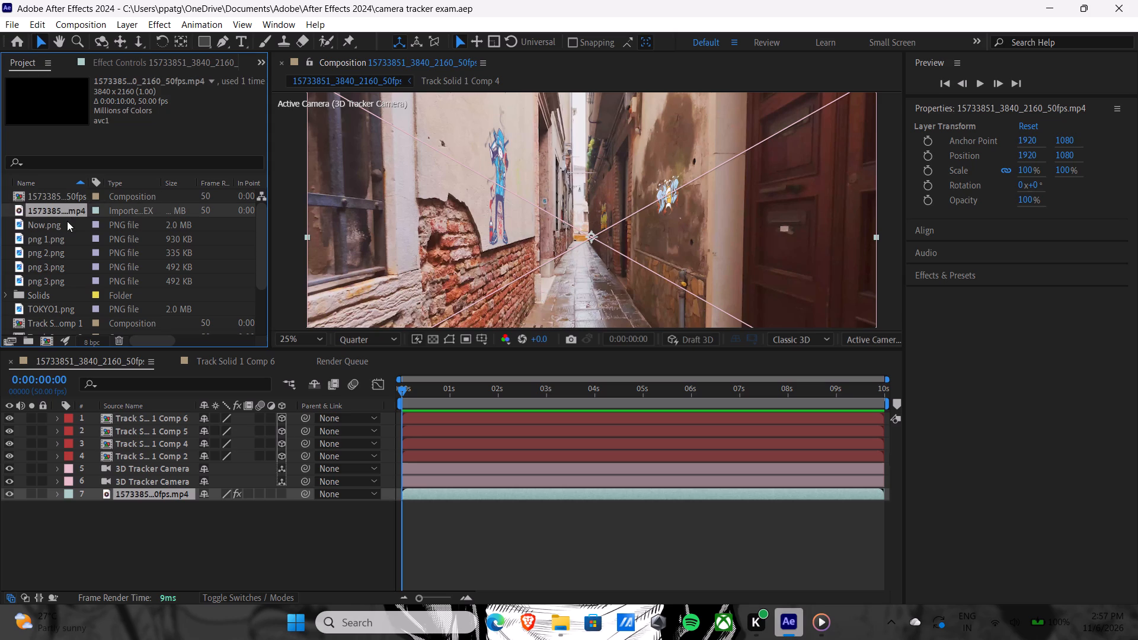
{"action": "left_click", "coordinate": [67, 221]}
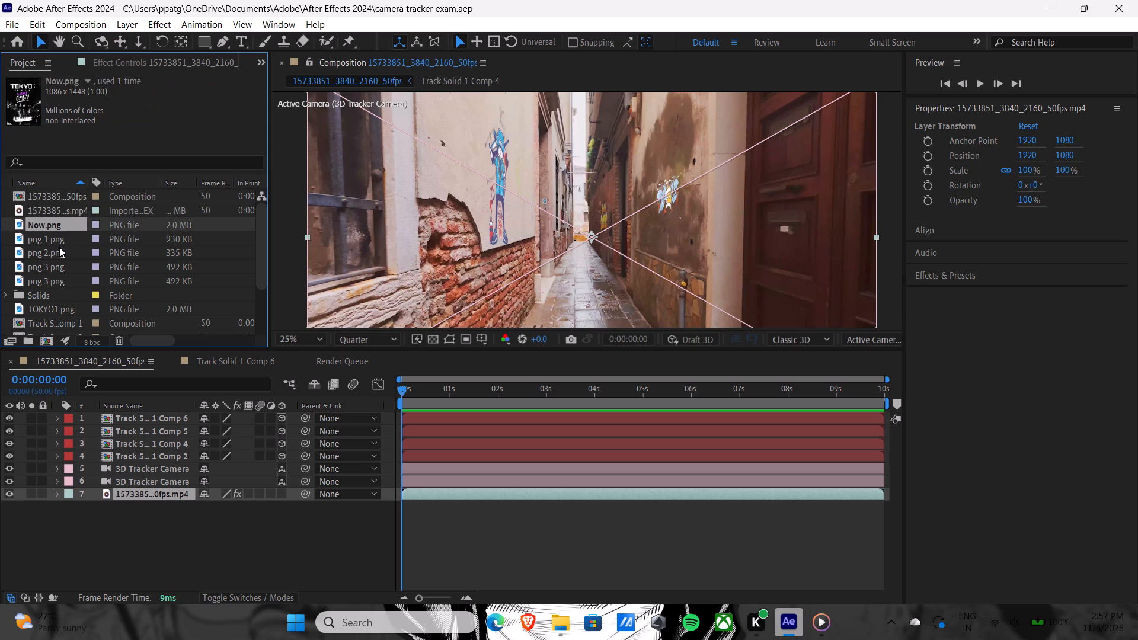
{"action": "left_click", "coordinate": [59, 292]}
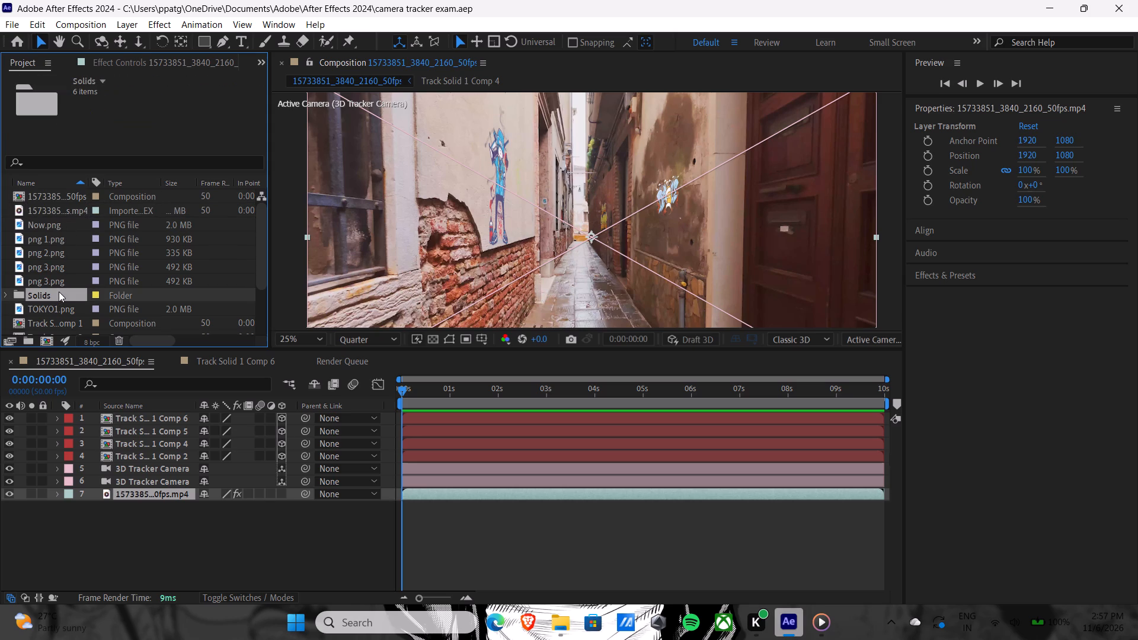
{"action": "left_click", "coordinate": [60, 305]}
{"action": "scroll", "coordinate": [91, 284], "scroll_direction": "down", "scroll_amount": 1}
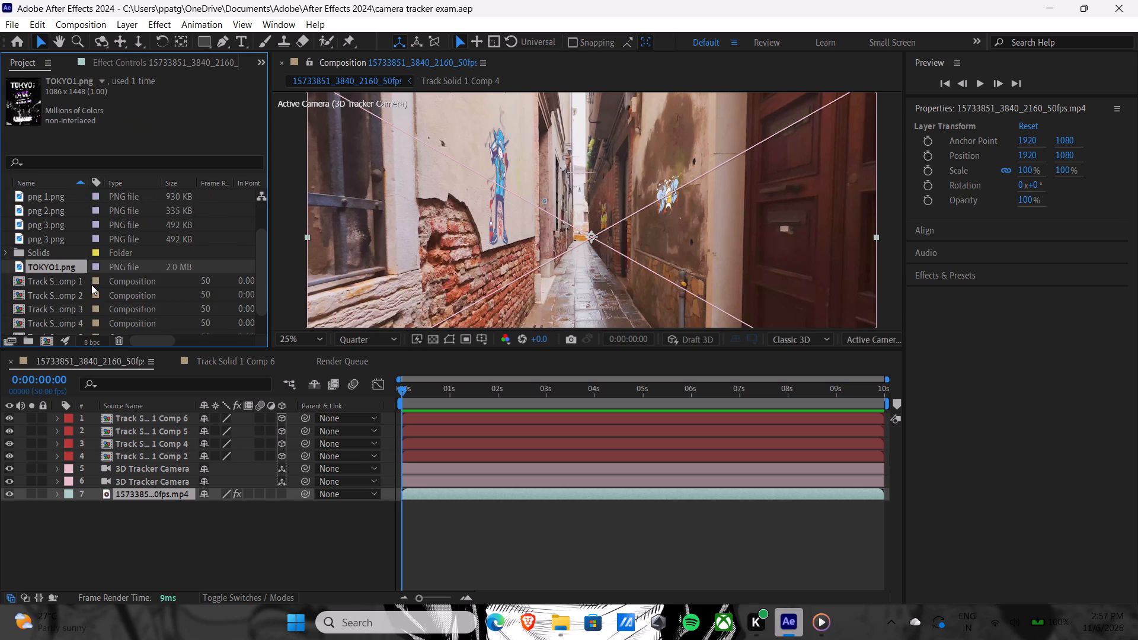
{"action": "left_click", "coordinate": [66, 281]}
{"action": "left_click", "coordinate": [62, 303]}
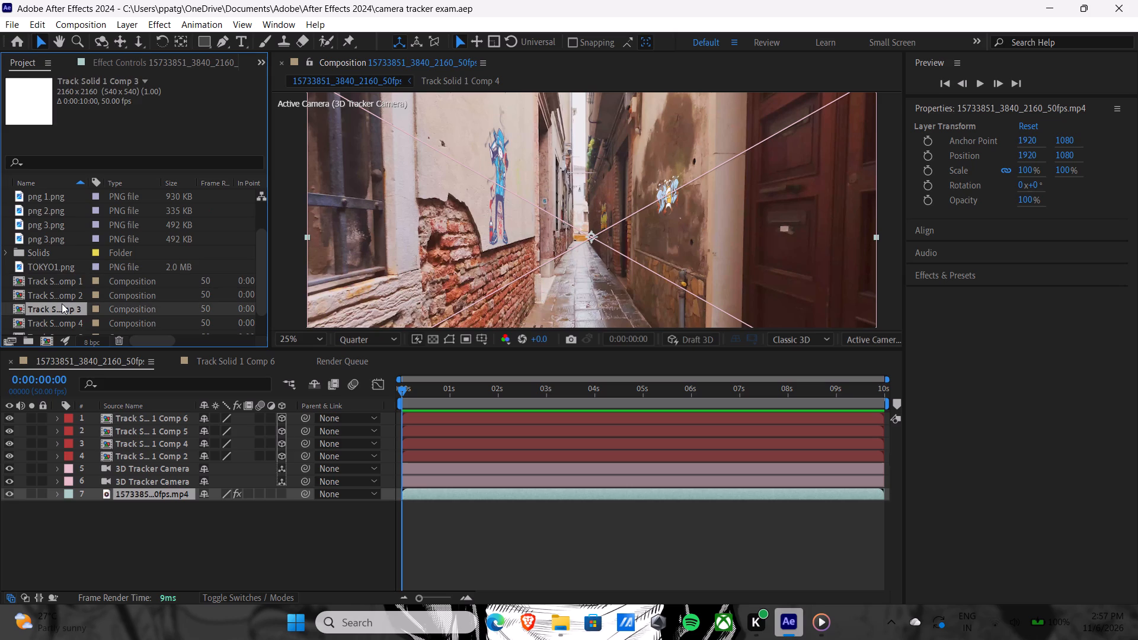
{"action": "scroll", "coordinate": [65, 299], "scroll_direction": "down", "scroll_amount": 1}
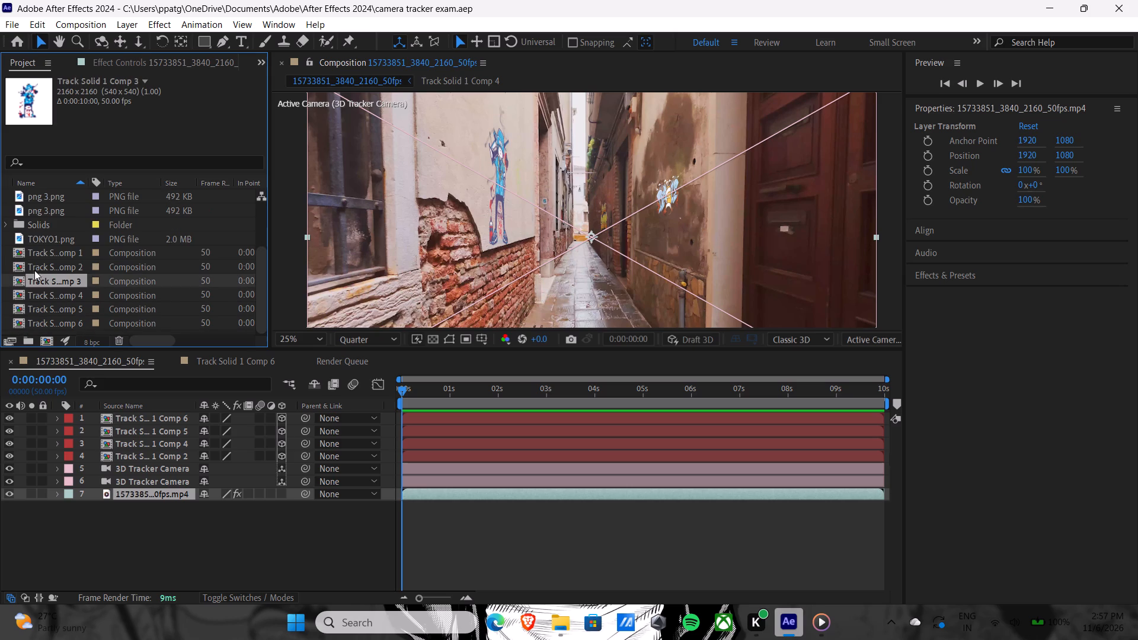
{"action": "left_click", "coordinate": [7, 226]}
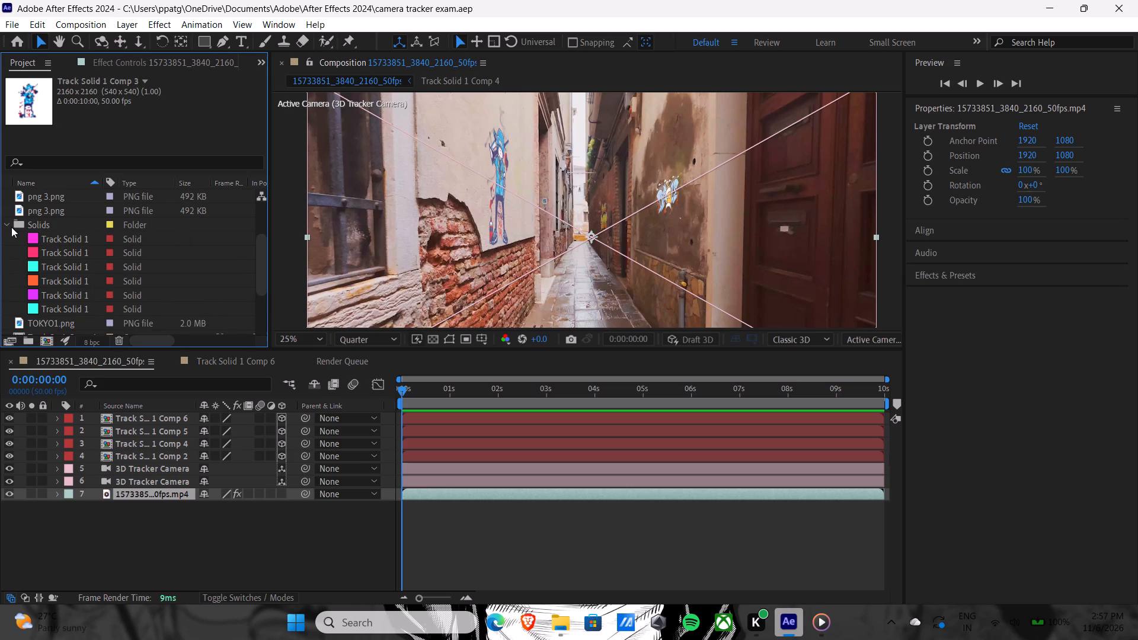
{"action": "left_click", "coordinate": [8, 225]}
{"action": "scroll", "coordinate": [124, 262], "scroll_direction": "down", "scroll_amount": 2}
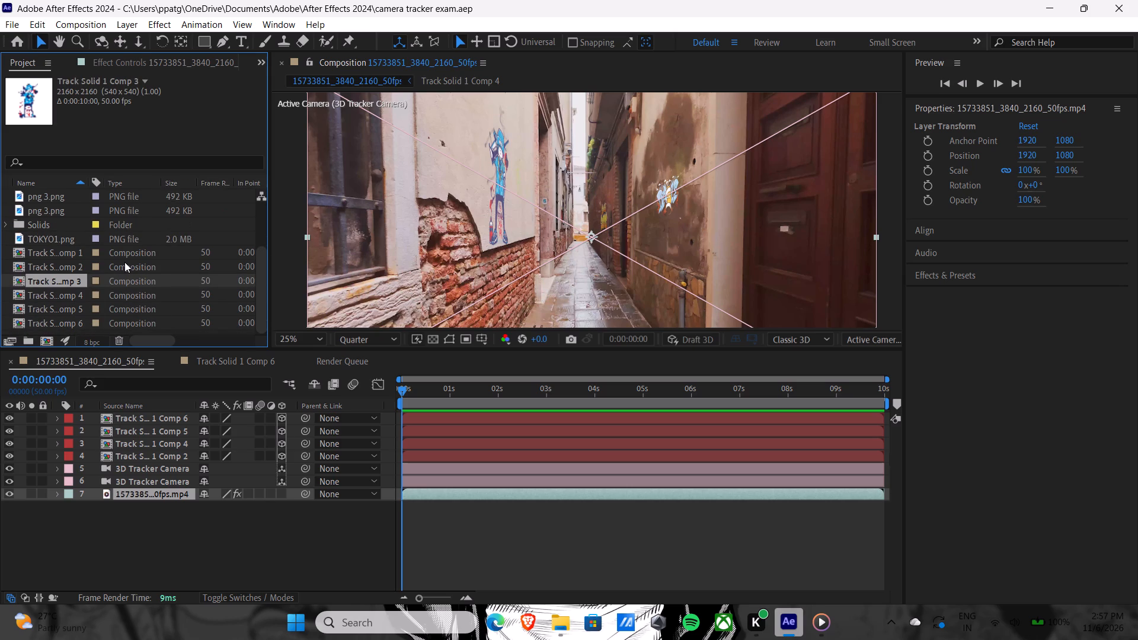
{"action": "scroll", "coordinate": [124, 262], "scroll_direction": "down", "scroll_amount": 5}
{"action": "scroll", "coordinate": [168, 256], "scroll_direction": "up", "scroll_amount": 2}
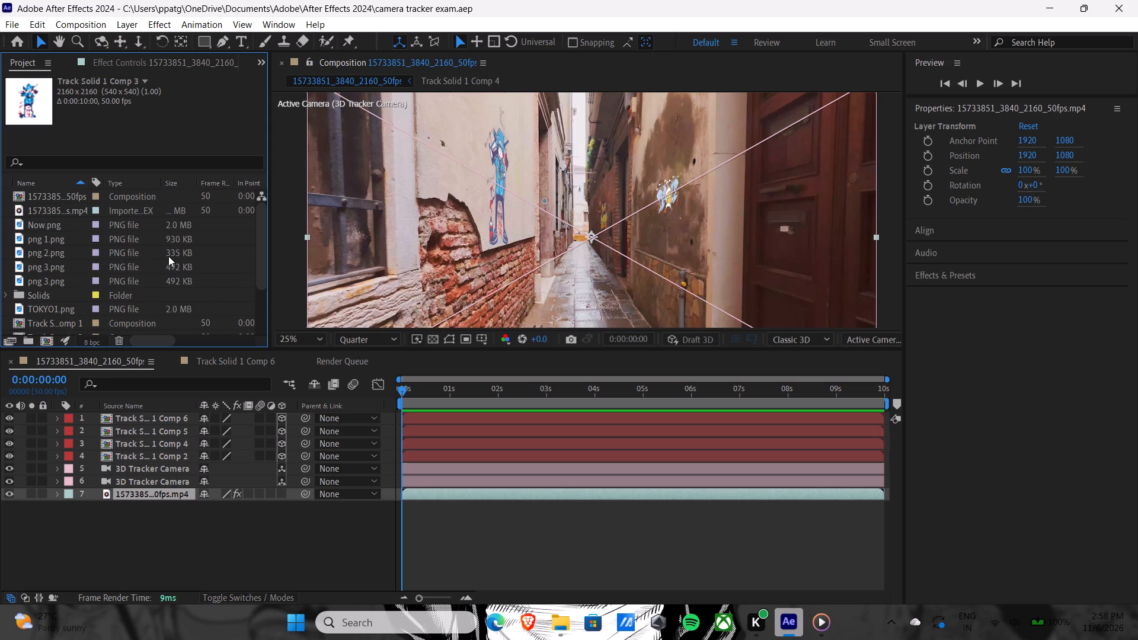
{"action": "scroll", "coordinate": [168, 256], "scroll_direction": "up", "scroll_amount": 3}
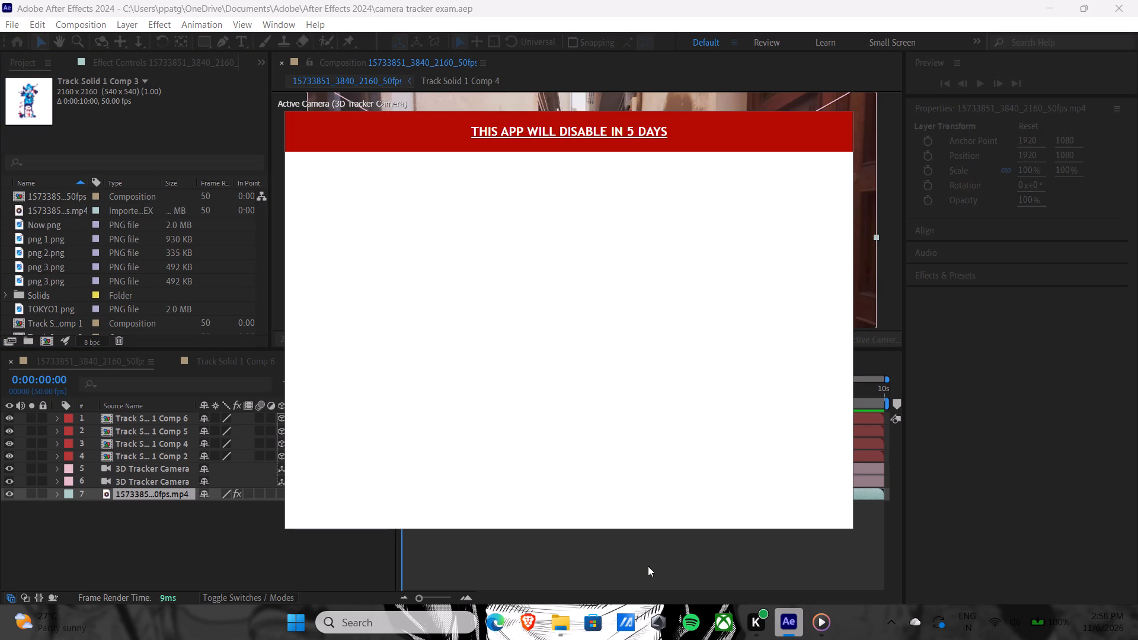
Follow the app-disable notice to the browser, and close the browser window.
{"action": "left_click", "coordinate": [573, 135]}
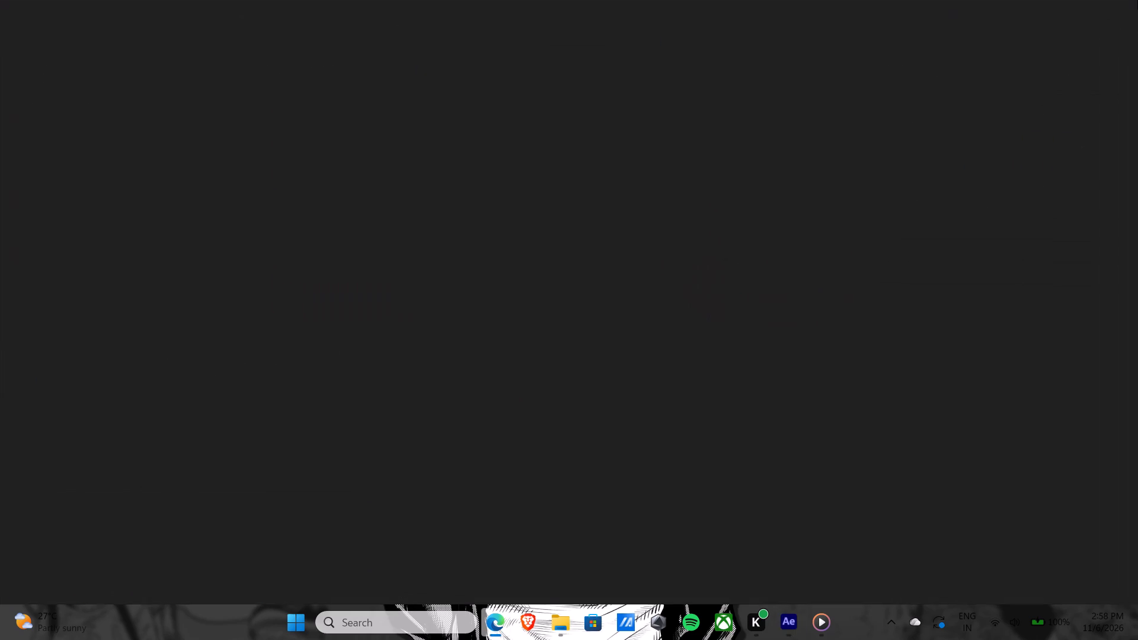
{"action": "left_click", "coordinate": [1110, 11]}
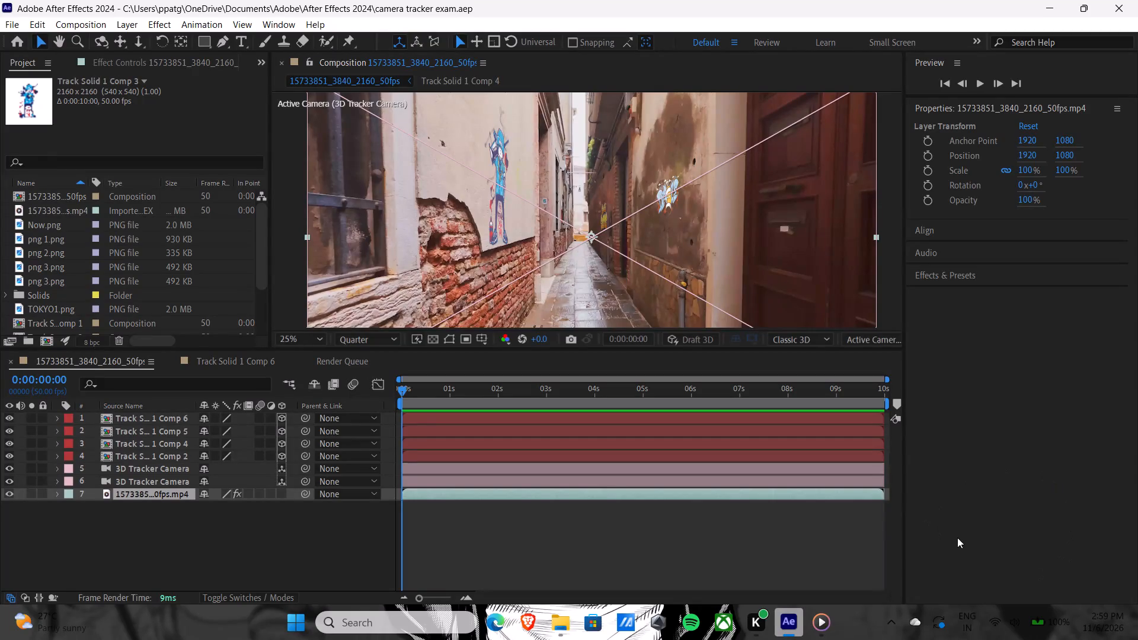
Play the exported camera tracking video to about 9 seconds, pause it and switch back to After Effects.
{"action": "left_click", "coordinate": [819, 632]}
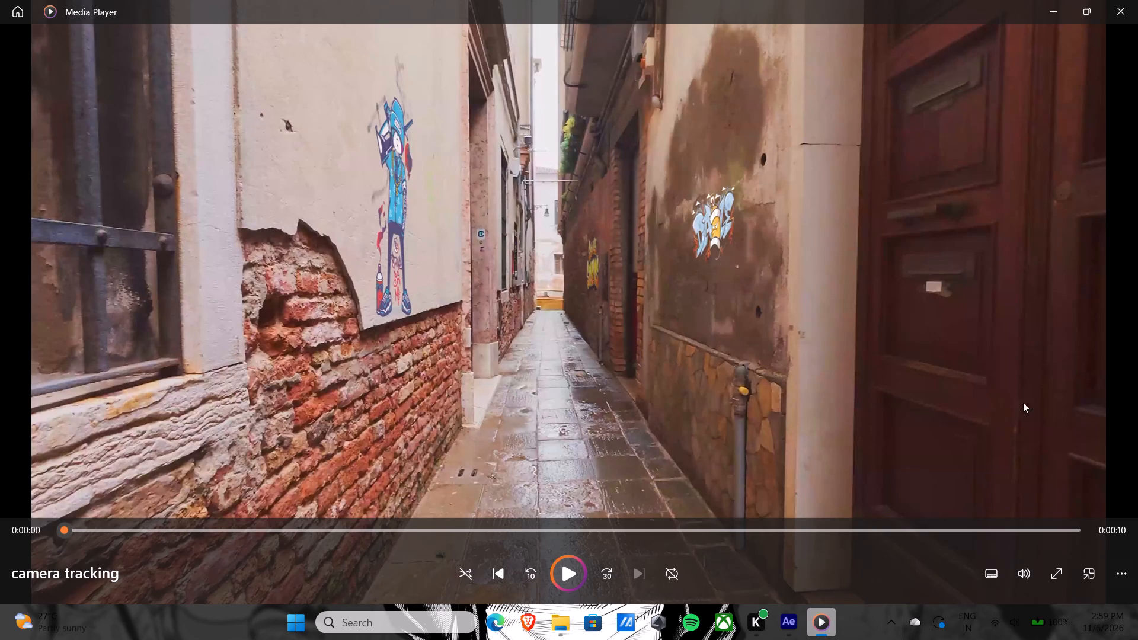
{"action": "key", "text": "space"}
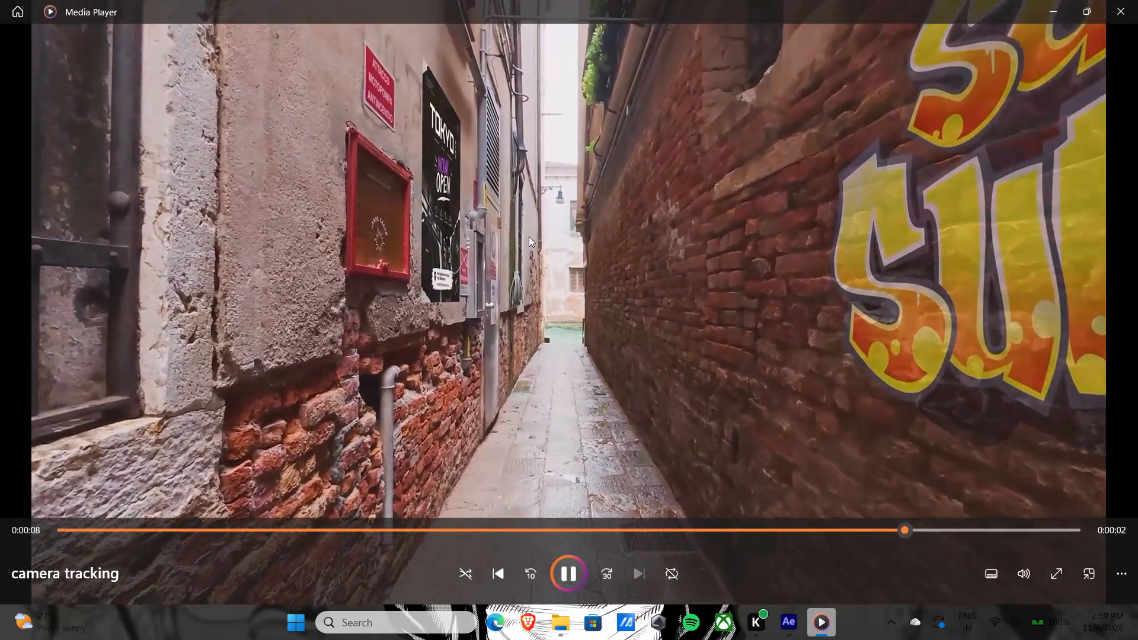
{"action": "key", "text": "space"}
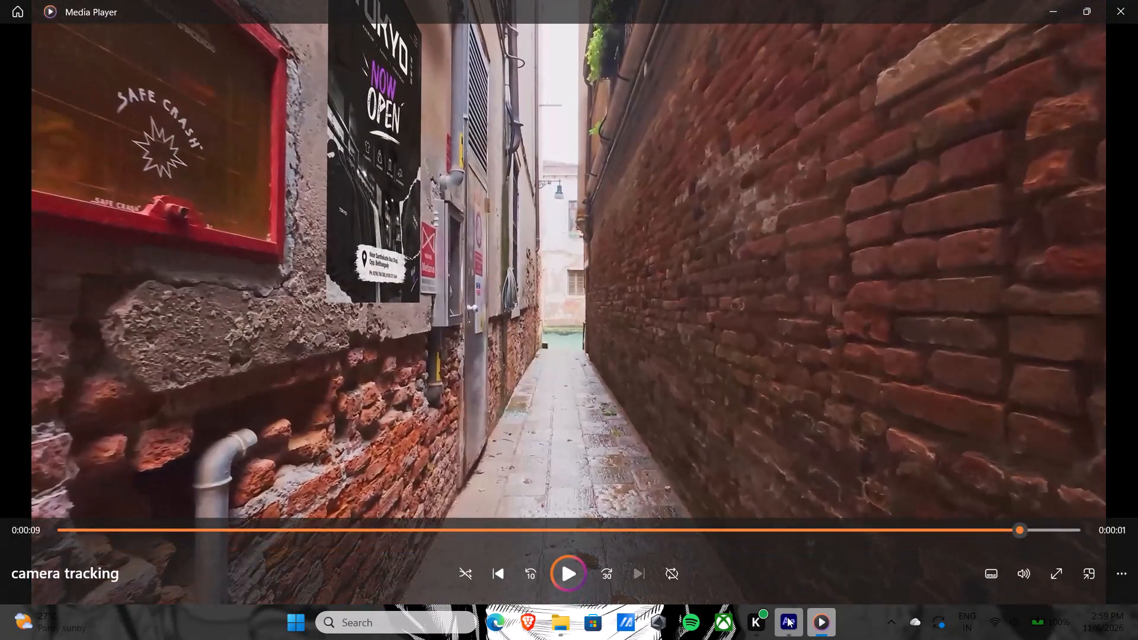
{"action": "left_click", "coordinate": [787, 617]}
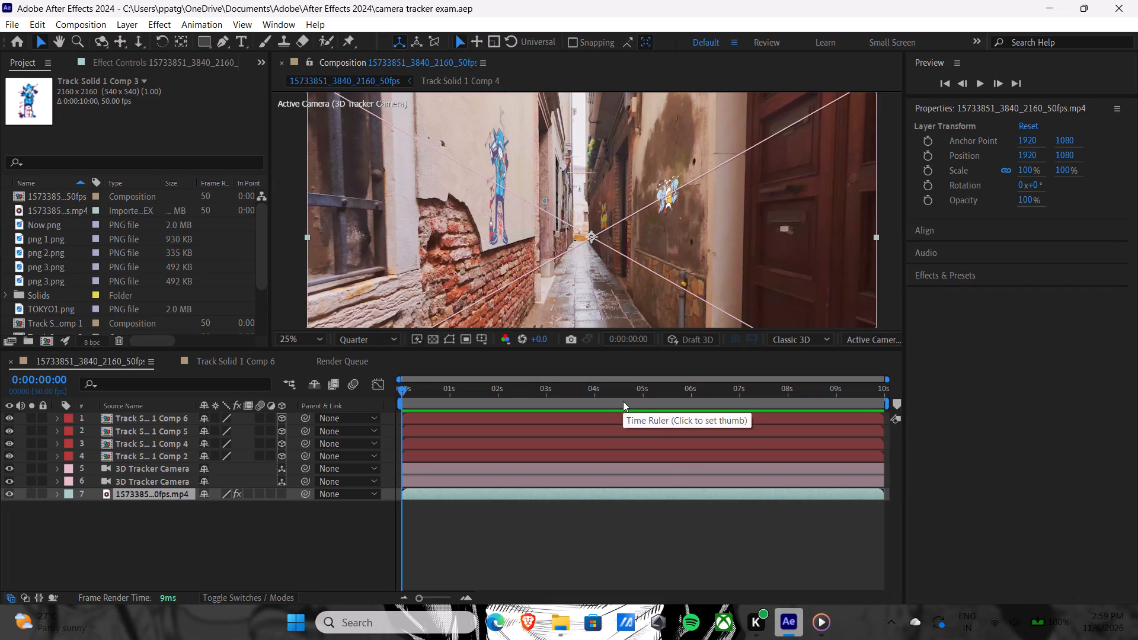
Scrub back and forth through the alley composition's timeline to review how the wall artworks follow the camera.
{"action": "left_click_drag", "start_coordinate": [637, 384], "coordinate": [680, 418]}
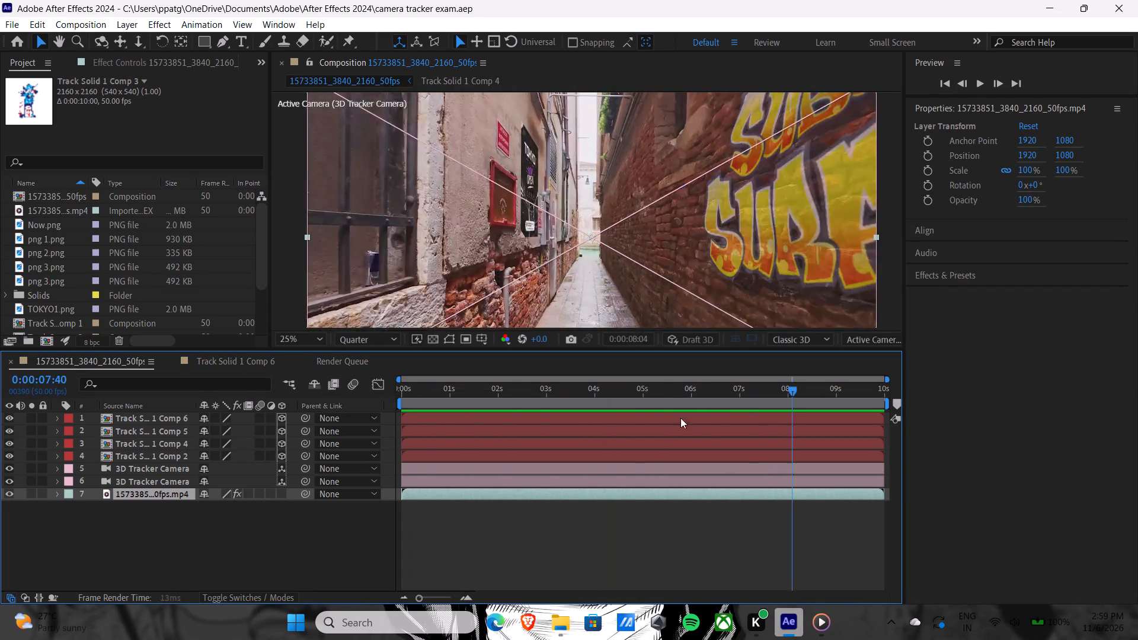
{"action": "left_click_drag", "start_coordinate": [680, 418], "coordinate": [383, 405]}
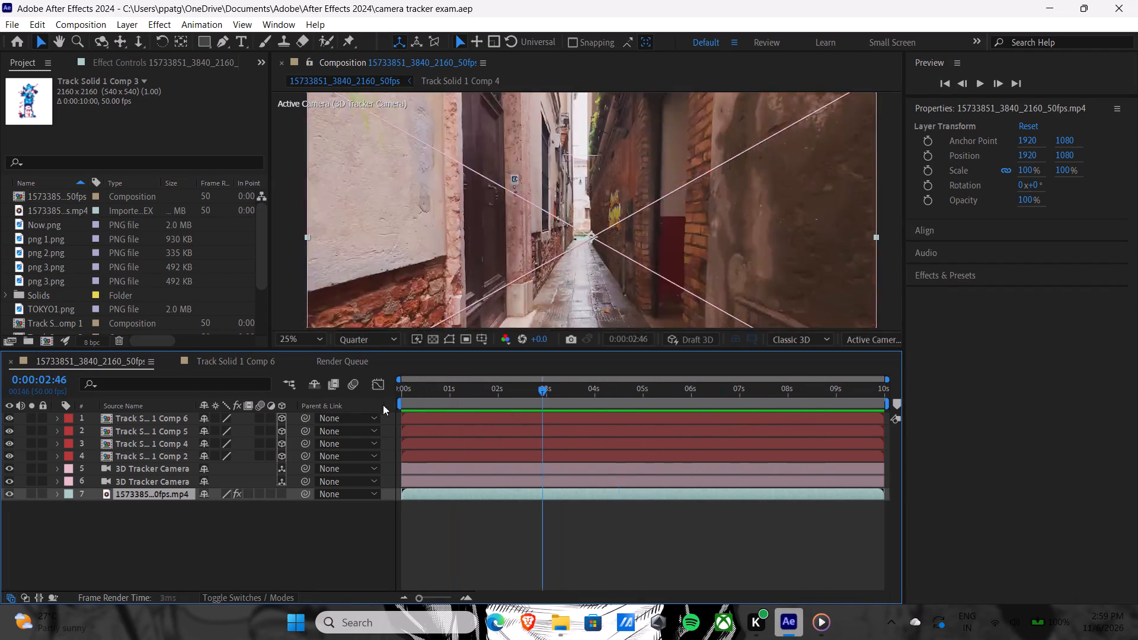
{"action": "left_click_drag", "start_coordinate": [383, 405], "coordinate": [911, 274]}
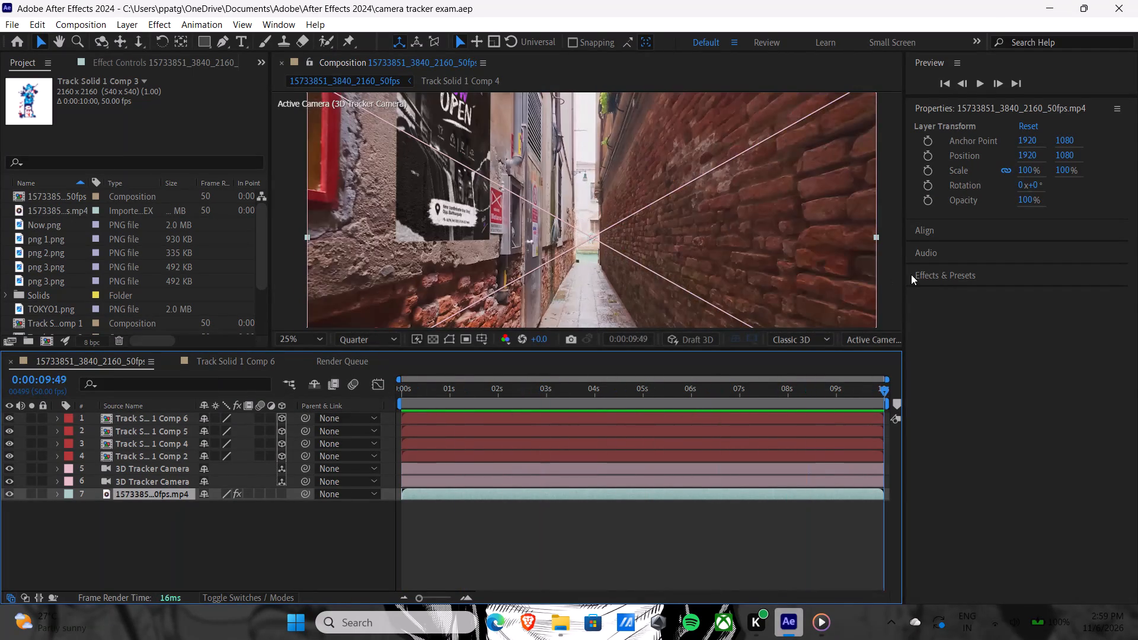
{"action": "left_click_drag", "start_coordinate": [911, 274], "coordinate": [493, 345]}
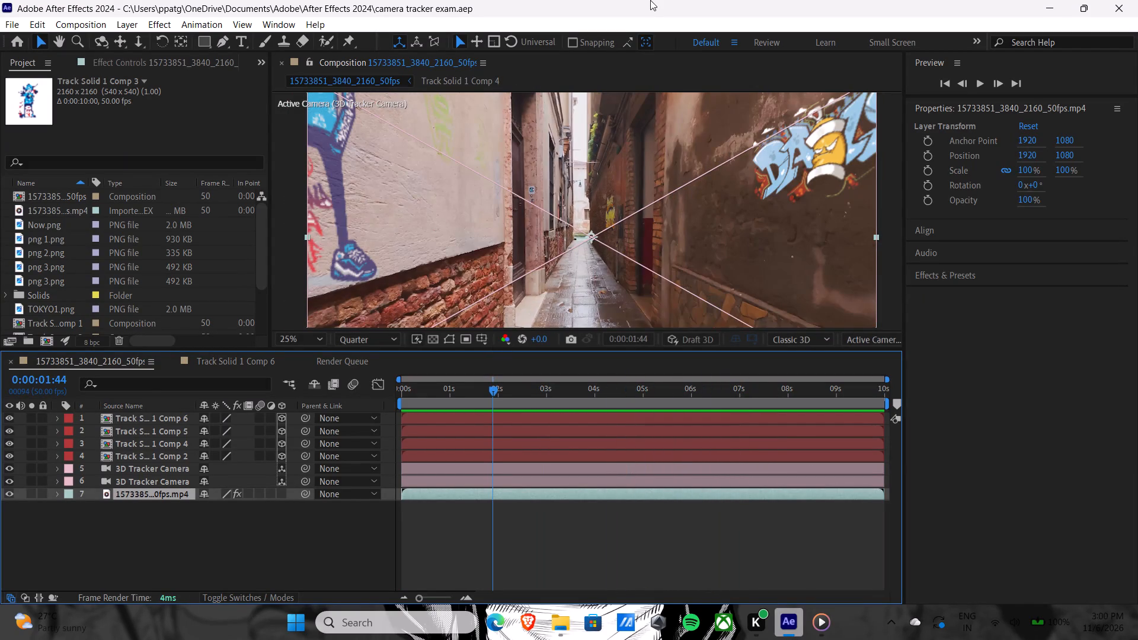
{"action": "scroll", "coordinate": [247, 77], "scroll_direction": "up", "scroll_amount": 1}
Open the recent project logo animation.aep.
{"action": "left_click", "coordinate": [10, 29]}
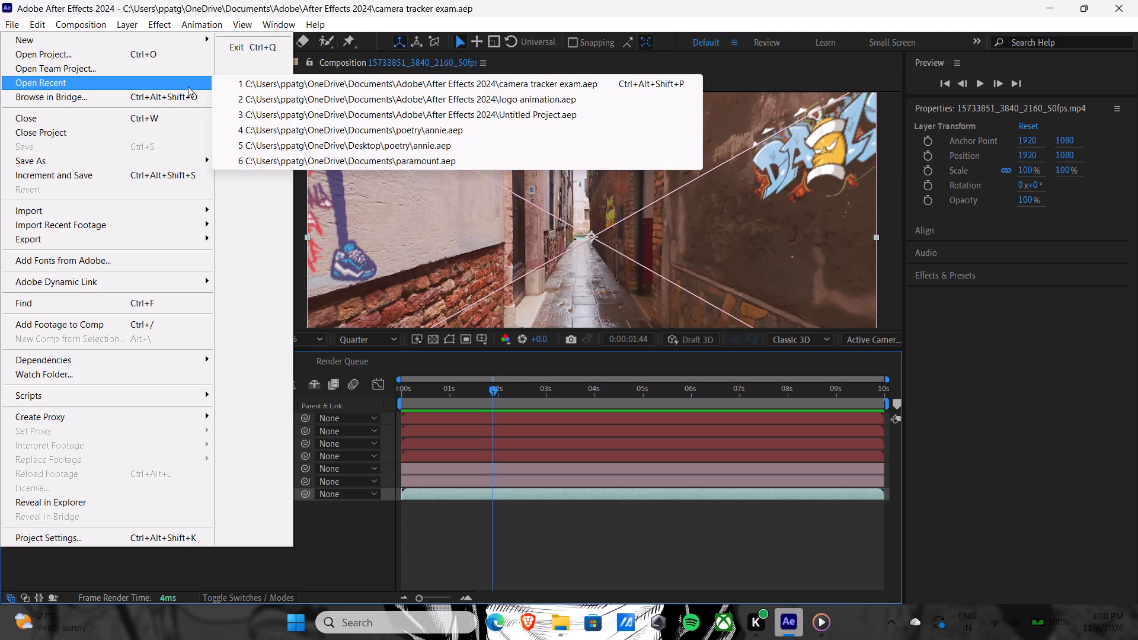
{"action": "left_click", "coordinate": [478, 93]}
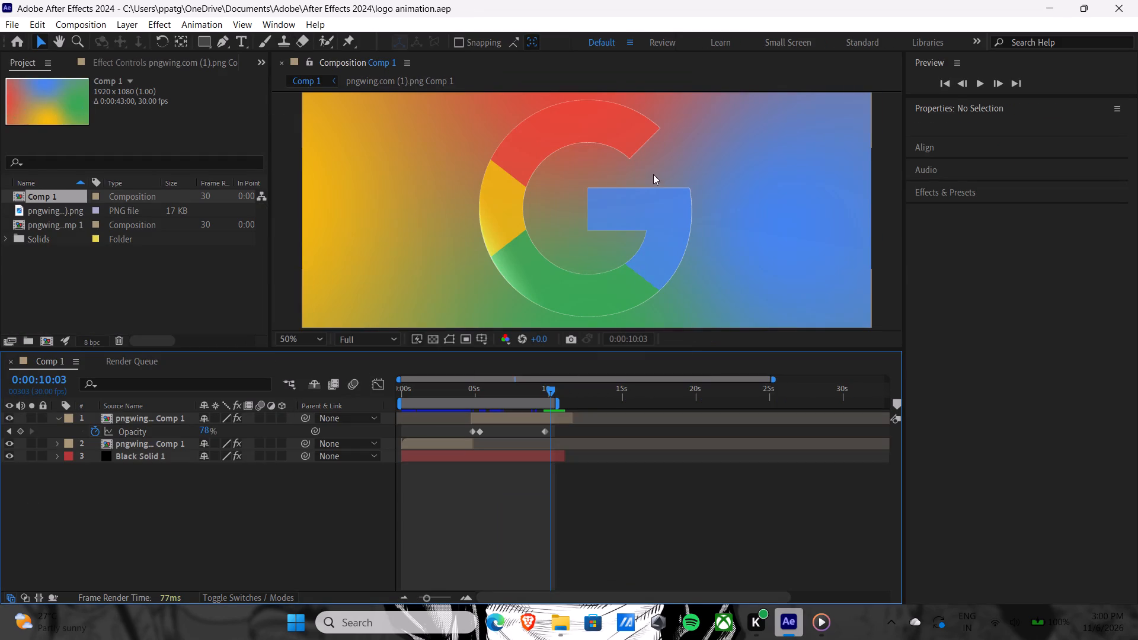
Return Comp 1 to its first frame, switch to Media Player and close the camera tracking video.
{"action": "left_click_drag", "start_coordinate": [550, 393], "coordinate": [335, 389]}
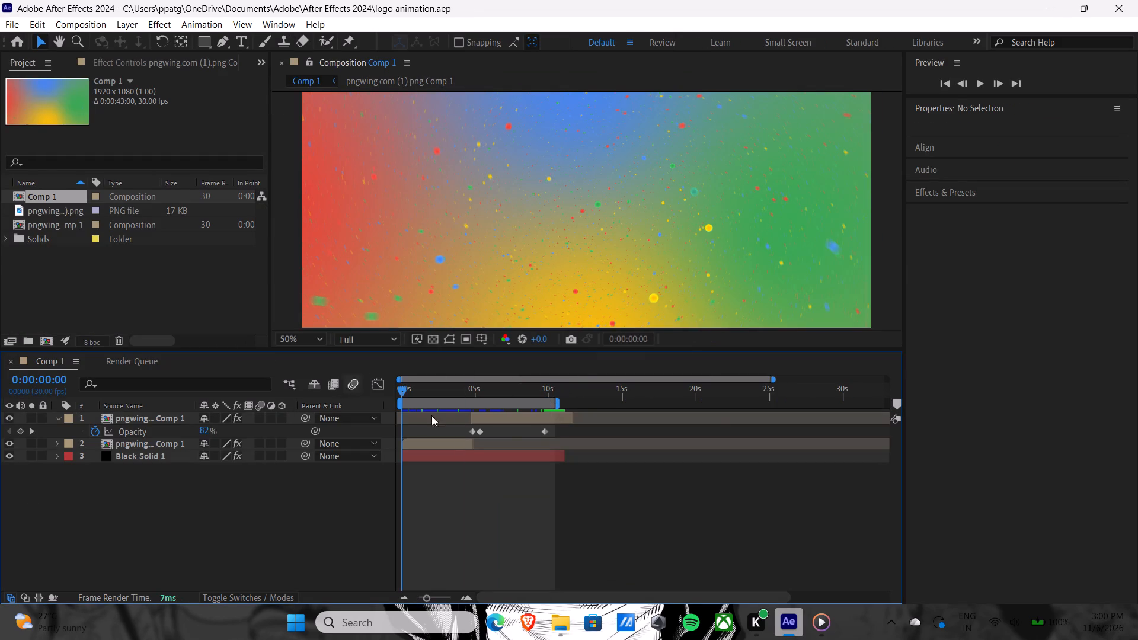
{"action": "left_click", "coordinate": [819, 619]}
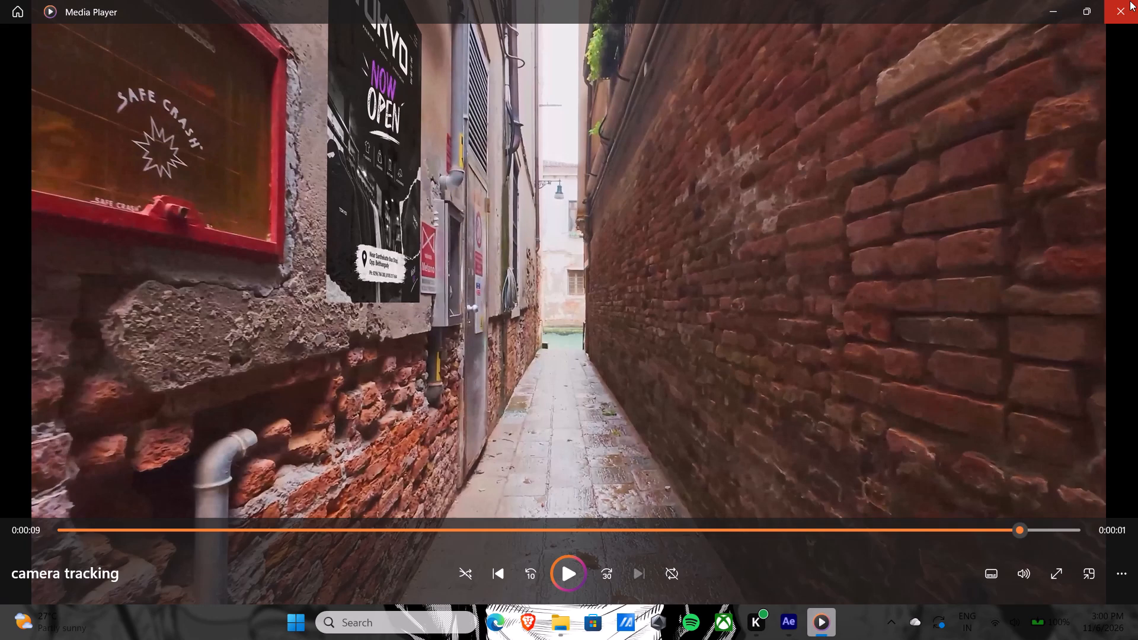
{"action": "left_click", "coordinate": [1130, 1]}
Open the exported logo video from the After Effects 2024 folder and play it to about 8 seconds.
{"action": "left_click", "coordinate": [594, 612]}
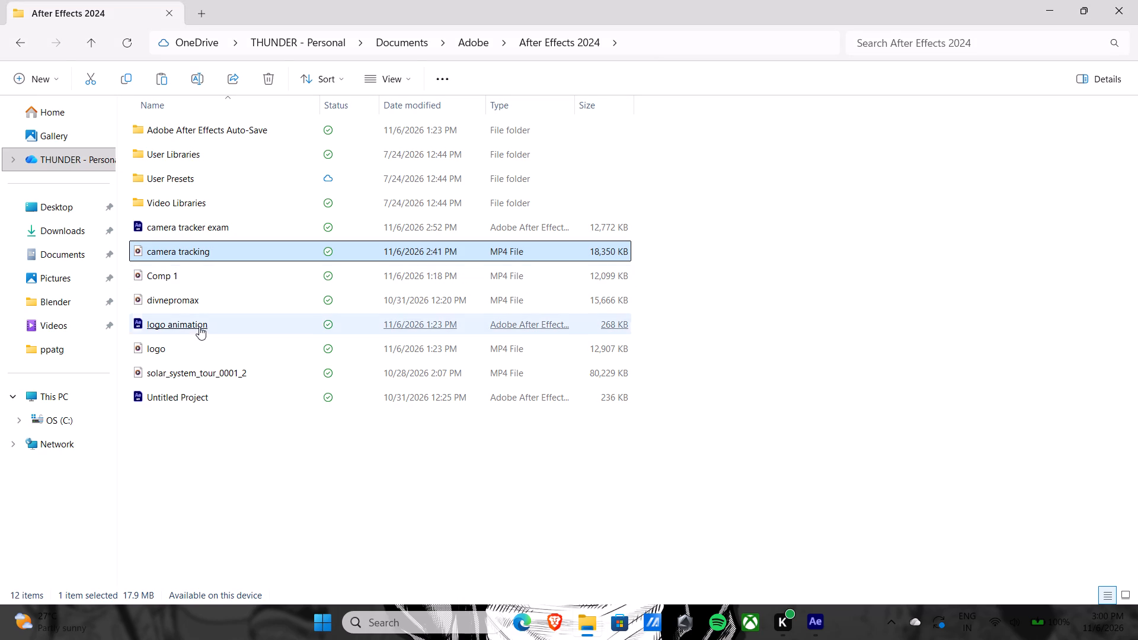
{"action": "left_click", "coordinate": [198, 343]}
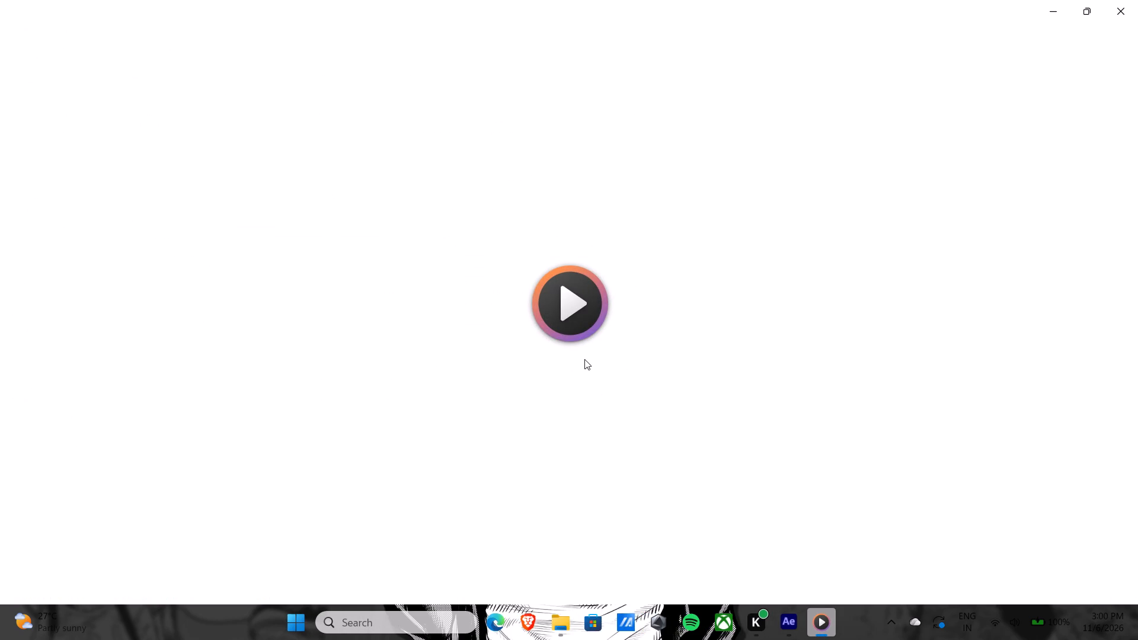
{"action": "key", "text": "space"}
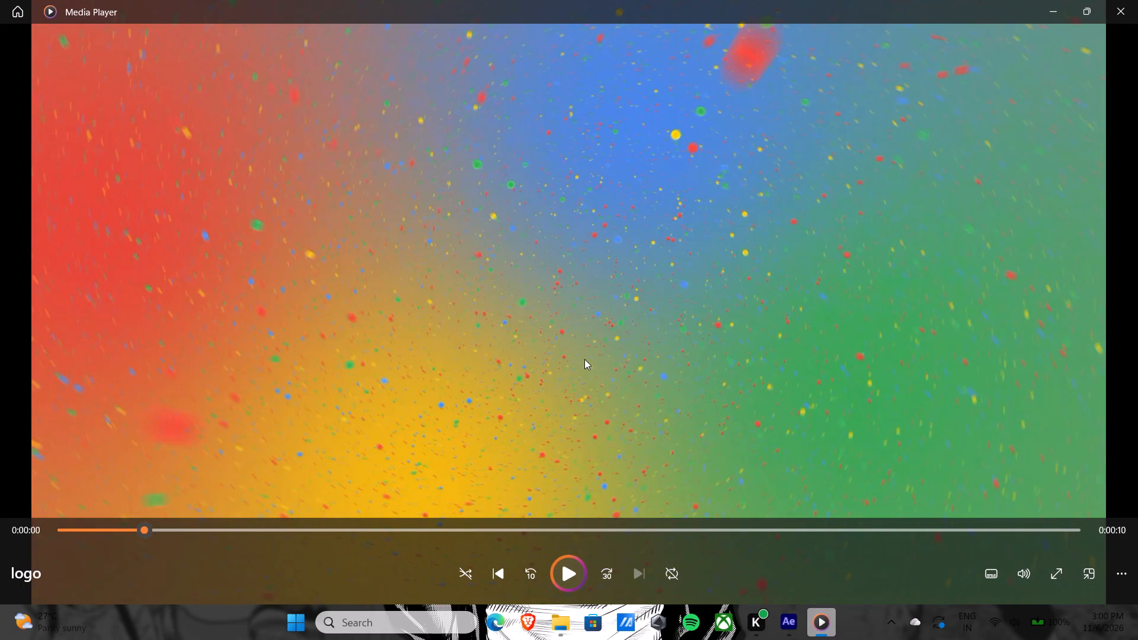
{"action": "key", "text": "space"}
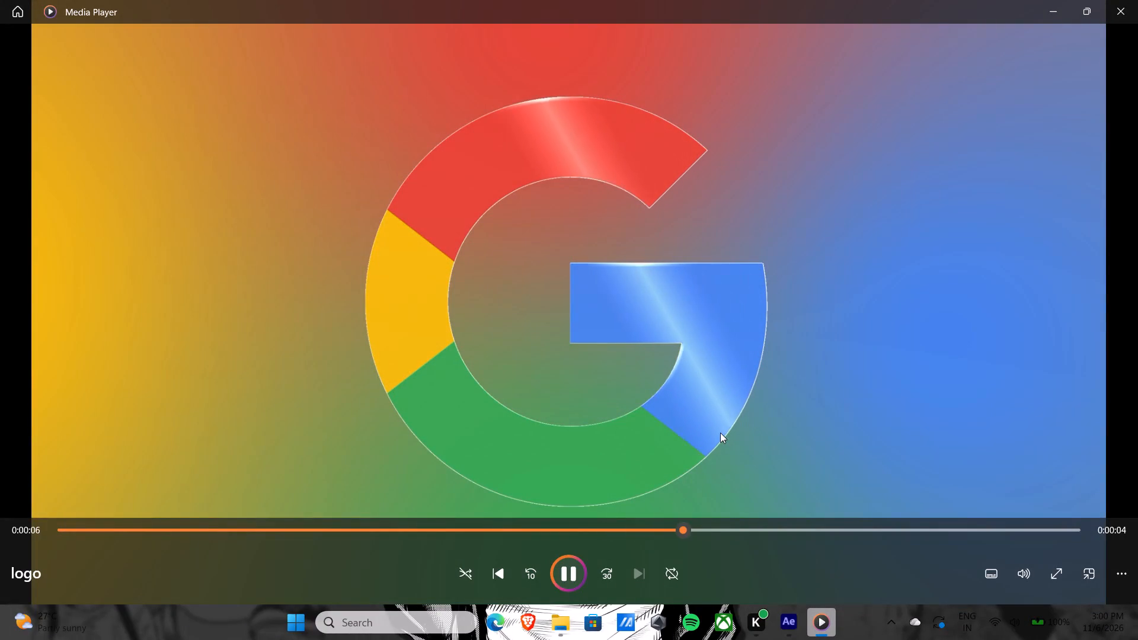
Switch back to After Effects and scrub Comp 1 from the start to about 10 seconds to review the logo animation.
{"action": "left_click", "coordinate": [786, 615]}
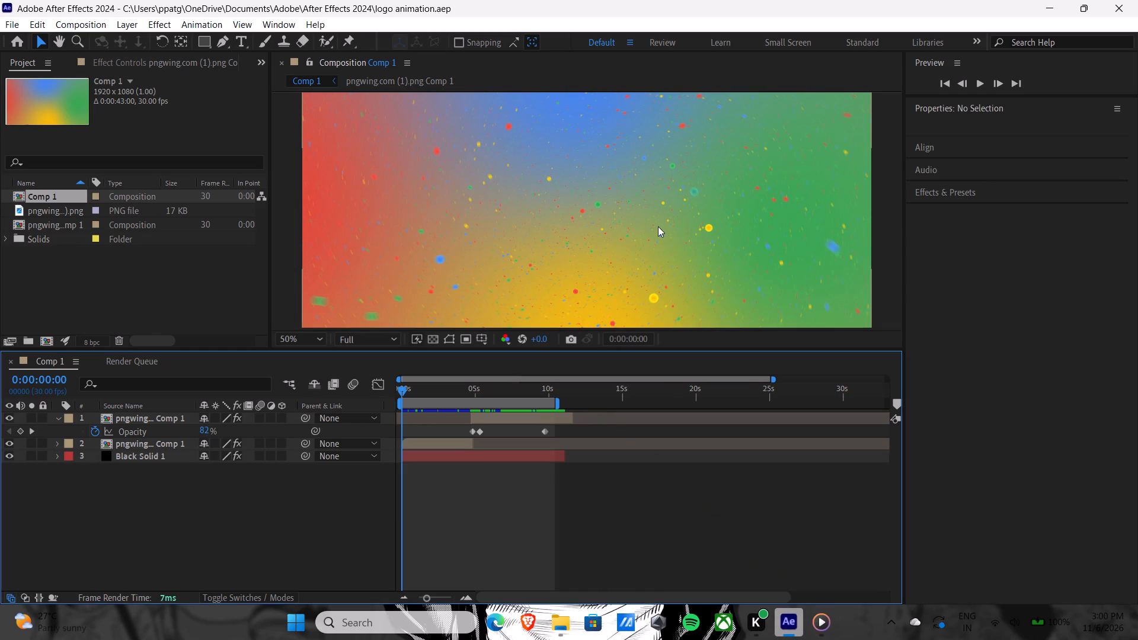
{"action": "left_click_drag", "start_coordinate": [428, 389], "coordinate": [477, 391]}
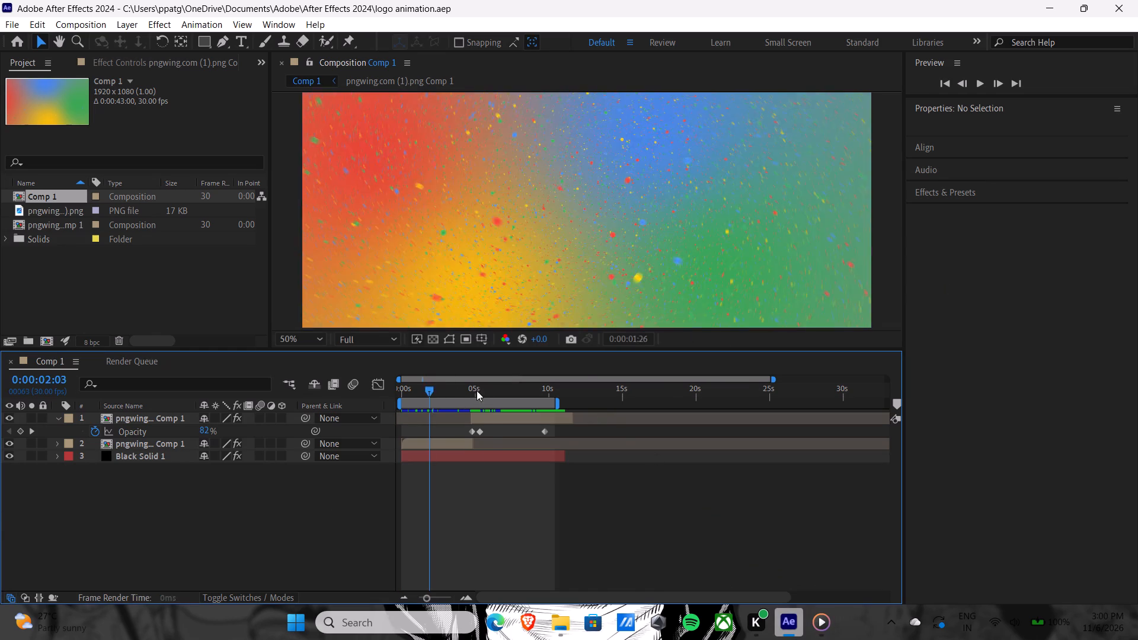
{"action": "left_click_drag", "start_coordinate": [477, 391], "coordinate": [549, 408]}
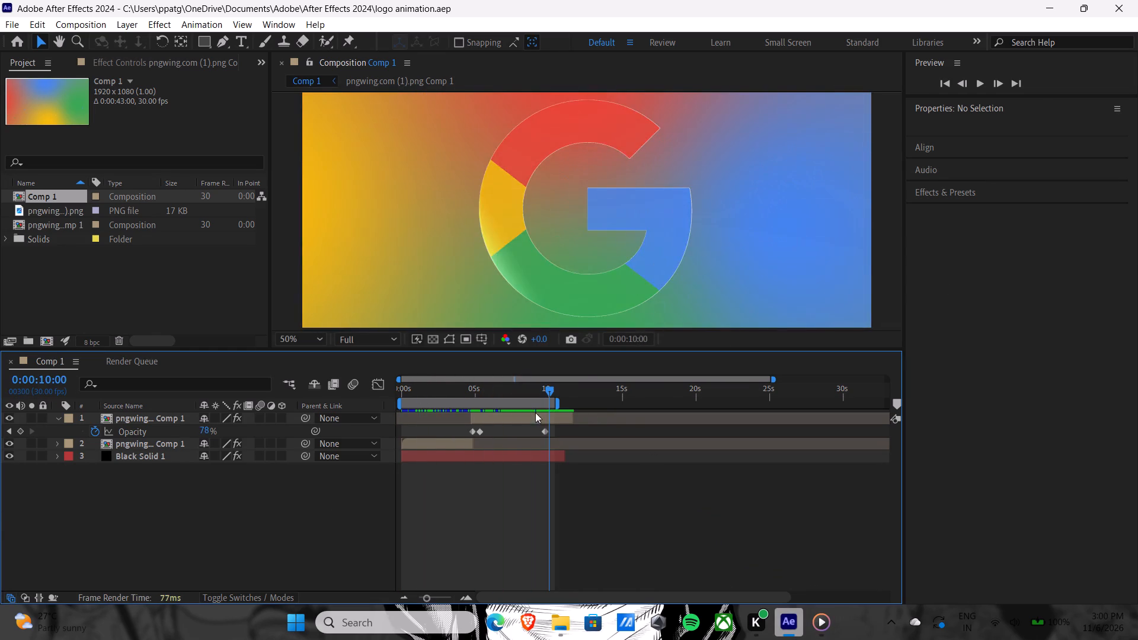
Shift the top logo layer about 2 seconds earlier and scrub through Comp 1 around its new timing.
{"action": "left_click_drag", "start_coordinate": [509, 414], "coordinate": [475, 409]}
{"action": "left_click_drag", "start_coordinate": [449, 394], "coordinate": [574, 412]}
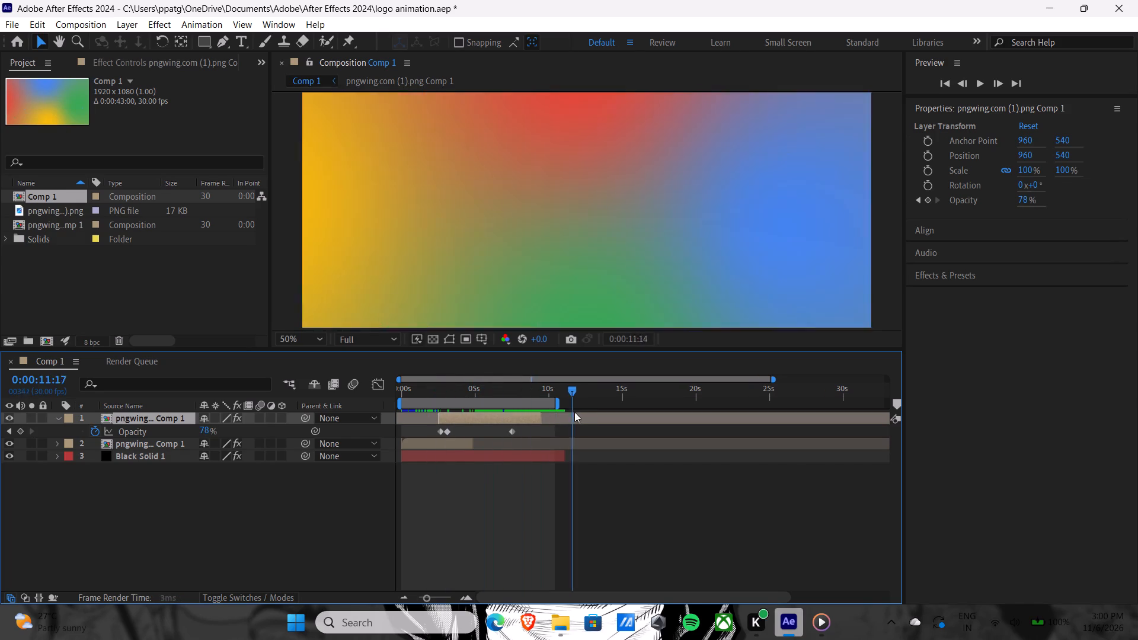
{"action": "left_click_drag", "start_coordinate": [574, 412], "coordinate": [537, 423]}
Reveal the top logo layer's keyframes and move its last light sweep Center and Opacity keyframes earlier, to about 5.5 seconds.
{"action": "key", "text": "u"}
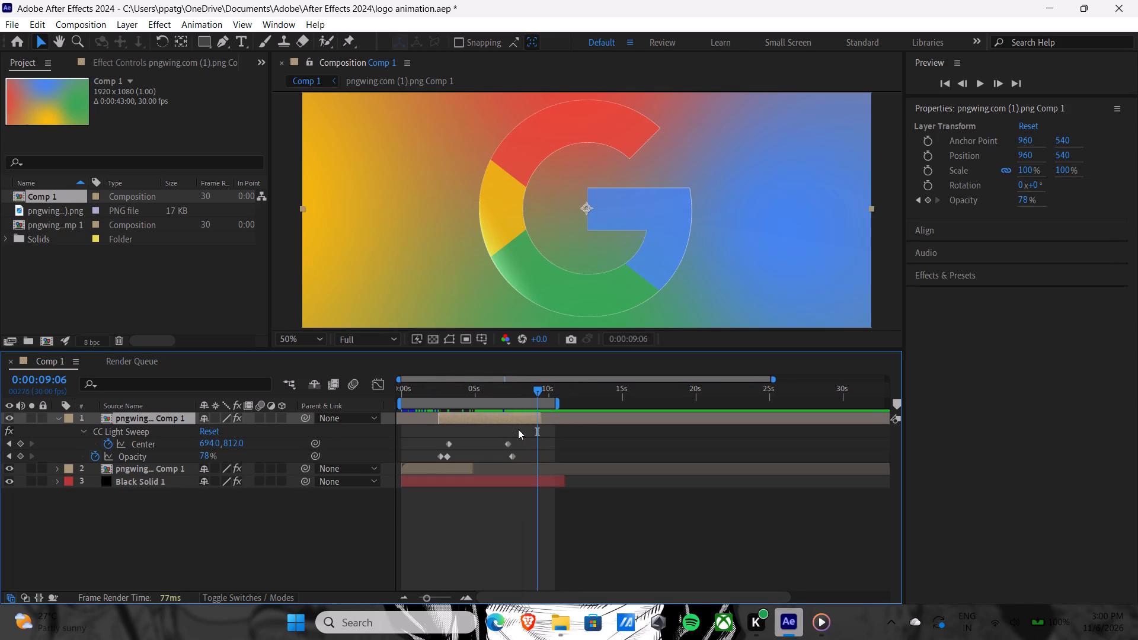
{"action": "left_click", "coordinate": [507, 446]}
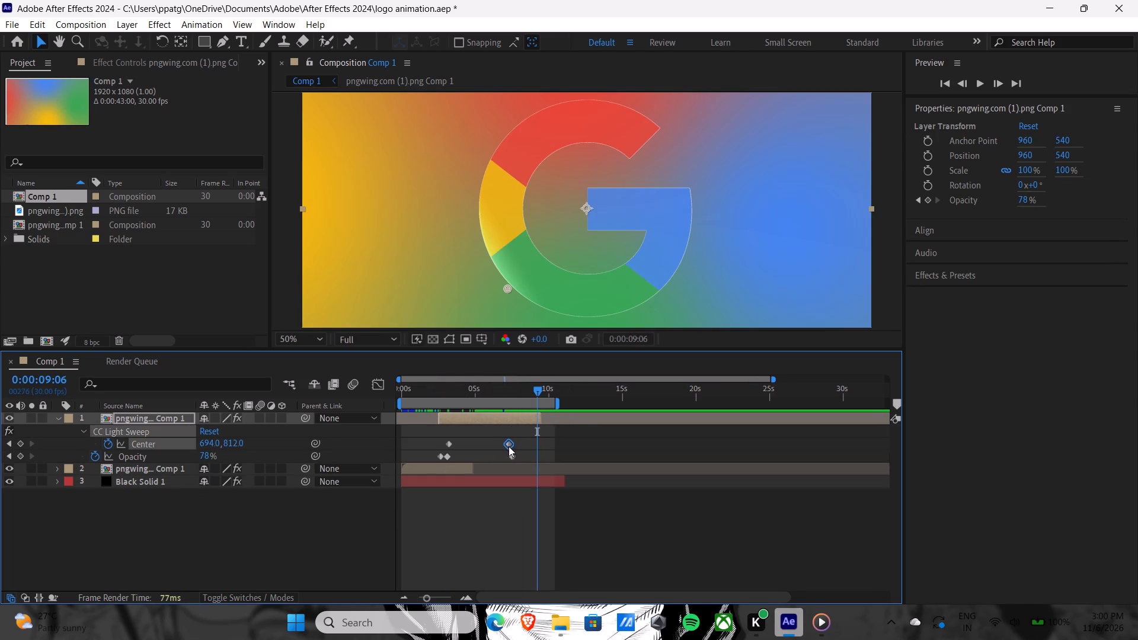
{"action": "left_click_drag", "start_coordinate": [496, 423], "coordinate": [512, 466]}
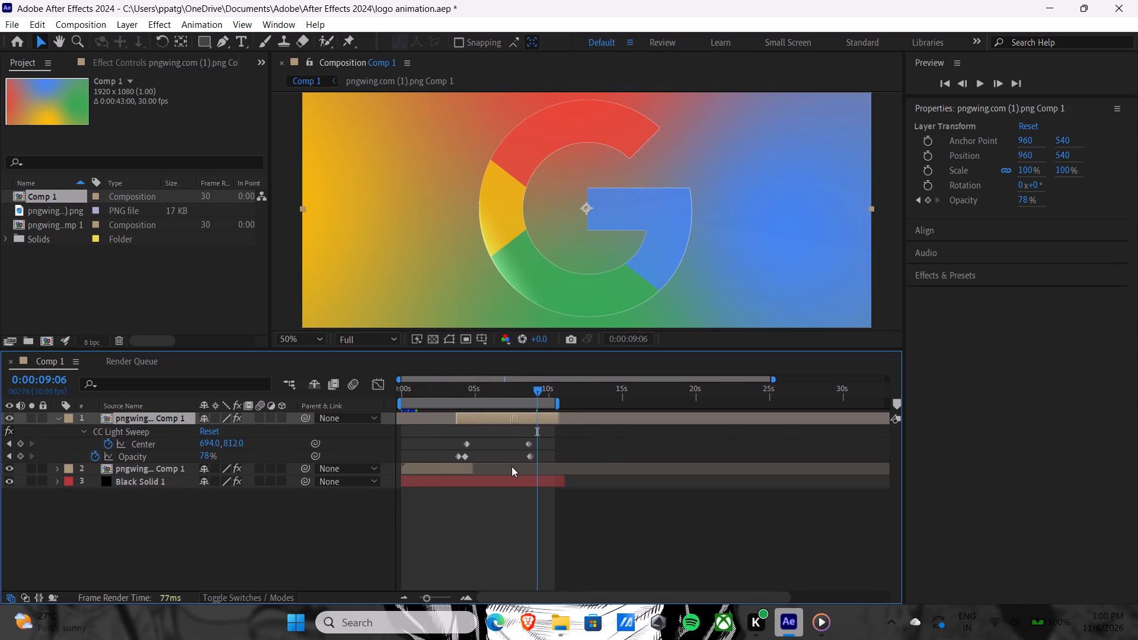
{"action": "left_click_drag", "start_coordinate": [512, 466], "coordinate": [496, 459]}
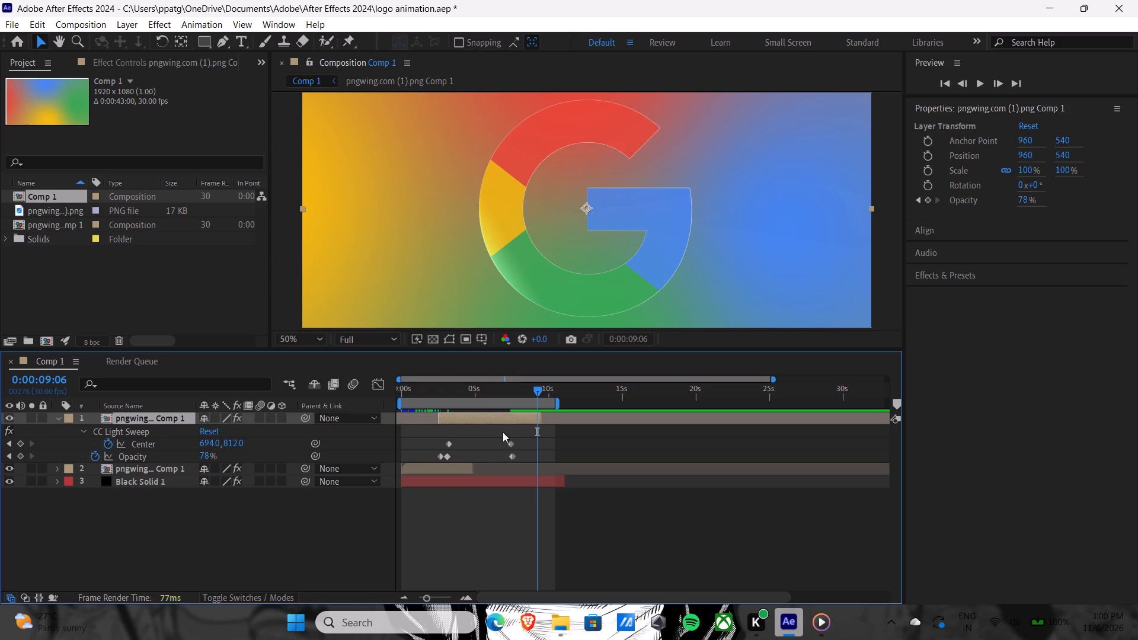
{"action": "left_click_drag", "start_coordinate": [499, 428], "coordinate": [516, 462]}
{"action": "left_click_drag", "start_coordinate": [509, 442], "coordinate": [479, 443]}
Preview the retimed light sweep from 0:00:02:26 and stop playback at about 7 seconds.
{"action": "left_click", "coordinate": [434, 398]}
{"action": "left_click", "coordinate": [444, 390]}
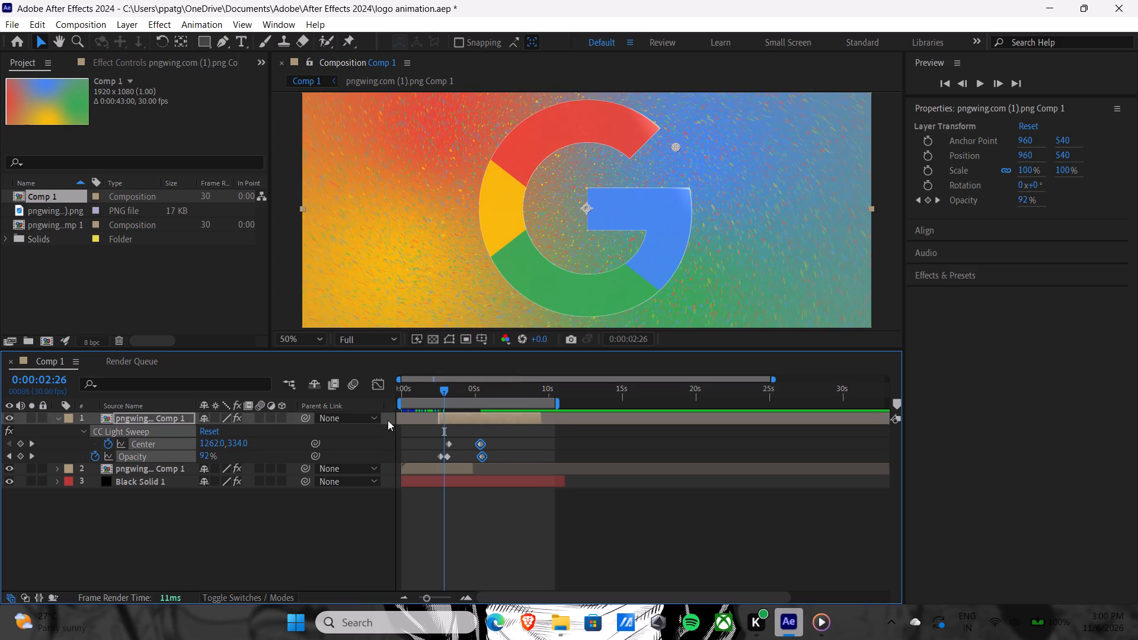
{"action": "key", "text": "space"}
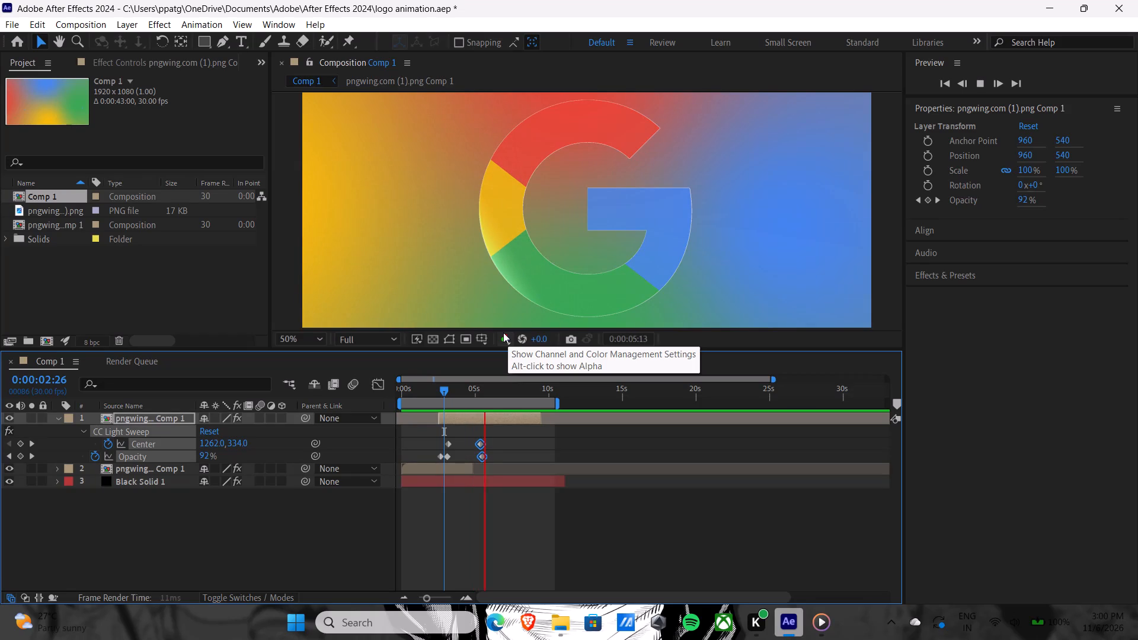
{"action": "key", "text": "space"}
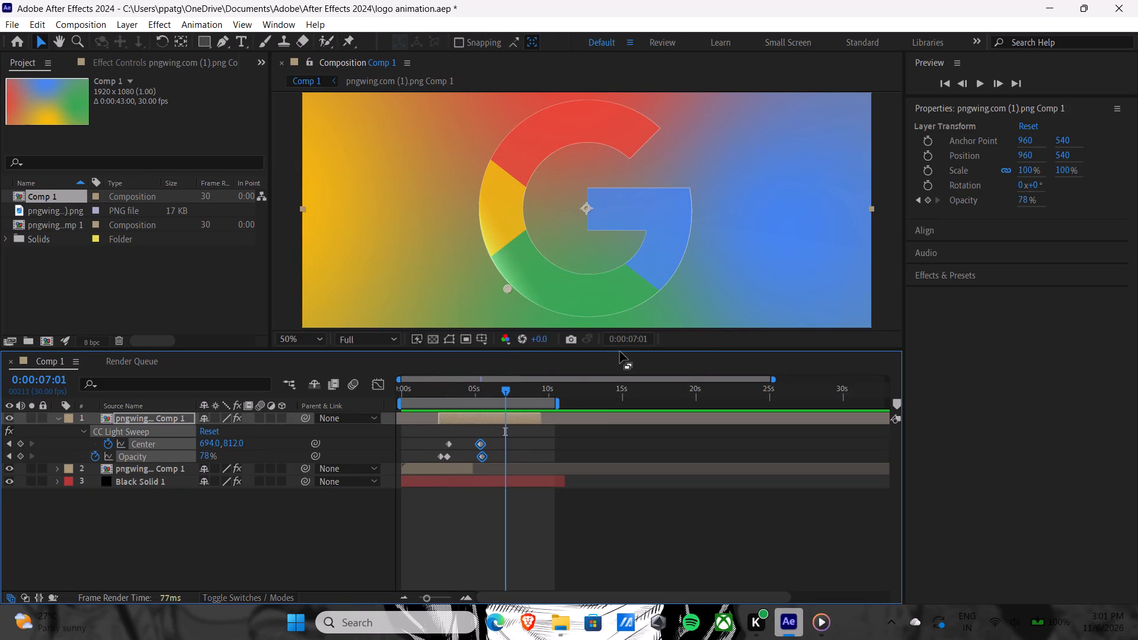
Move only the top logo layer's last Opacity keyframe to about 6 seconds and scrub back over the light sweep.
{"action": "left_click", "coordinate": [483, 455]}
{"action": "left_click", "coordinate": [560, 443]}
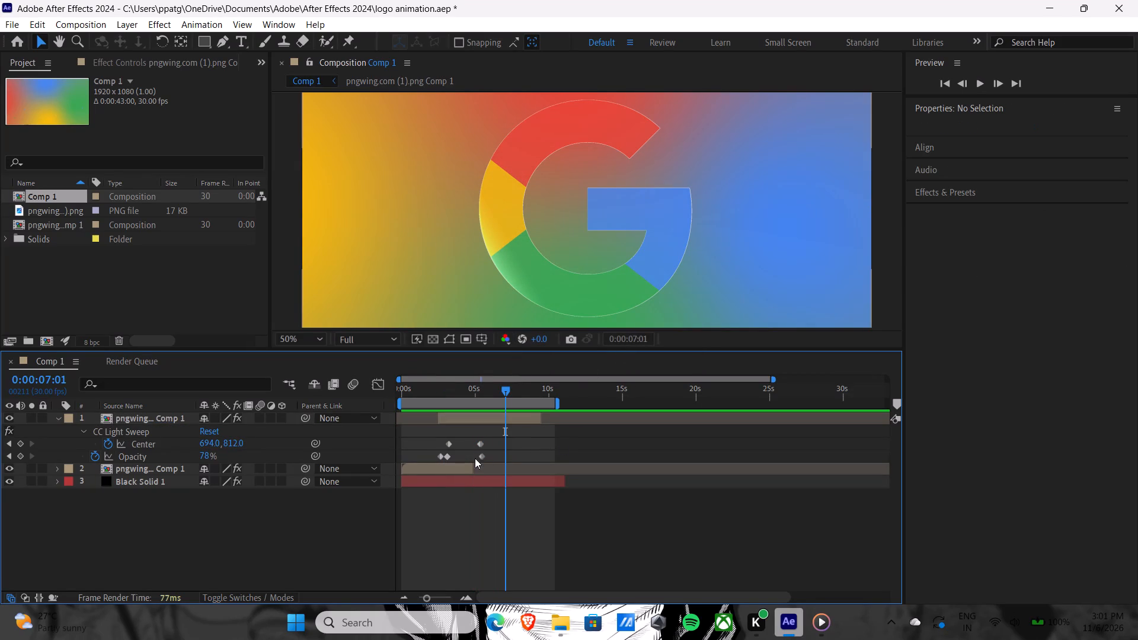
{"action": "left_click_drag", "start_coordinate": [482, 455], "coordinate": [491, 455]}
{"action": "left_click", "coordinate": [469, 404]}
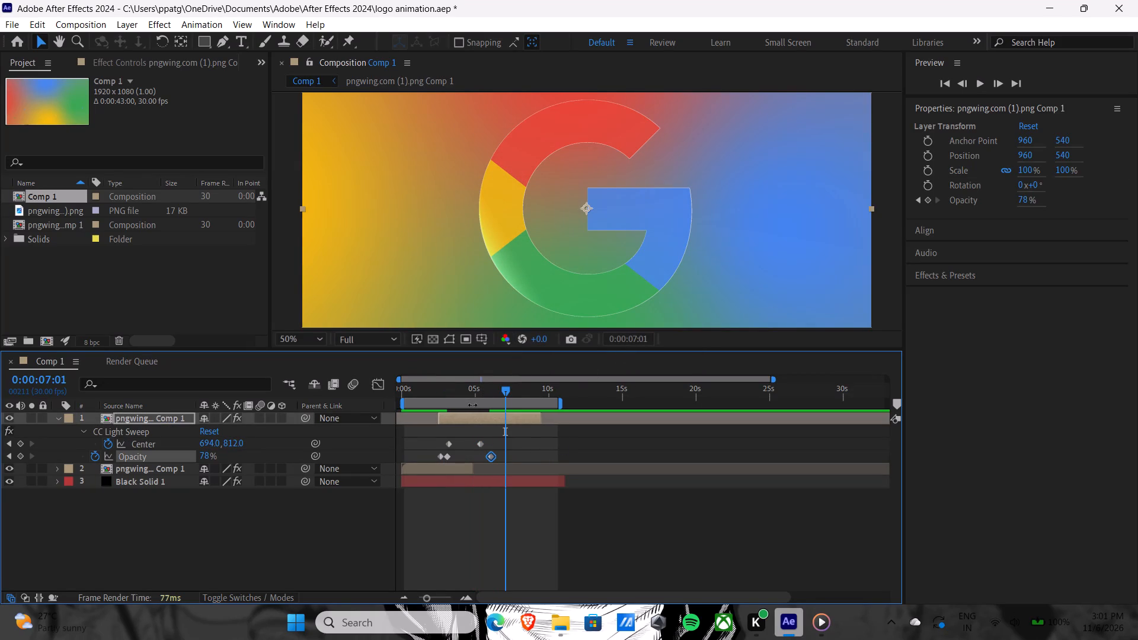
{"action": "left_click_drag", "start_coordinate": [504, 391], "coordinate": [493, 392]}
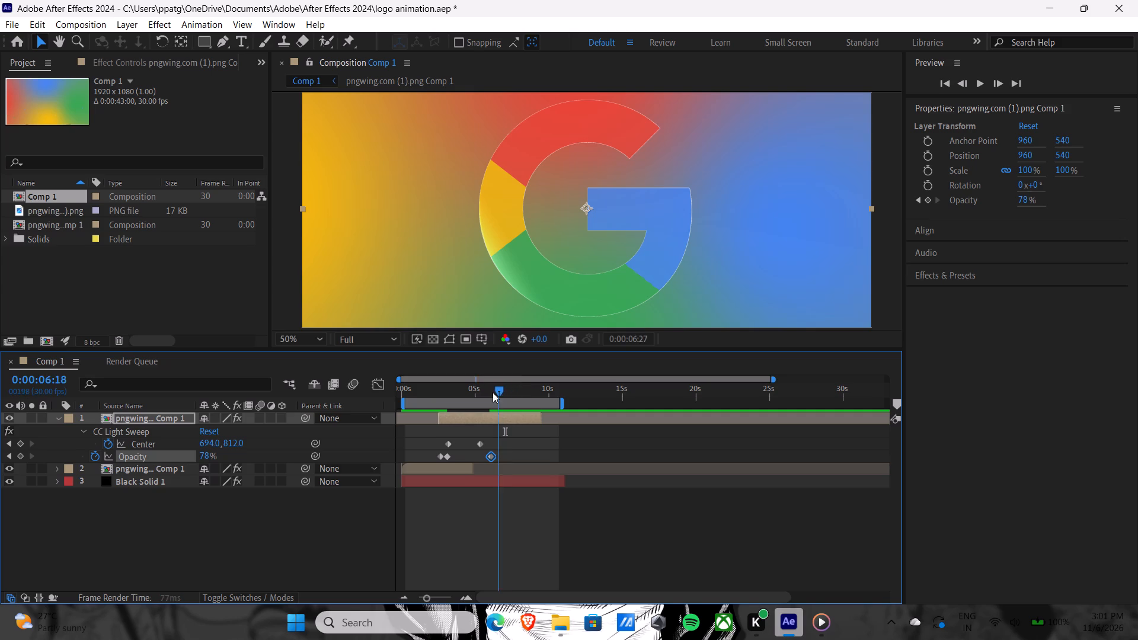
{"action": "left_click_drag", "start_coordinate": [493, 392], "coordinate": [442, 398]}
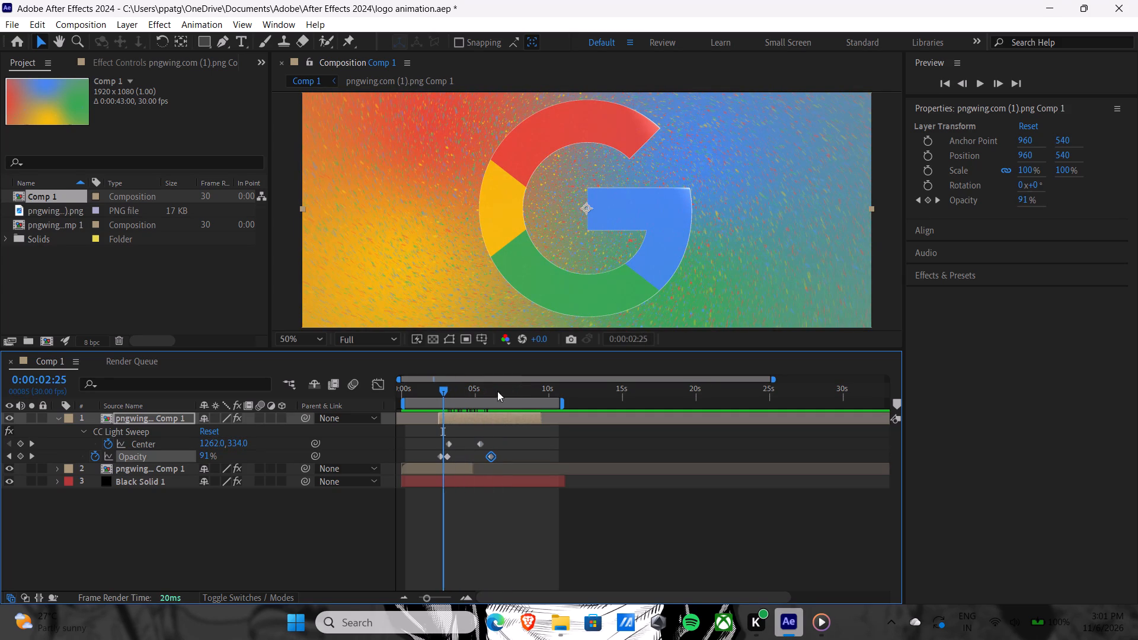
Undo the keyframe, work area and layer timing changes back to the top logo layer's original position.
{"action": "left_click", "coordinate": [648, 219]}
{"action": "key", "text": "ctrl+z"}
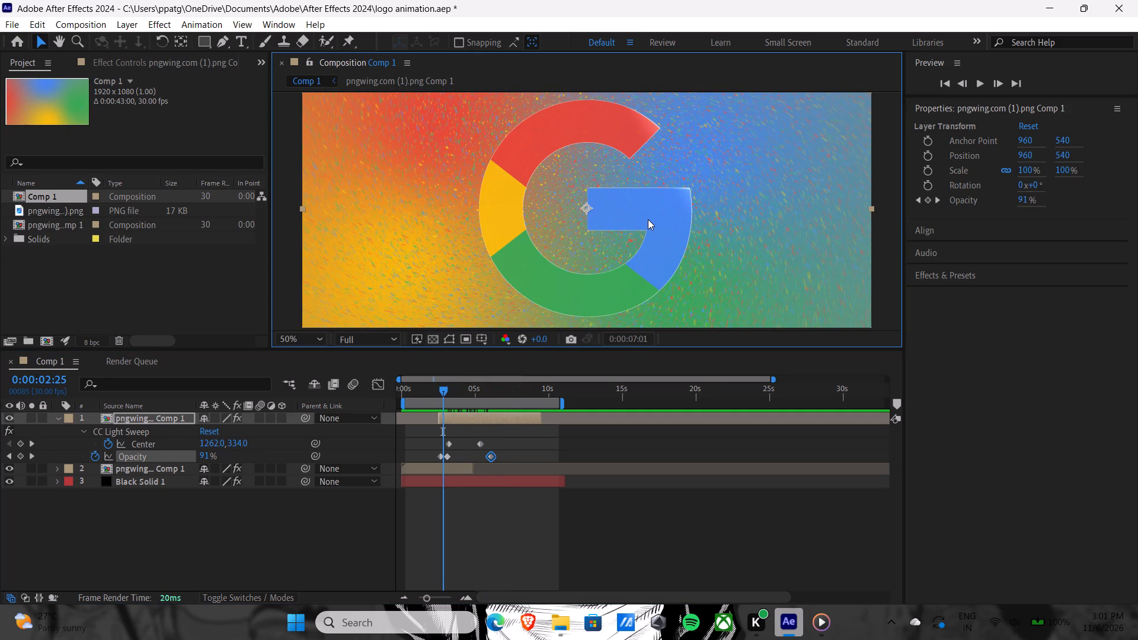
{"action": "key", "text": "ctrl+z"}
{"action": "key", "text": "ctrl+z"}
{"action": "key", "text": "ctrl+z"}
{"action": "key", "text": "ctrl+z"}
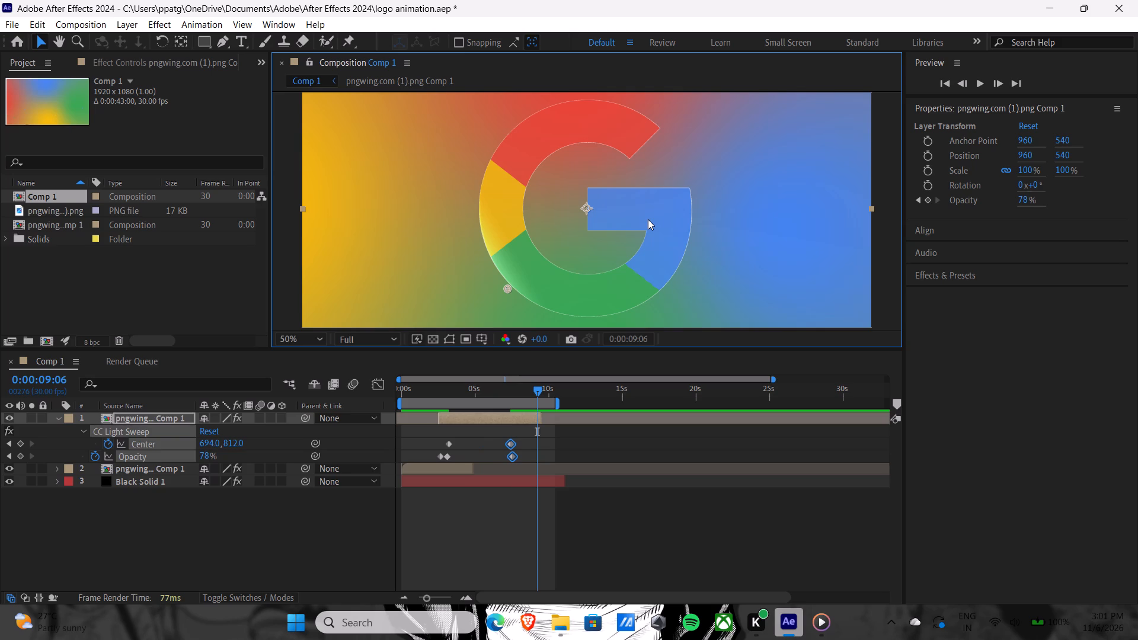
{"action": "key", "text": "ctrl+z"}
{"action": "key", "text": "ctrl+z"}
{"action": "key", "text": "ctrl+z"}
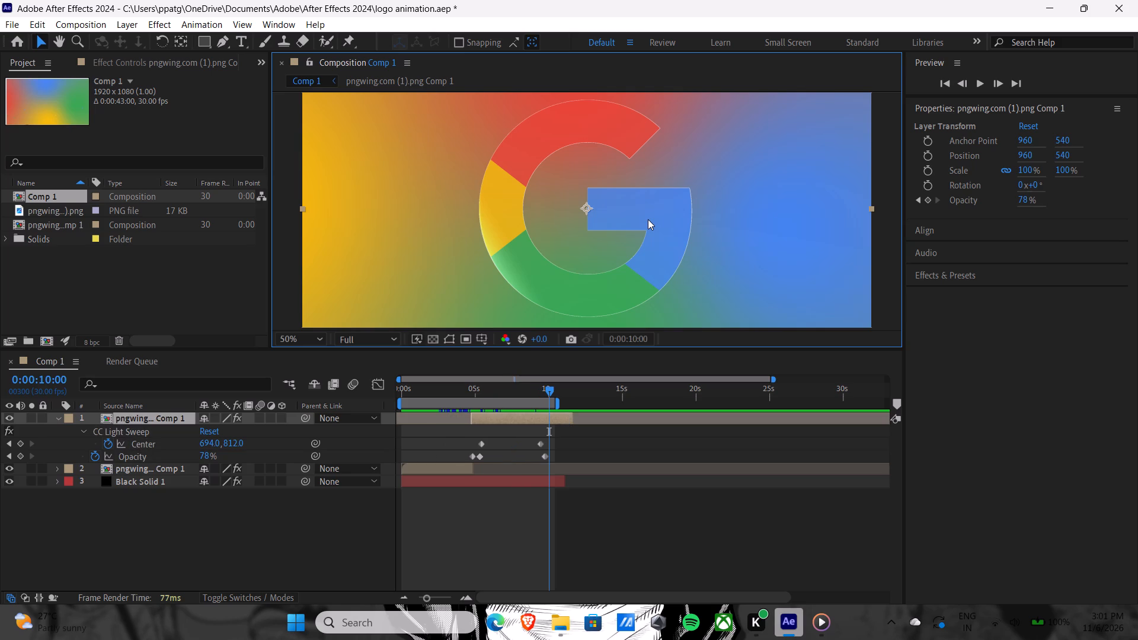
Scrub Comp 1 between about 4 and 6 seconds to examine how the particles turn into the logo with the light sweep.
{"action": "left_click", "coordinate": [472, 389]}
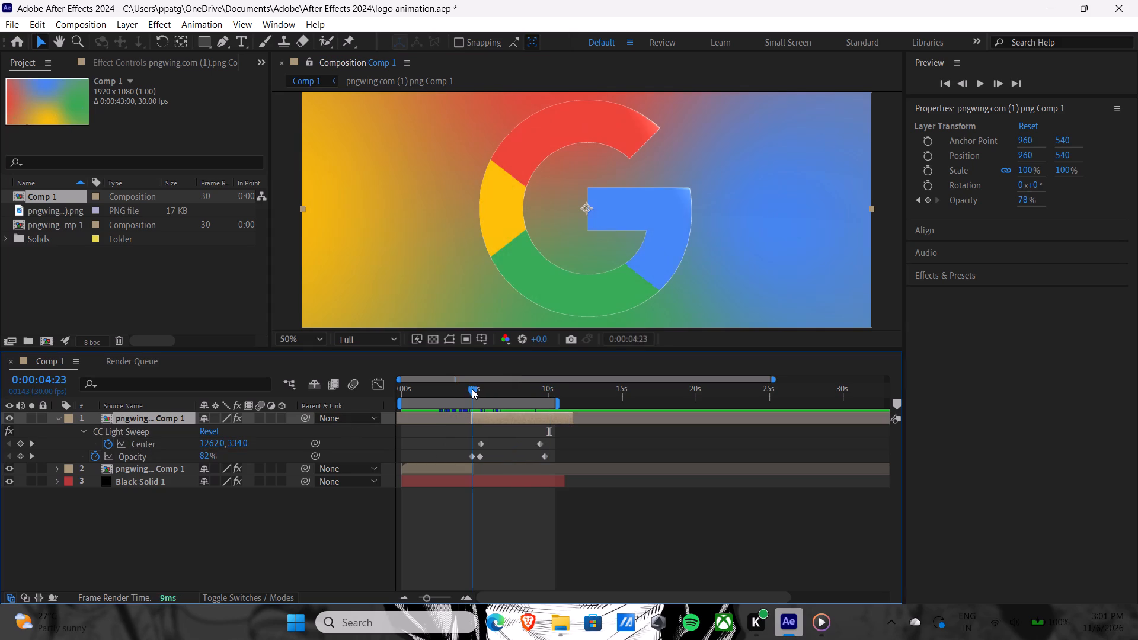
{"action": "left_click_drag", "start_coordinate": [463, 389], "coordinate": [480, 395]}
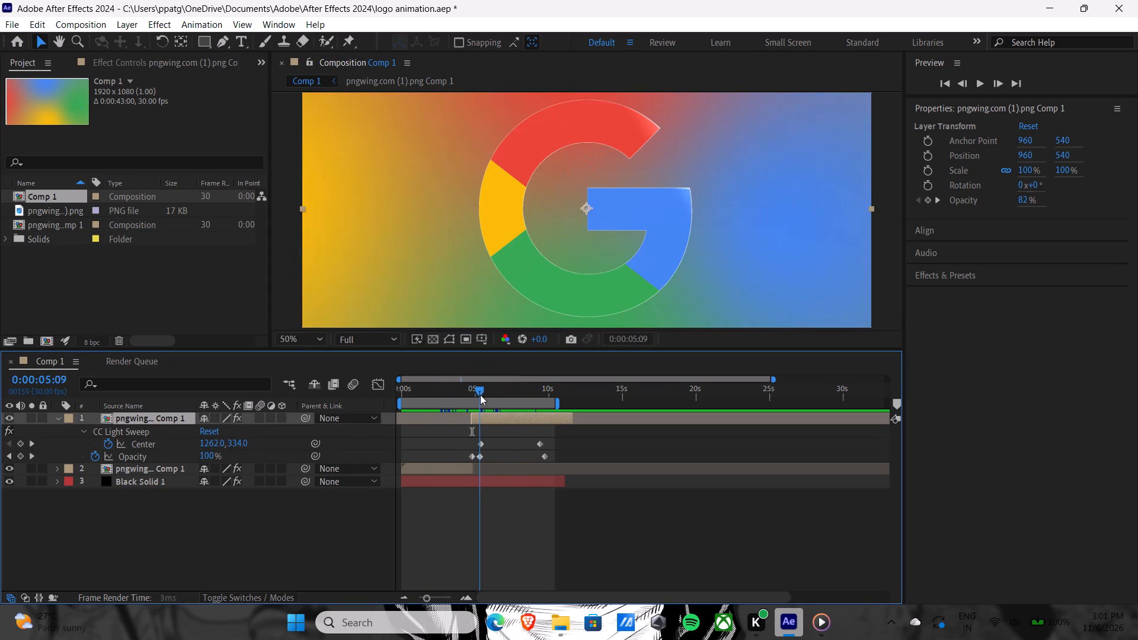
{"action": "left_click_drag", "start_coordinate": [480, 395], "coordinate": [469, 393]}
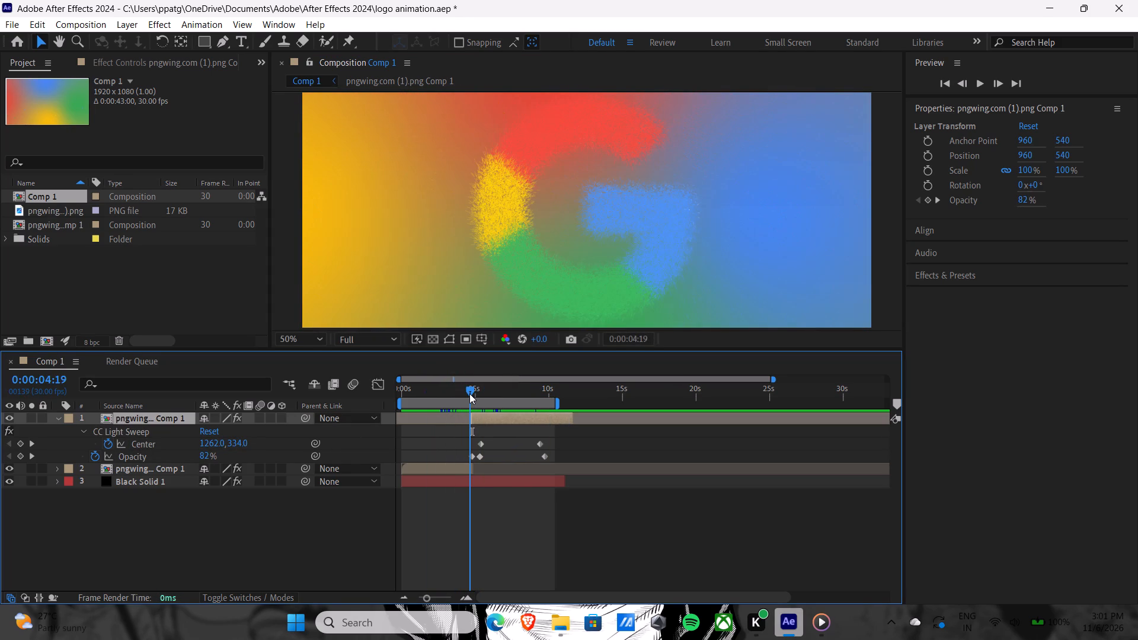
{"action": "left_click_drag", "start_coordinate": [469, 393], "coordinate": [473, 393]}
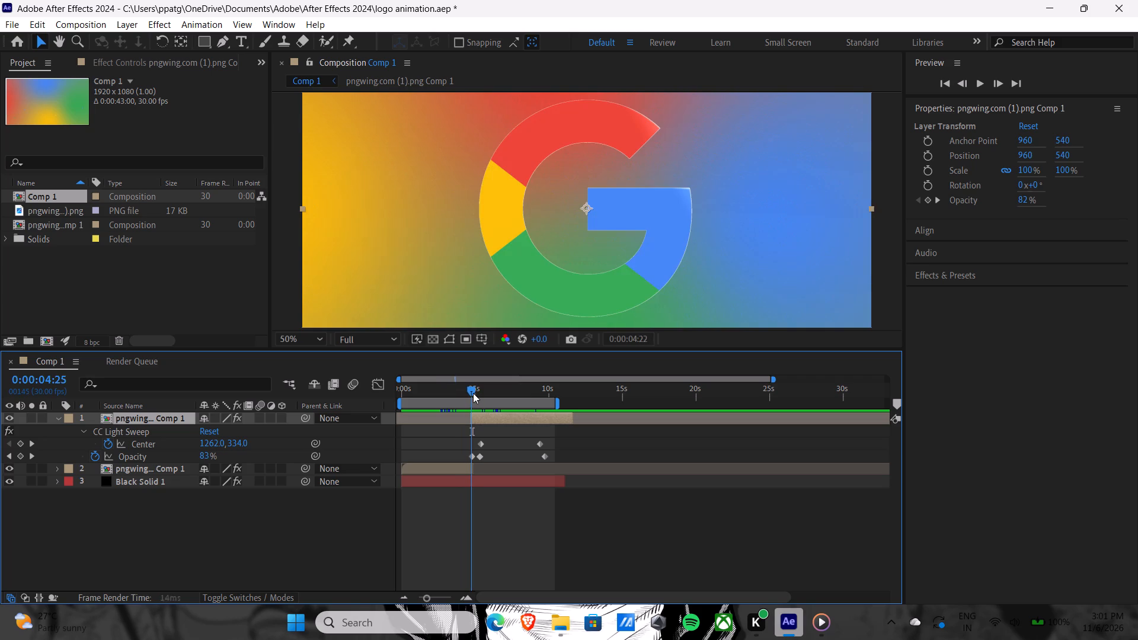
{"action": "left_click_drag", "start_coordinate": [473, 393], "coordinate": [490, 393]}
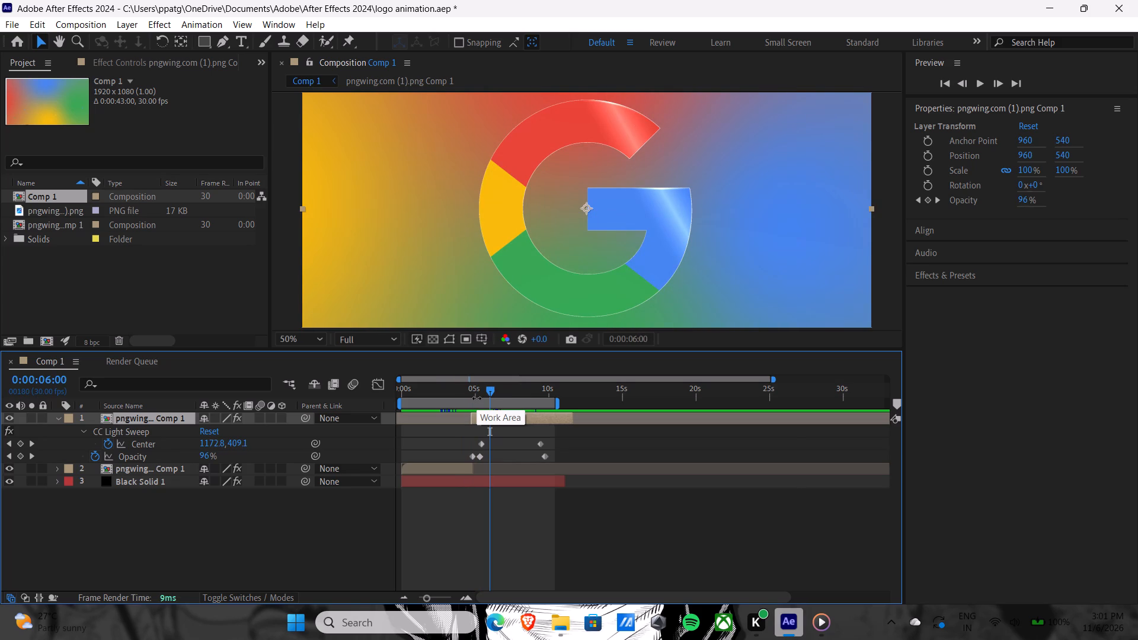
Close After Effects without saving the logo animation project, and close the logo video in Media Player.
{"action": "left_click", "coordinate": [1133, 5]}
{"action": "left_click", "coordinate": [590, 330]}
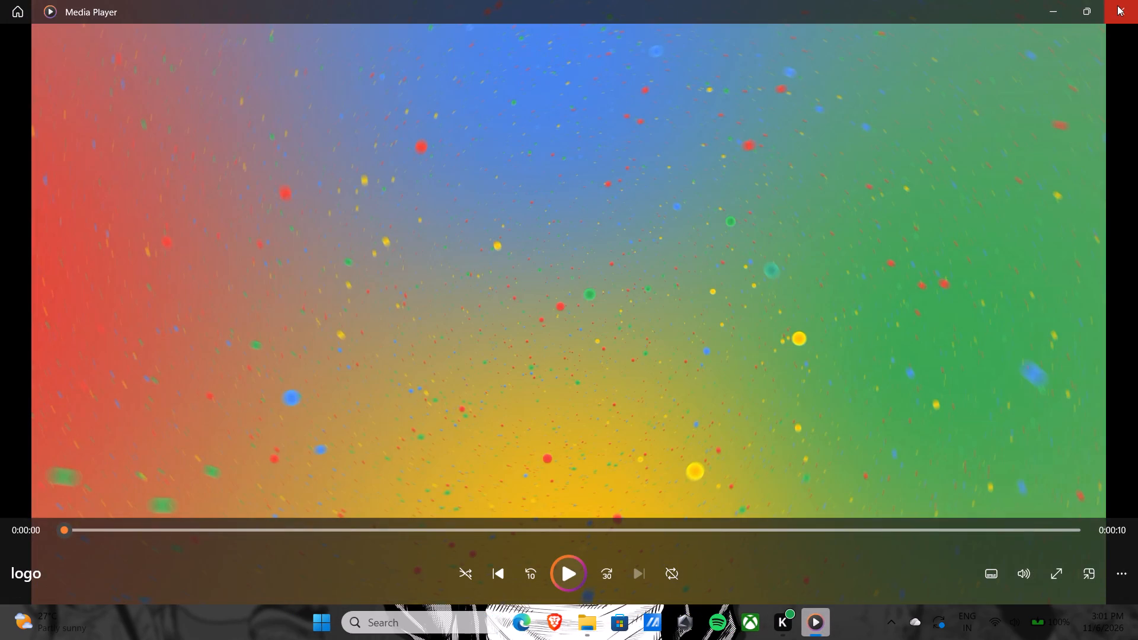
{"action": "left_click", "coordinate": [1117, 2]}
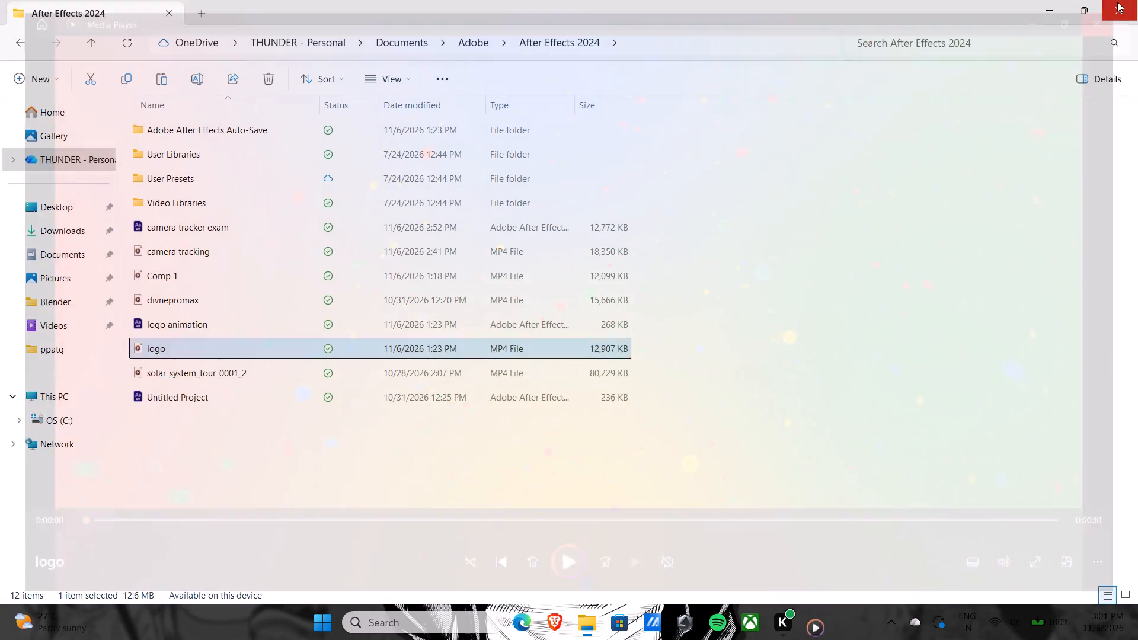